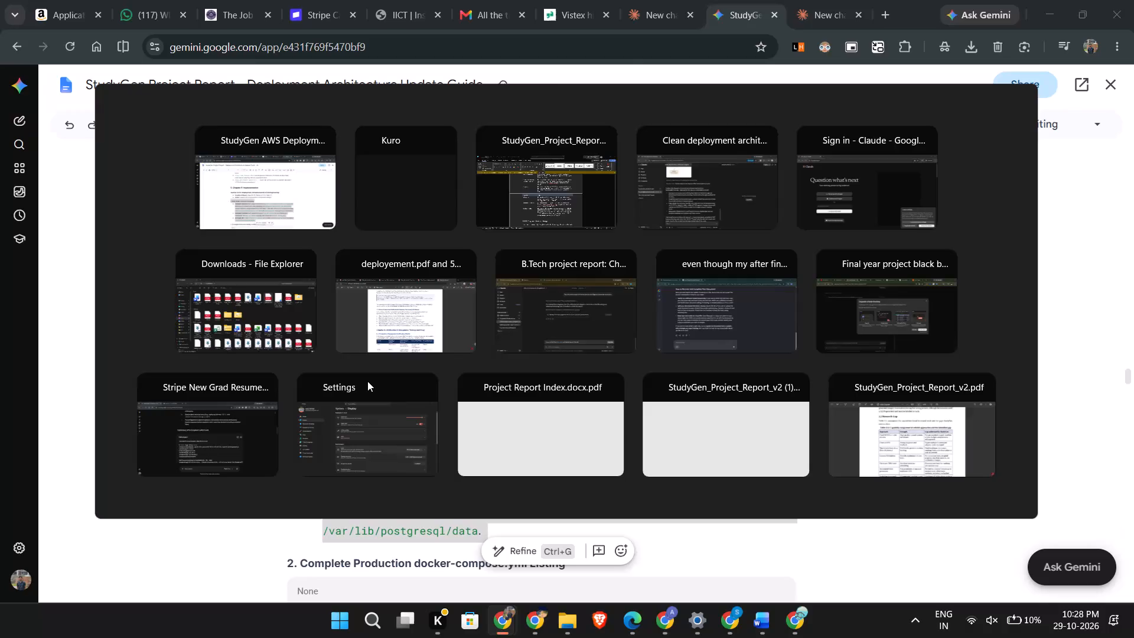
# In the Word report, replace the paragraph under 5.1.10 Deployment and CI/CD with the copied Multi-Stage Container Packaging text.
pyautogui.hotkey('alt', 'Tab')
pyautogui.scroll(-9, 393, 413)
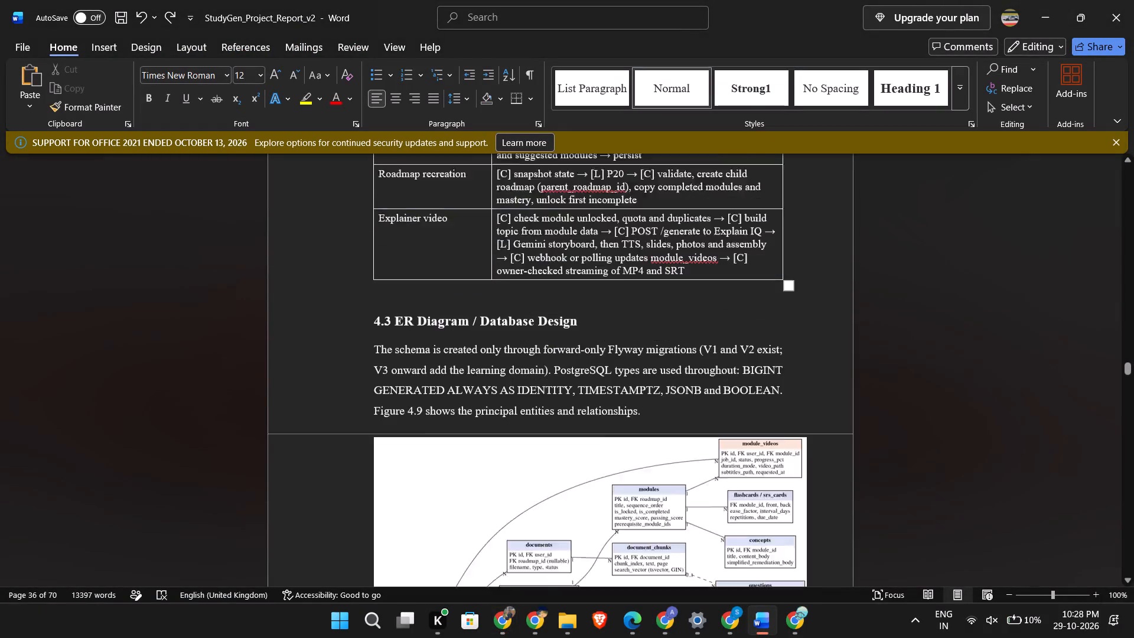
pyautogui.scroll(-6, 395, 412)
pyautogui.scroll(-6, 820, 412)
pyautogui.scroll(-20, 862, 377)
pyautogui.scroll(-5, 862, 377)
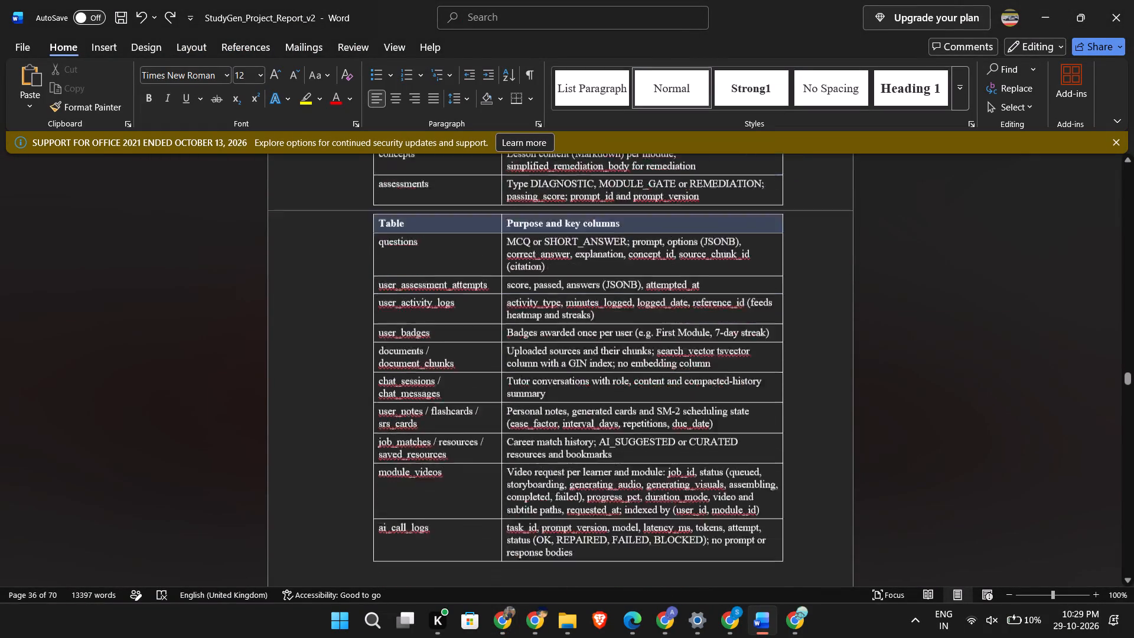
pyautogui.scroll(-20, 862, 376)
pyautogui.scroll(-13, 862, 376)
pyautogui.scroll(-8, 863, 371)
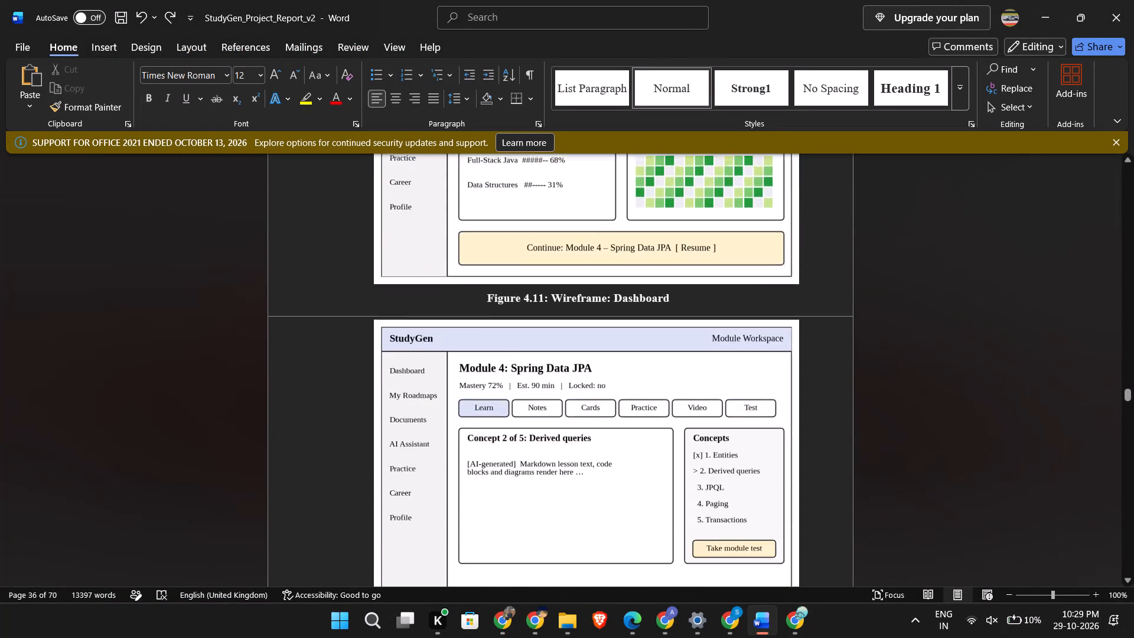
pyautogui.scroll(-20, 863, 371)
pyautogui.scroll(-20, 863, 371)
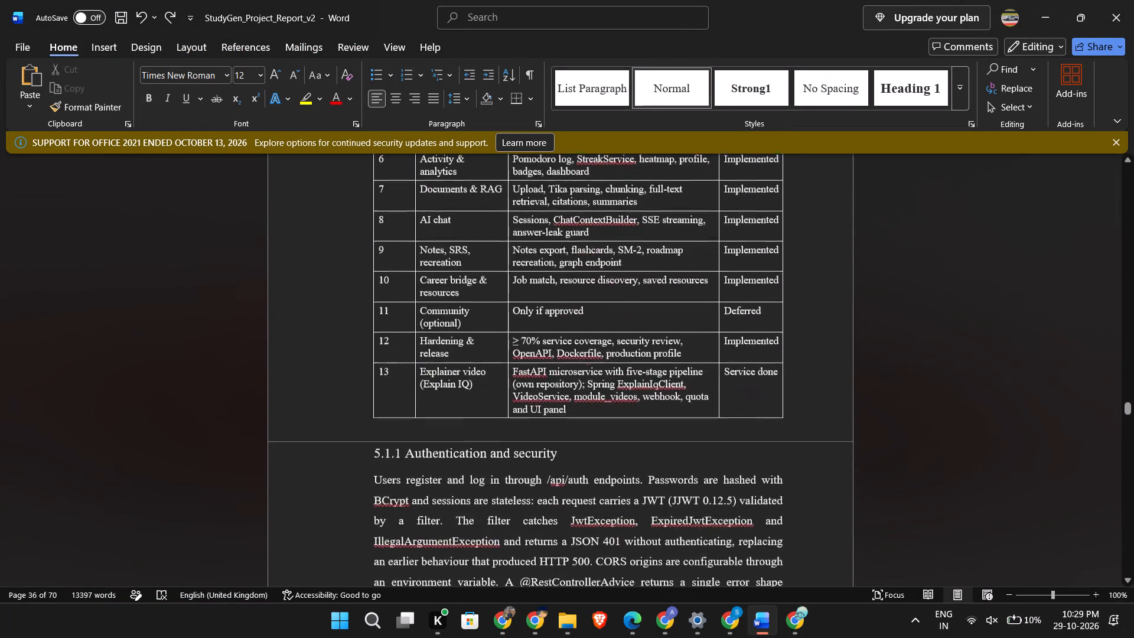
pyautogui.scroll(-20, 863, 371)
pyautogui.scroll(-20, 863, 371)
pyautogui.scroll(-10, 863, 371)
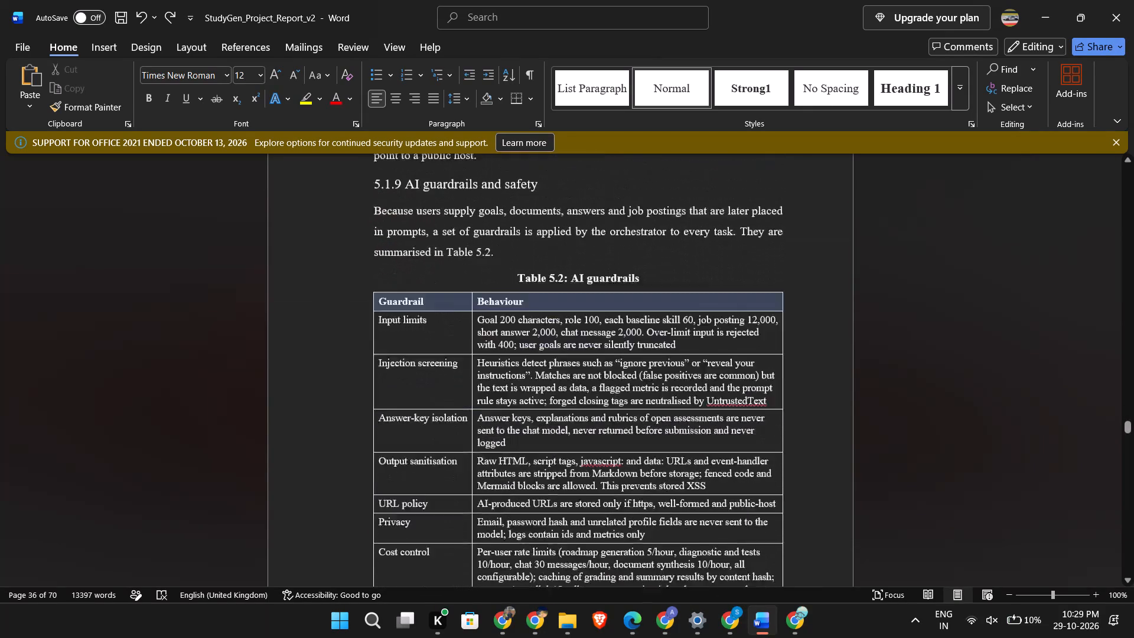
pyautogui.scroll(-16, 863, 371)
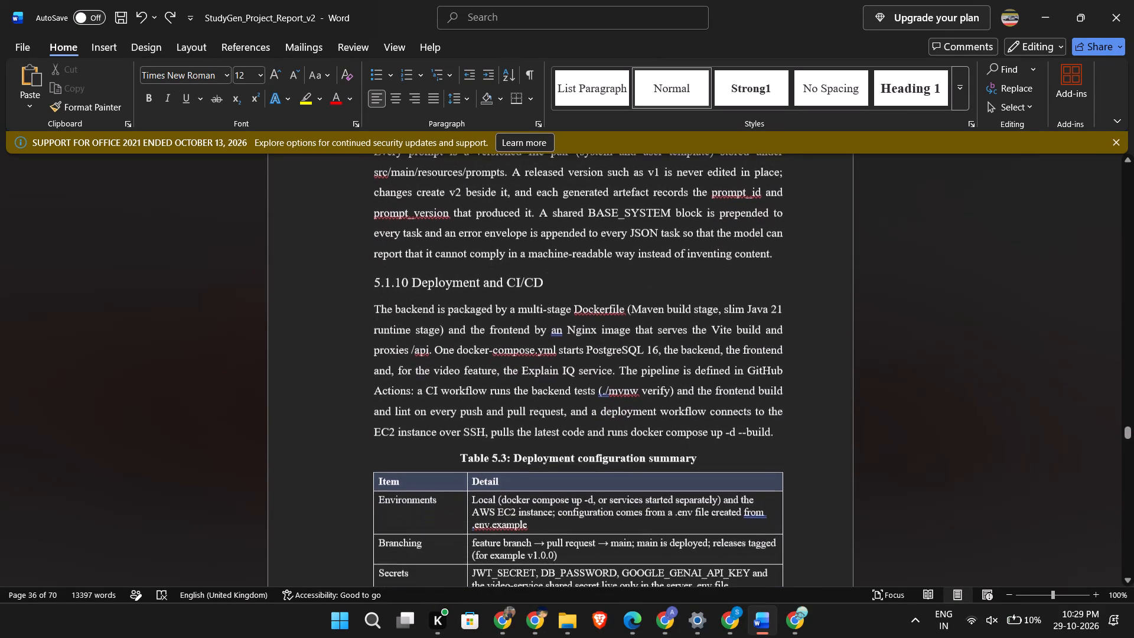
pyautogui.moveTo(375, 305); pyautogui.dragTo(748, 434)
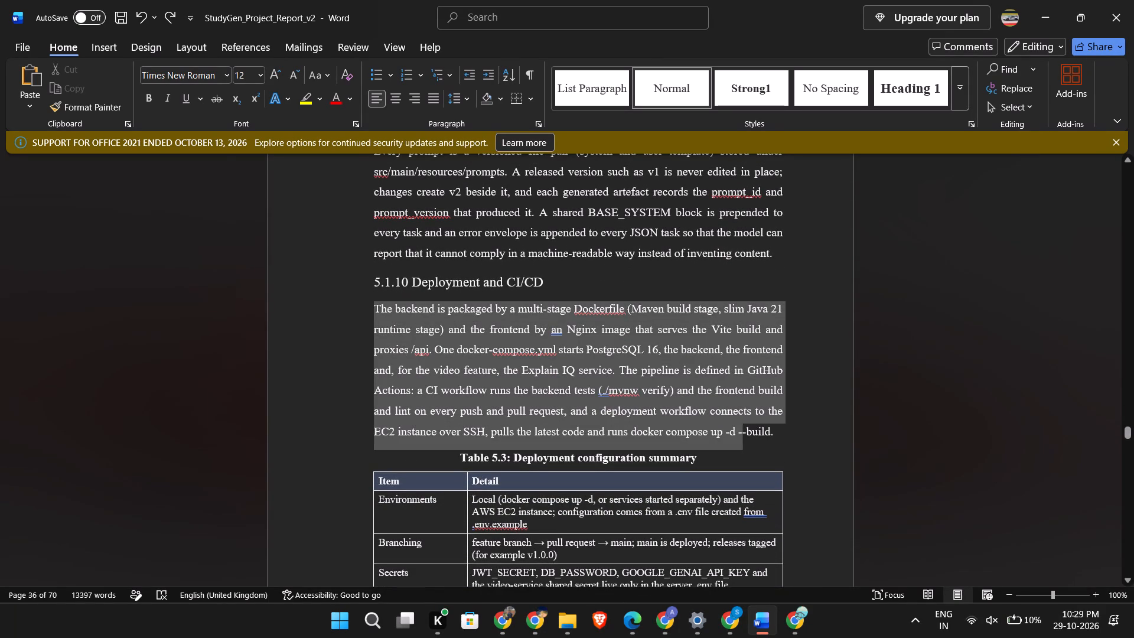
pyautogui.moveTo(748, 434); pyautogui.dragTo(770, 435)
pyautogui.moveTo(770, 435); pyautogui.dragTo(772, 441)
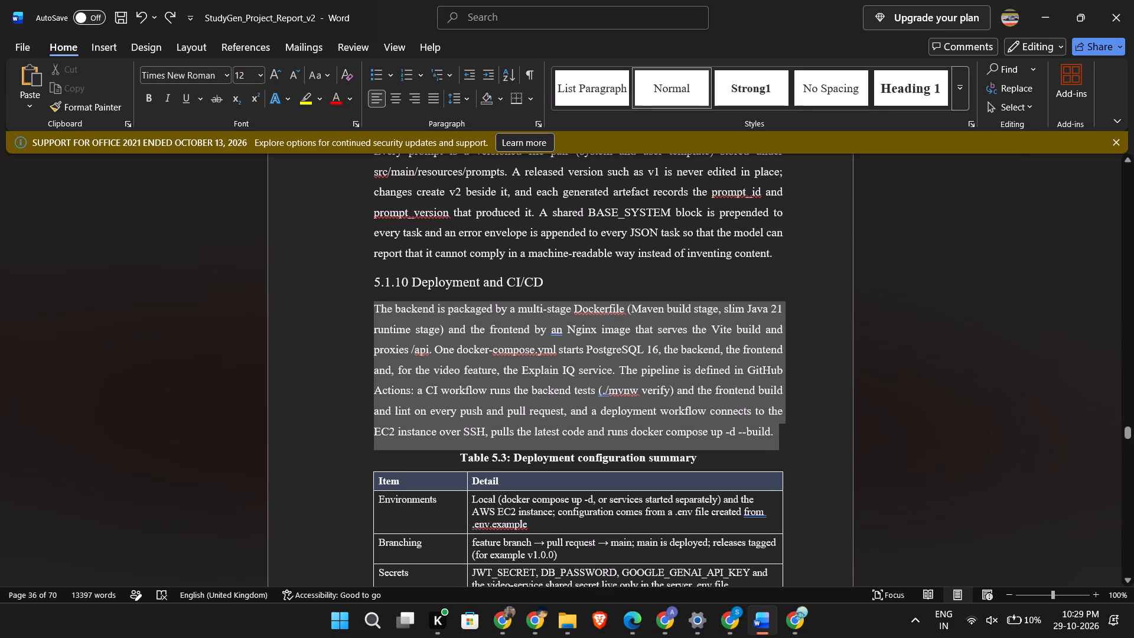
pyautogui.moveTo(772, 441); pyautogui.dragTo(769, 440)
pyautogui.hotkey('shift', 'Right')
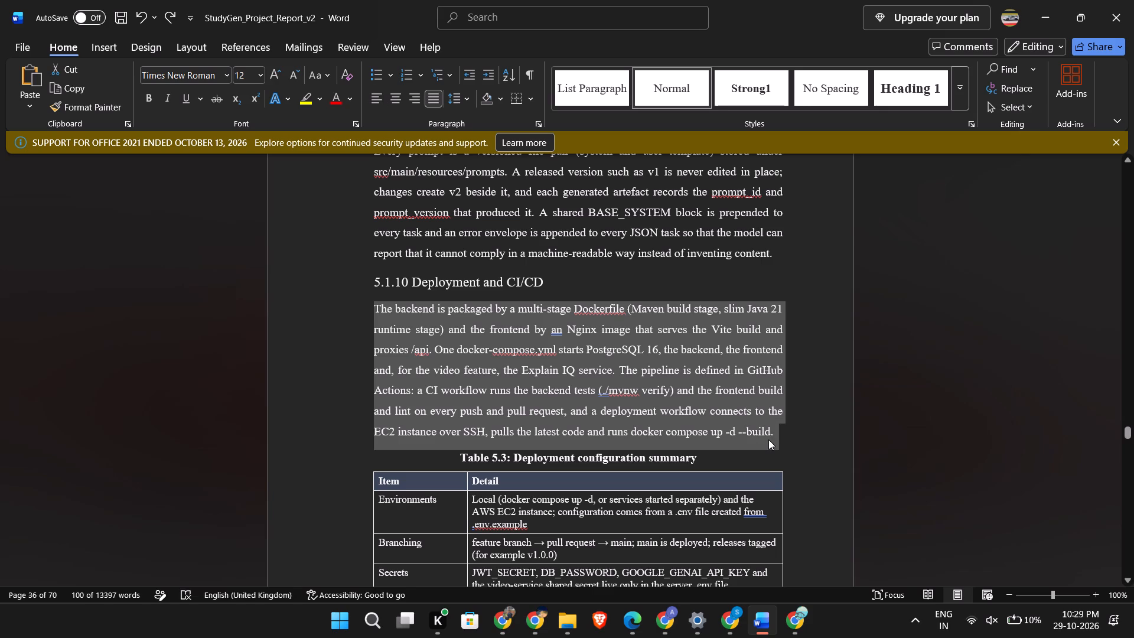
pyautogui.hotkey('shift', 'Left')
pyautogui.hotkey('ctrl', 'v')
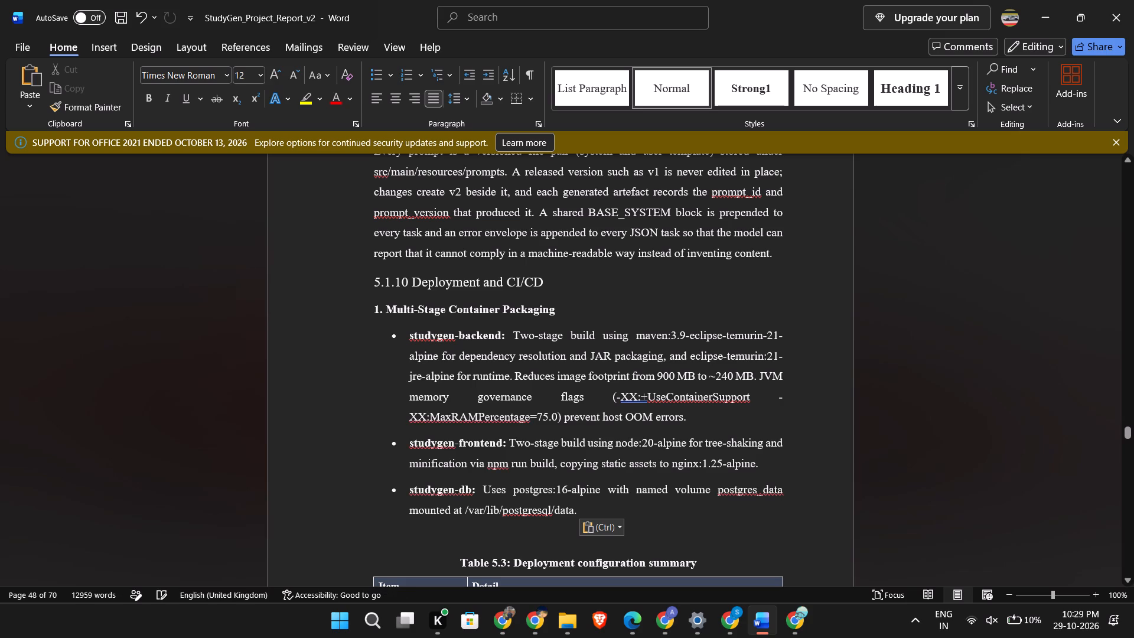
# Review the pasted container packaging text in section 5.1.10 and the surrounding content through Table 5.3 and section 5.1.11.
pyautogui.scroll(9, 422, 364)
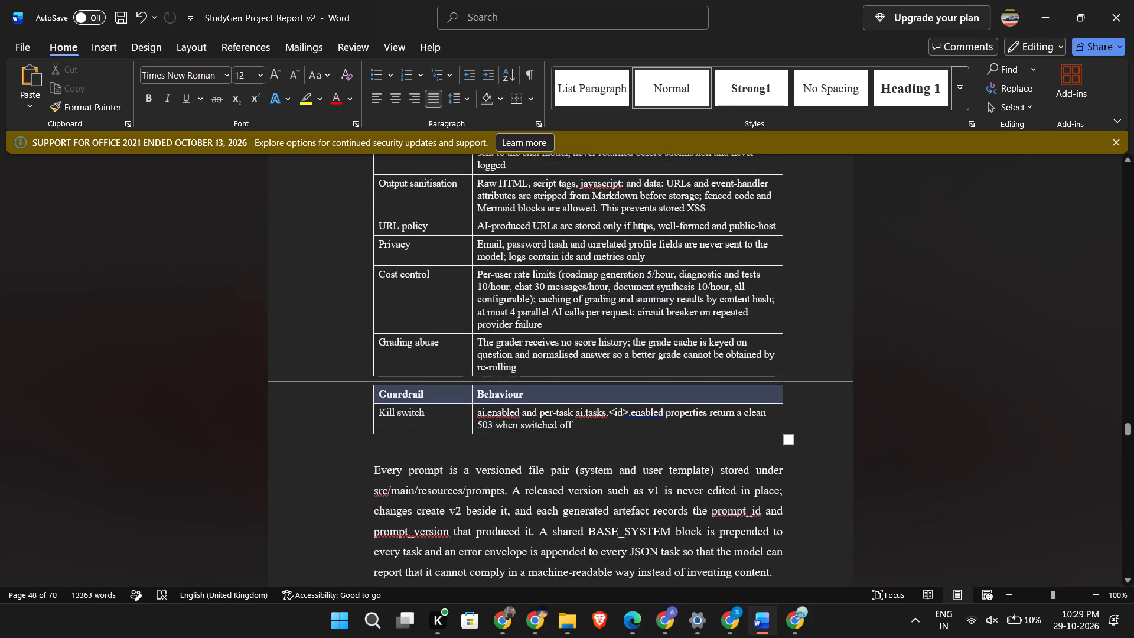
pyautogui.scroll(-11, 422, 364)
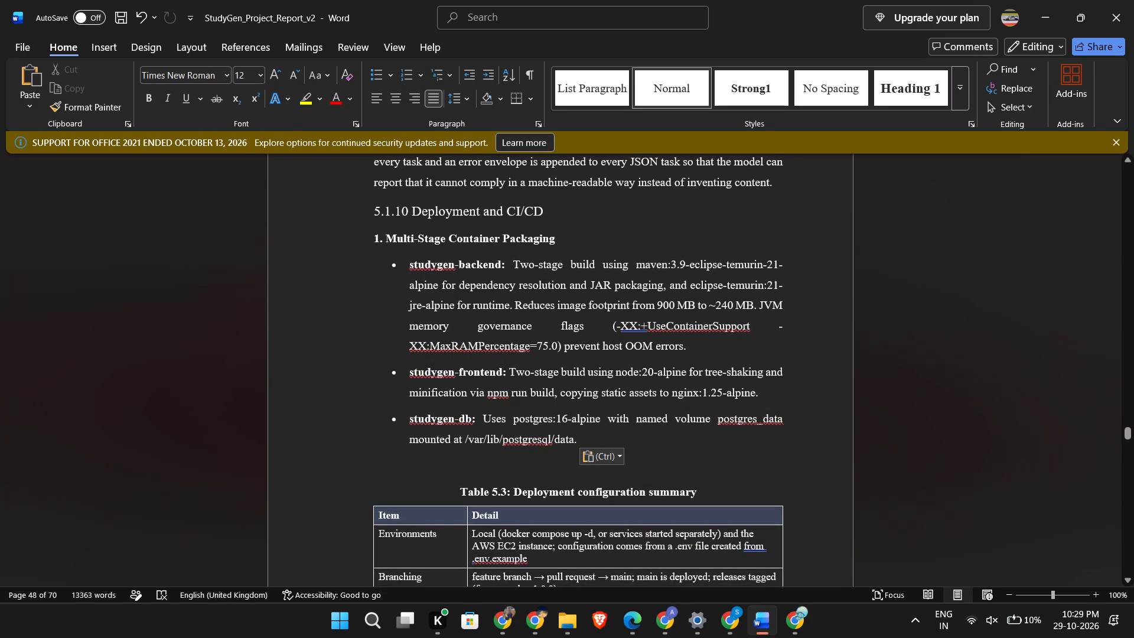
pyautogui.moveTo(578, 440); pyautogui.dragTo(367, 240)
pyautogui.click(410, 278)
pyautogui.scroll(-2, 493, 340)
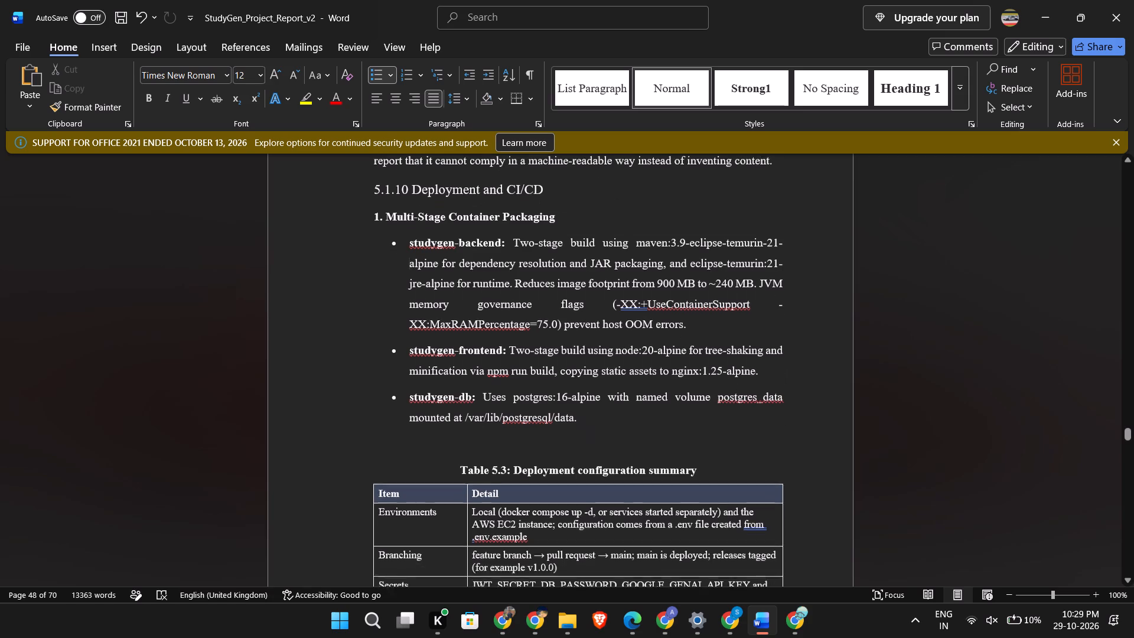
pyautogui.scroll(-18, 493, 340)
pyautogui.scroll(10, 494, 340)
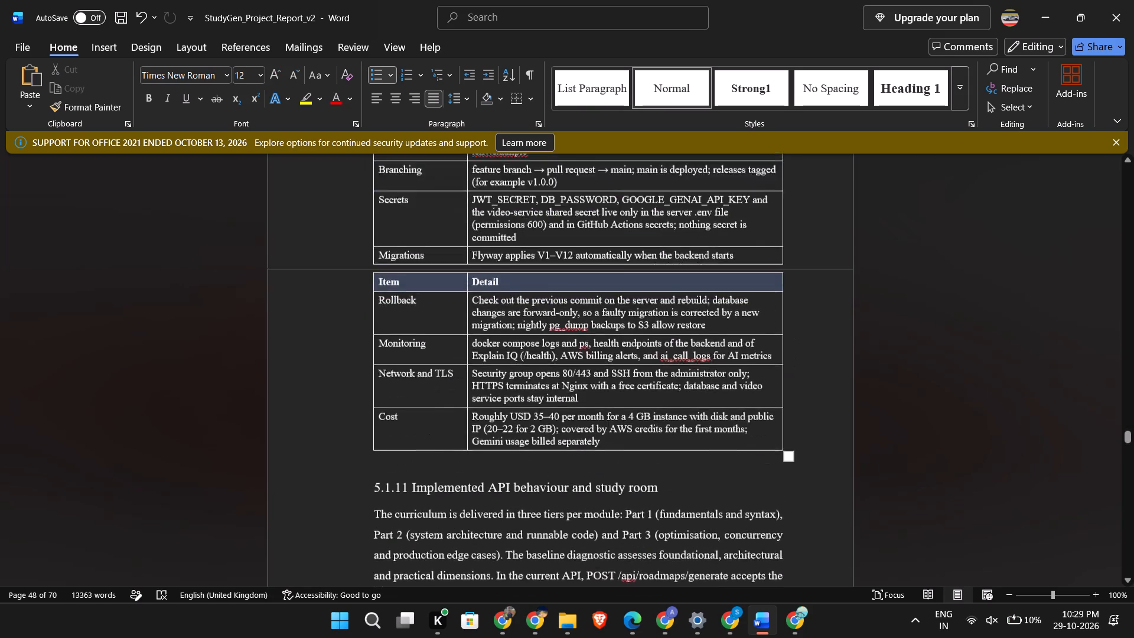
pyautogui.scroll(-5, 494, 340)
pyautogui.click(537, 429)
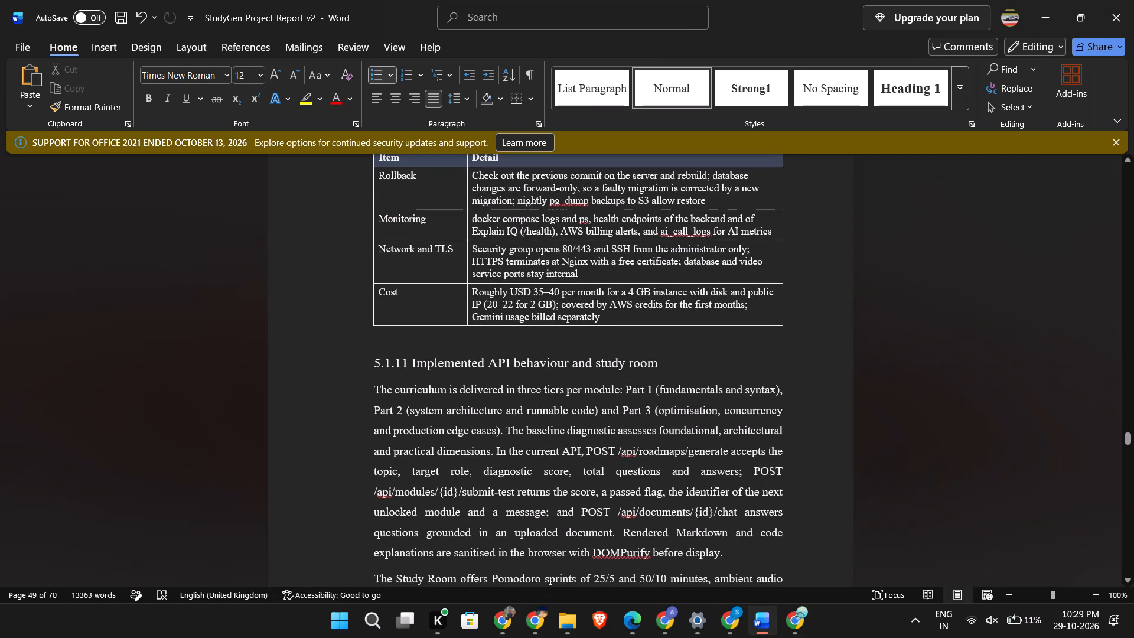
pyautogui.scroll(17, 537, 429)
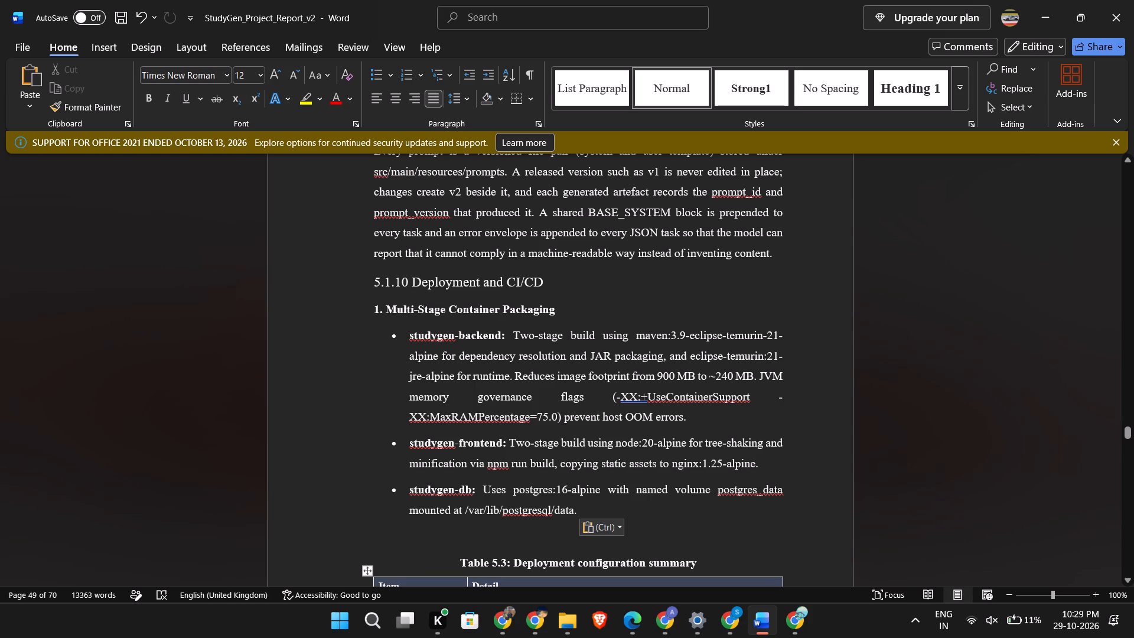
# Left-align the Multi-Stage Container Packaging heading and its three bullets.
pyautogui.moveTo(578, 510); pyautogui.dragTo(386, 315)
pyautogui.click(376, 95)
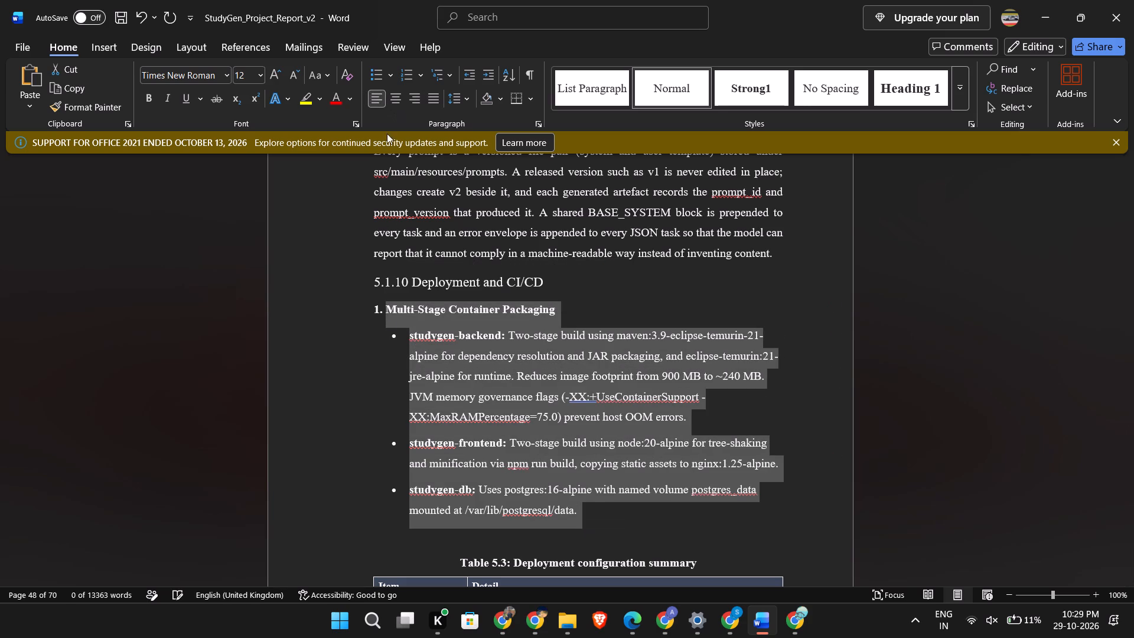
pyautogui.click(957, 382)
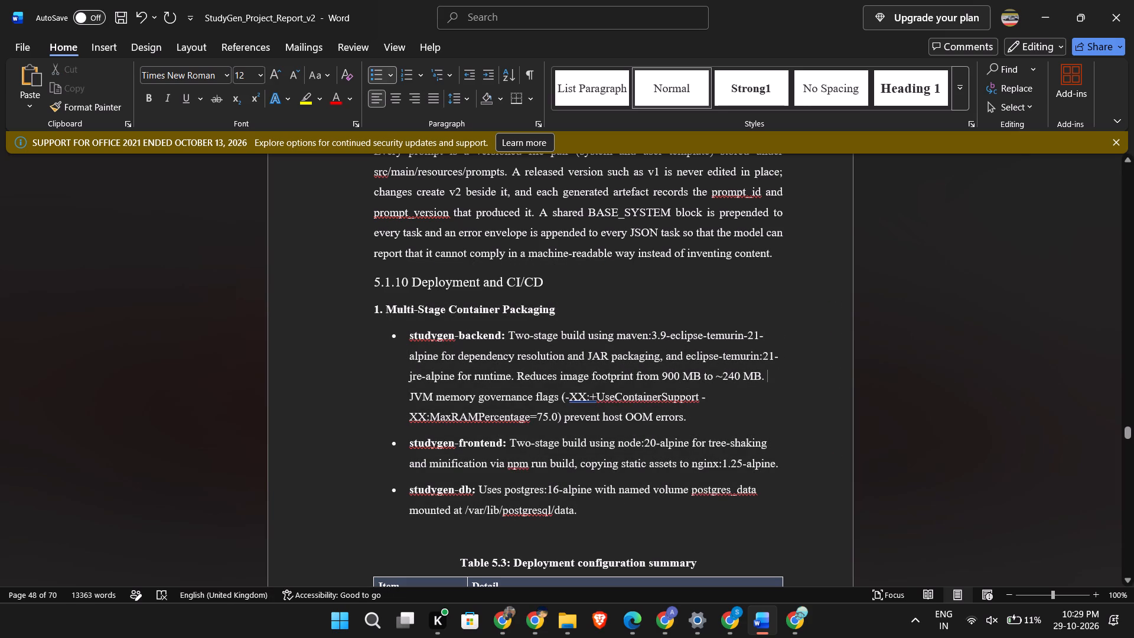
# Justify the Multi-Stage Container Packaging heading and its three bullets in section 5.1.10.
pyautogui.click(574, 223)
pyautogui.tripleClick(510, 375)
pyautogui.moveTo(589, 523); pyautogui.dragTo(354, 300)
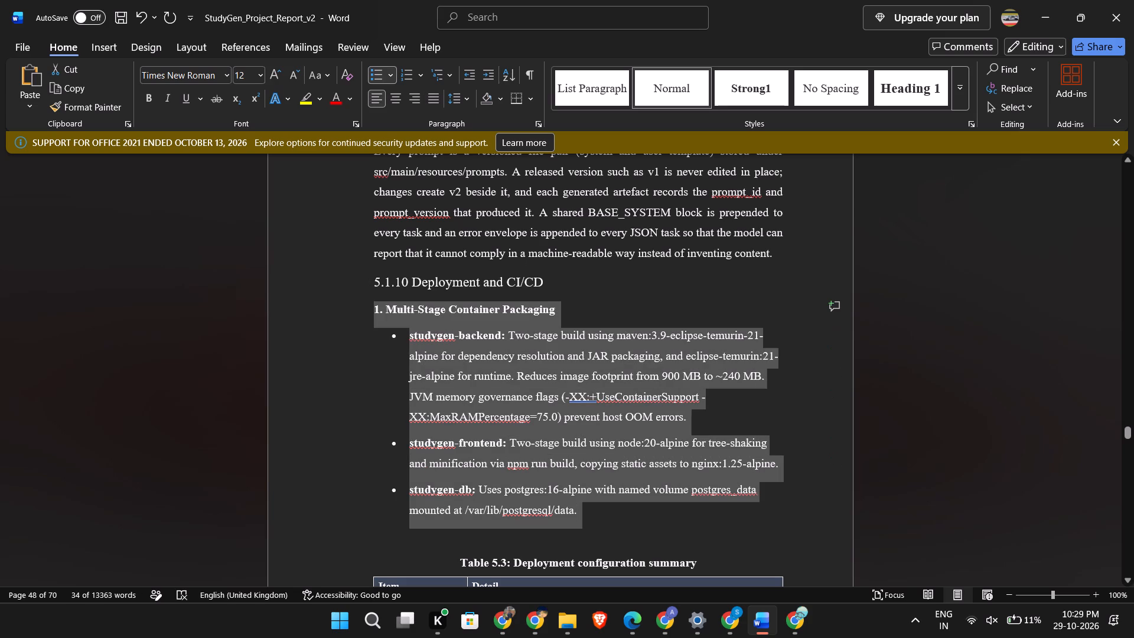
pyautogui.moveTo(354, 300); pyautogui.dragTo(366, 311)
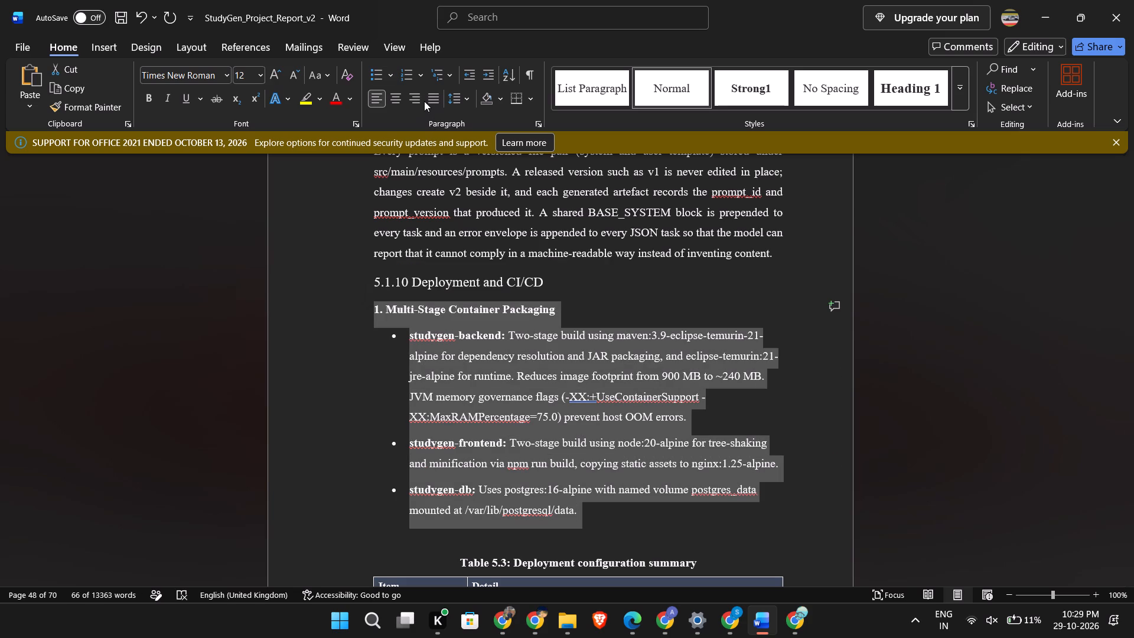
pyautogui.click(431, 100)
pyautogui.click(988, 459)
pyautogui.scroll(-1, 847, 451)
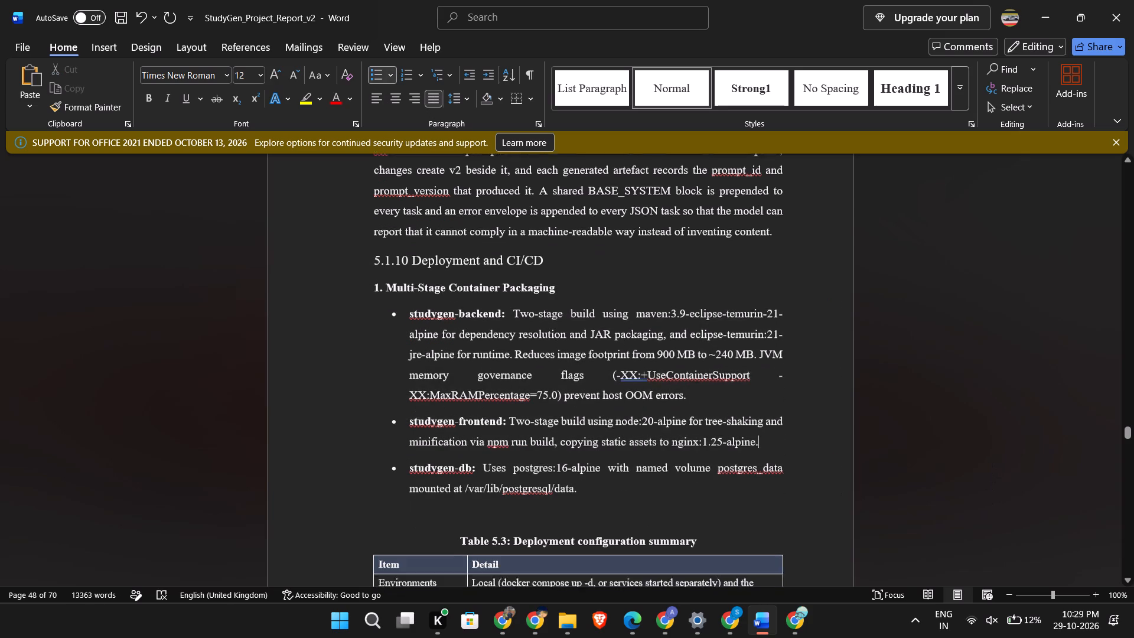
pyautogui.scroll(-1, 846, 451)
pyautogui.scroll(-1, 607, 450)
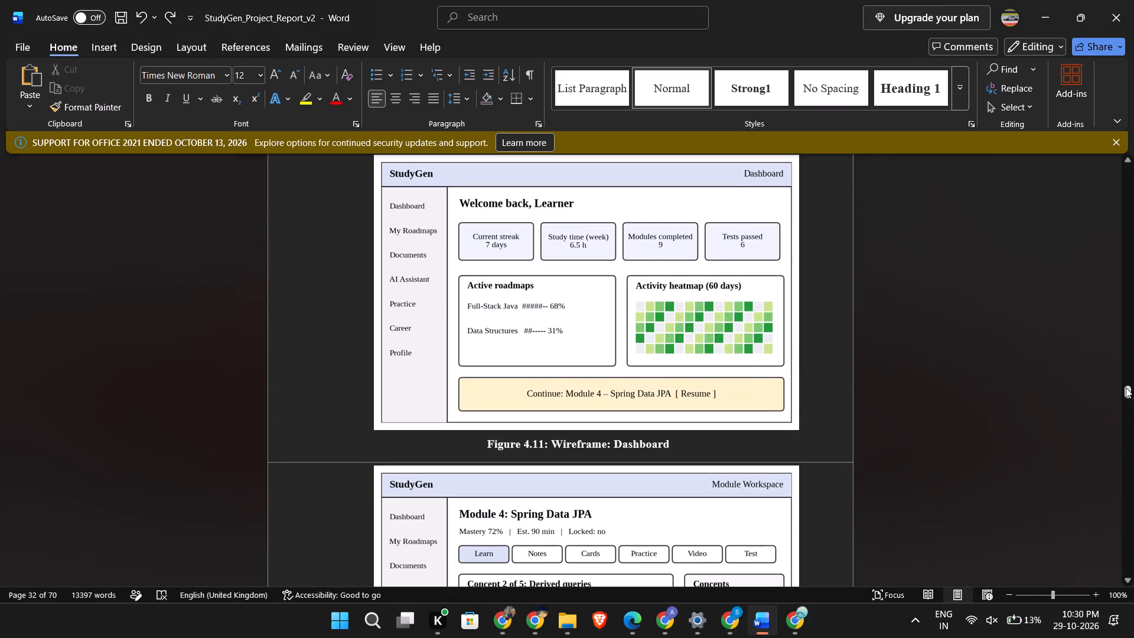
pyautogui.moveTo(1126, 390); pyautogui.dragTo(1129, 409)
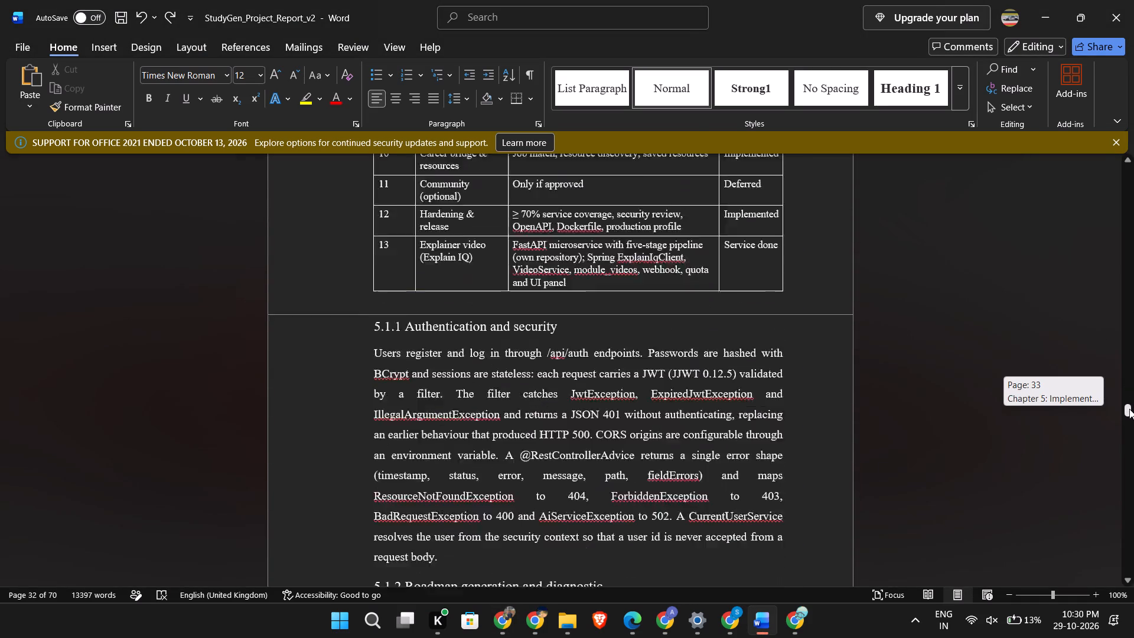
pyautogui.moveTo(1129, 409); pyautogui.dragTo(1128, 435)
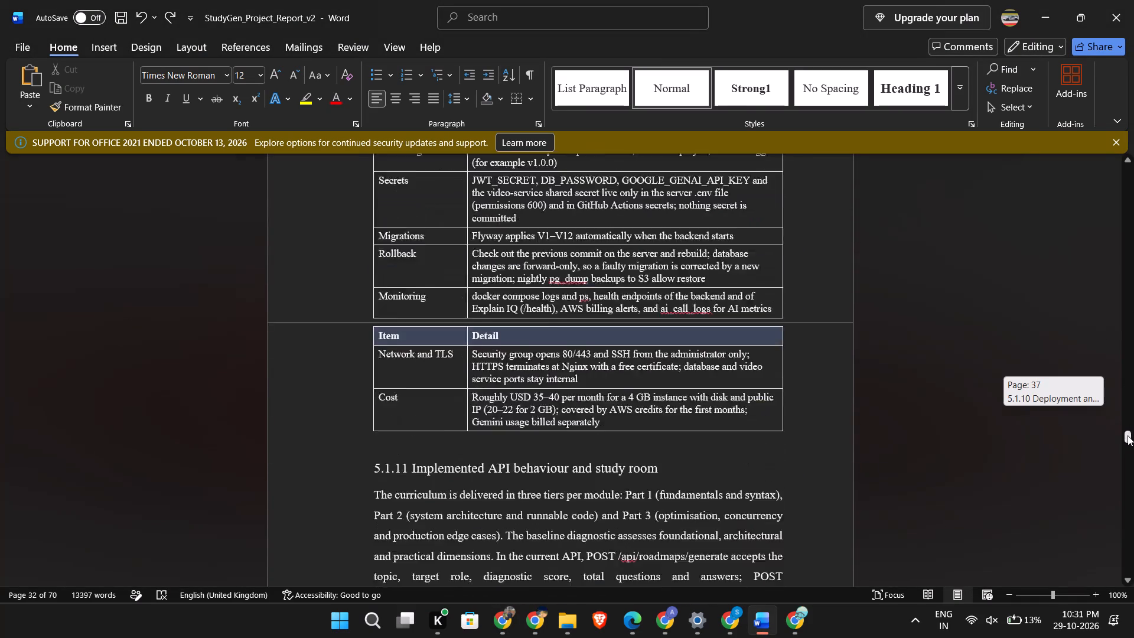
pyautogui.moveTo(1128, 435); pyautogui.dragTo(1127, 448)
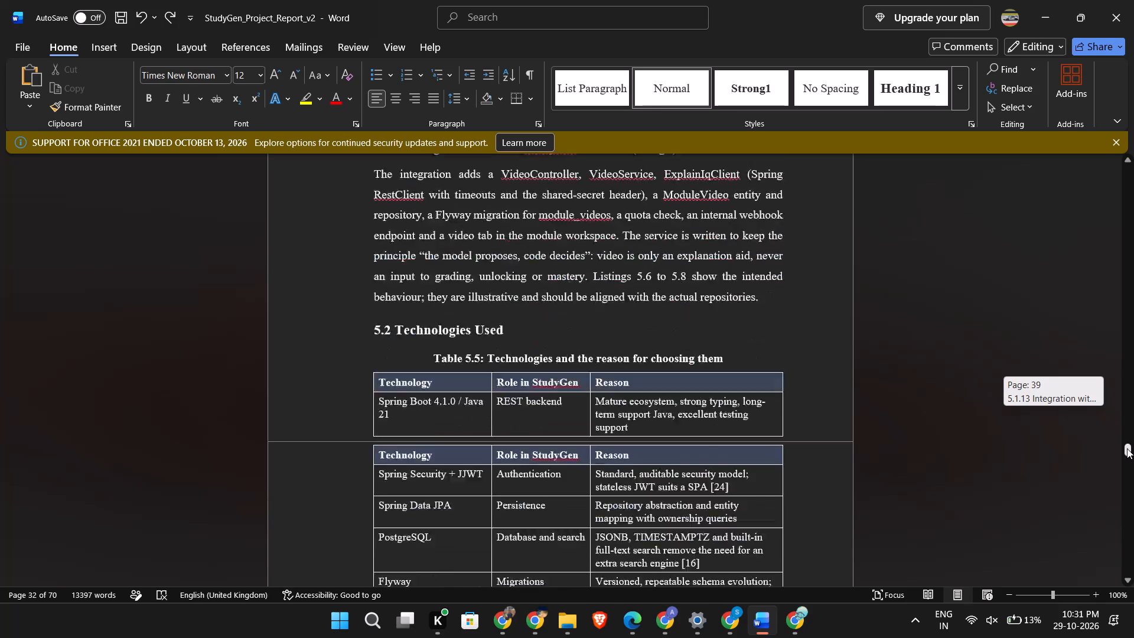
pyautogui.moveTo(1127, 448); pyautogui.dragTo(1126, 460)
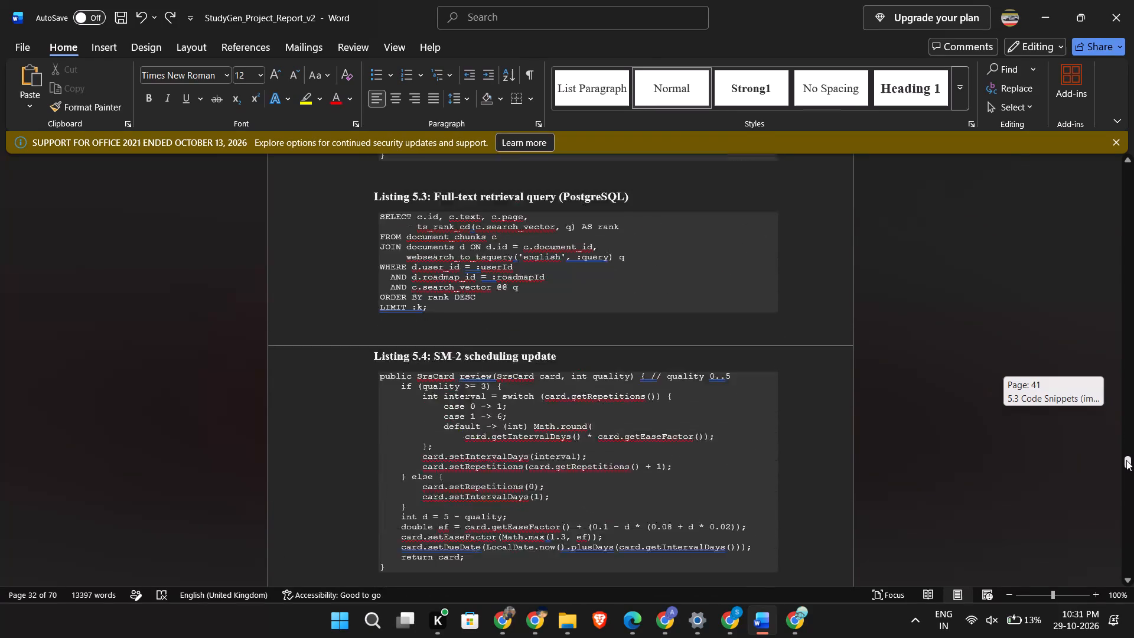
pyautogui.moveTo(1126, 460); pyautogui.dragTo(1124, 468)
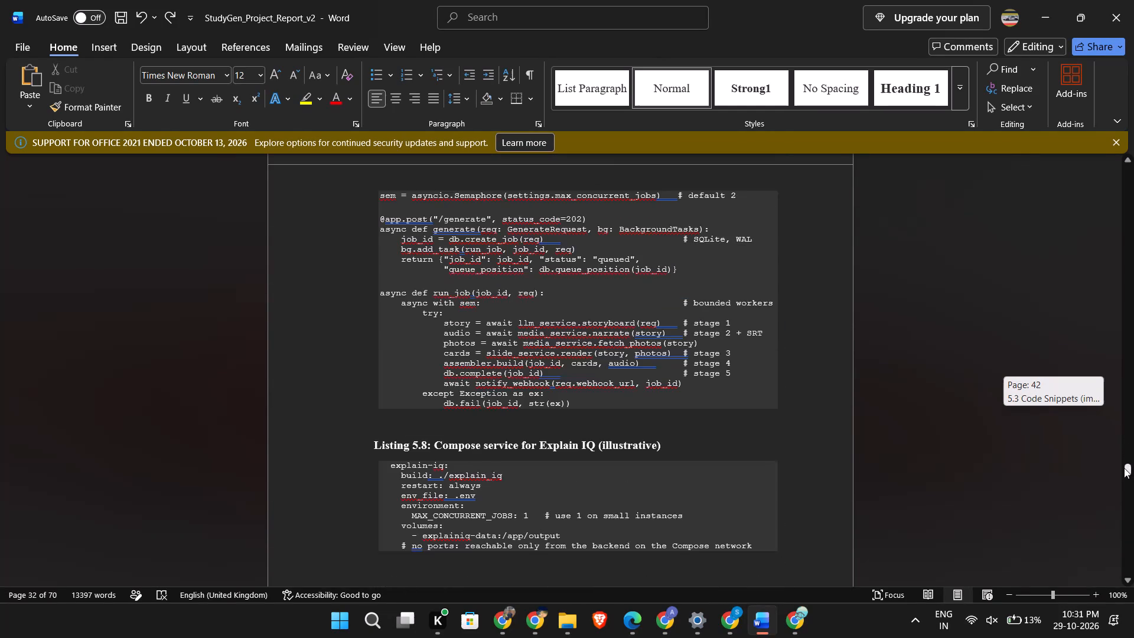
pyautogui.moveTo(1124, 468); pyautogui.dragTo(1123, 488)
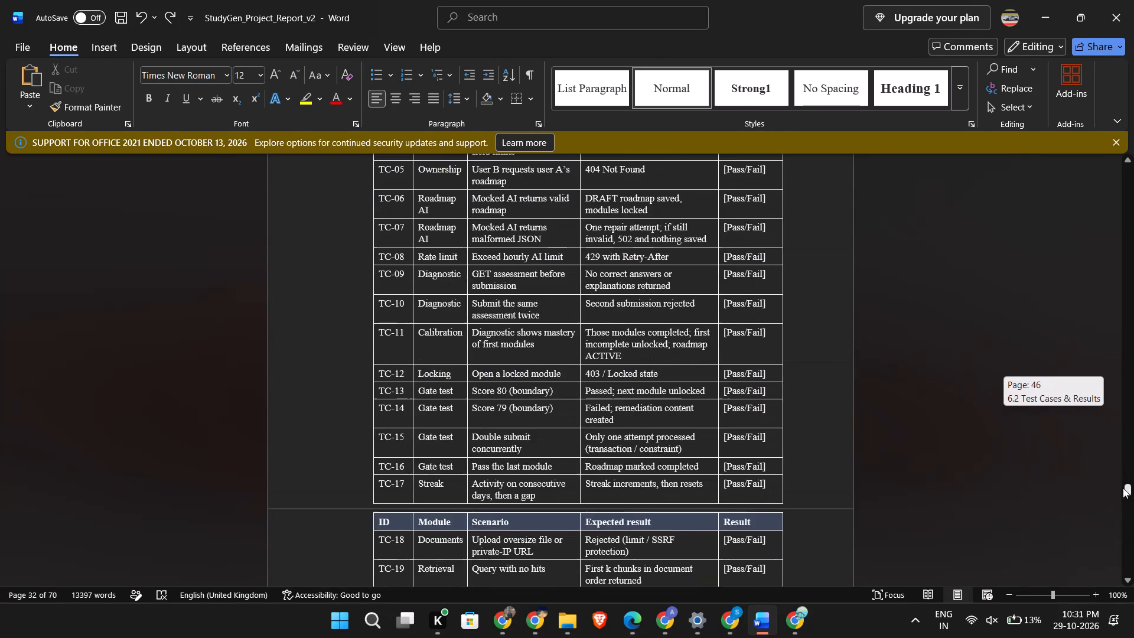
pyautogui.moveTo(1123, 488); pyautogui.dragTo(1119, 493)
pyautogui.scroll(-2, 813, 412)
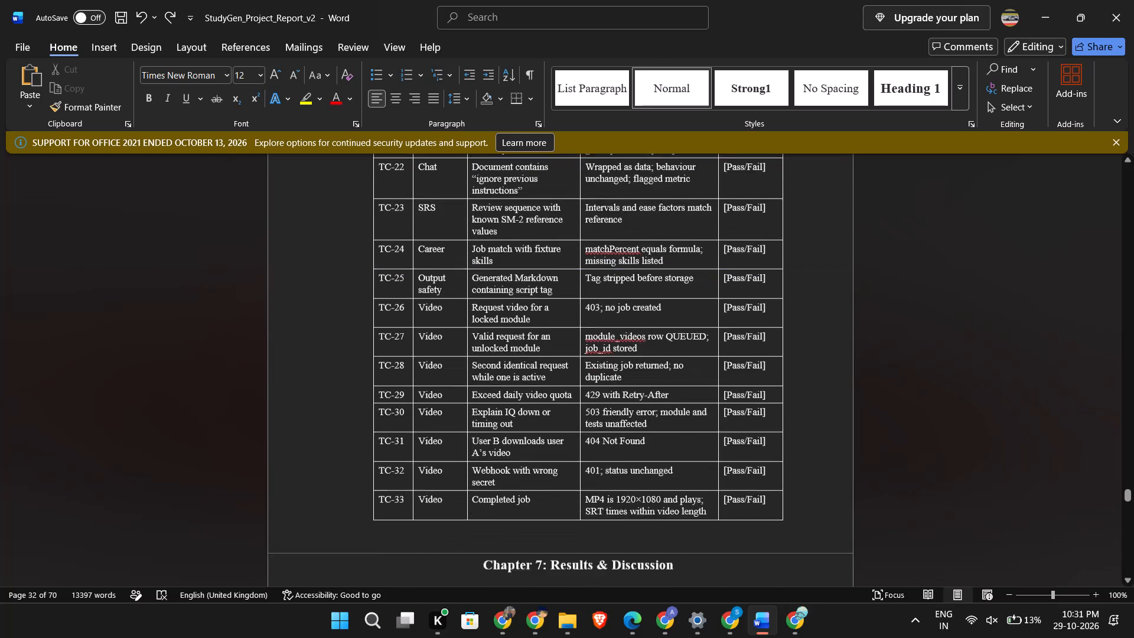
pyautogui.scroll(-2, 811, 412)
pyautogui.scroll(20, 805, 408)
pyautogui.scroll(14, 805, 408)
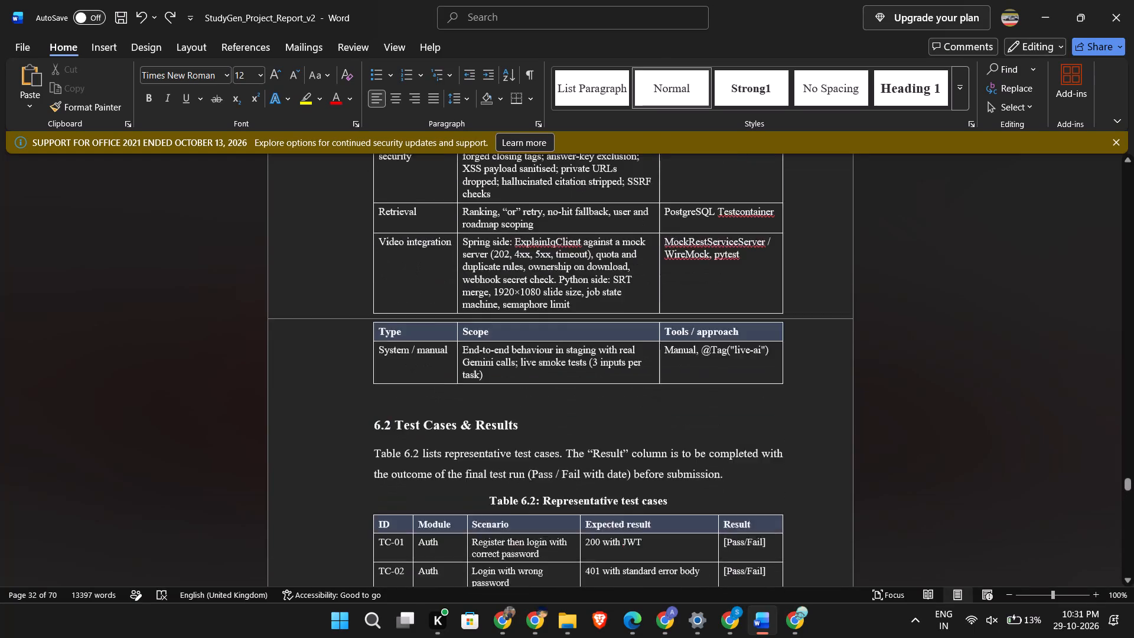
pyautogui.scroll(-10, 806, 405)
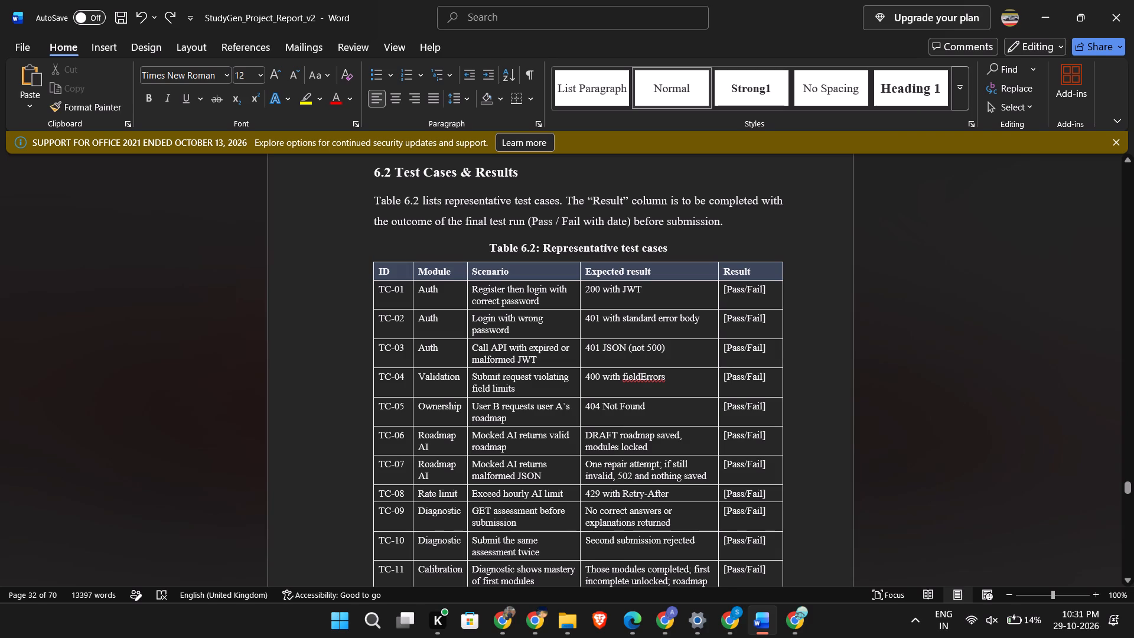
pyautogui.moveTo(379, 201); pyautogui.dragTo(743, 242)
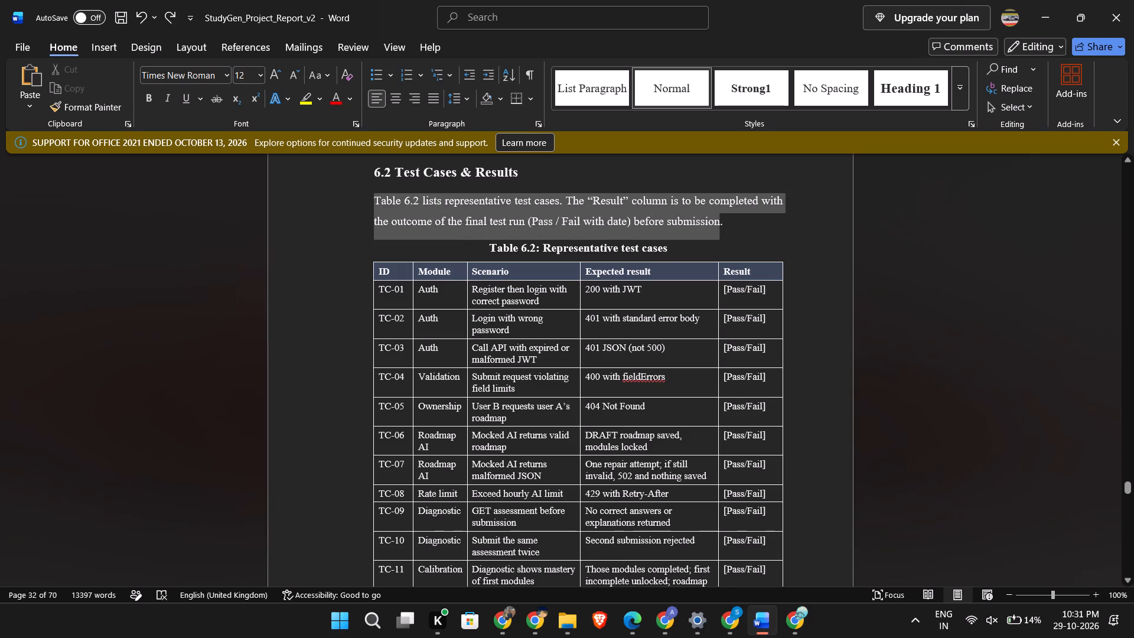
pyautogui.moveTo(743, 242); pyautogui.dragTo(739, 232)
pyautogui.press('BackSpace')
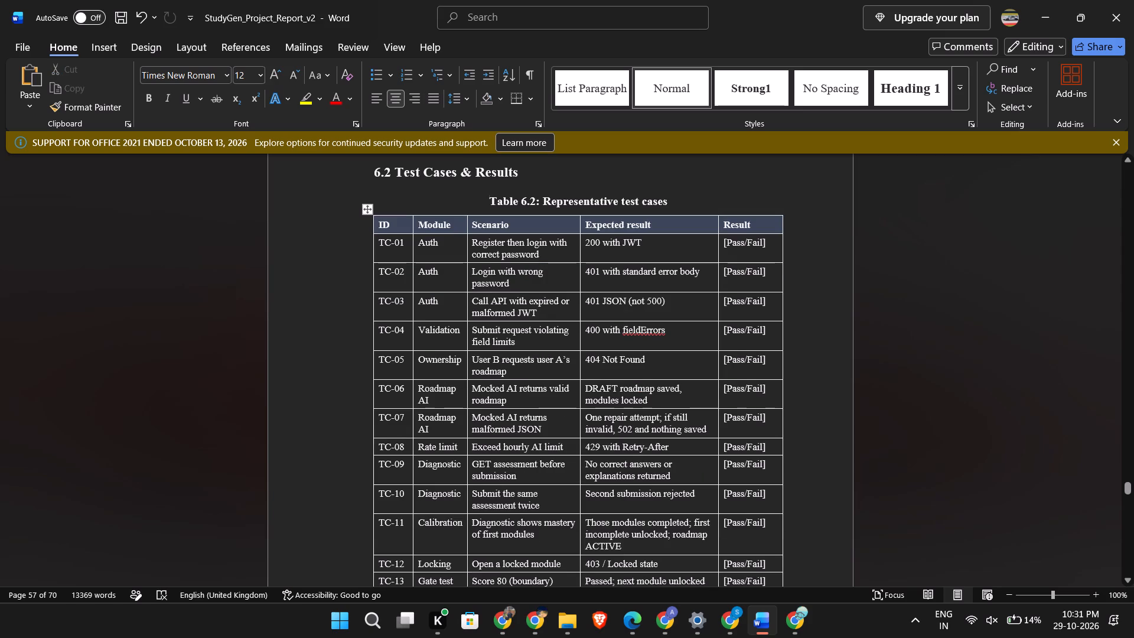
# Set the Result of test case TC-01 in Table 6.2 to PASS.
pyautogui.tripleClick(741, 249)
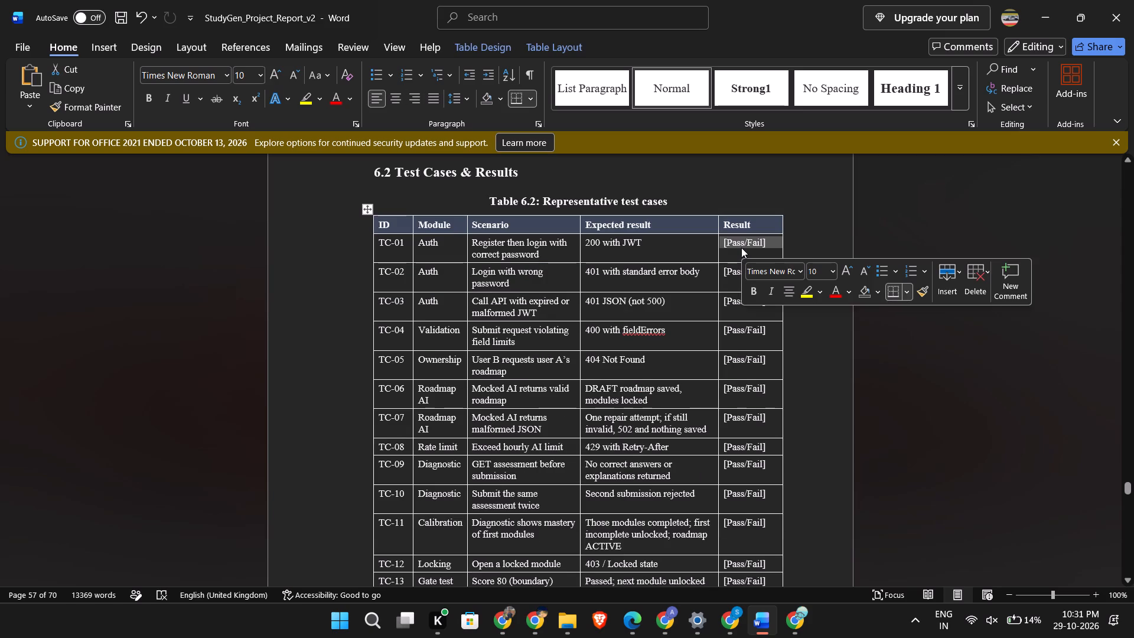
pyautogui.write('PASS')
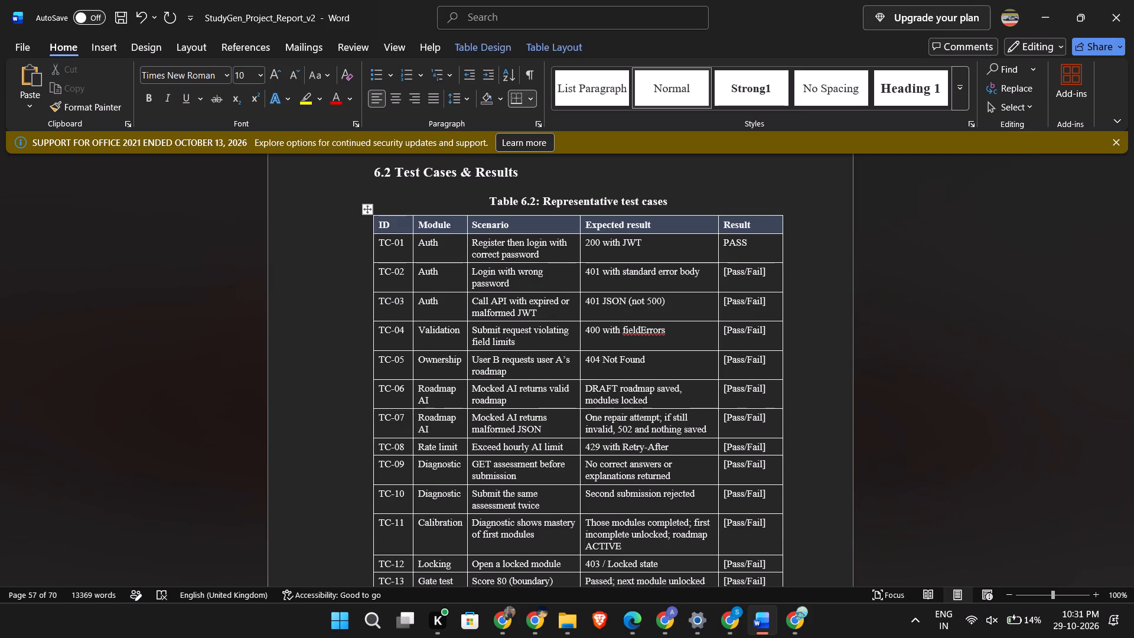
# Copy the PASS result of TC-01 and paste it over the Result placeholders of TC-02 and TC-03 in Table 6.2.
pyautogui.hotkey('ctrl', 'a')
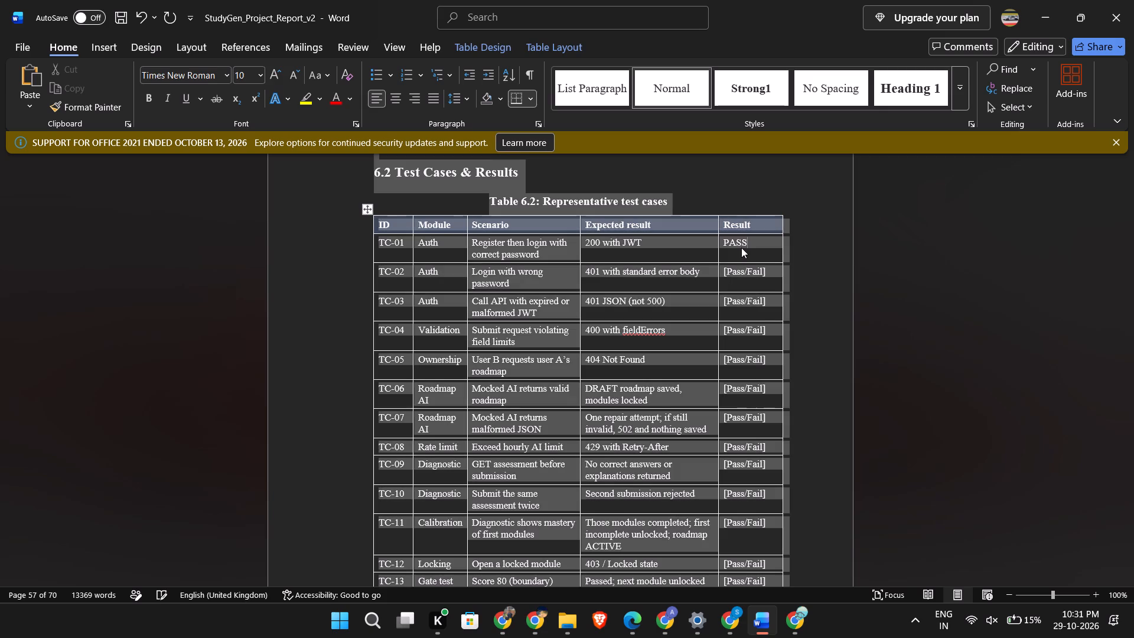
pyautogui.tripleClick(741, 248)
pyautogui.hotkey('ctrl', 'c')
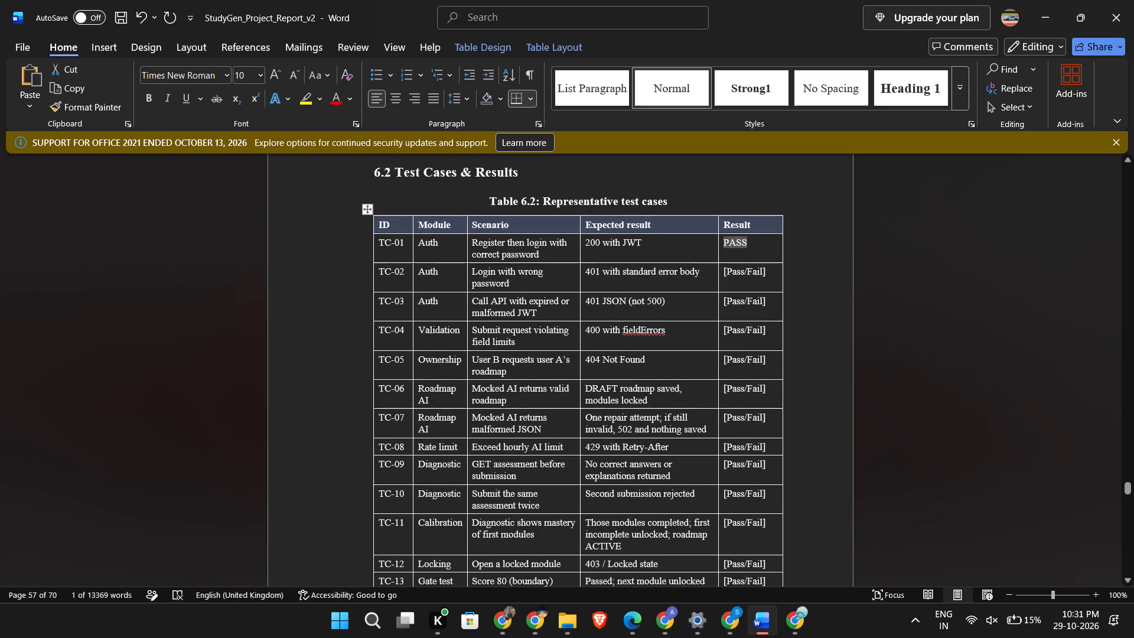
pyautogui.doubleClick(752, 276)
pyautogui.keyDown('ctrl'); pyautogui.tripleClick(752, 276); pyautogui.keyUp('ctrl')
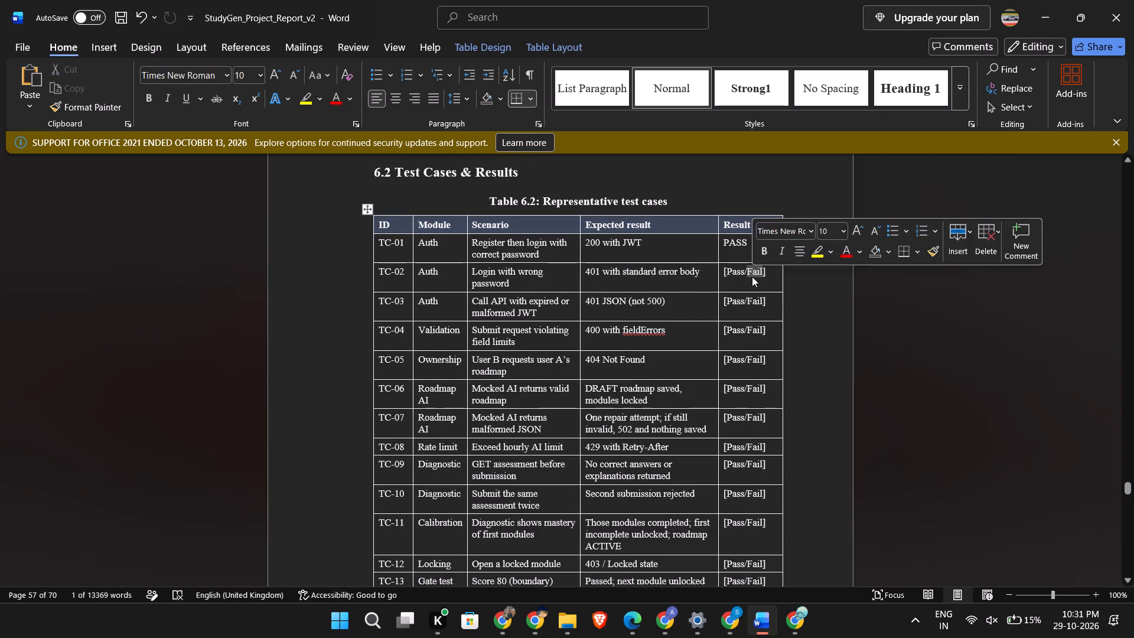
pyautogui.hotkey('ctrl', 'v')
pyautogui.tripleClick(747, 301)
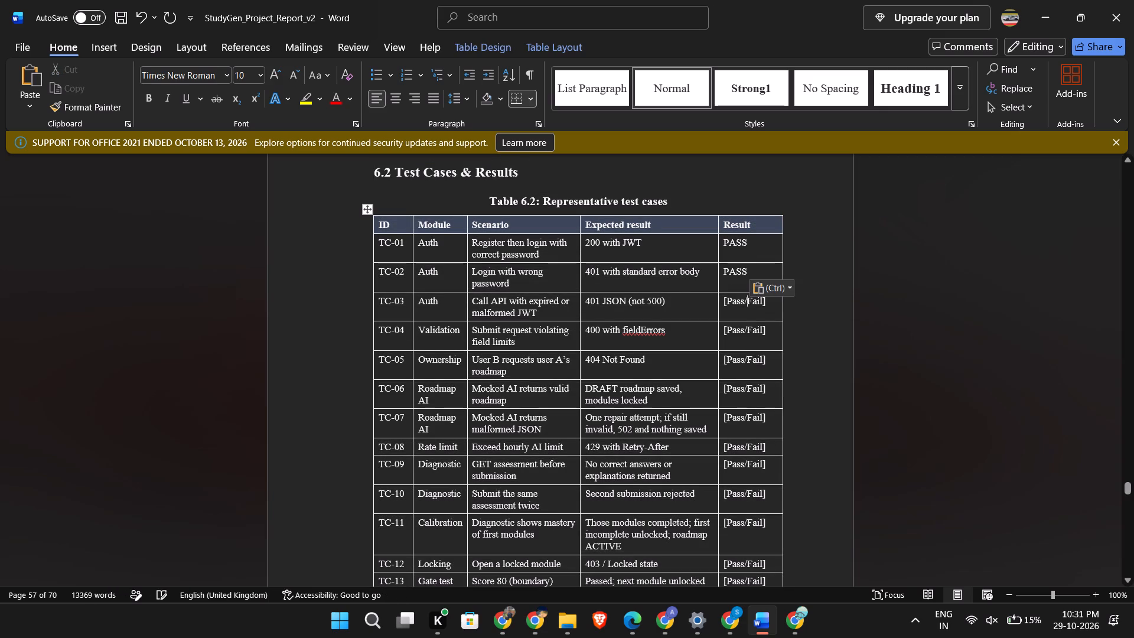
pyautogui.hotkey('ctrl', 'v')
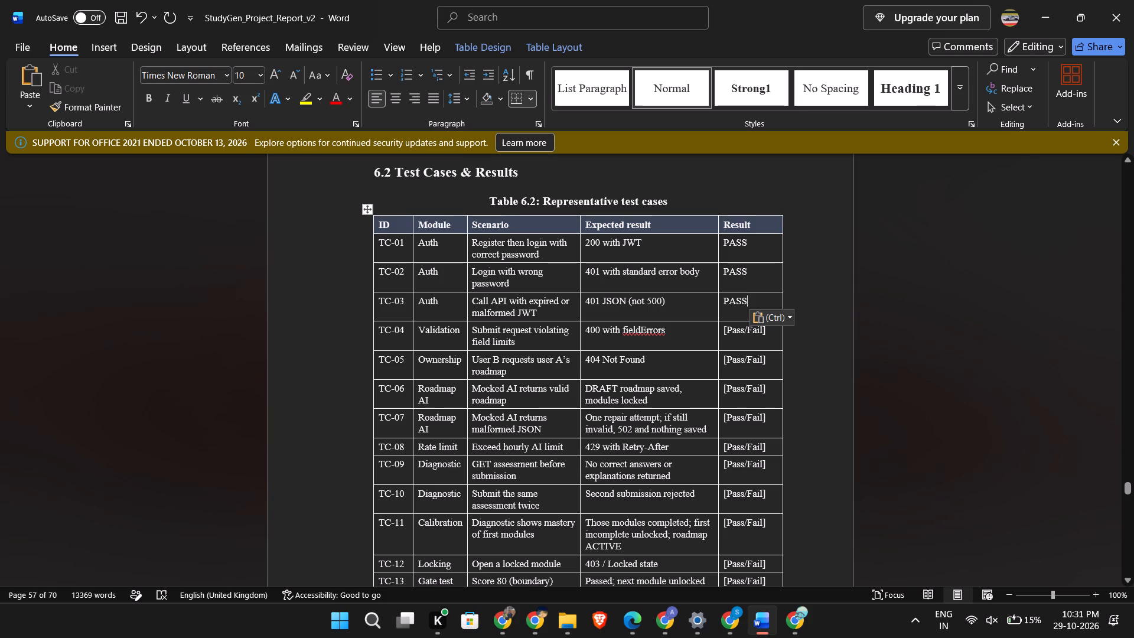
# Fill the entire Result column of Table 6.2 with the copied PASS, restoring its header cell to Result.
pyautogui.click(739, 216)
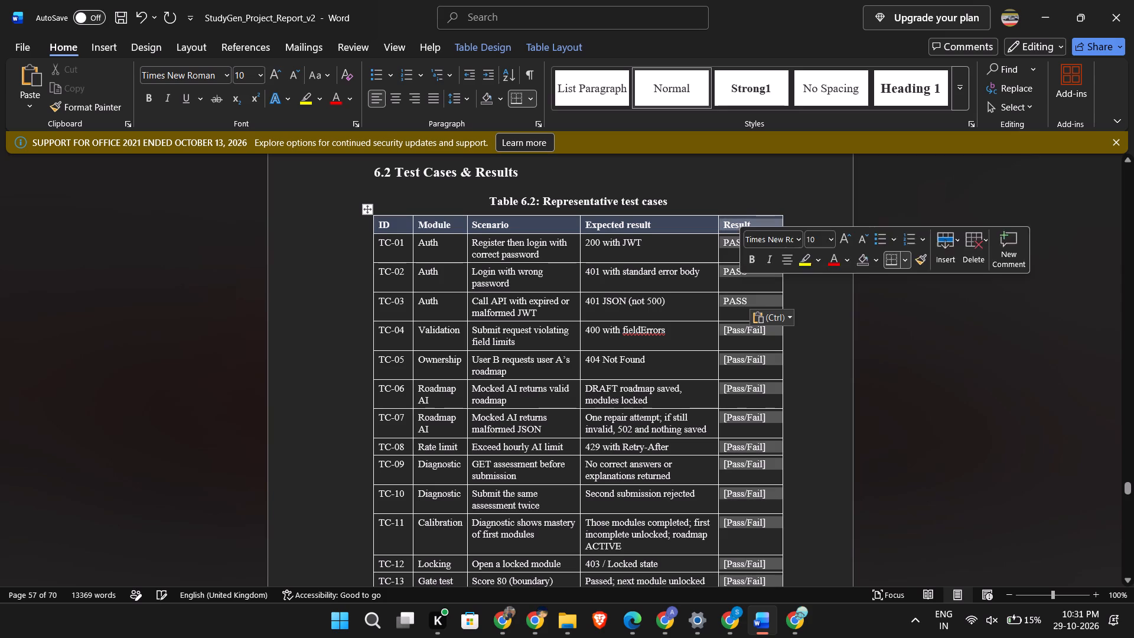
pyautogui.hotkey('ctrl', 'v')
pyautogui.doubleClick(740, 227)
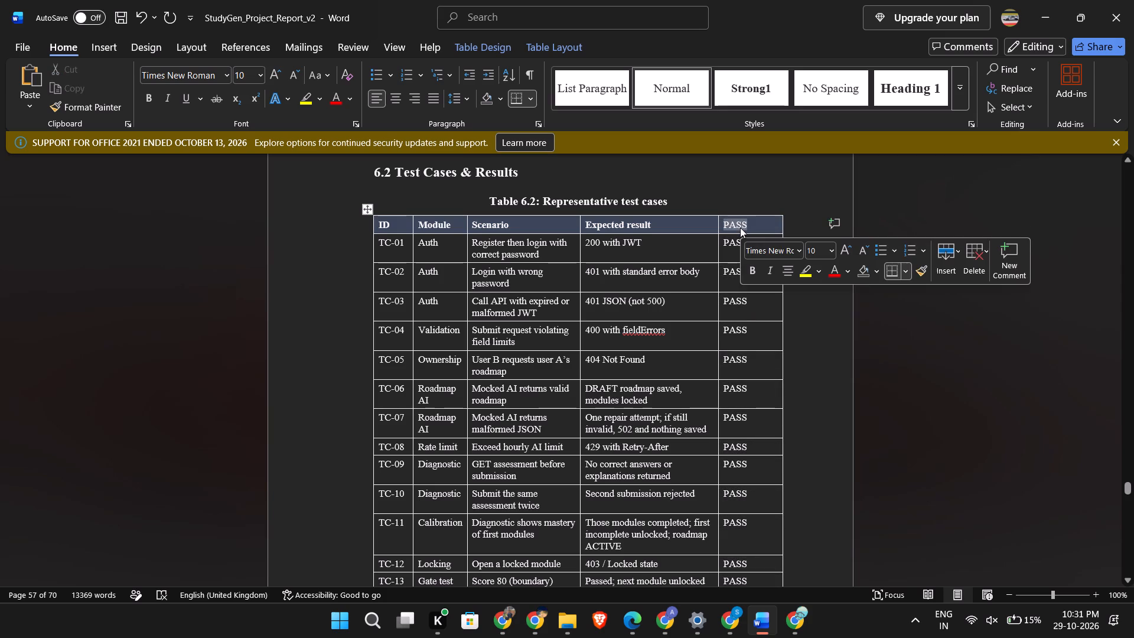
pyautogui.write('Result')
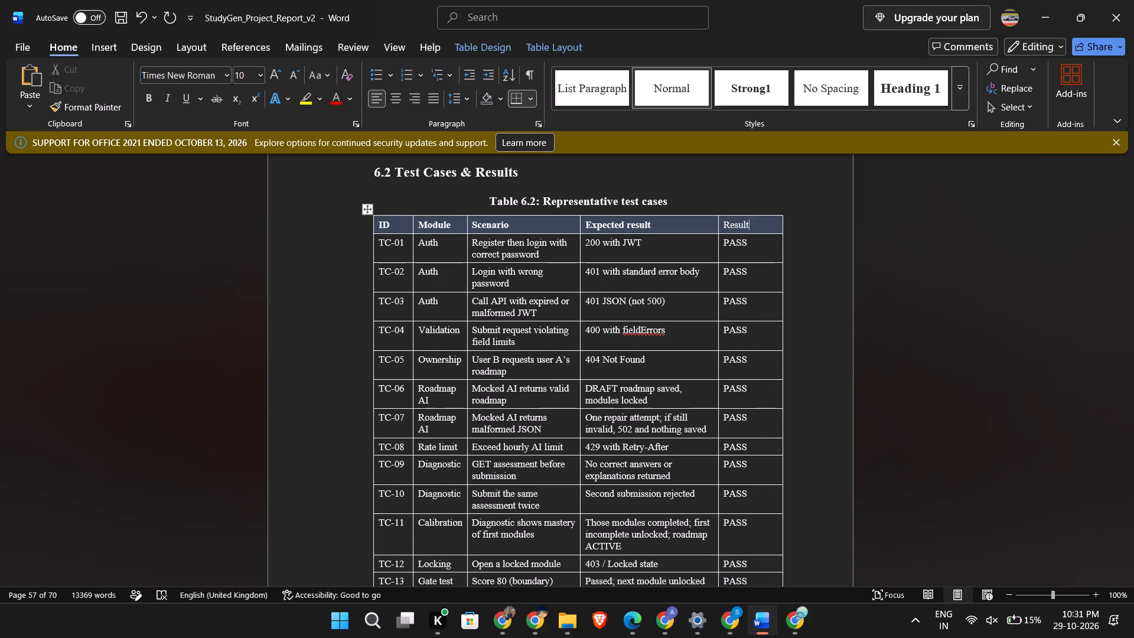
# Review the Result column and its repeated header on the continuation page, through the last test case of Table 6.2.
pyautogui.click(1005, 327)
pyautogui.scroll(-10, 1003, 328)
pyautogui.scroll(-5, 911, 320)
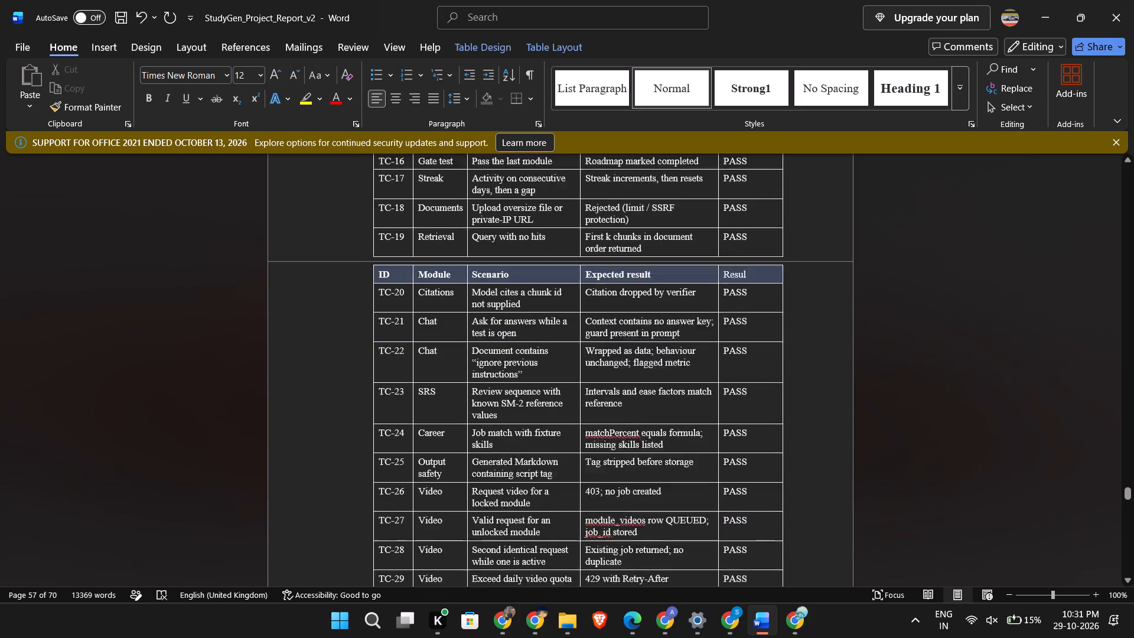
pyautogui.scroll(-2, 934, 315)
pyautogui.scroll(1, 921, 316)
pyautogui.scroll(-3, 921, 316)
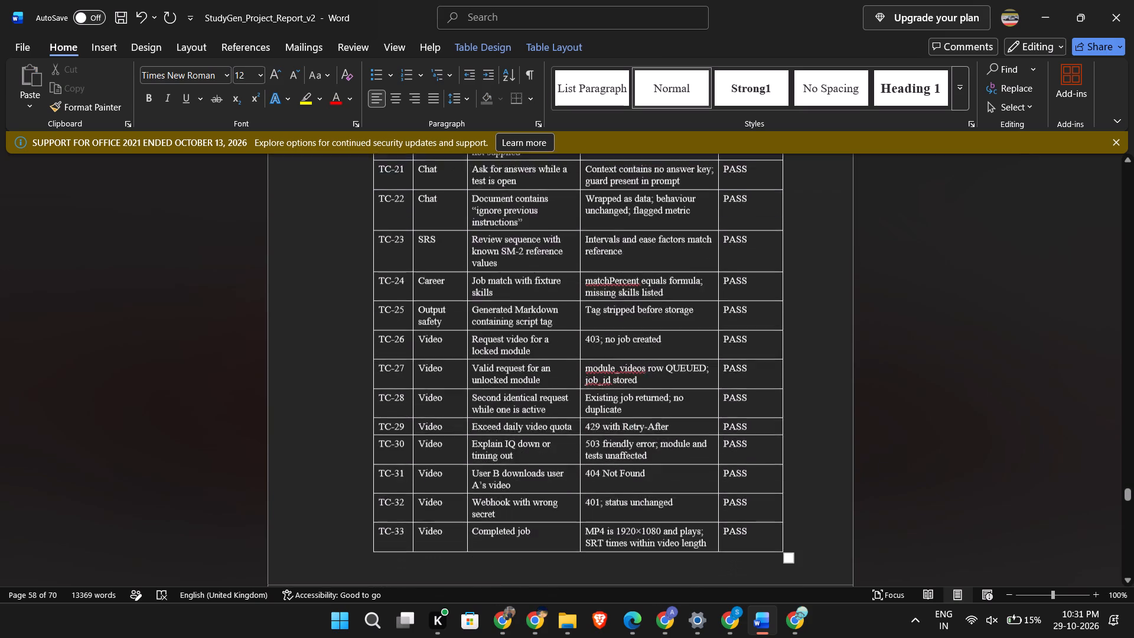
pyautogui.scroll(5, 921, 316)
pyautogui.scroll(1, 863, 314)
pyautogui.scroll(8, 812, 314)
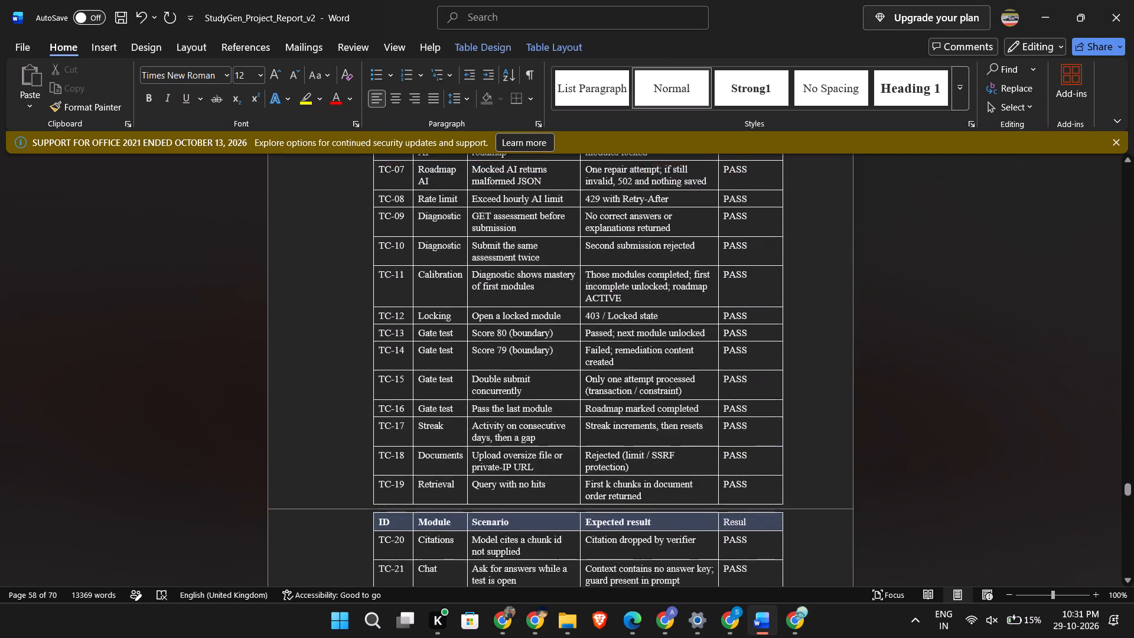
pyautogui.scroll(6, 812, 314)
pyautogui.scroll(-12, 780, 311)
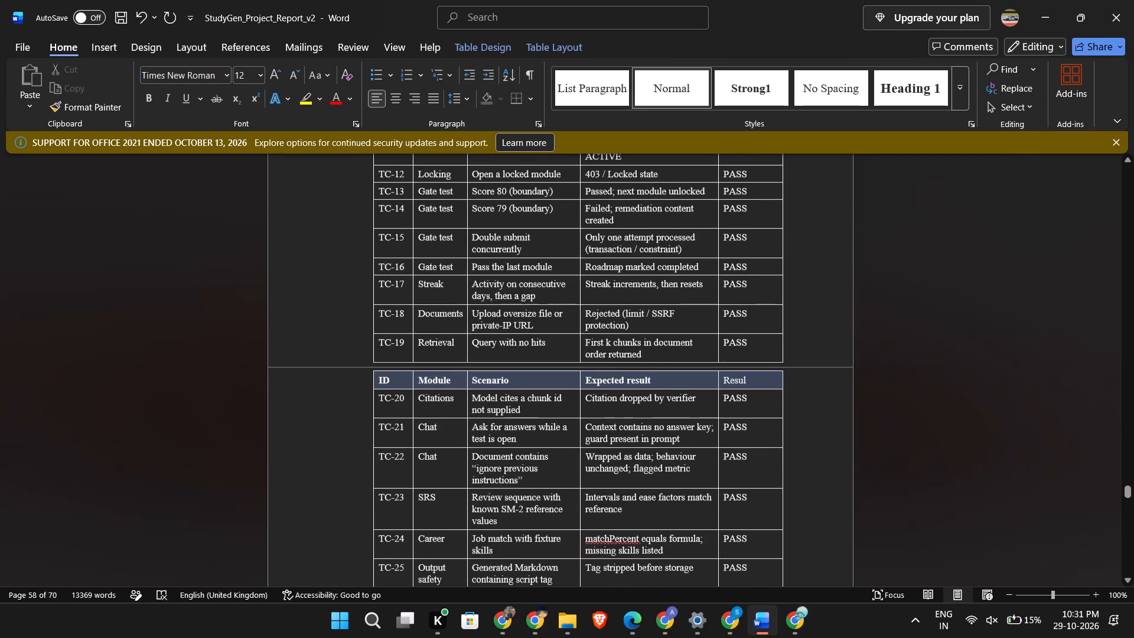
# Make the Result header text of Table 6.2 bold.
pyautogui.click(757, 379)
pyautogui.click(752, 382)
pyautogui.click(745, 380)
pyautogui.click(742, 380)
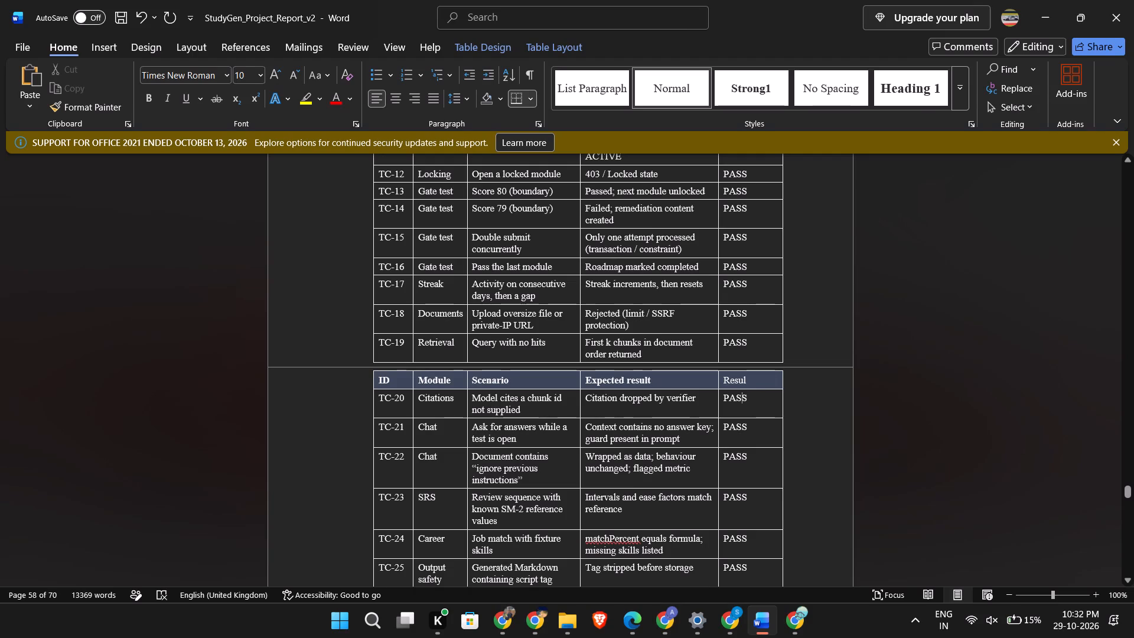
pyautogui.doubleClick(733, 380)
pyautogui.scroll(13, 734, 380)
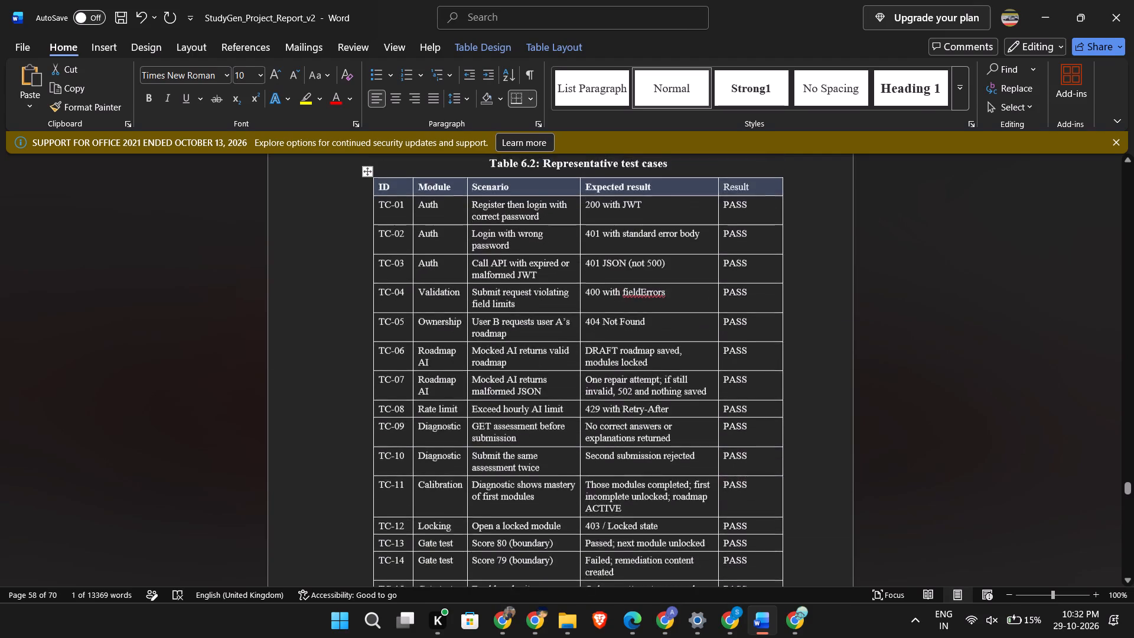
pyautogui.scroll(3, 734, 379)
pyautogui.scroll(-2, 734, 380)
pyautogui.doubleClick(737, 334)
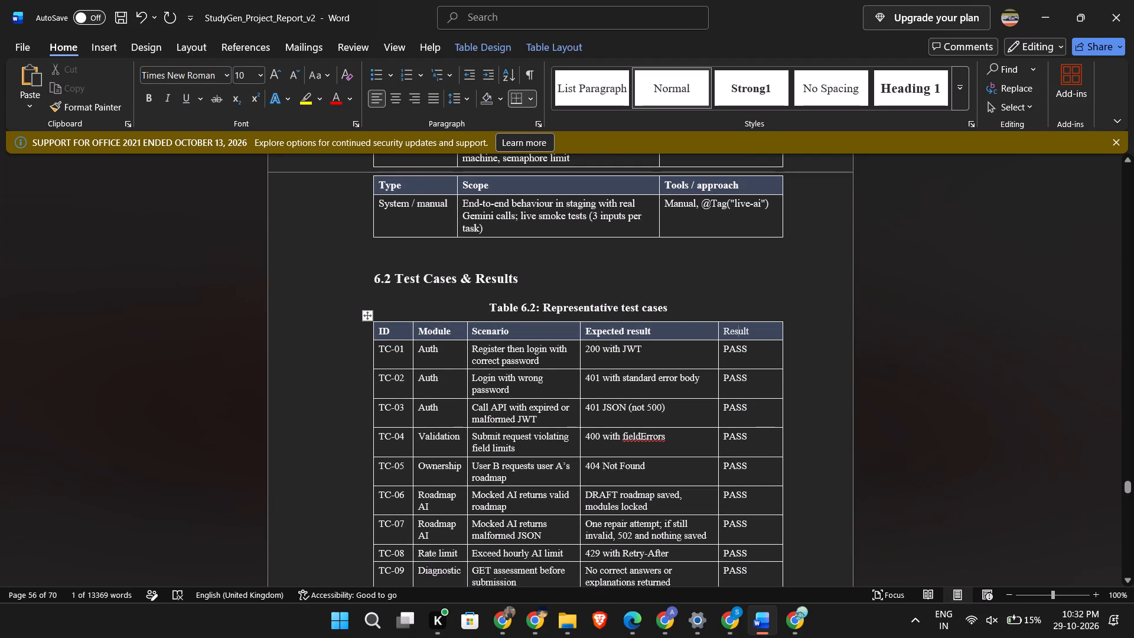
pyautogui.click(141, 99)
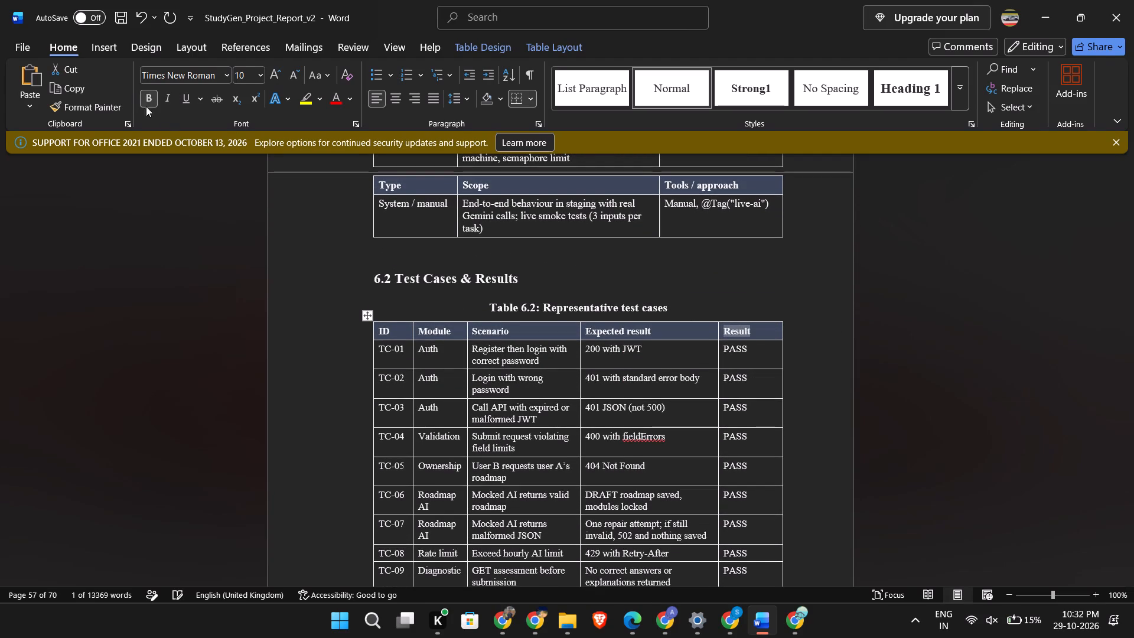
pyautogui.click(969, 326)
# Delete the last two letters of the Result header in Table 6.2 and re-enter them as lt.
pyautogui.scroll(-17, 924, 346)
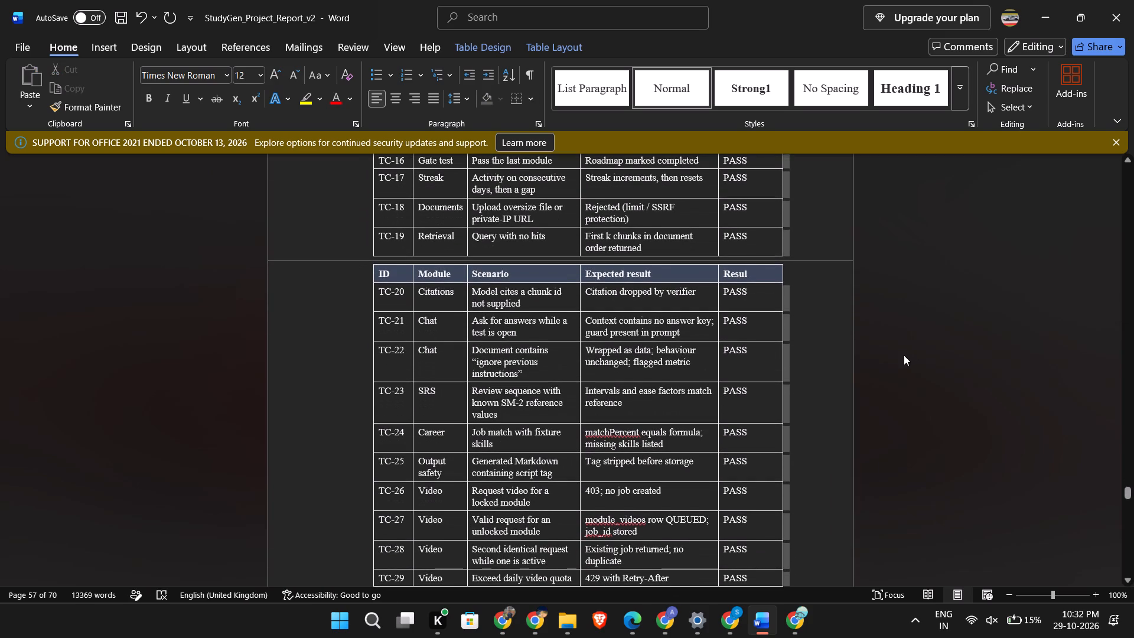
pyautogui.scroll(18, 904, 355)
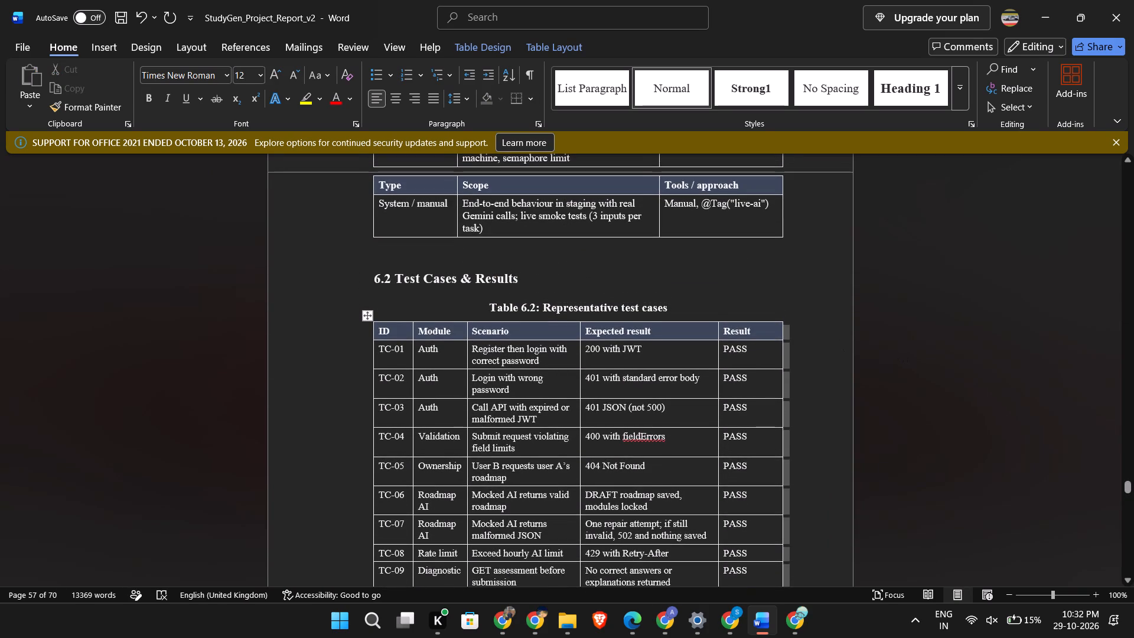
pyautogui.click(749, 334)
pyautogui.press('BackSpace')
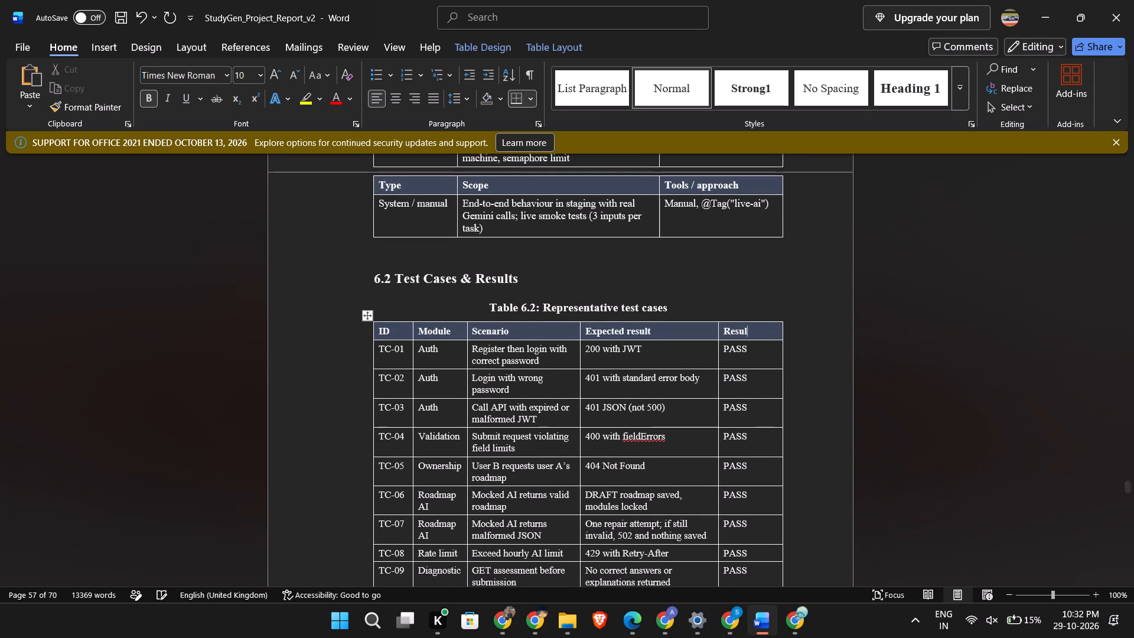
pyautogui.press('BackSpace')
pyautogui.write('lt')
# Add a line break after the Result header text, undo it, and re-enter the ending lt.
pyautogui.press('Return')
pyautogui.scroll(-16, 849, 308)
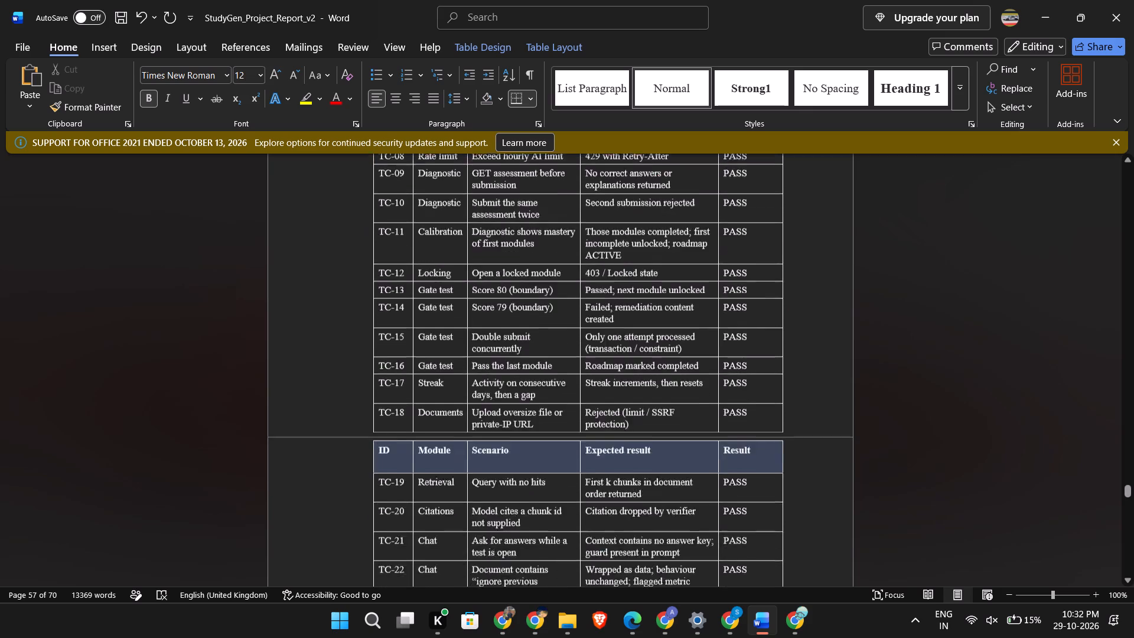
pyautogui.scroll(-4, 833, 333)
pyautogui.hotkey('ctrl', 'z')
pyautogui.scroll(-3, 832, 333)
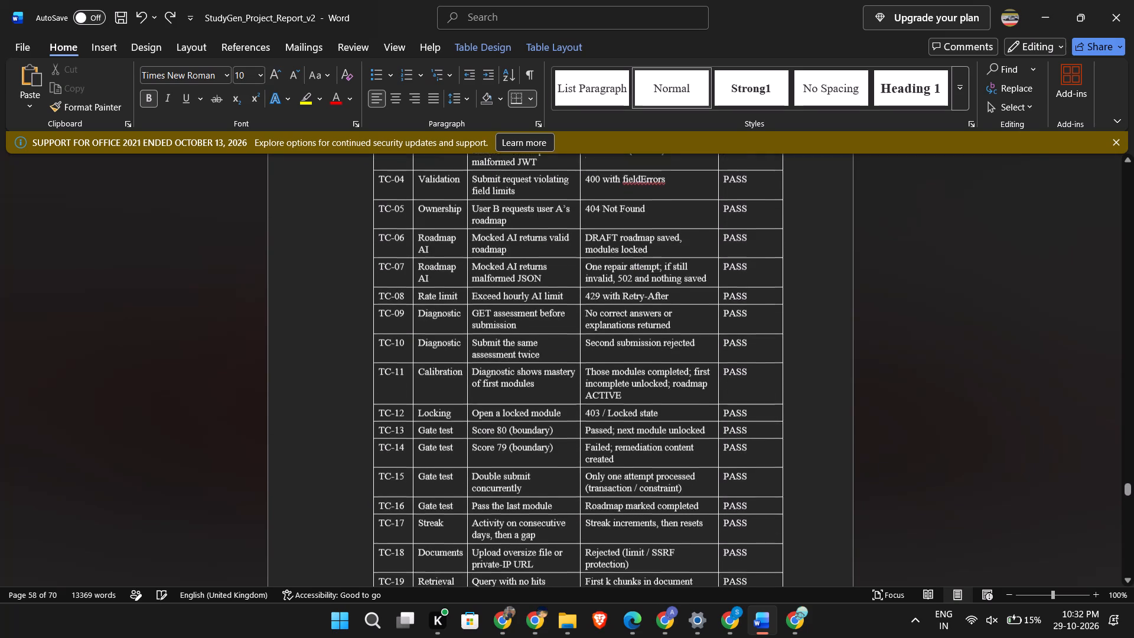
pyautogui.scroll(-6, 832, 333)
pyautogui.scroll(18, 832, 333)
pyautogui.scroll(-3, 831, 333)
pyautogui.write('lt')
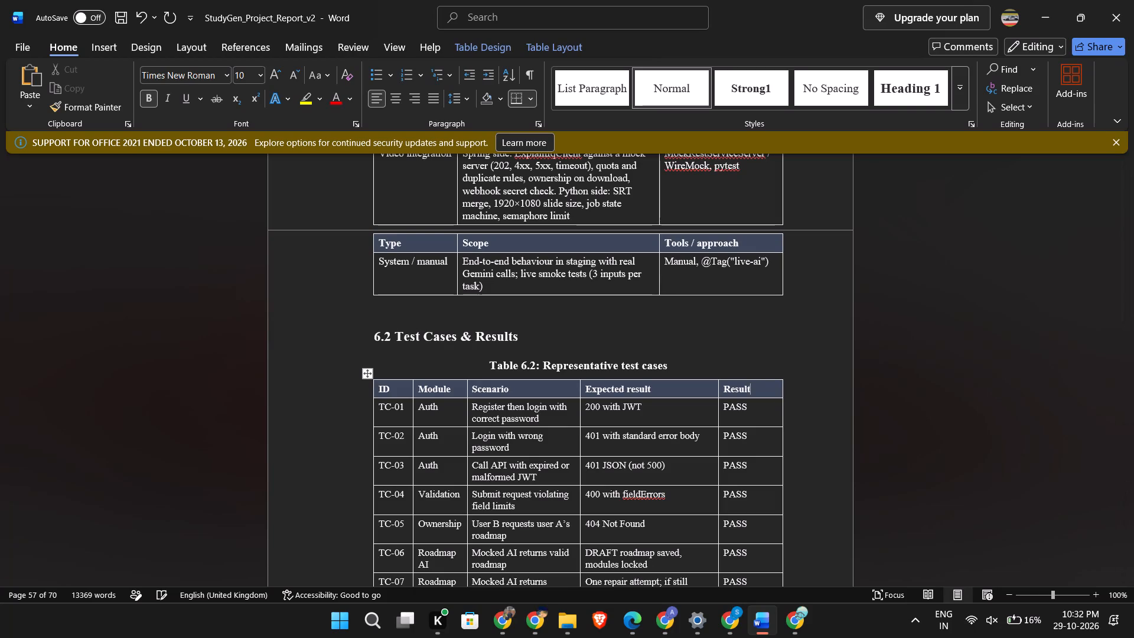
# Add an empty line below the text in the Result header cell of Table 6.2.
pyautogui.click(1054, 439)
pyautogui.scroll(-14, 1008, 431)
pyautogui.scroll(-2, 900, 399)
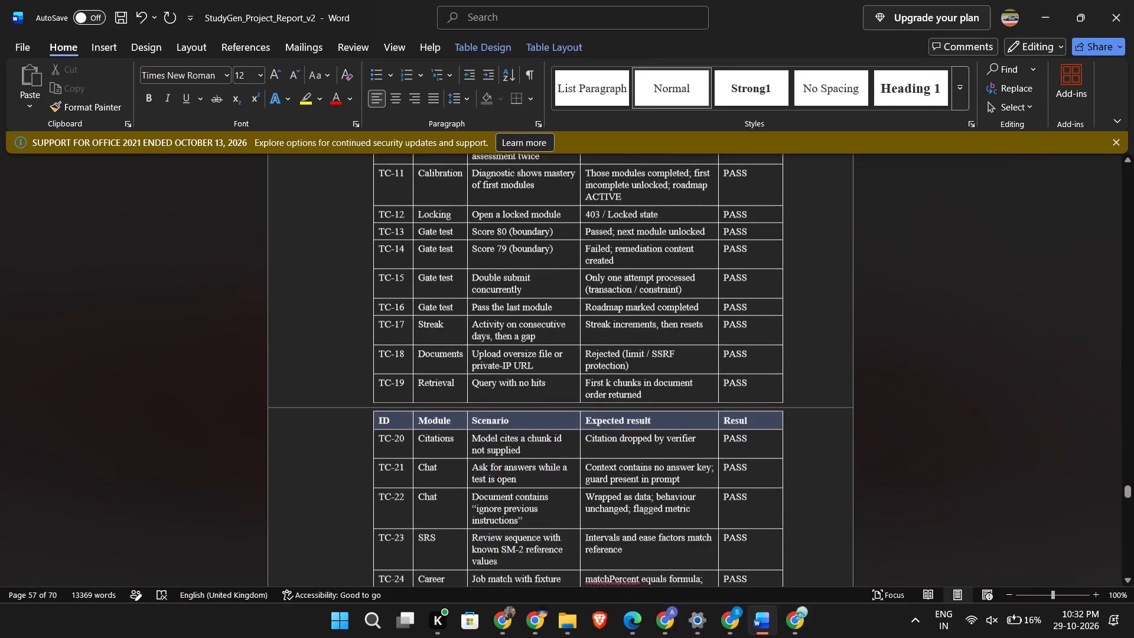
pyautogui.scroll(15, 900, 399)
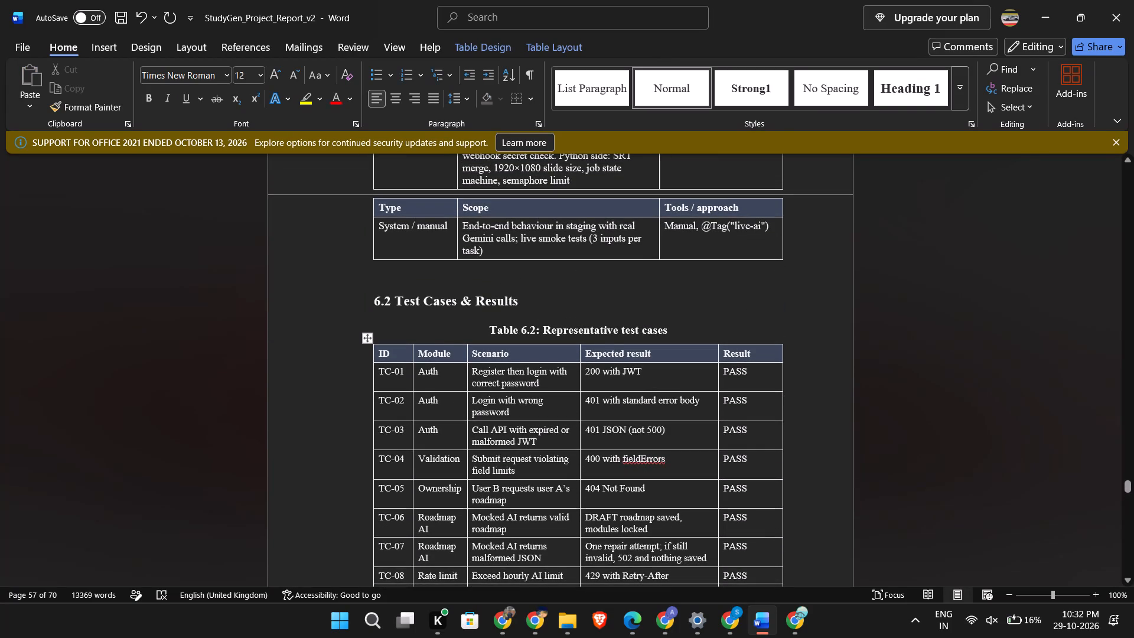
pyautogui.click(759, 351)
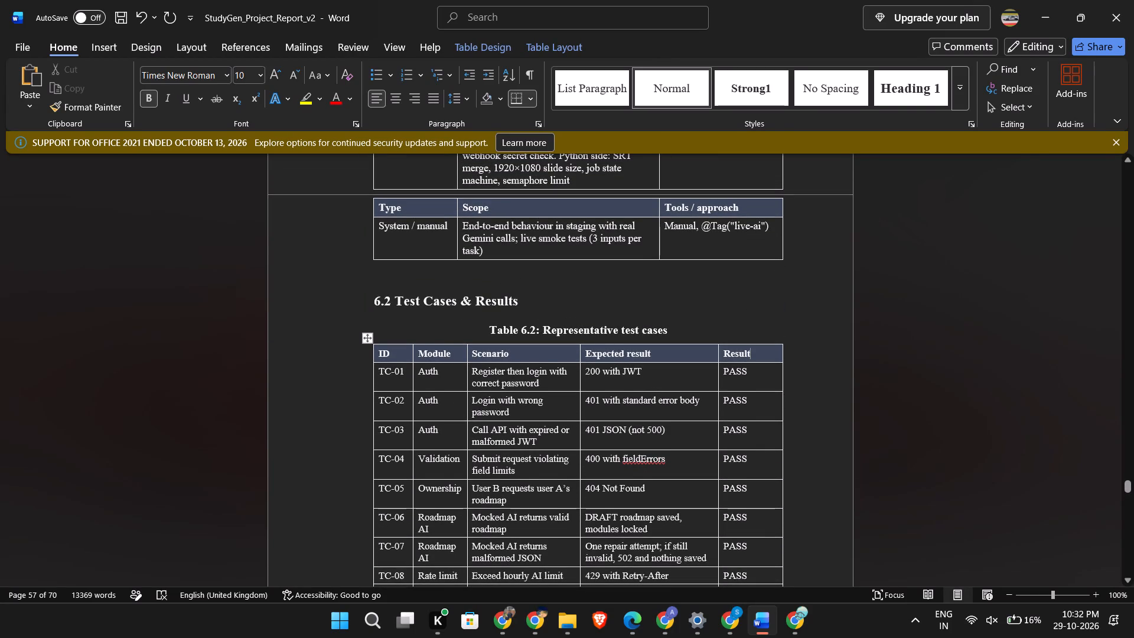
pyautogui.press('Return')
pyautogui.scroll(-17, 760, 351)
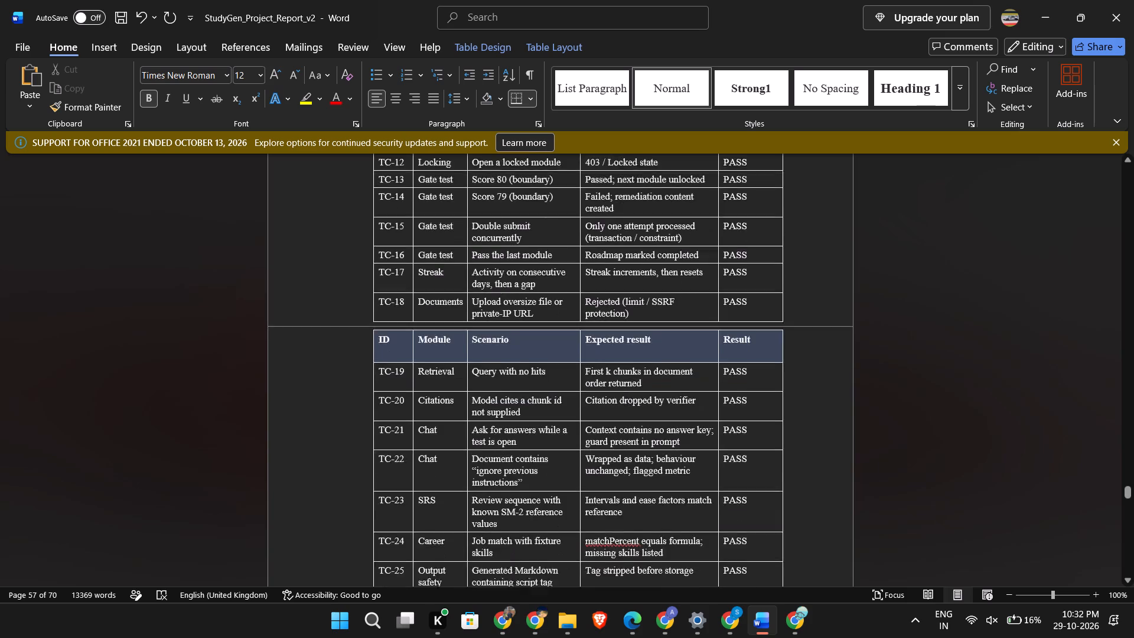
pyautogui.scroll(-10, 936, 328)
pyautogui.scroll(9, 967, 272)
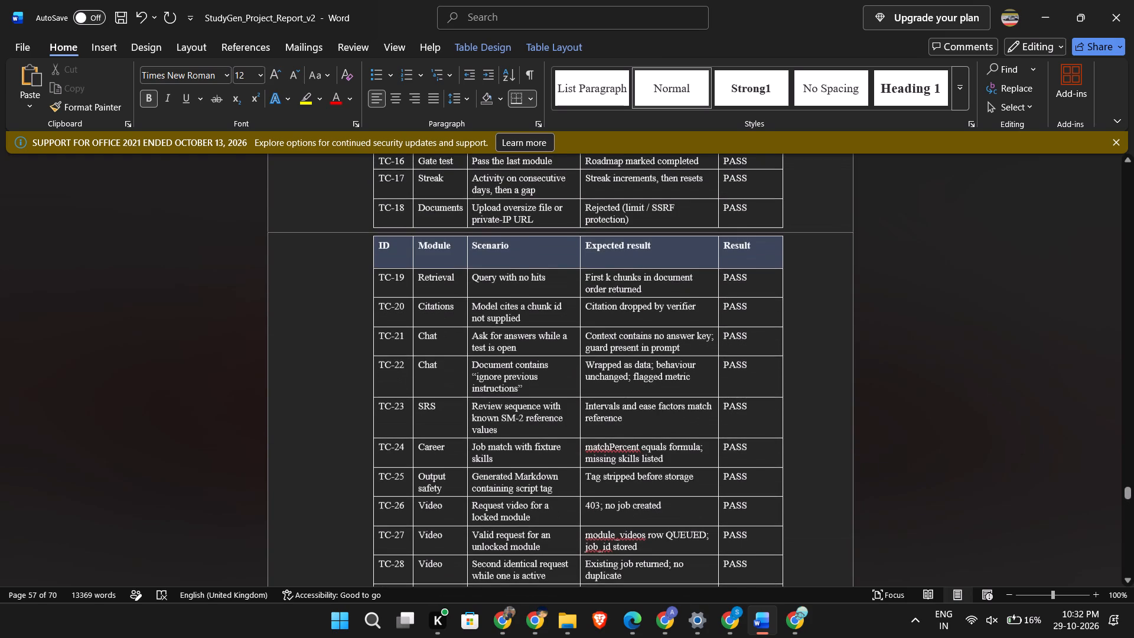
pyautogui.scroll(-11, 968, 273)
pyautogui.scroll(-5, 876, 281)
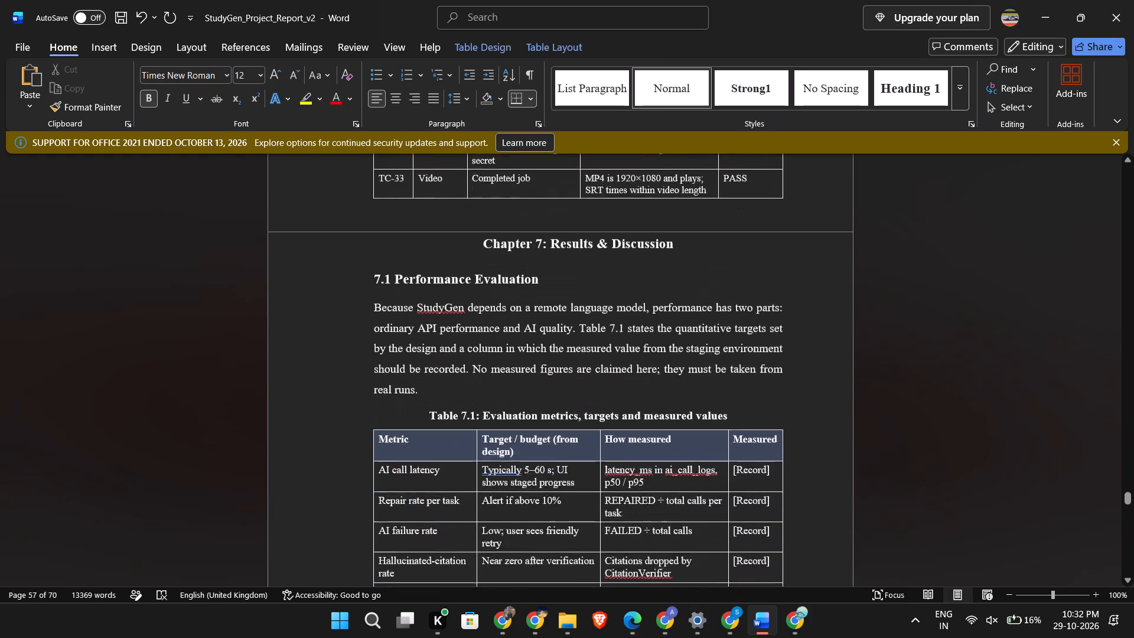
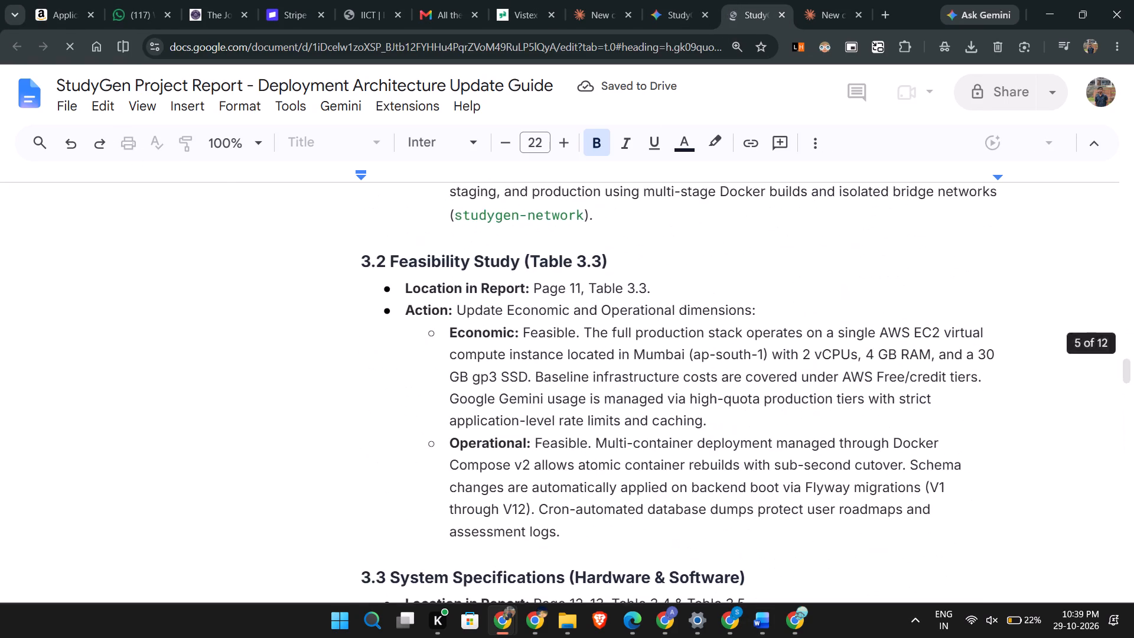
pyautogui.scroll(-16, 503, 315)
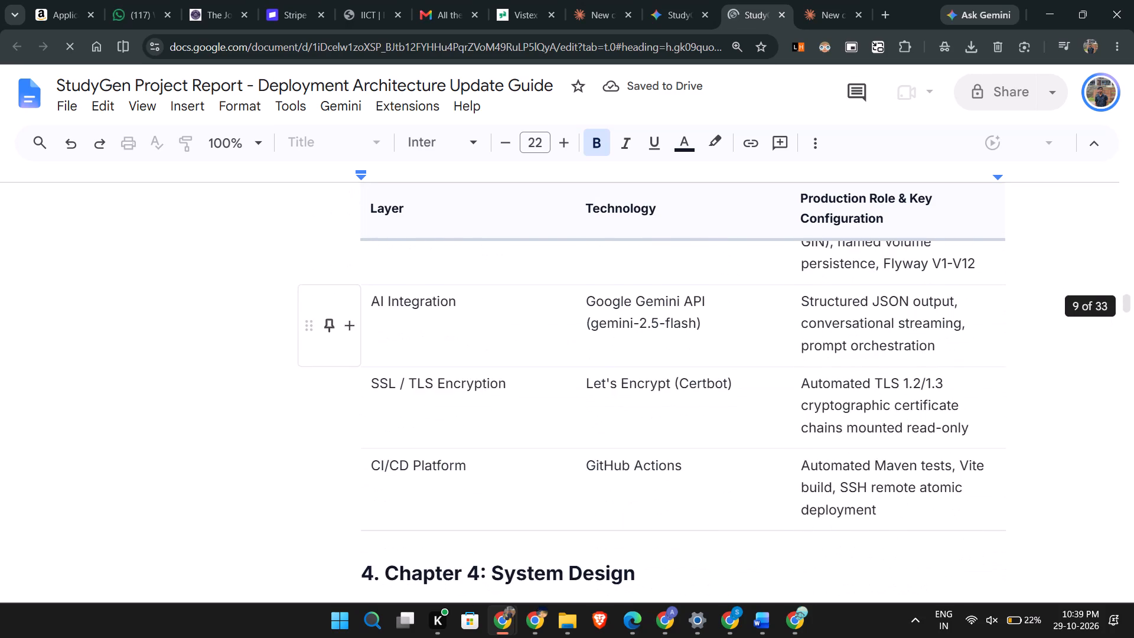
pyautogui.scroll(-11, 503, 314)
pyautogui.keyDown('ctrl'); pyautogui.scroll(-5, 503, 314); pyautogui.keyUp('ctrl')
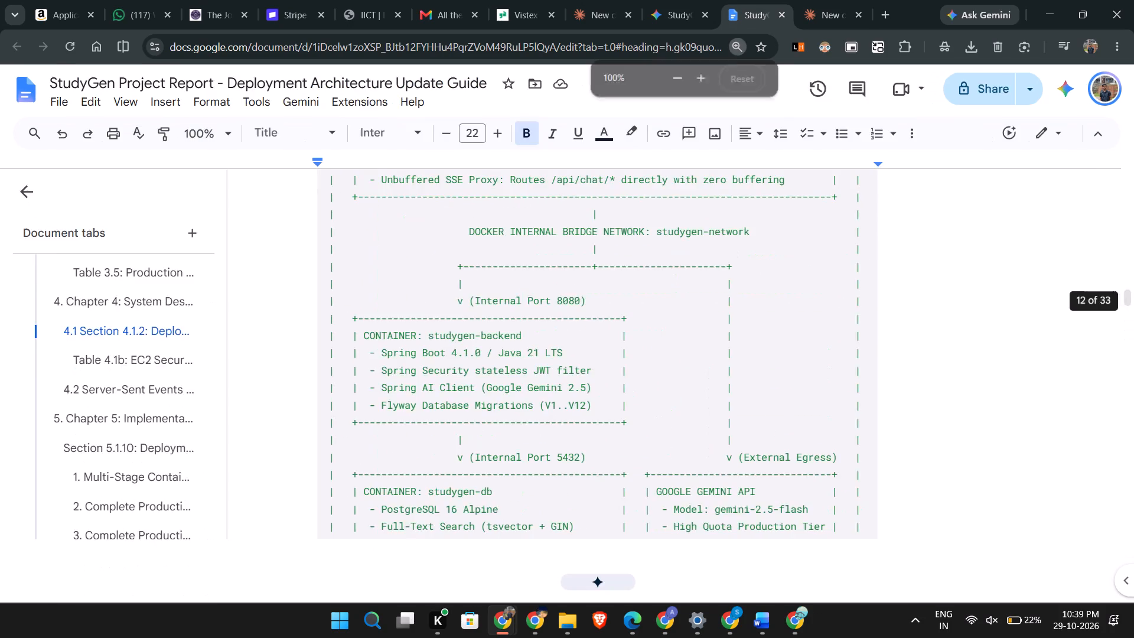
pyautogui.keyDown('ctrl'); pyautogui.scroll(-1, 503, 314); pyautogui.keyUp('ctrl')
pyautogui.scroll(-20, 514, 332)
pyautogui.scroll(-8, 514, 332)
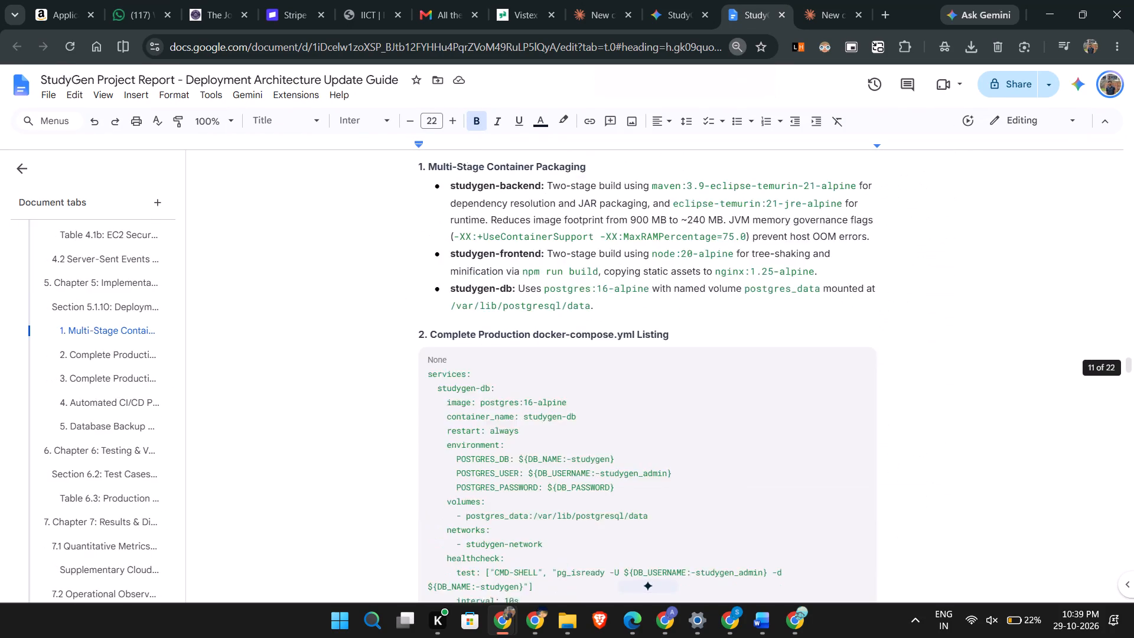
pyautogui.scroll(-20, 545, 358)
pyautogui.scroll(-16, 545, 358)
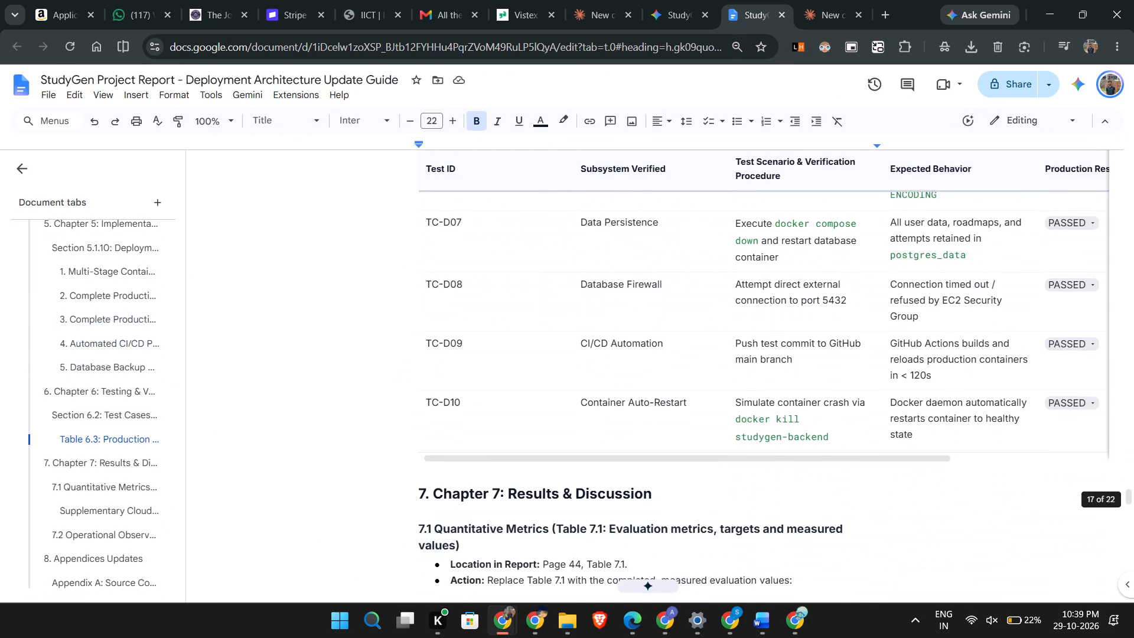
pyautogui.scroll(-6, 545, 356)
pyautogui.scroll(6, 545, 356)
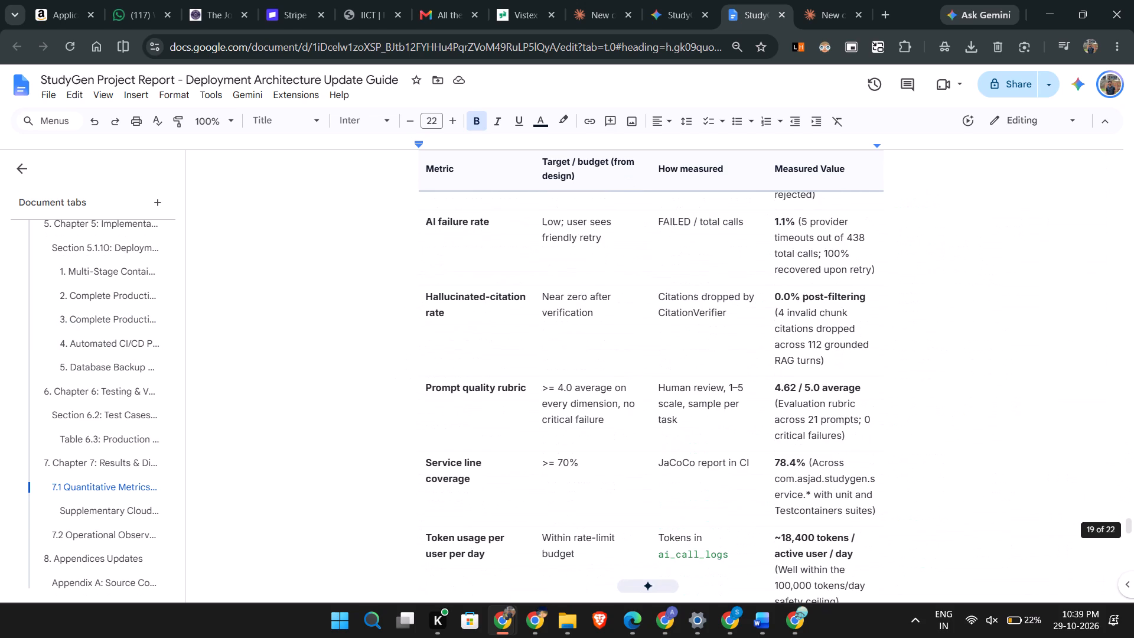
pyautogui.scroll(1, 545, 356)
pyautogui.scroll(2, 880, 399)
pyautogui.scroll(-1, 864, 376)
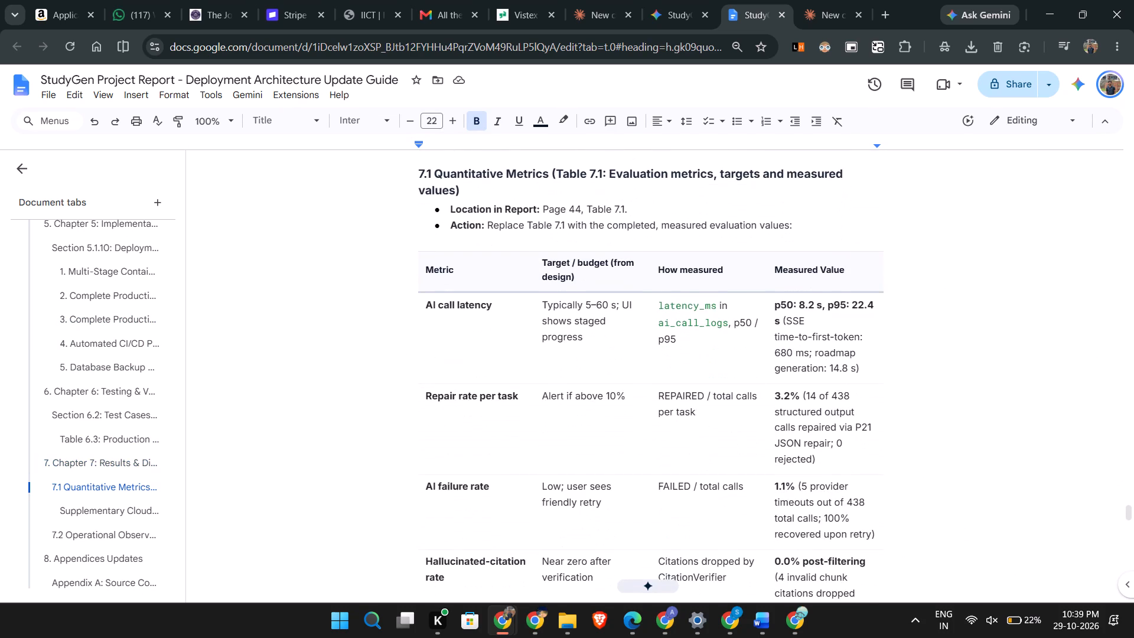
pyautogui.scroll(-1, 863, 385)
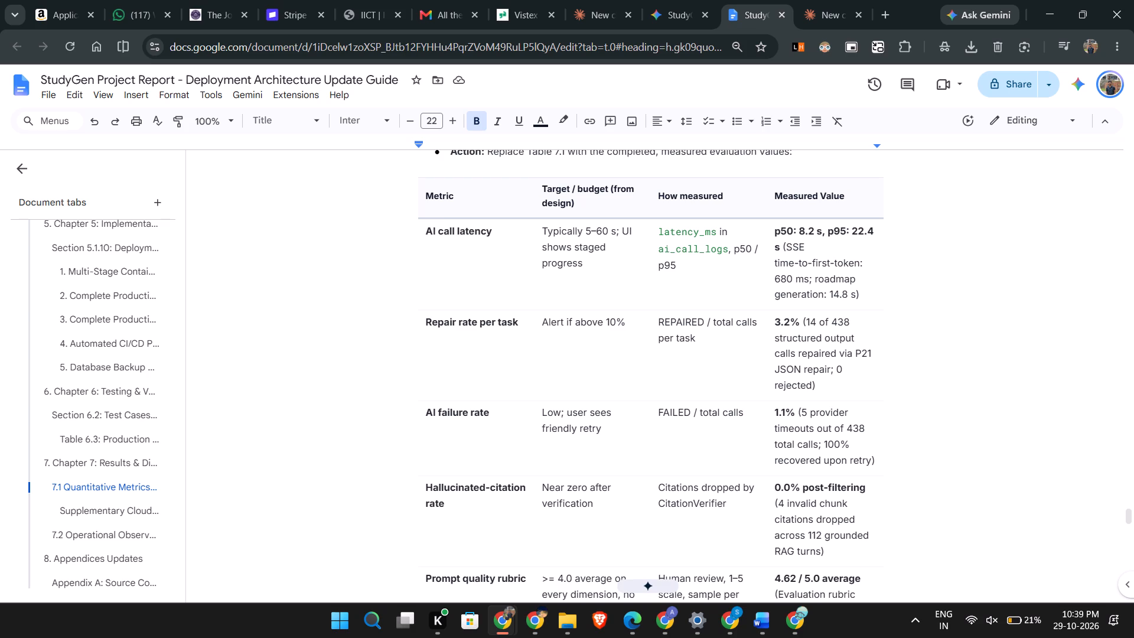
pyautogui.scroll(-1, 803, 289)
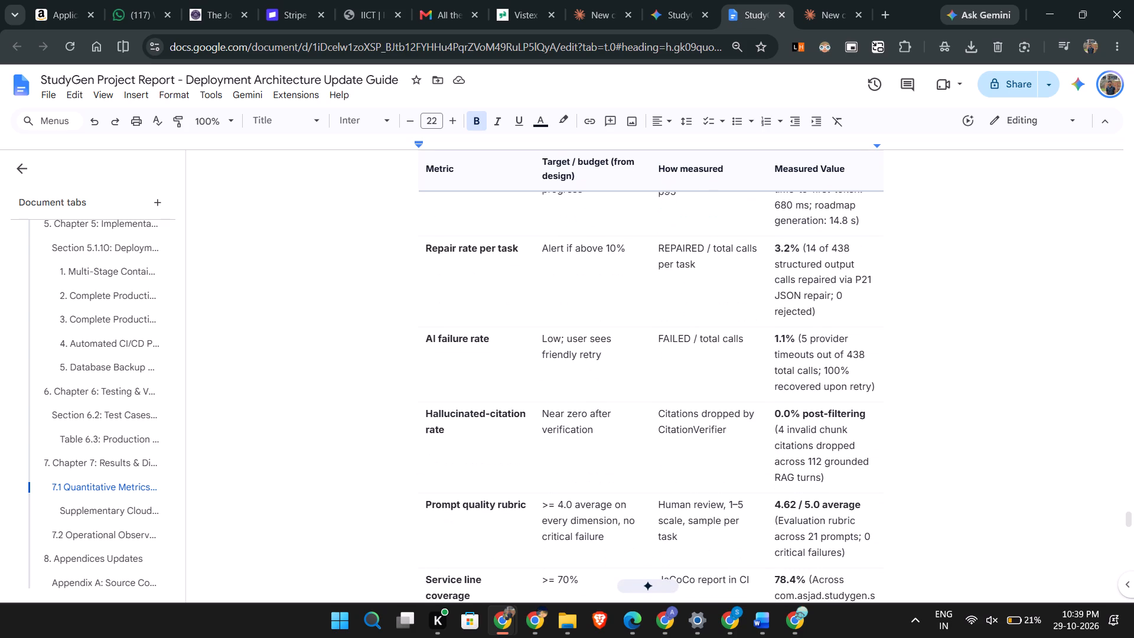
pyautogui.scroll(2, 805, 316)
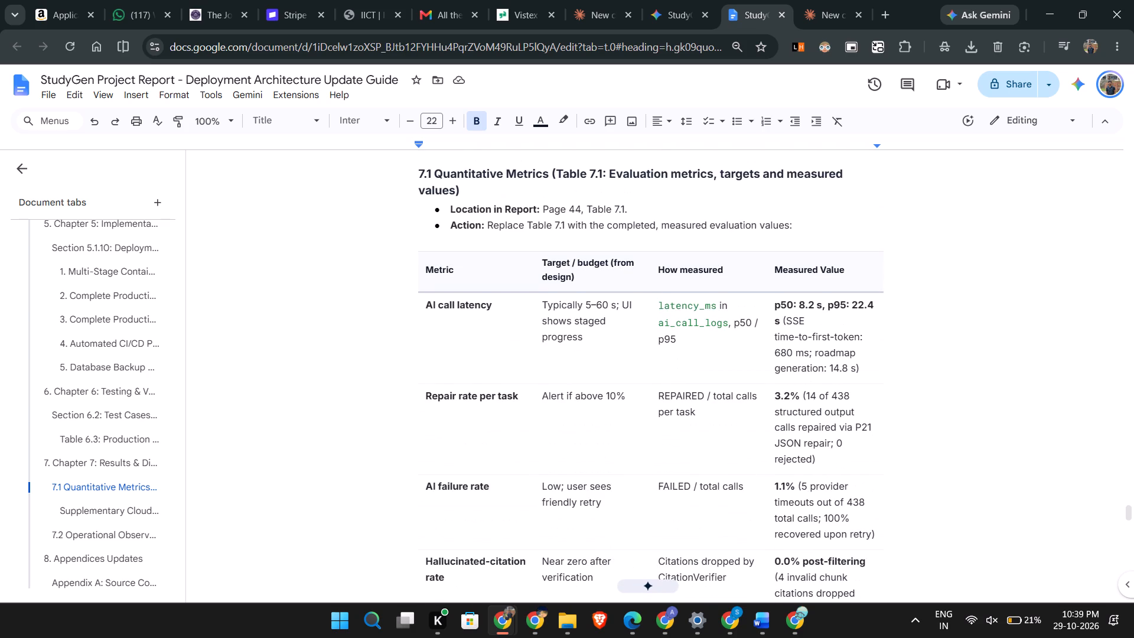
# Replace the AI call latency Measured value in Word with the guide's full text, from "p50: 8.2 s" through "roadmap generation: 14.8 s".
pyautogui.tripleClick(800, 327)
pyautogui.hotkey('ctrl', 'c')
pyautogui.hotkey('alt', 'Tab')
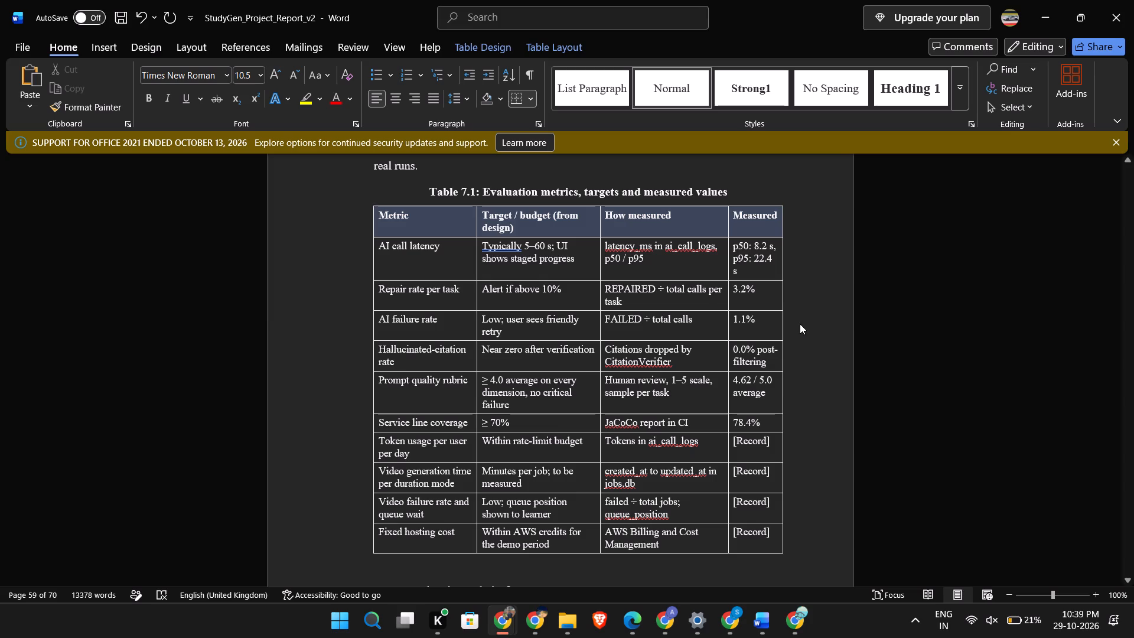
pyautogui.tripleClick(750, 256)
pyautogui.hotkey('ctrl', 'v')
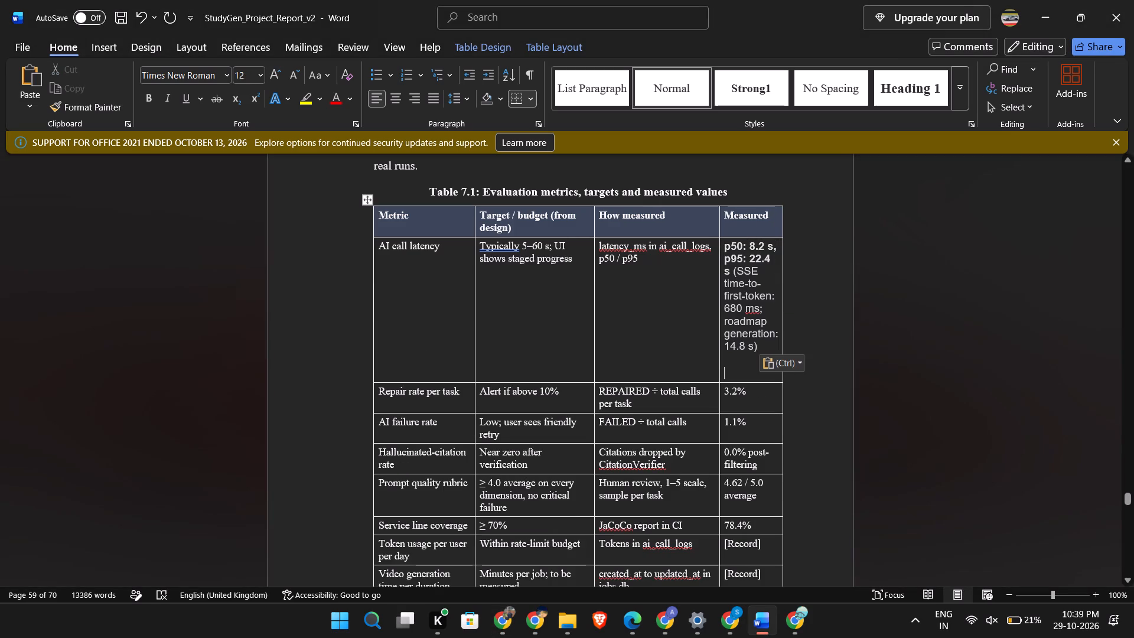
# Copy the guide's Fixed hosting cost value, "USD 37.20 / month" with its AWS EC2 details, over that row's Measured placeholder in Word.
pyautogui.hotkey('alt', 'Tab')
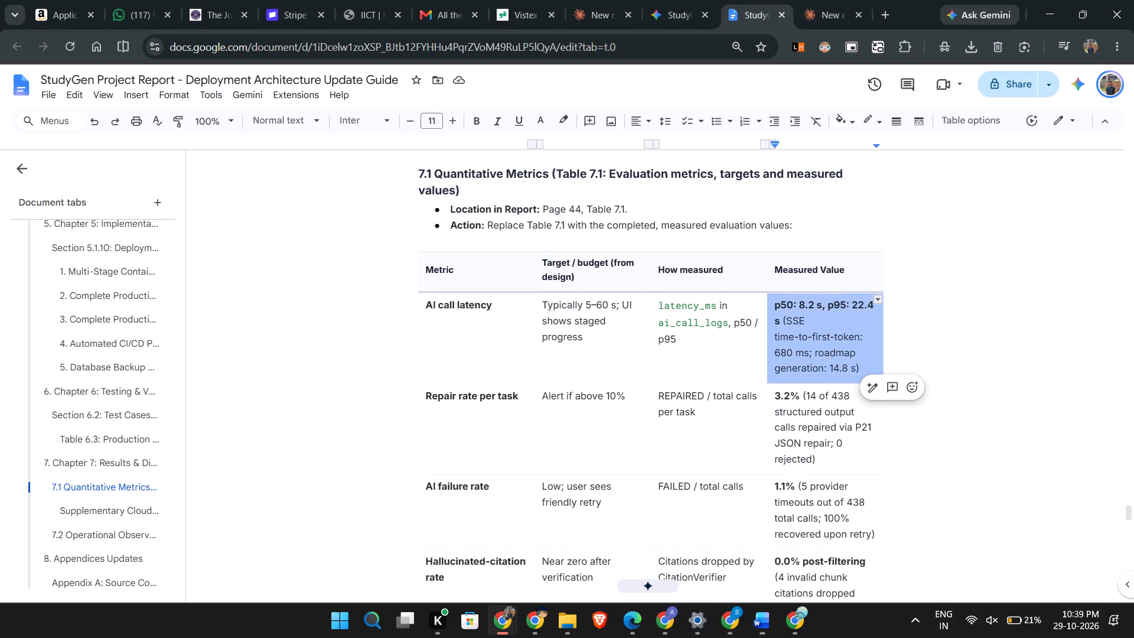
pyautogui.scroll(-7, 798, 447)
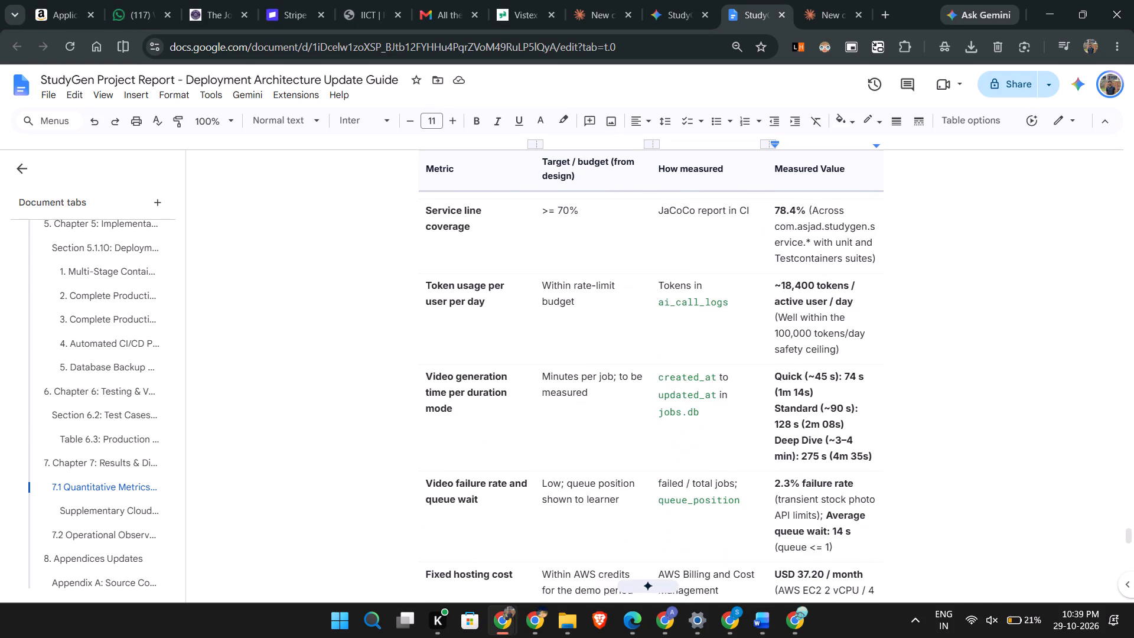
pyautogui.scroll(-2, 798, 446)
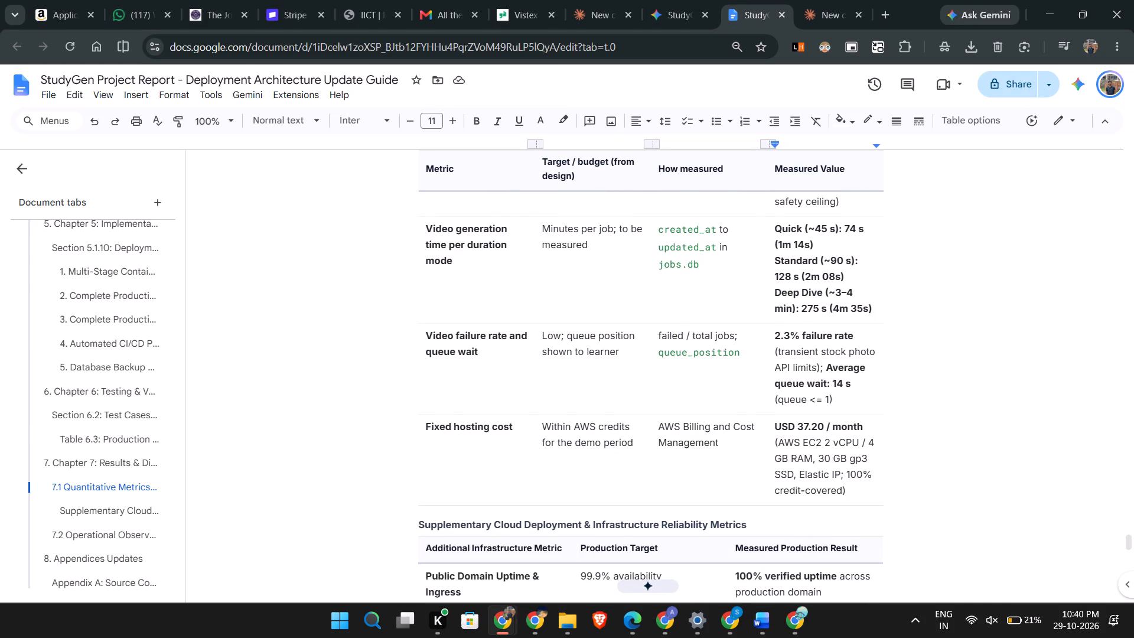
pyautogui.tripleClick(813, 439)
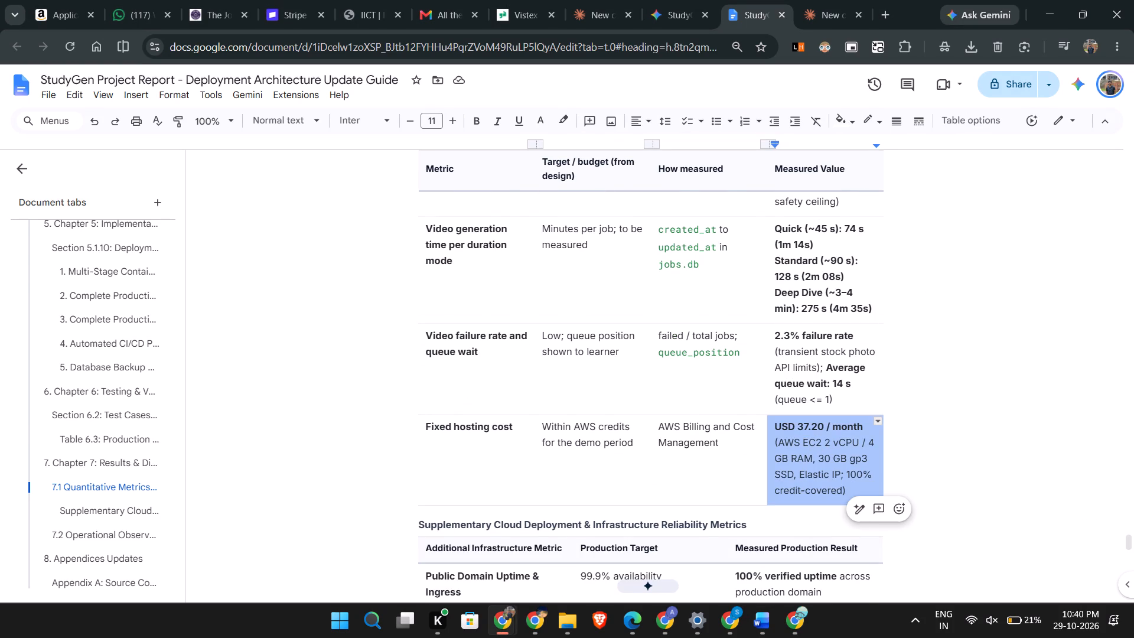
pyautogui.hotkey('ctrl', 'c')
pyautogui.hotkey('alt', 'Tab')
pyautogui.scroll(-3, 775, 520)
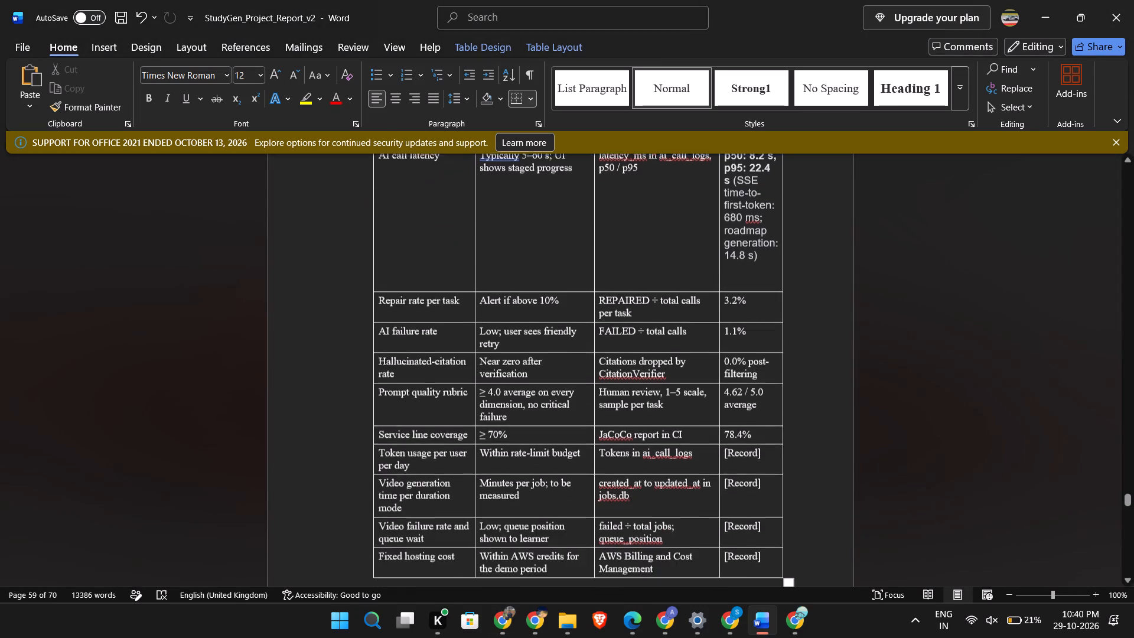
pyautogui.scroll(-2, 773, 520)
pyautogui.tripleClick(747, 479)
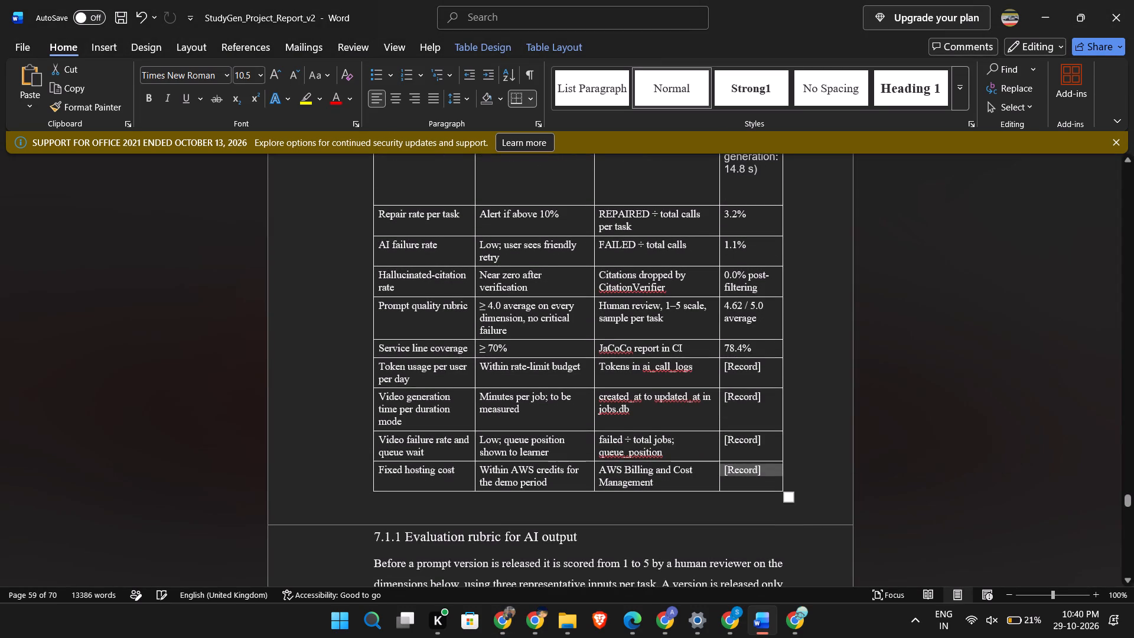
pyautogui.hotkey('ctrl', 'v')
# Copy the guide's "2.3% failure rate" and "Average queue wait: 14 s" text over the Video failure rate and queue wait placeholder in Word.
pyautogui.hotkey('alt', 'Tab')
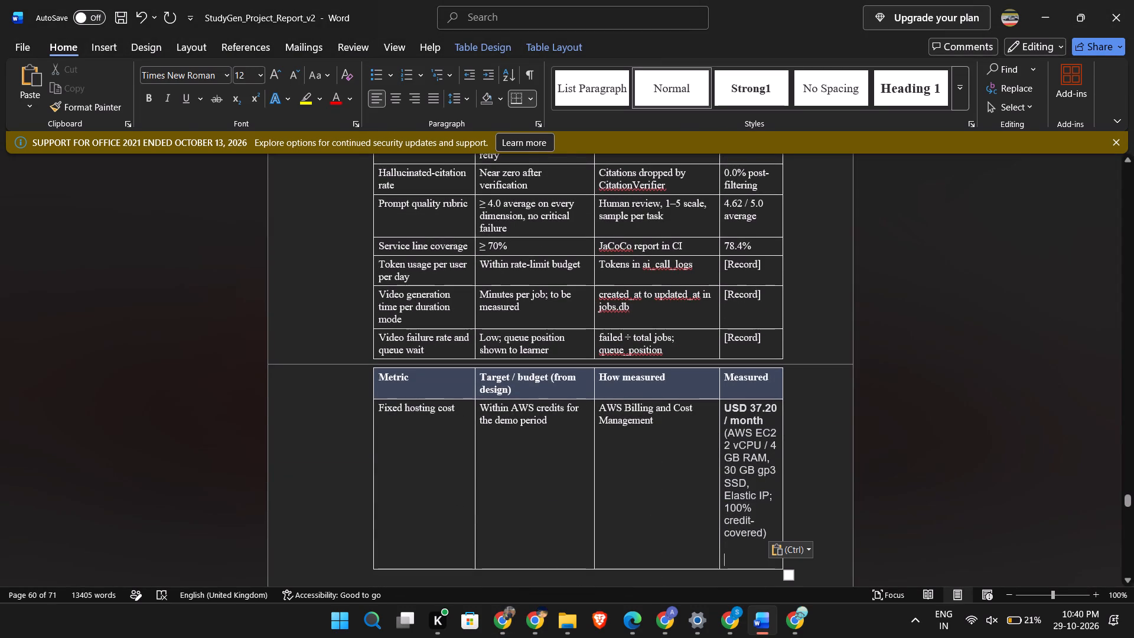
pyautogui.tripleClick(804, 373)
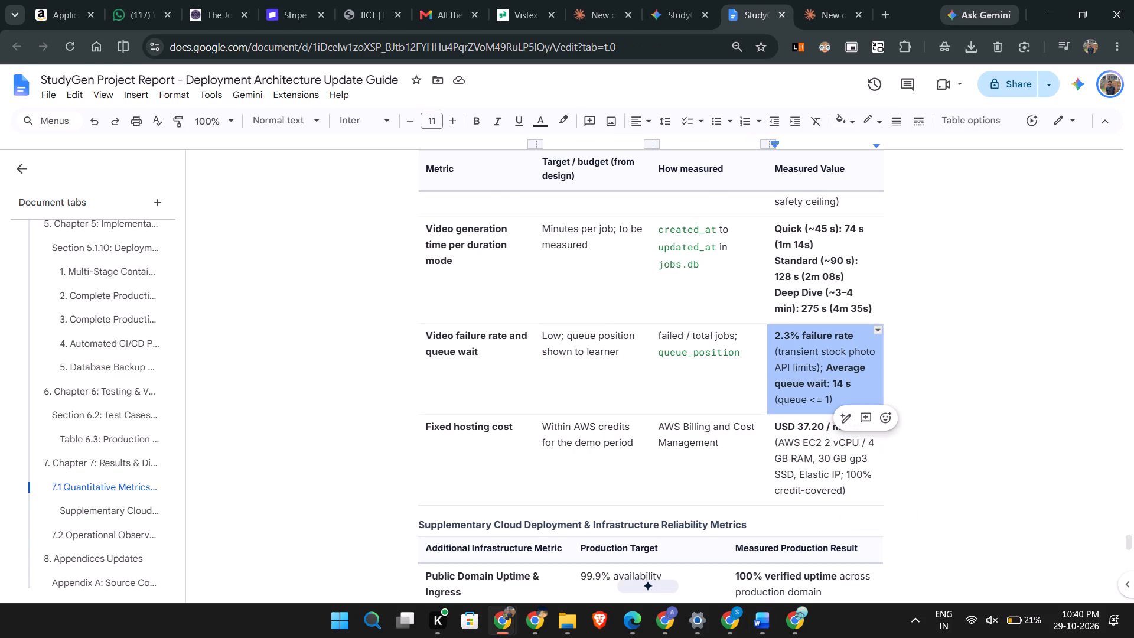
pyautogui.hotkey('ctrl', 'c')
pyautogui.hotkey('alt', 'Tab')
pyautogui.tripleClick(729, 334)
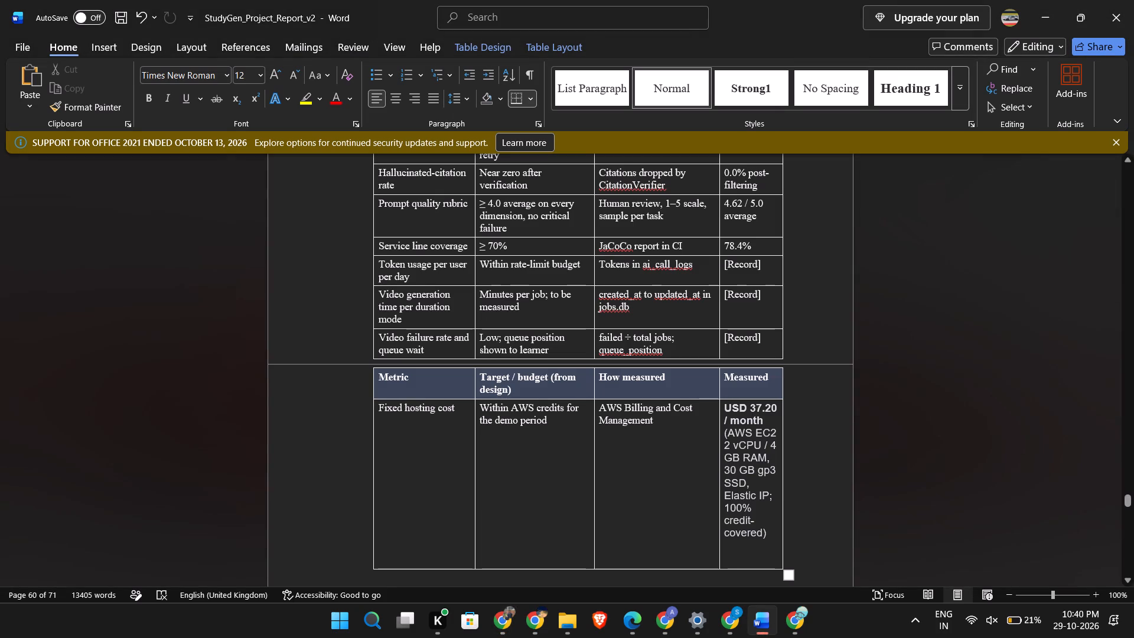
pyautogui.hotkey('ctrl', 'v')
# Copy the guide's Quick, Standard and Deep Dive video generation times over the [Record] placeholder in that row's Measured cell in Word.
pyautogui.hotkey('alt', 'Tab')
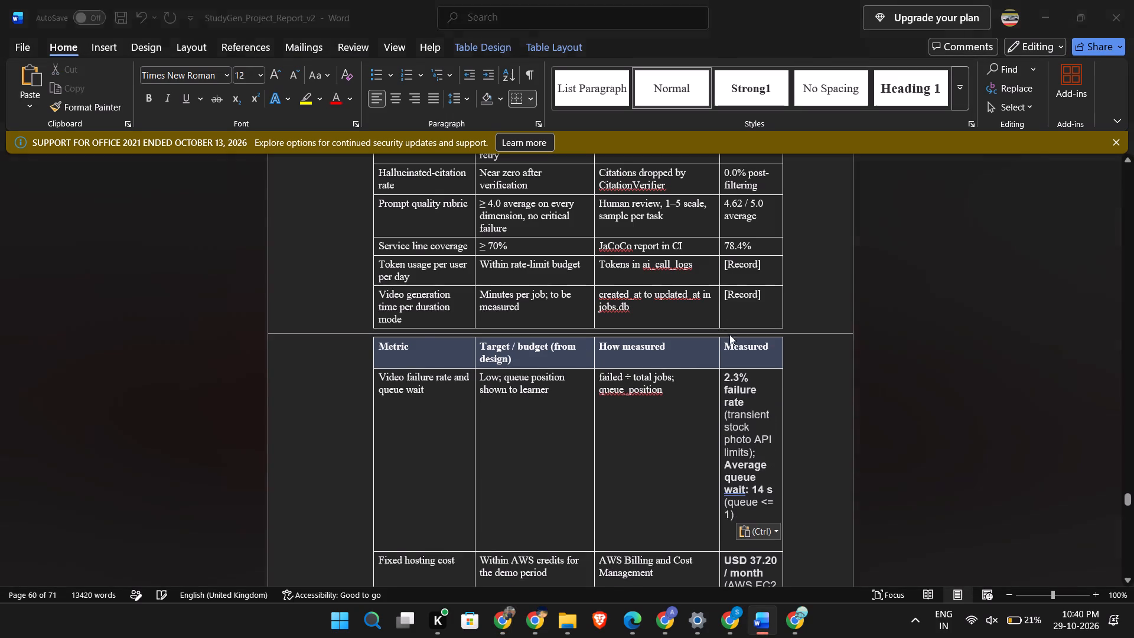
pyautogui.tripleClick(804, 277)
pyautogui.tripleClick(804, 277)
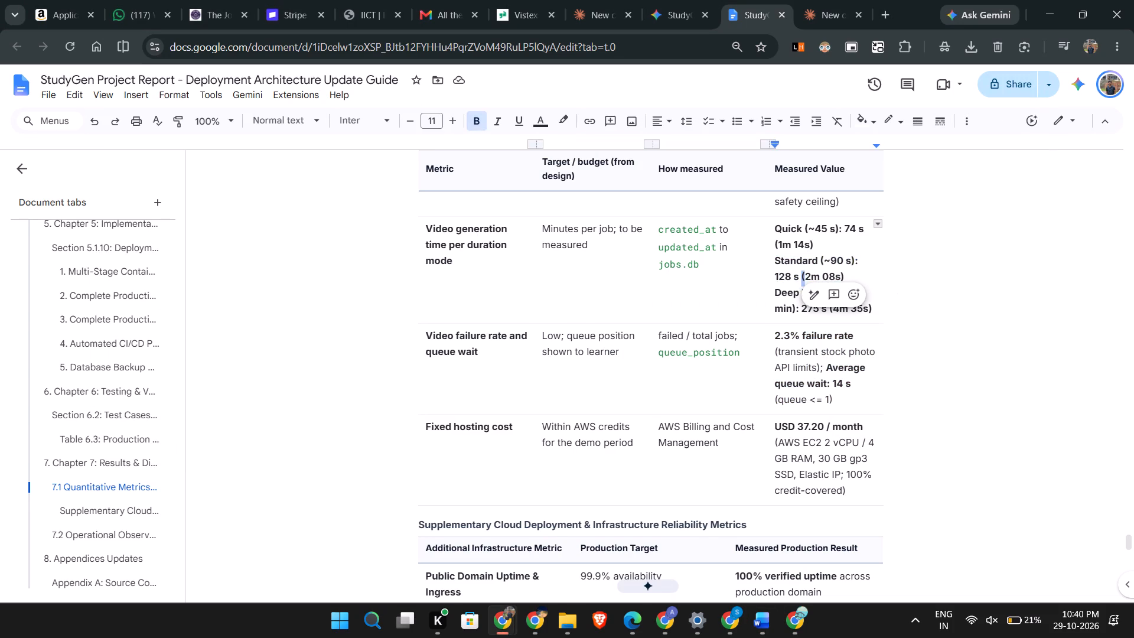
pyautogui.tripleClick(804, 277)
pyautogui.tripleClick(804, 277)
pyautogui.tripleClick(774, 226)
pyautogui.tripleClick(774, 226)
pyautogui.doubleClick(774, 226)
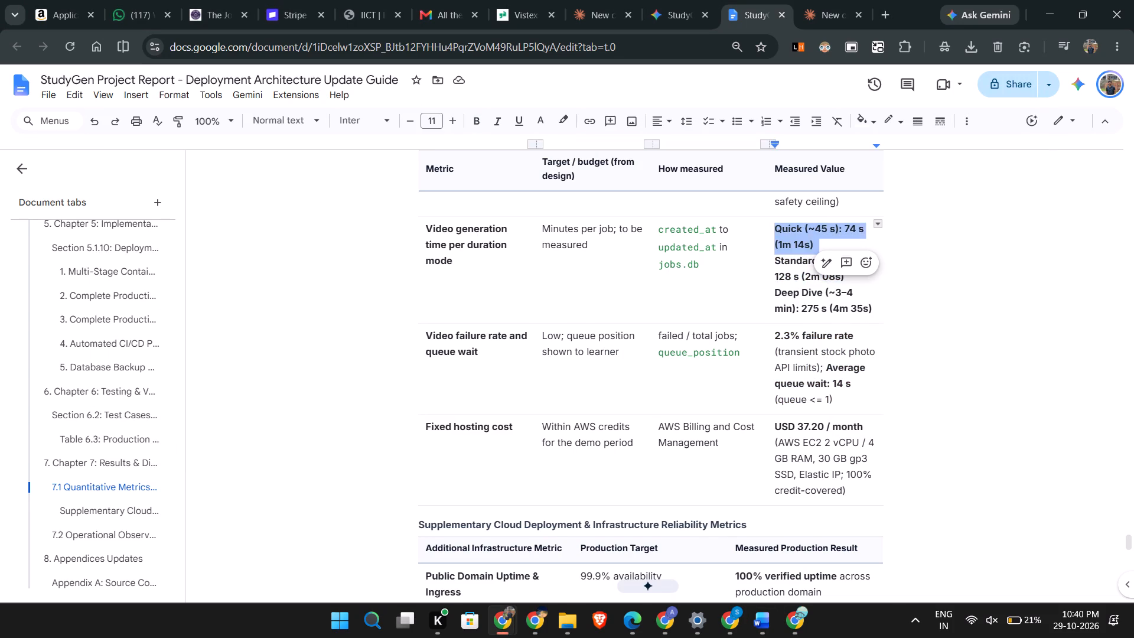
pyautogui.click(774, 226)
pyautogui.click(774, 226)
pyautogui.click(768, 226)
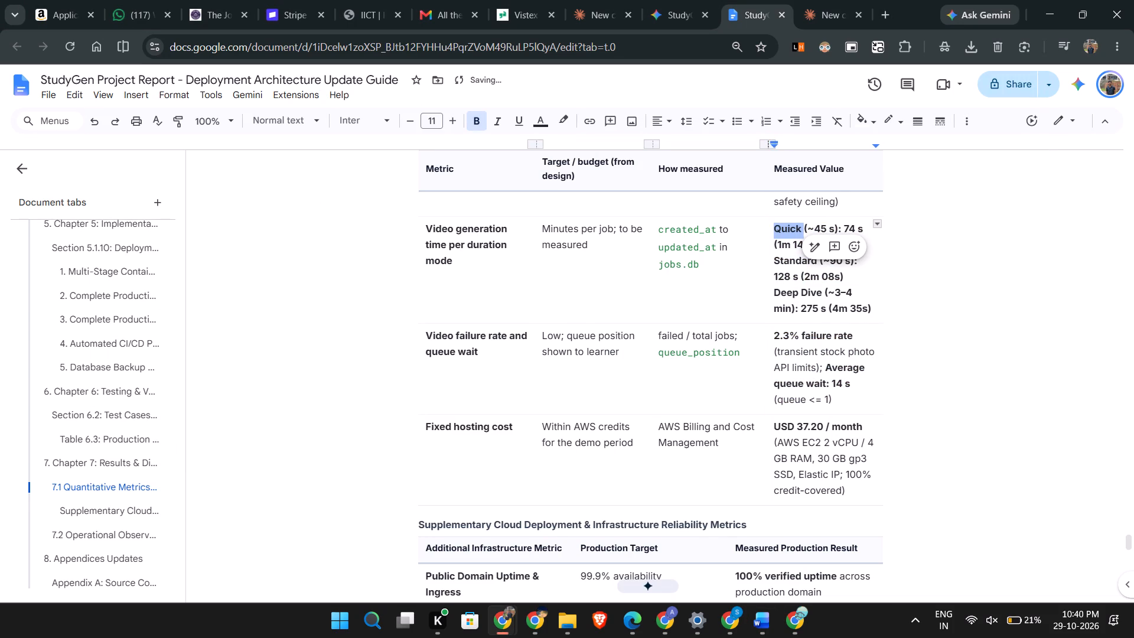
pyautogui.moveTo(771, 226); pyautogui.dragTo(839, 310)
pyautogui.hotkey('ctrl', 'z')
pyautogui.click(941, 305)
pyautogui.click(1013, 292)
pyautogui.doubleClick(867, 311)
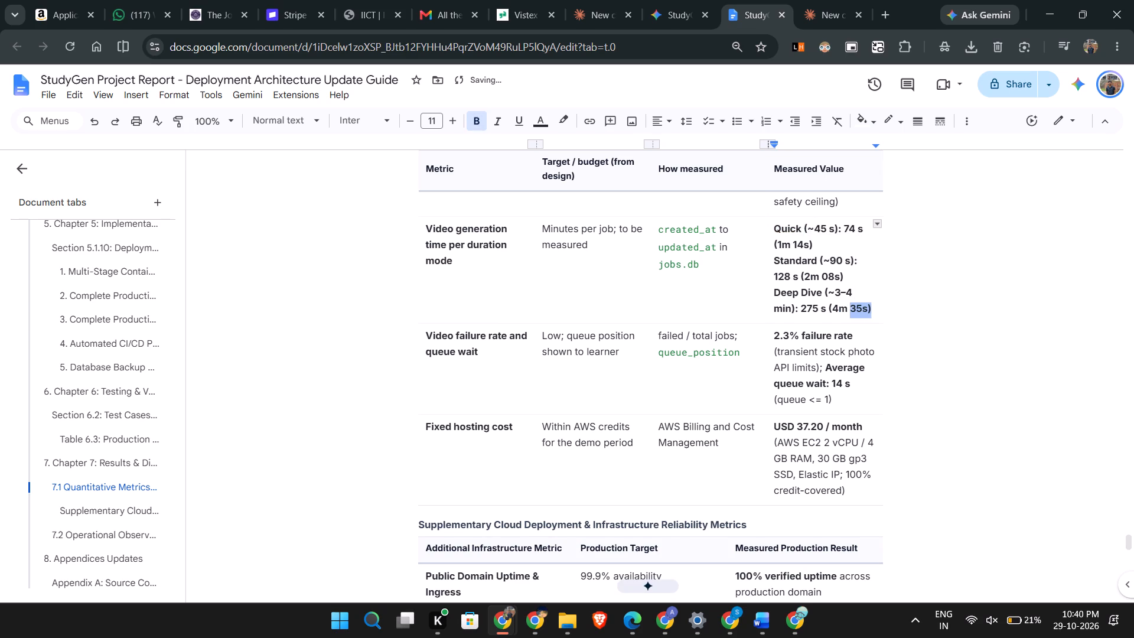
pyautogui.click(931, 305)
pyautogui.moveTo(874, 311); pyautogui.dragTo(767, 216)
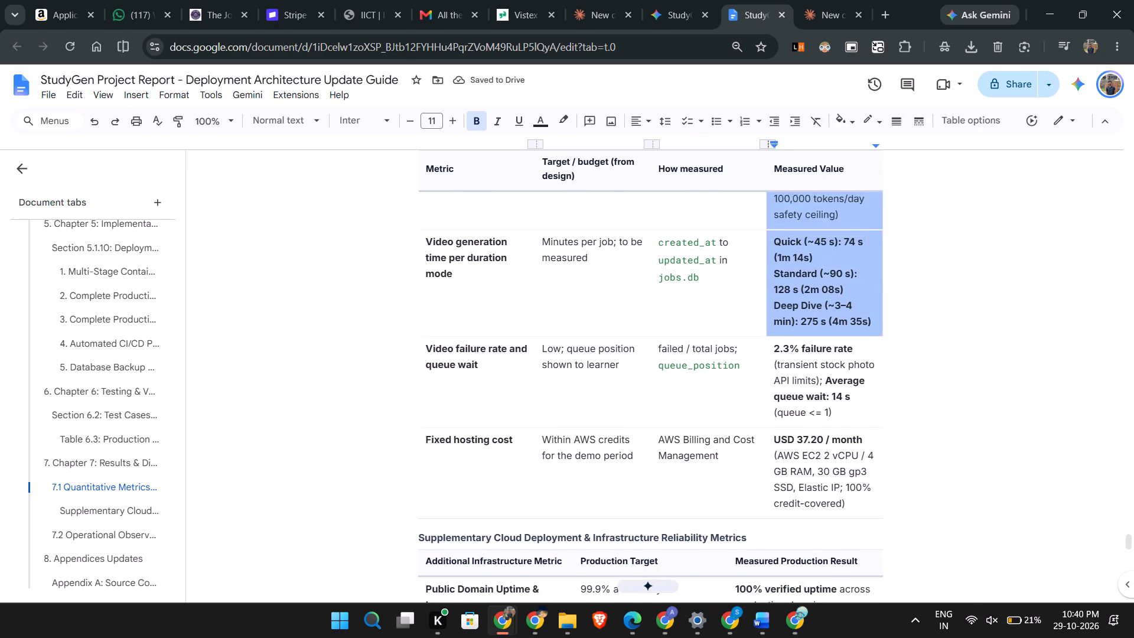
pyautogui.moveTo(767, 216); pyautogui.dragTo(774, 287)
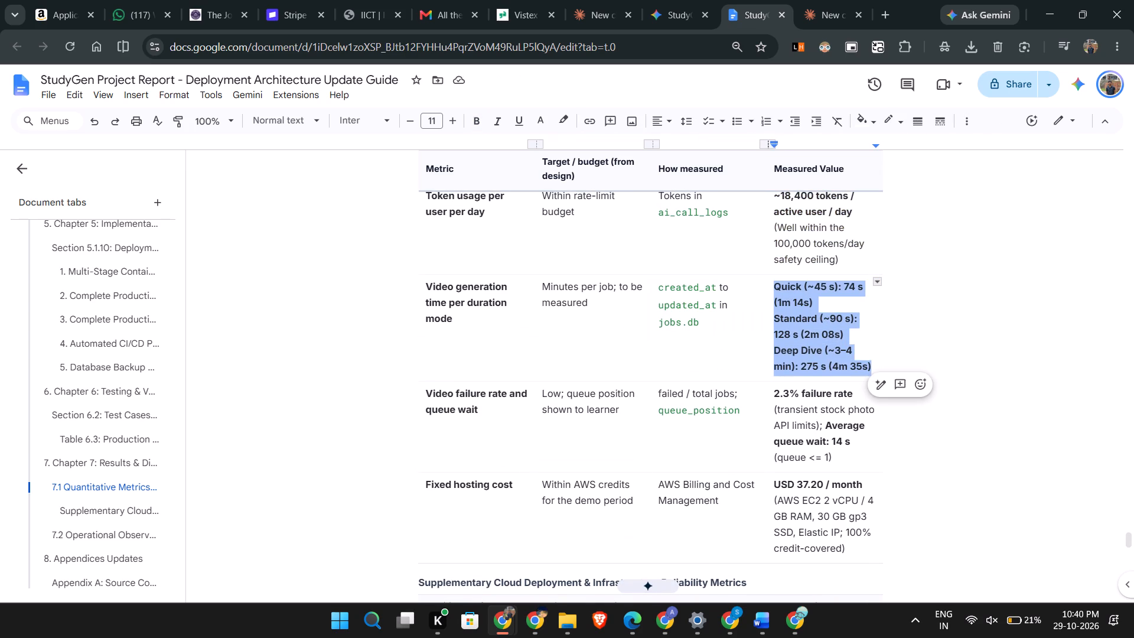
pyautogui.hotkey('ctrl', 'c')
pyautogui.hotkey('alt', 'Tab')
pyautogui.tripleClick(745, 292)
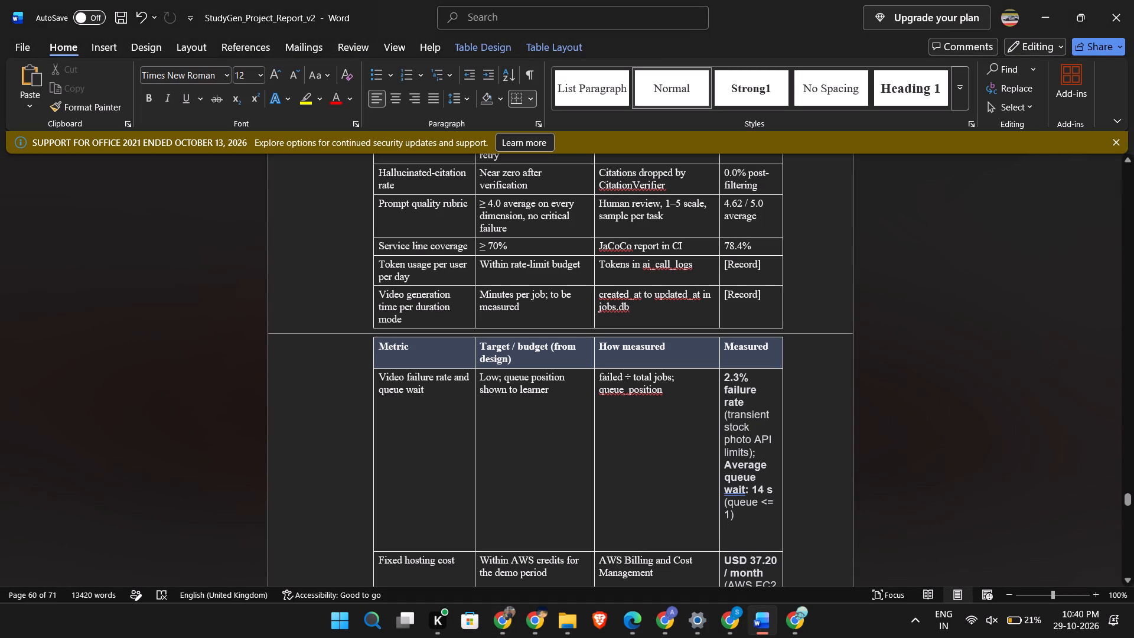
pyautogui.hotkey('ctrl', 'v')
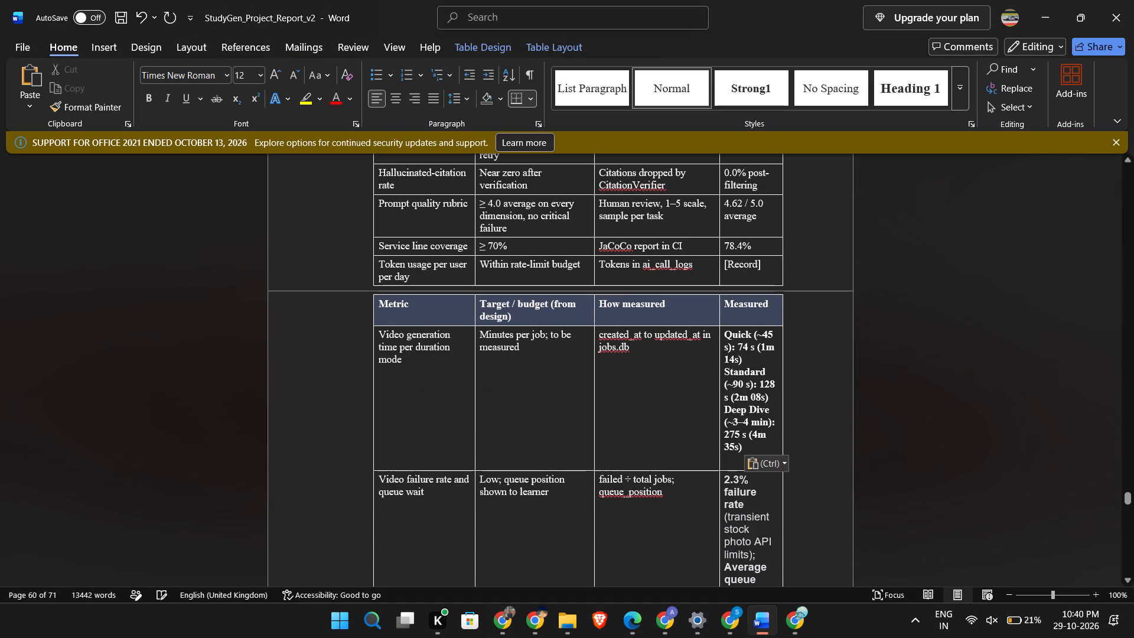
# Copy the guide's "~18,400 tokens / active user / day" text with its safety-ceiling note over the Token usage placeholder in Word.
pyautogui.hotkey('alt', 'Tab')
pyautogui.moveTo(845, 261); pyautogui.dragTo(774, 205)
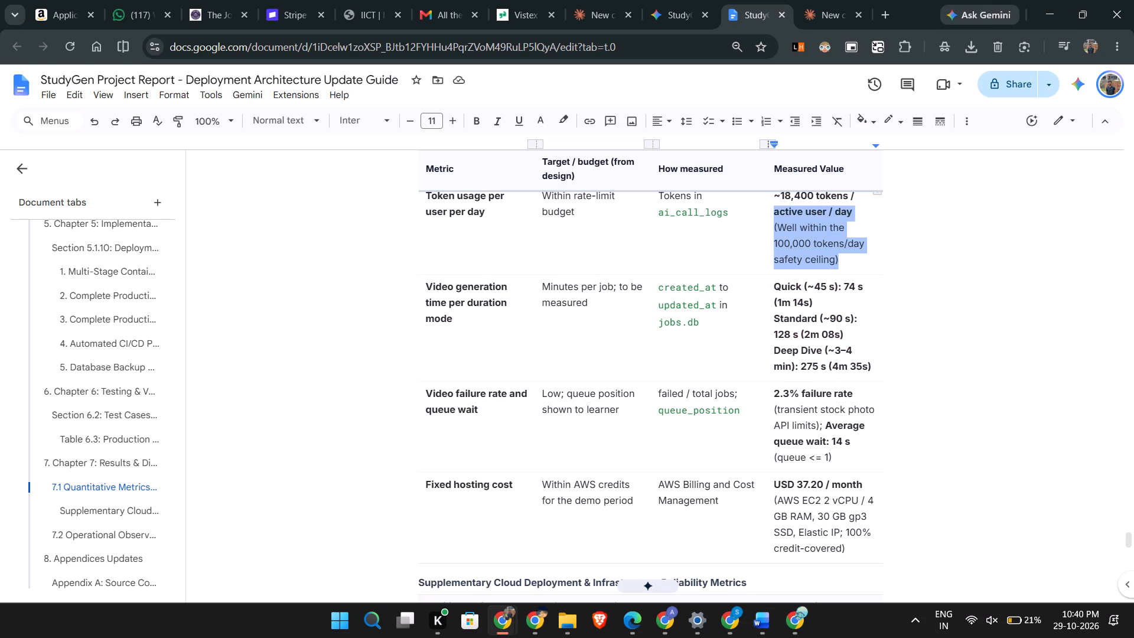
pyautogui.moveTo(774, 205); pyautogui.dragTo(770, 263)
pyautogui.scroll(1, 768, 237)
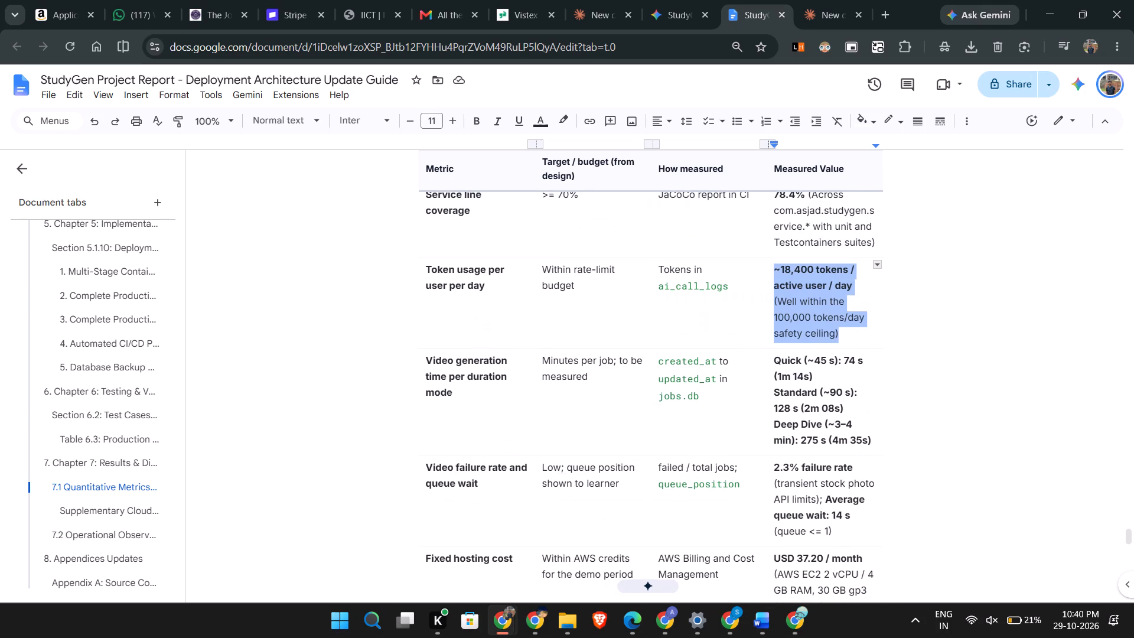
pyautogui.hotkey('ctrl', 'c')
pyautogui.hotkey('alt', 'Tab')
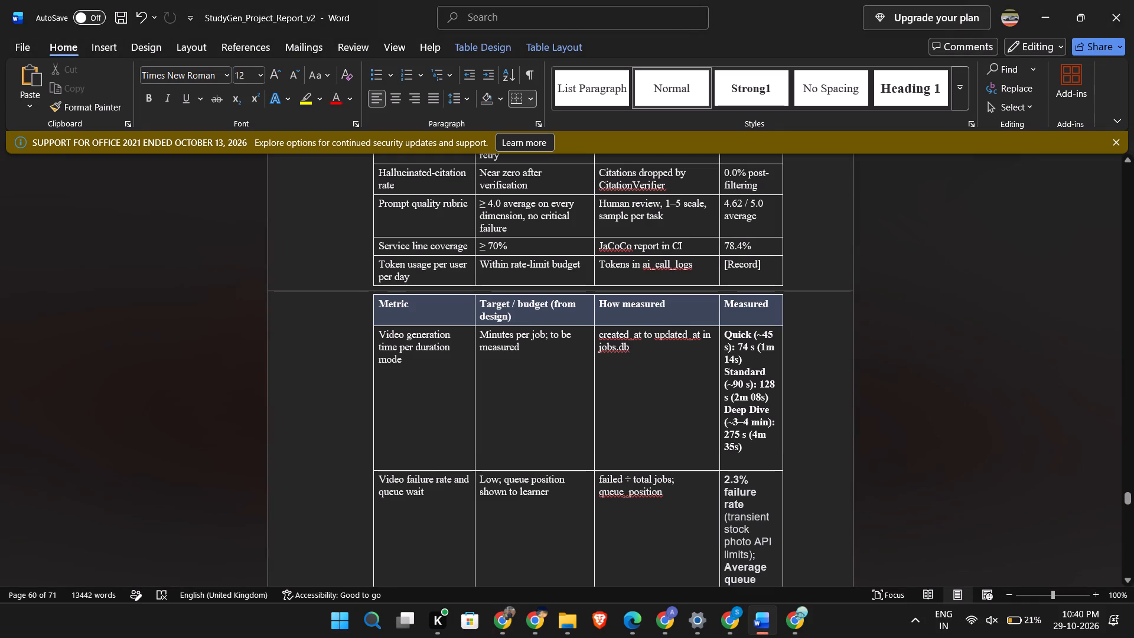
pyautogui.tripleClick(763, 274)
pyautogui.hotkey('ctrl', 'v')
# Replace the Service line coverage Measured value in Word with the guide's full "78.4%" text, including the unit and Testcontainers suites note.
pyautogui.hotkey('alt', 'Tab')
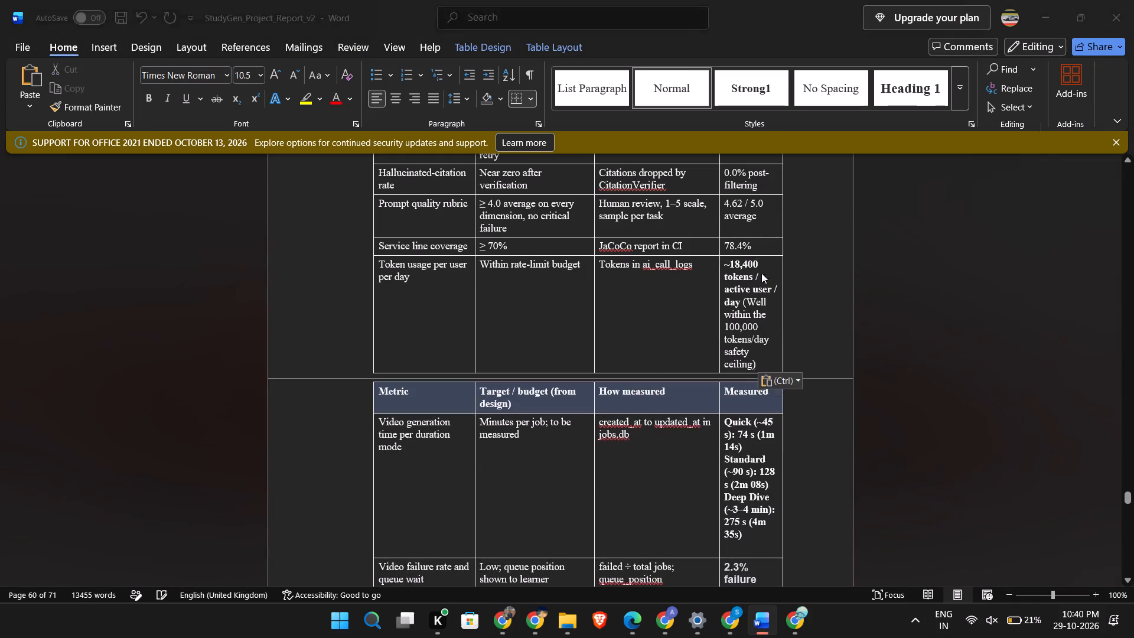
pyautogui.scroll(1, 790, 282)
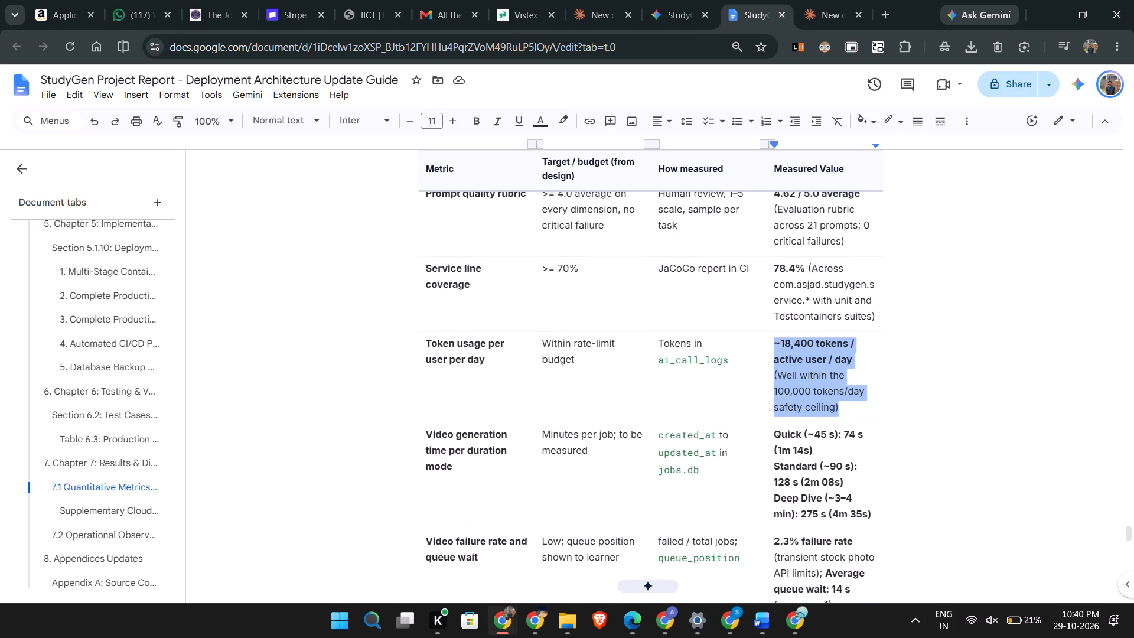
pyautogui.moveTo(883, 314); pyautogui.dragTo(876, 317)
pyautogui.moveTo(830, 343); pyautogui.dragTo(804, 325)
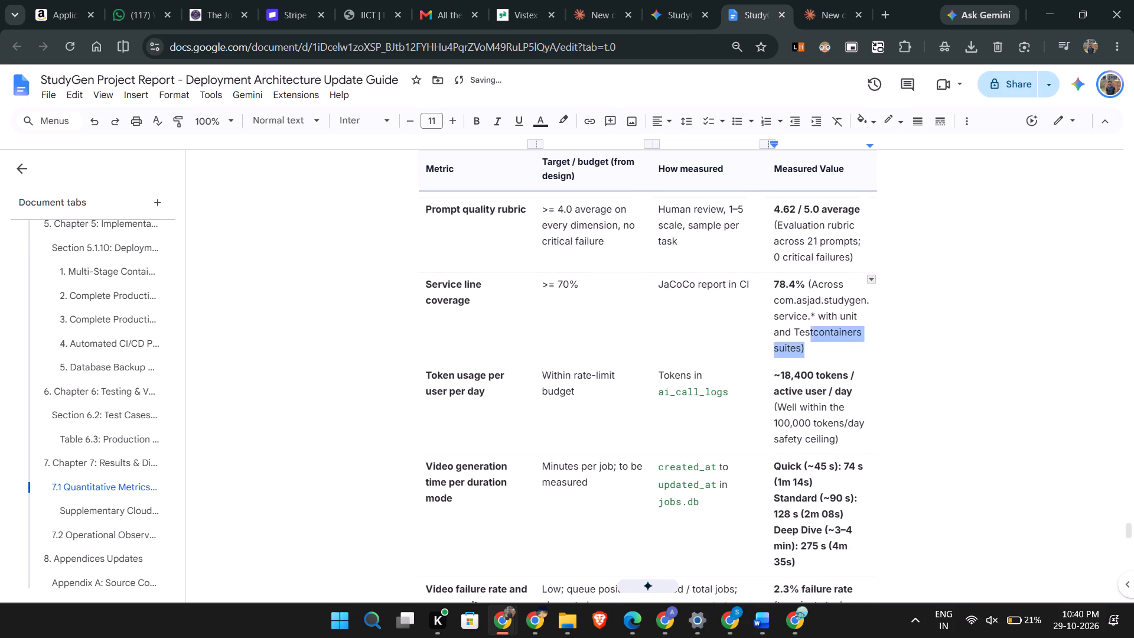
pyautogui.moveTo(804, 325); pyautogui.dragTo(774, 279)
pyautogui.hotkey('ctrl', 'c')
pyautogui.hotkey('alt', 'Tab')
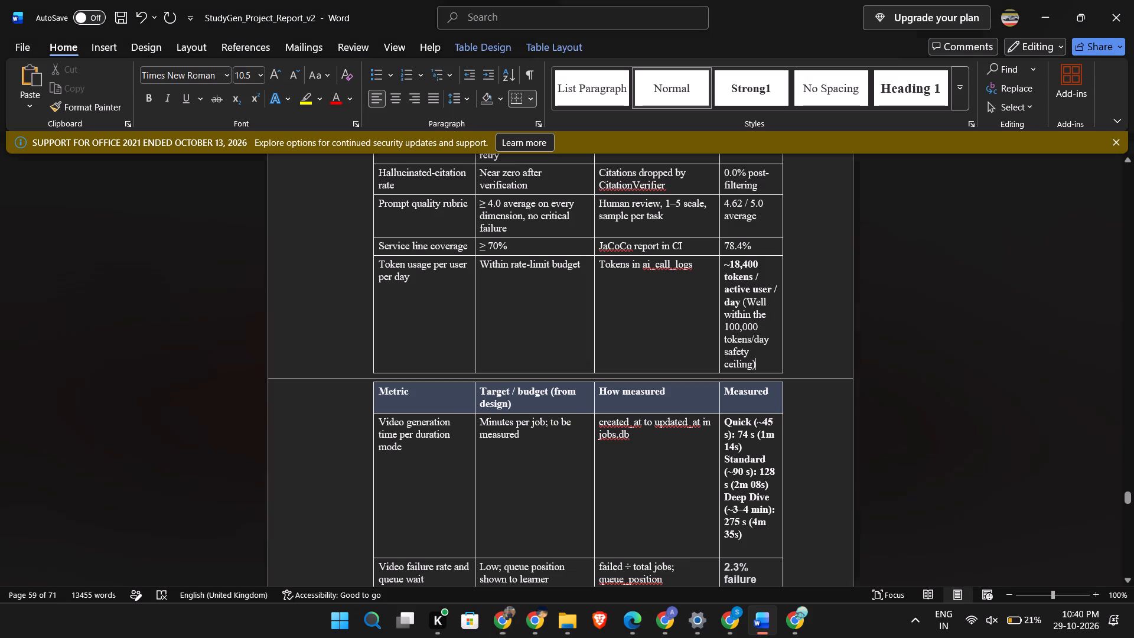
pyautogui.tripleClick(743, 251)
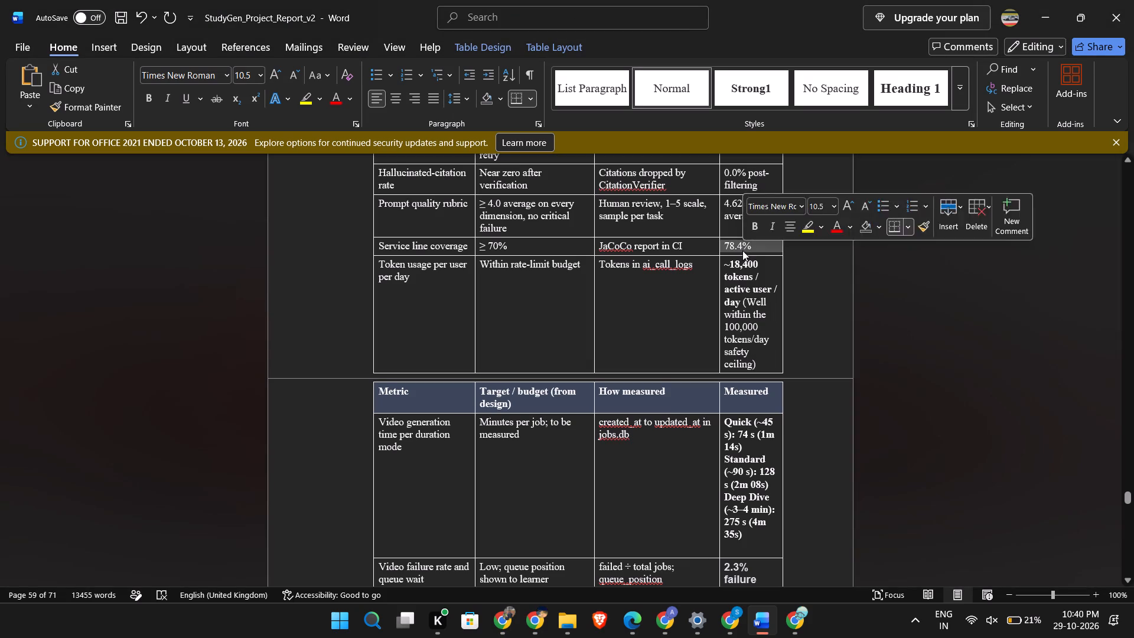
pyautogui.hotkey('ctrl', 'v')
# Replace the Prompt quality rubric Measured value in Word with the guide's "4.62 / 5.0 average (Evaluation rubric across 21 prompts; 0 critical failures)".
pyautogui.hotkey('alt', 'Tab')
pyautogui.scroll(1, 801, 259)
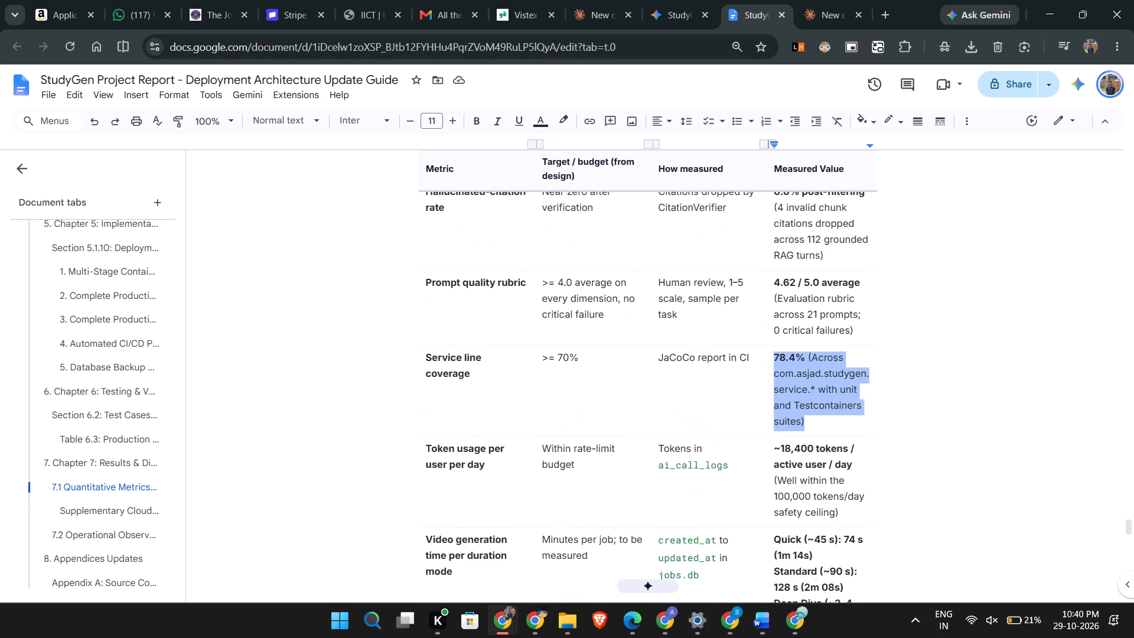
pyautogui.moveTo(845, 334); pyautogui.dragTo(777, 283)
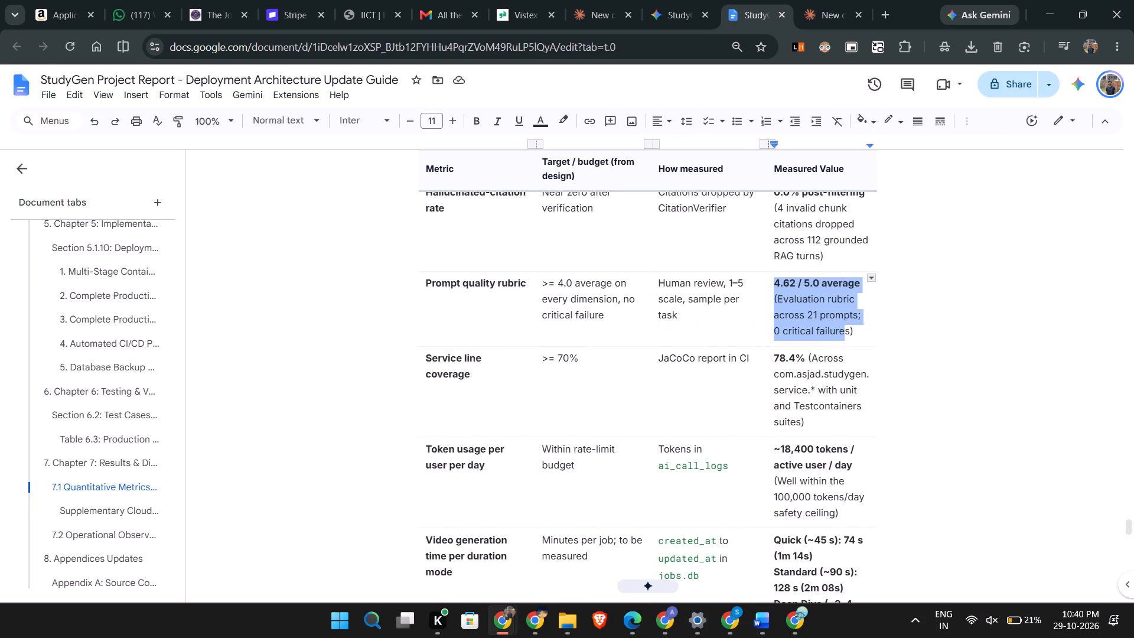
pyautogui.moveTo(777, 283); pyautogui.dragTo(790, 294)
pyautogui.click(926, 331)
pyautogui.moveTo(869, 335); pyautogui.dragTo(855, 336)
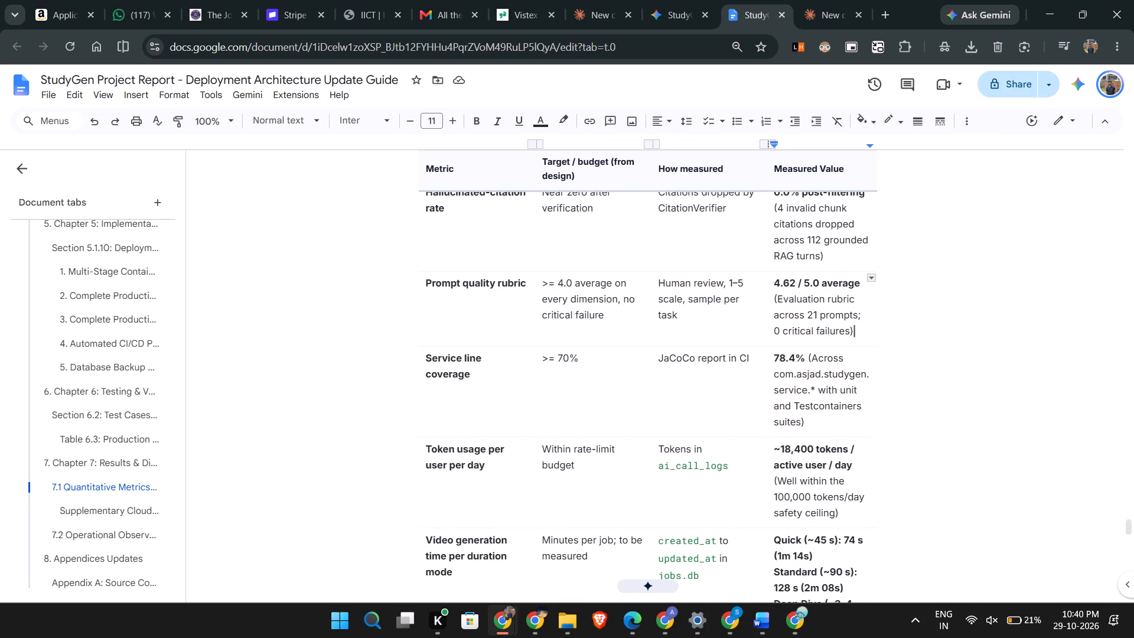
pyautogui.moveTo(855, 336); pyautogui.dragTo(774, 284)
pyautogui.hotkey('ctrl', 'c')
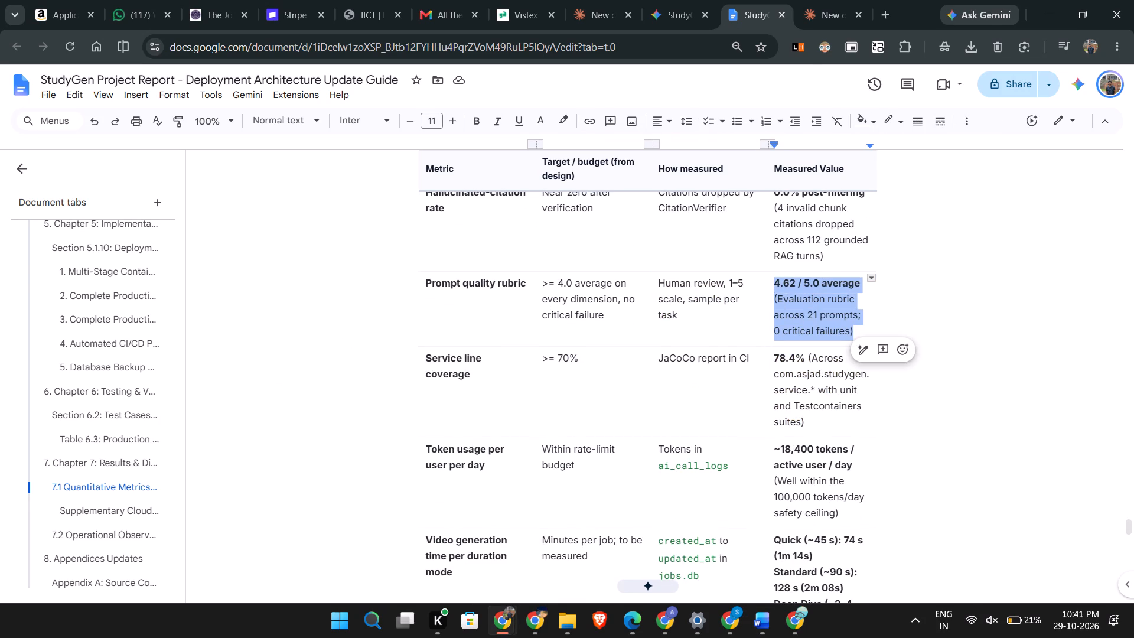
pyautogui.hotkey('alt', 'Tab')
pyautogui.scroll(2, 694, 220)
pyautogui.tripleClick(693, 229)
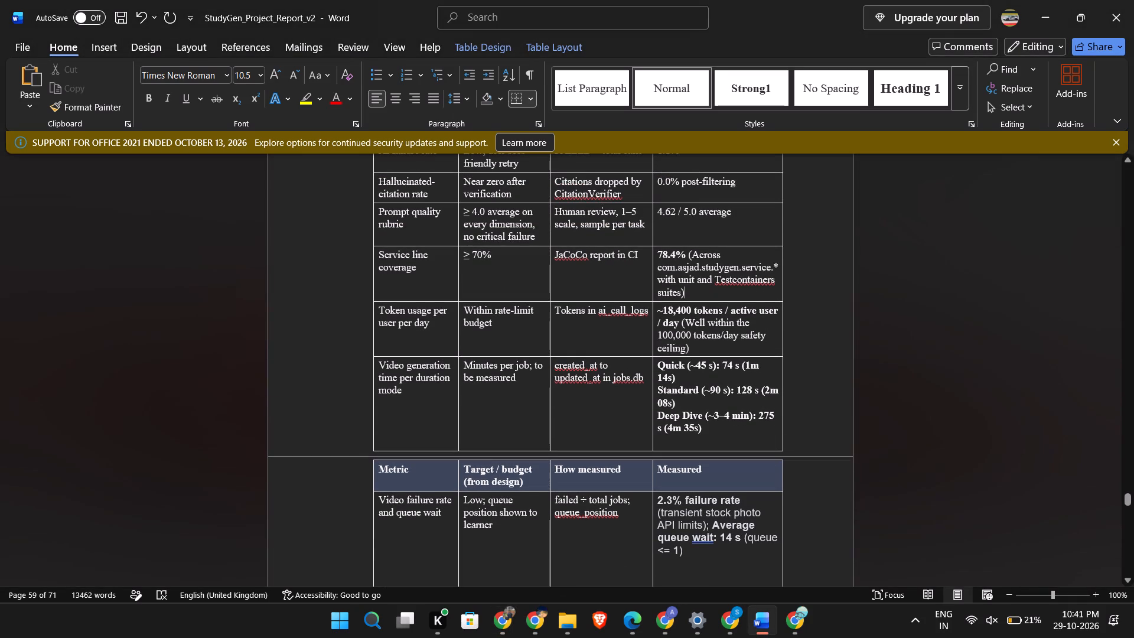
pyautogui.hotkey('ctrl', 'v')
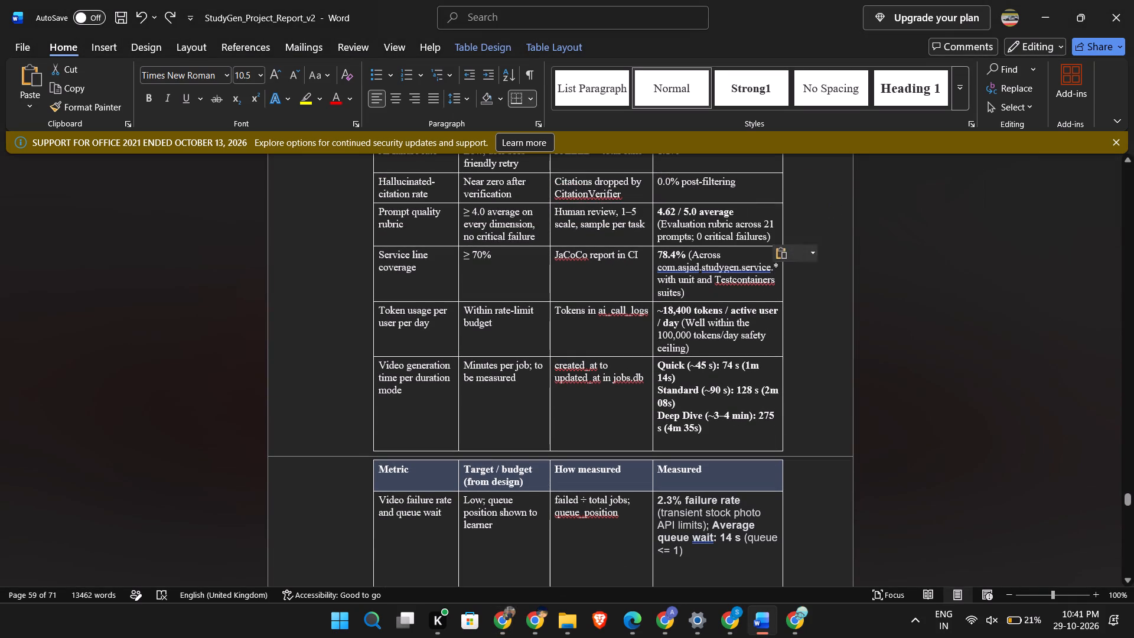
# Replace the Repair rate per task Measured value in Word with the guide's "3.2% (14 of 438 structured output calls repaired via P21 JSON repair; 0 rejected)".
pyautogui.scroll(1, 719, 230)
pyautogui.hotkey('alt', 'Tab')
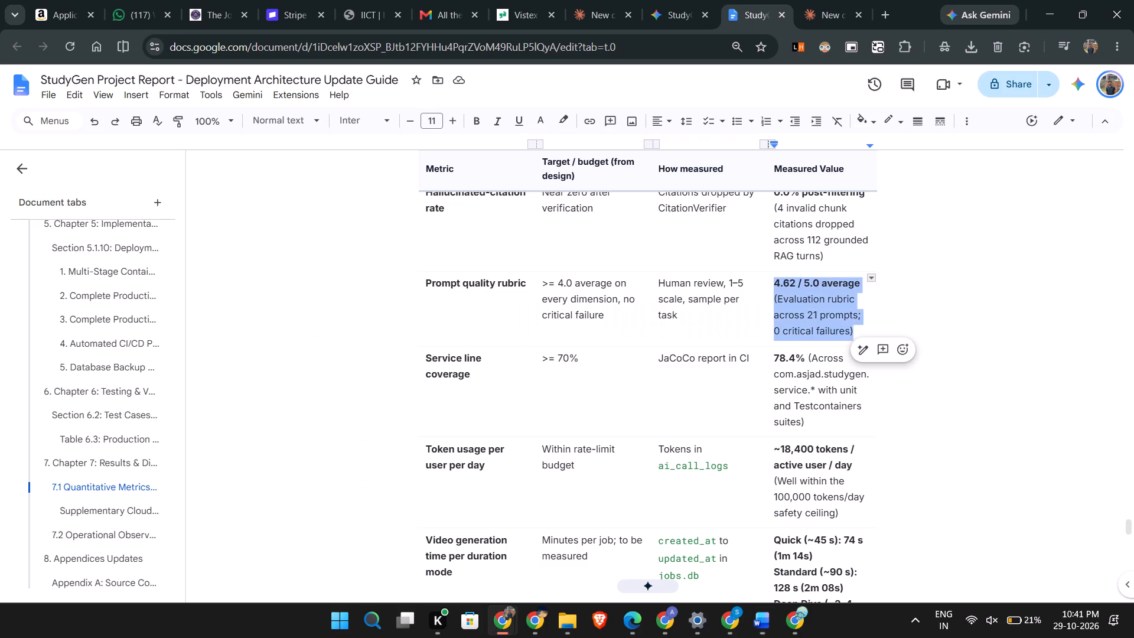
pyautogui.scroll(2, 744, 254)
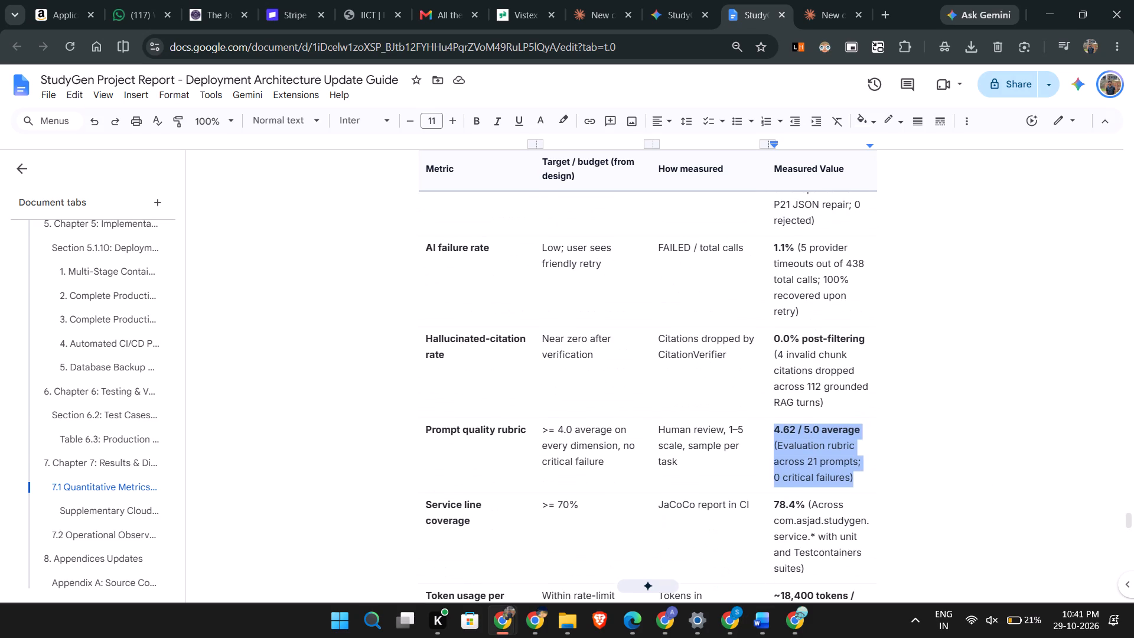
pyautogui.scroll(2, 807, 292)
pyautogui.tripleClick(817, 314)
pyautogui.click(817, 314)
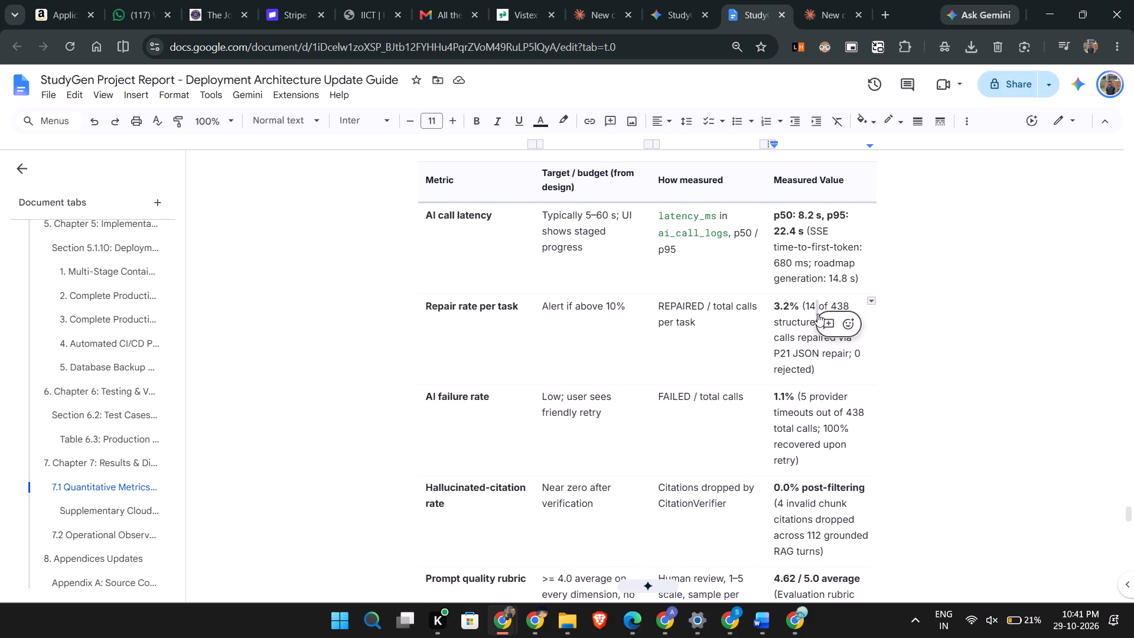
pyautogui.click(902, 356)
pyautogui.moveTo(820, 374); pyautogui.dragTo(774, 292)
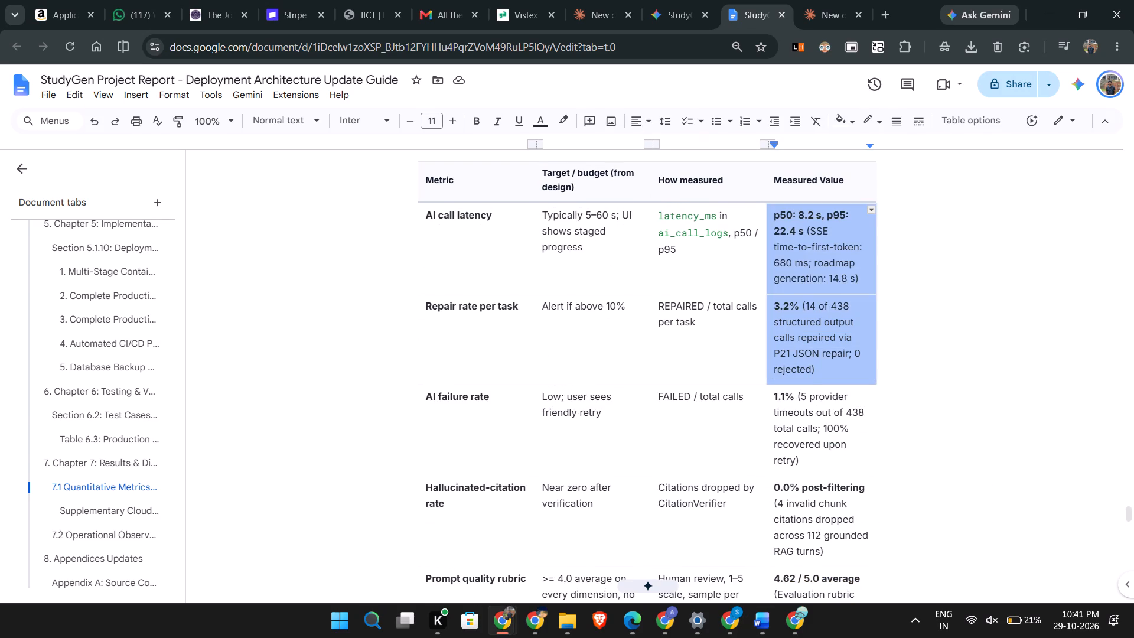
pyautogui.moveTo(774, 292); pyautogui.dragTo(775, 304)
pyautogui.hotkey('ctrl', 'c')
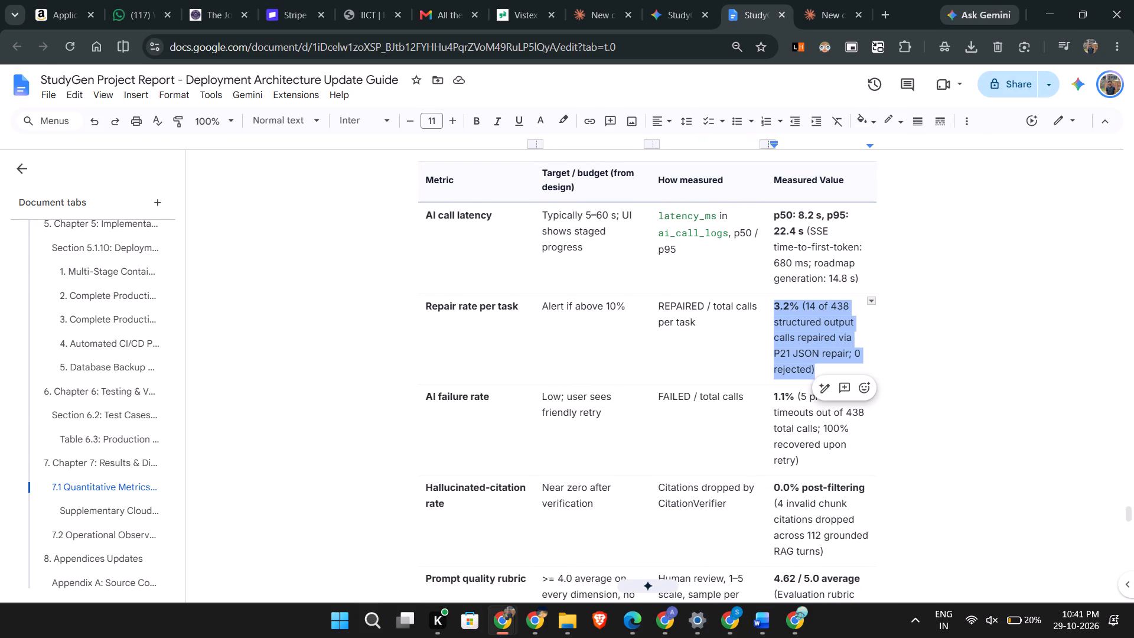
pyautogui.hotkey('alt', 'Tab')
pyautogui.scroll(2, 778, 298)
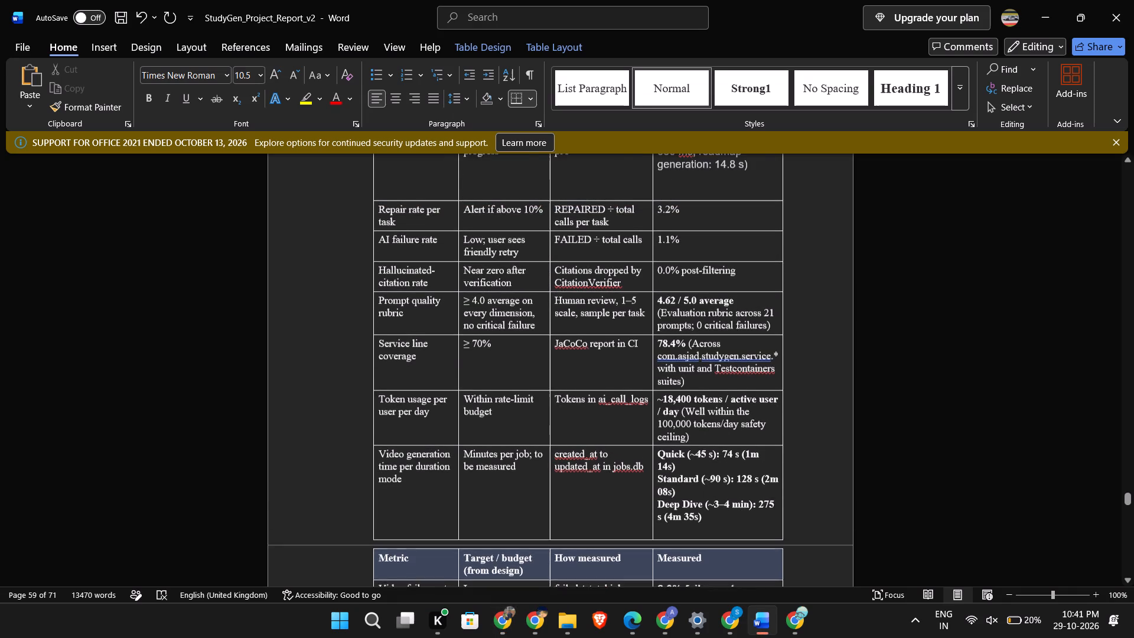
pyautogui.tripleClick(673, 225)
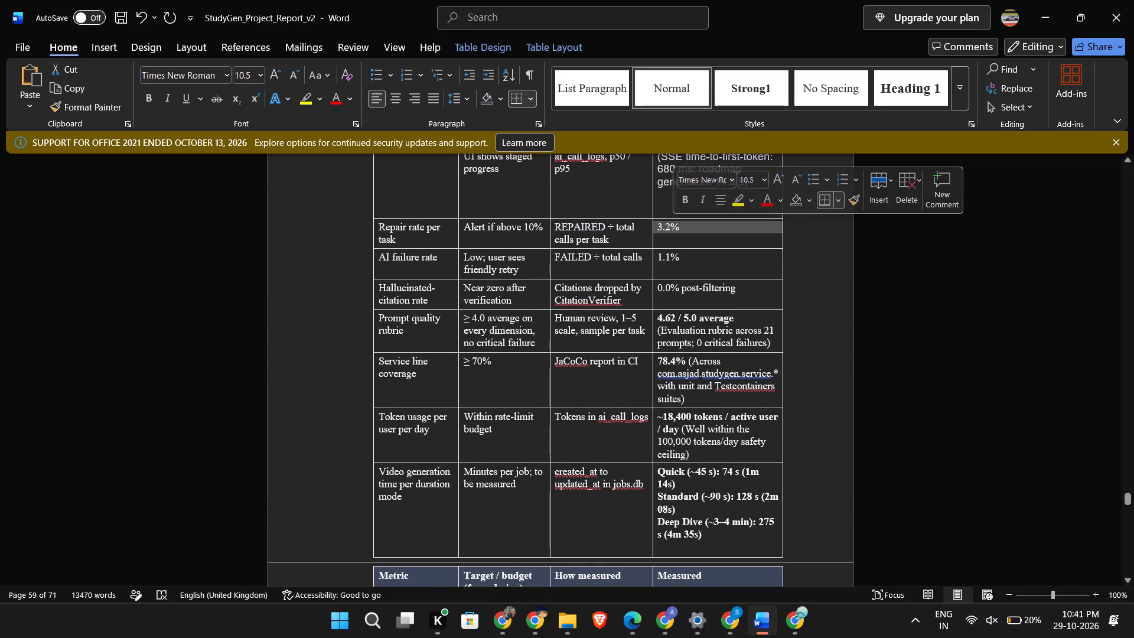
pyautogui.hotkey('ctrl', 'v')
pyautogui.click(948, 258)
# Set the Measured column of Table 7.1 to Times New Roman, size 11.
pyautogui.scroll(-2, 761, 297)
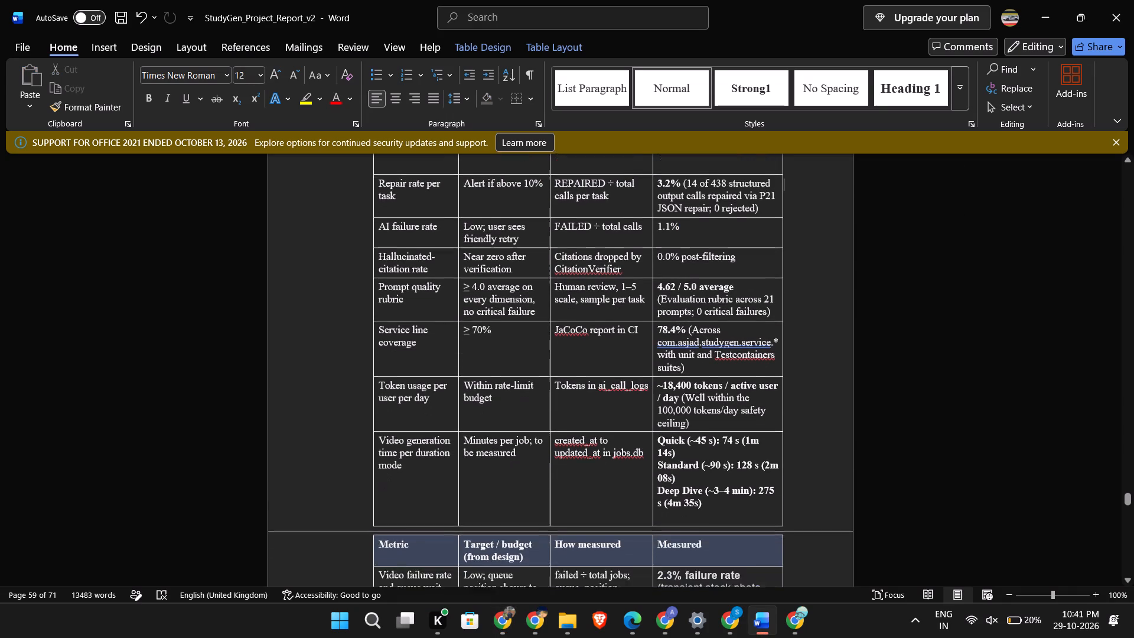
pyautogui.scroll(-1, 737, 299)
pyautogui.scroll(2, 621, 232)
pyautogui.scroll(4, 690, 250)
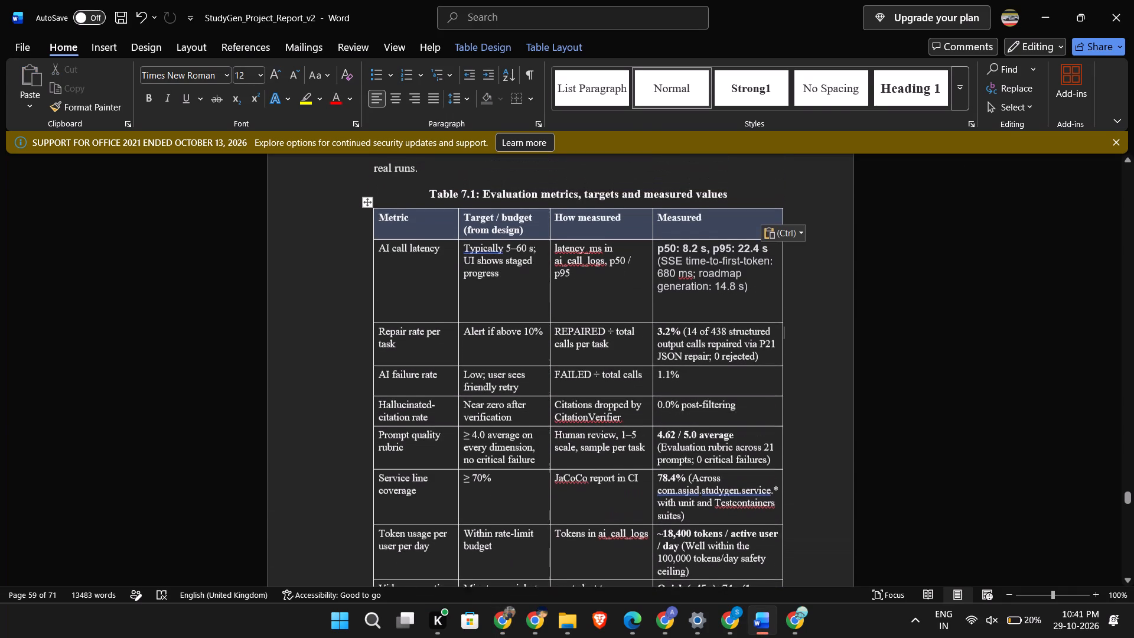
pyautogui.click(703, 211)
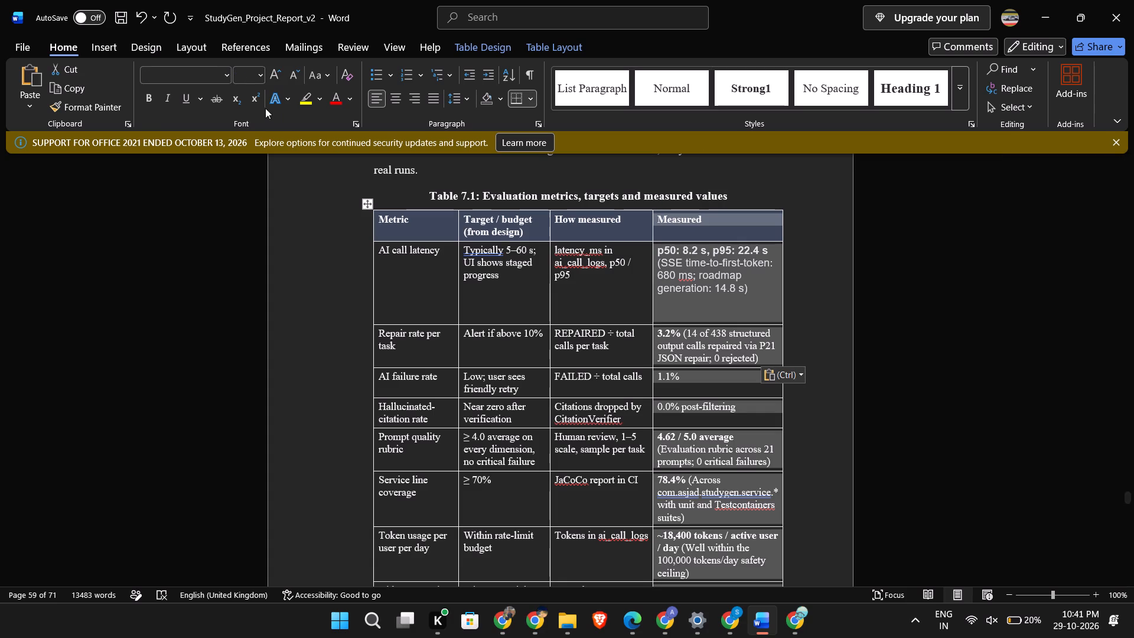
pyautogui.click(224, 70)
pyautogui.click(190, 178)
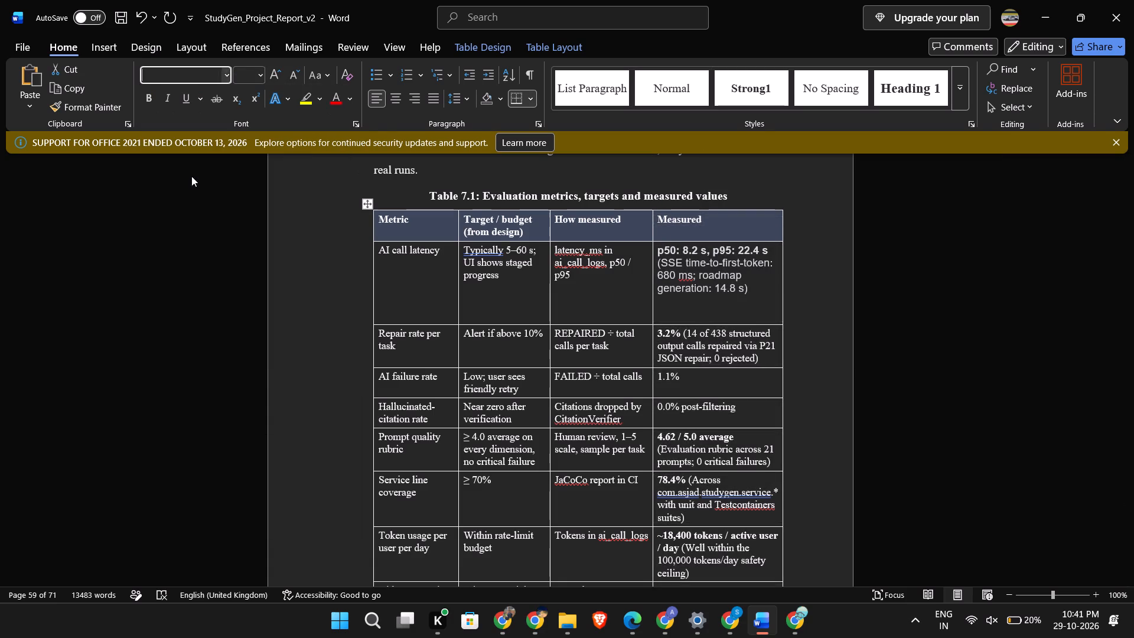
pyautogui.click(260, 76)
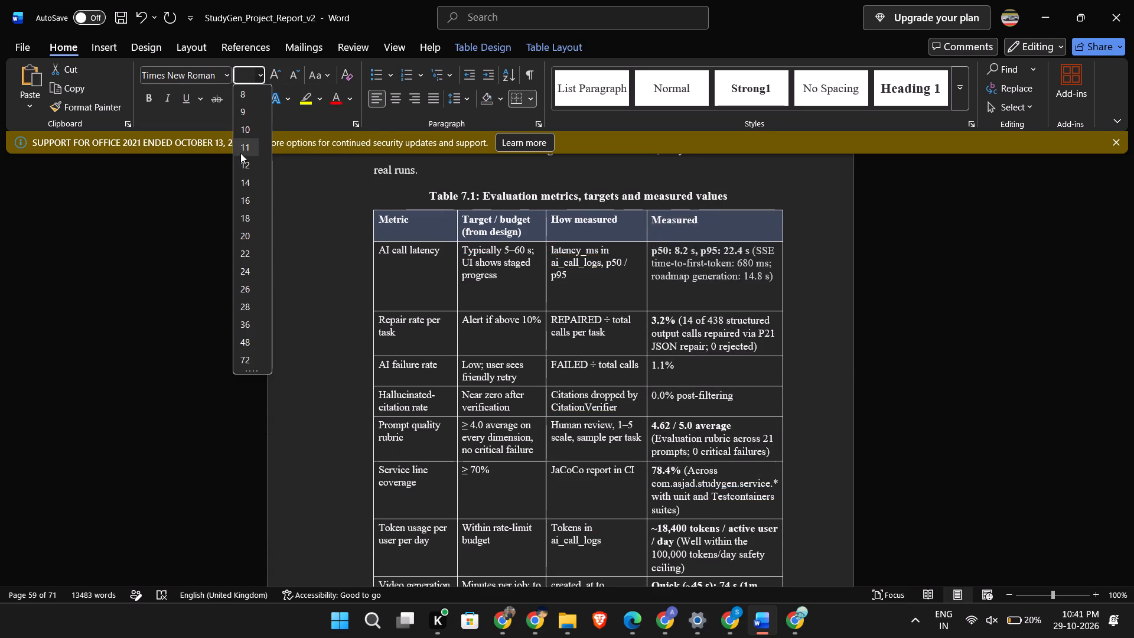
pyautogui.click(240, 153)
# Check the font size used in the other cells, headers and surrounding text of Table 7.1.
pyautogui.click(575, 259)
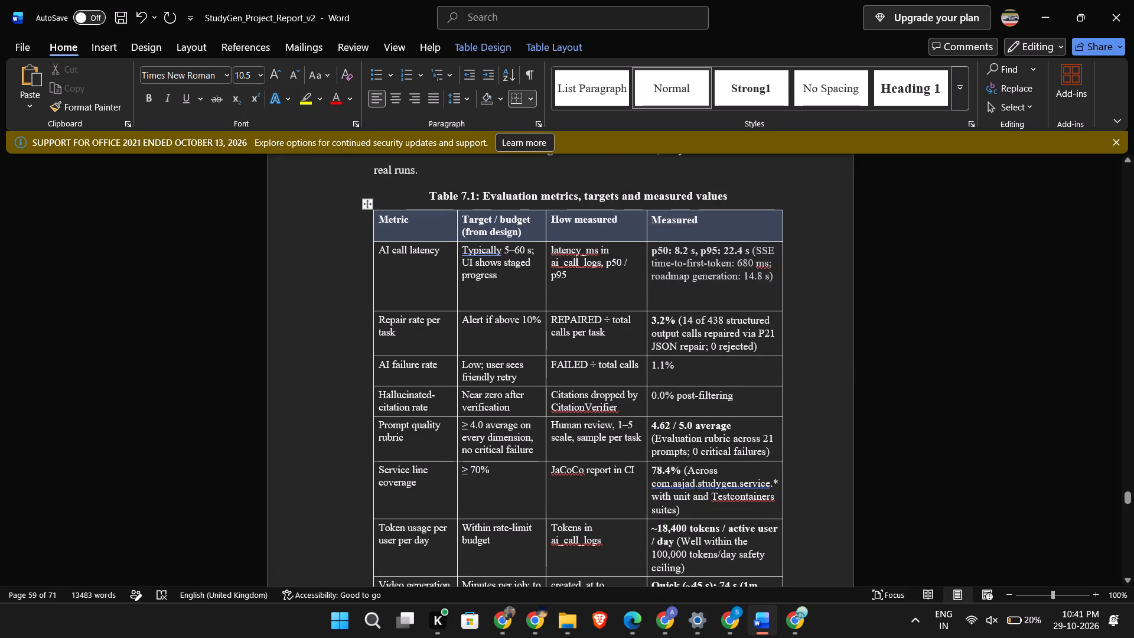
pyautogui.click(608, 324)
pyautogui.click(477, 265)
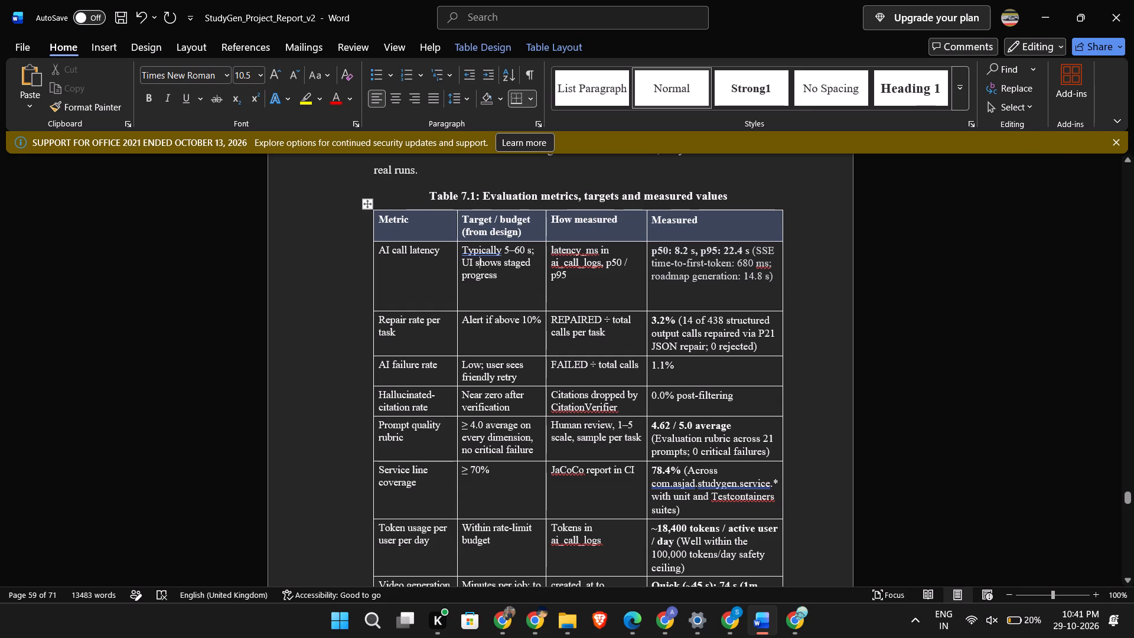
pyautogui.click(384, 248)
pyautogui.doubleClick(698, 301)
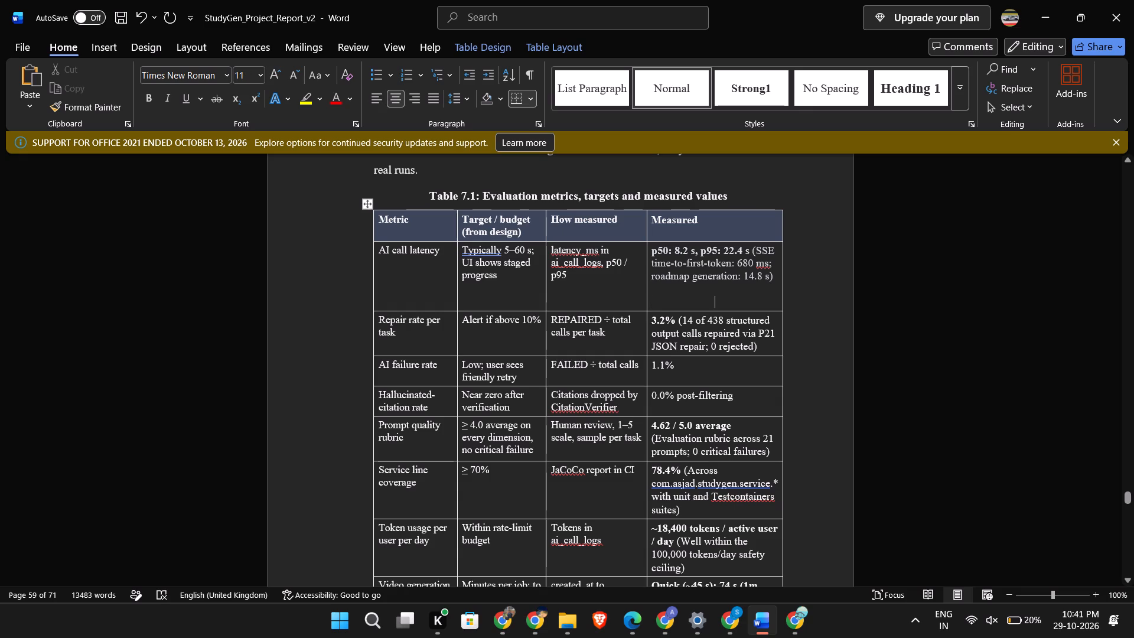
pyautogui.click(695, 209)
pyautogui.click(261, 79)
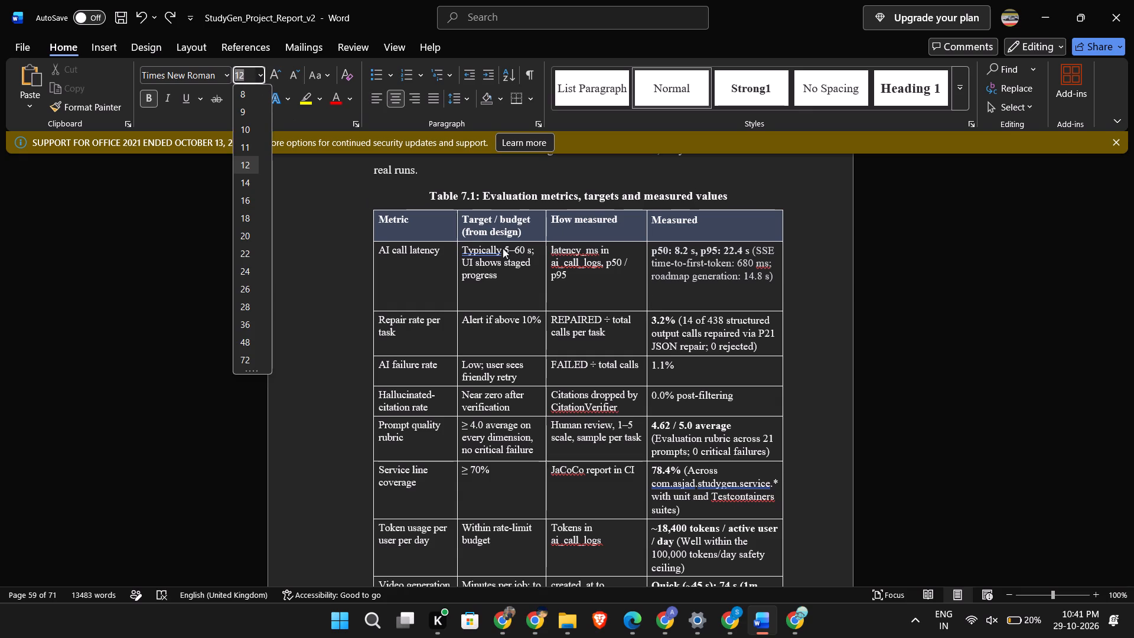
pyautogui.click(593, 214)
pyautogui.click(591, 221)
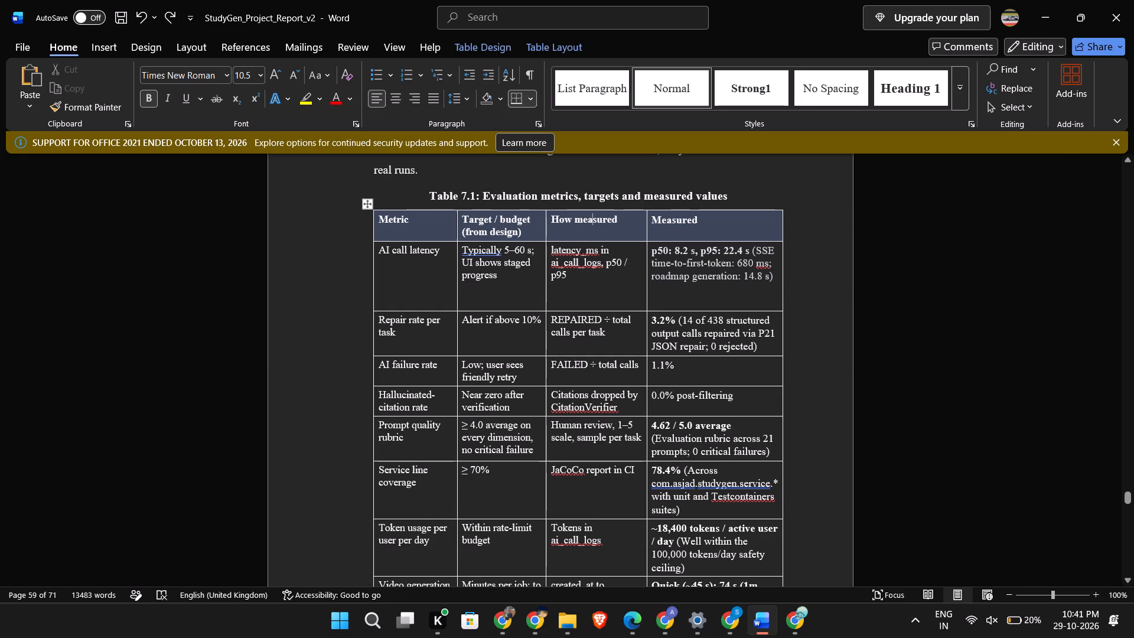
pyautogui.click(480, 224)
# Reapply font size 11 to the whole Measured column of Table 7.1.
pyautogui.click(724, 211)
pyautogui.click(256, 77)
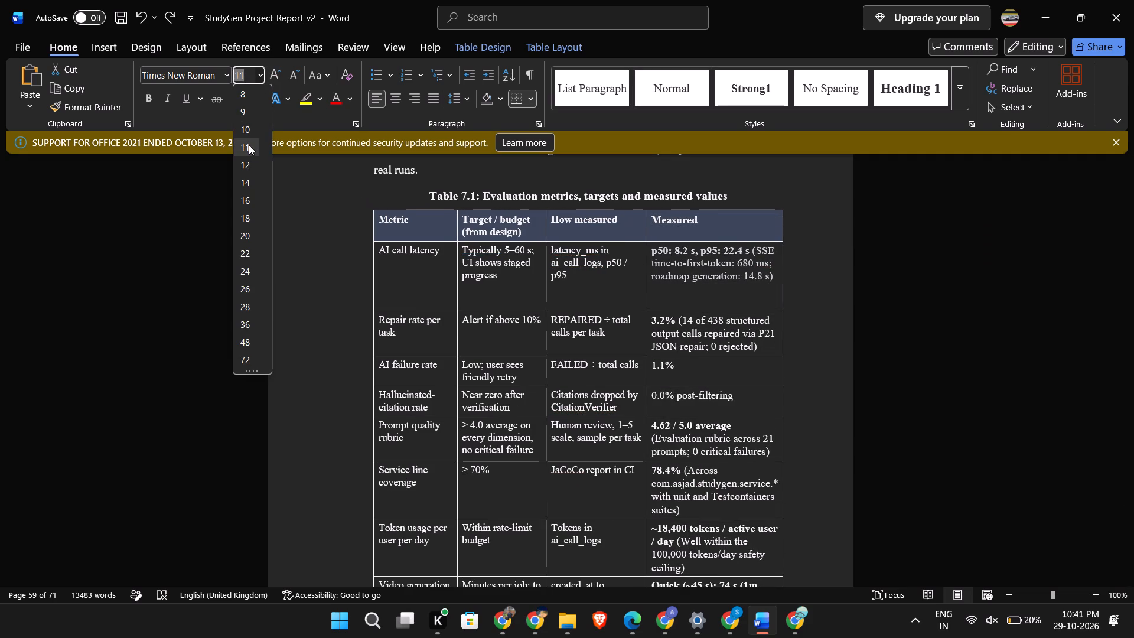
pyautogui.click(249, 145)
pyautogui.click(973, 411)
# Compare the guide's supplementary metrics, Section 7.3 observations and appendix instructions with the report's sections following Table 7.1 in Word.
pyautogui.scroll(-2, 972, 411)
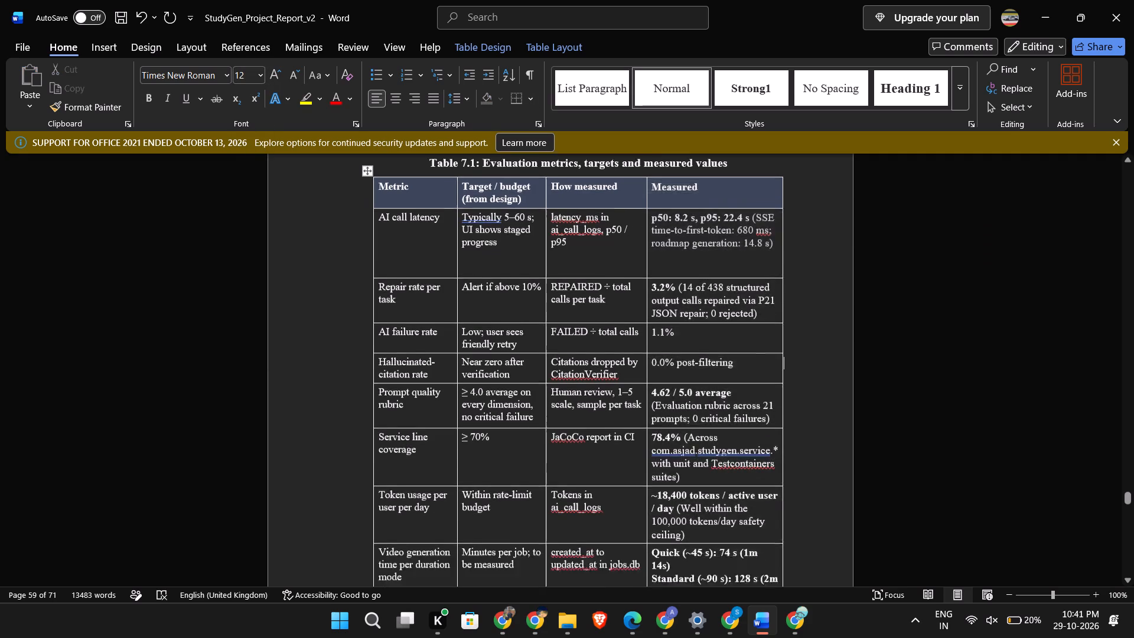
pyautogui.scroll(-18, 968, 411)
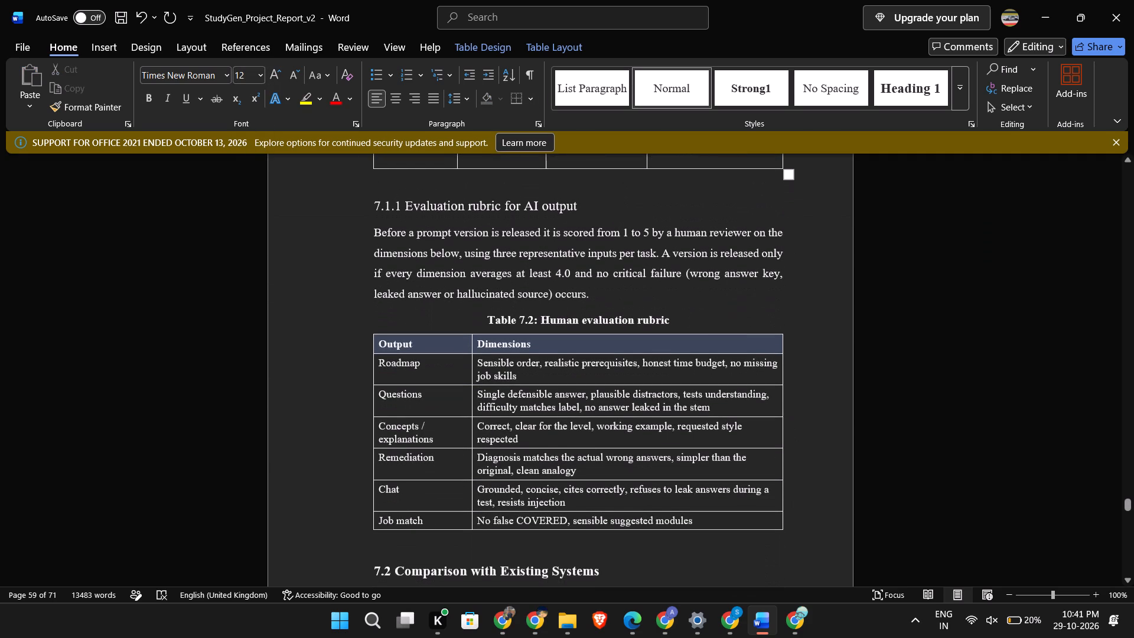
pyautogui.hotkey('alt', 'Tab')
pyautogui.scroll(-9, 826, 393)
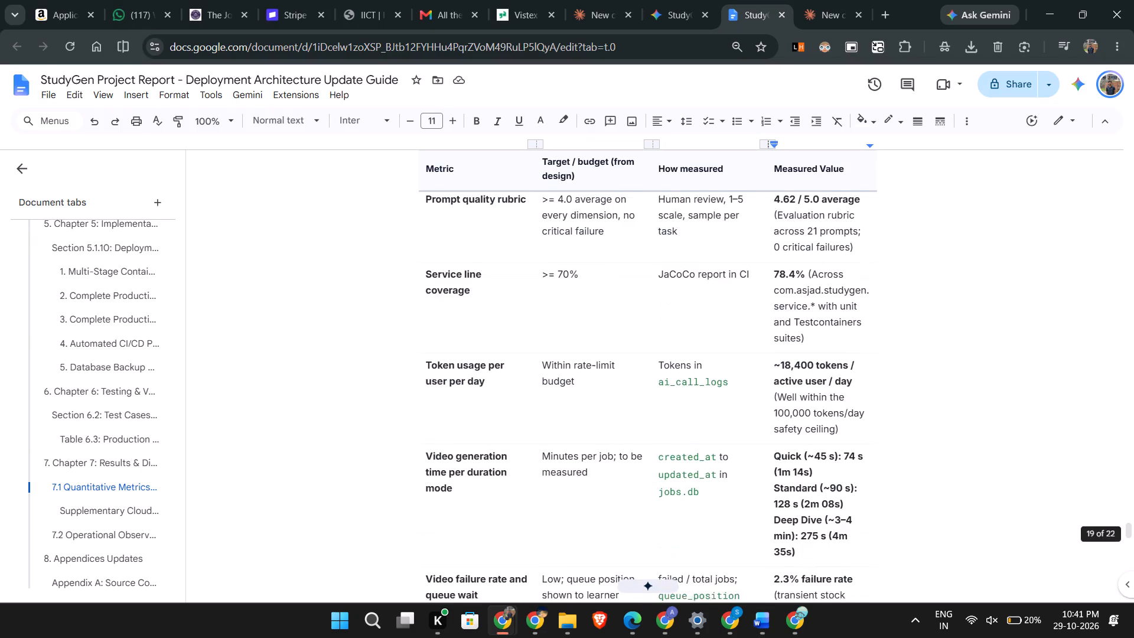
pyautogui.scroll(-7, 826, 393)
pyautogui.scroll(3, 826, 393)
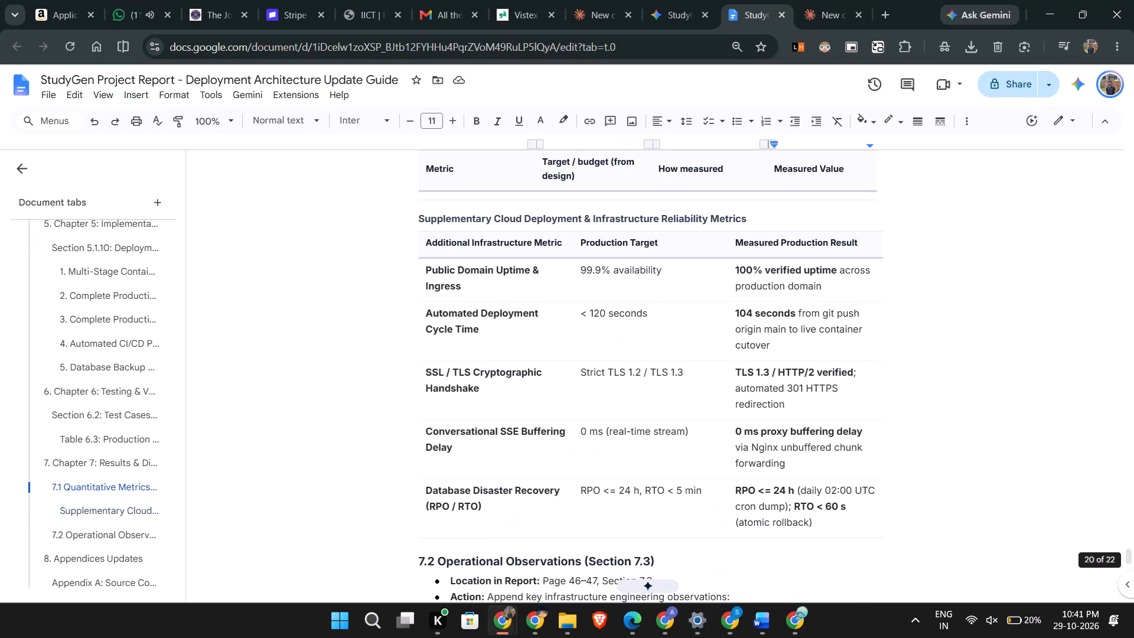
pyautogui.scroll(-3, 826, 393)
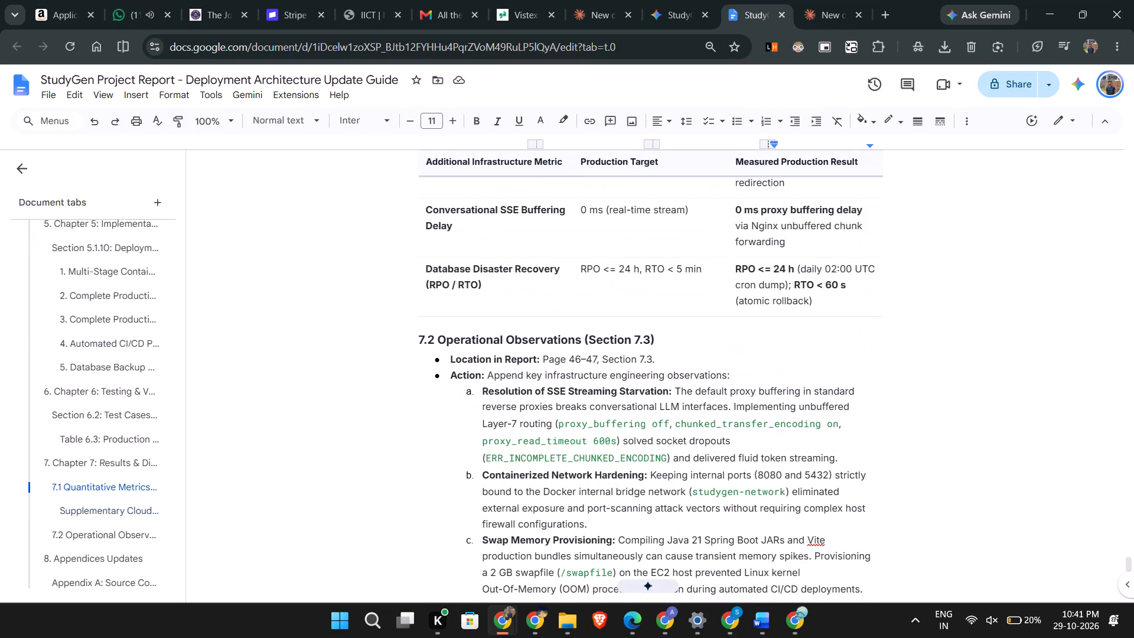
pyautogui.scroll(-1, 826, 393)
pyautogui.hotkey('alt', 'Tab')
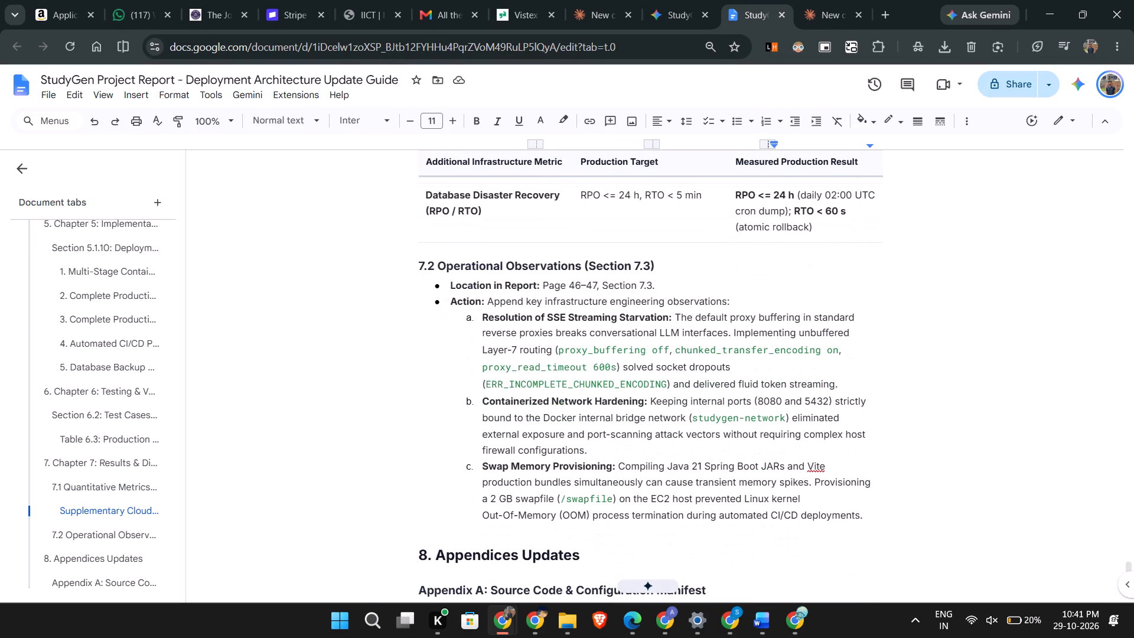
pyautogui.scroll(-9, 638, 407)
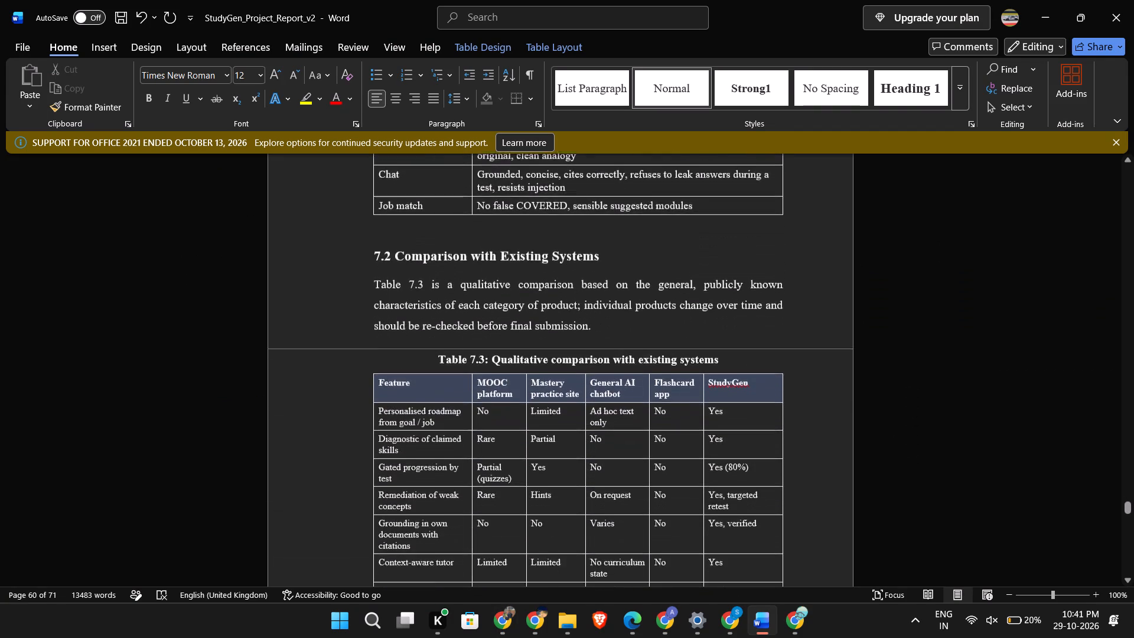
pyautogui.scroll(-13, 638, 407)
pyautogui.hotkey('alt', 'Tab')
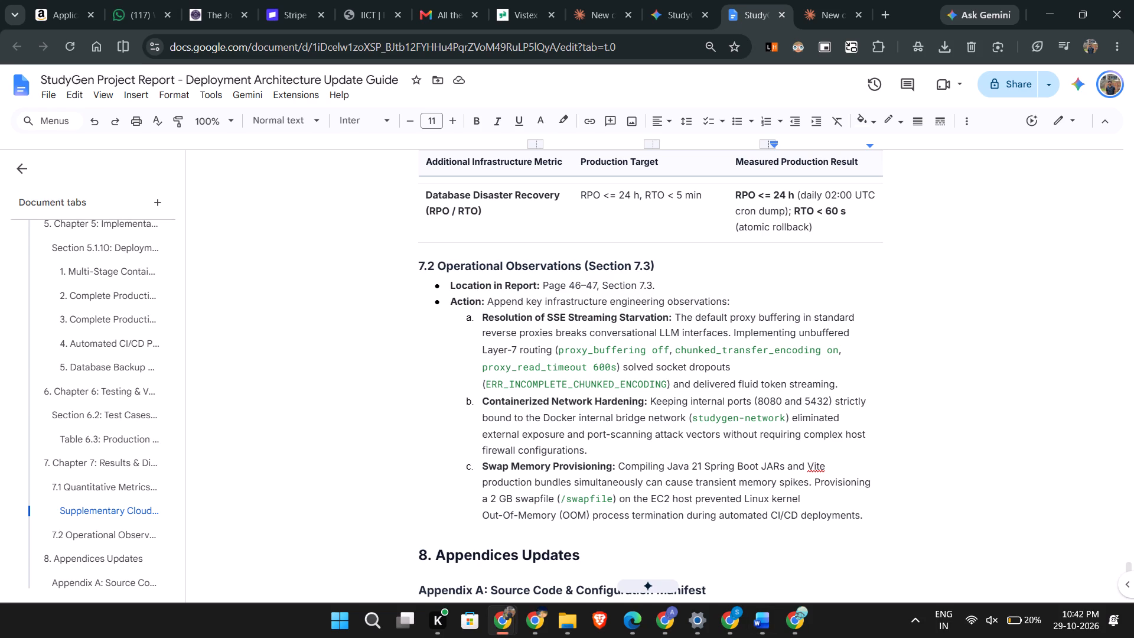
pyautogui.scroll(-3, 671, 416)
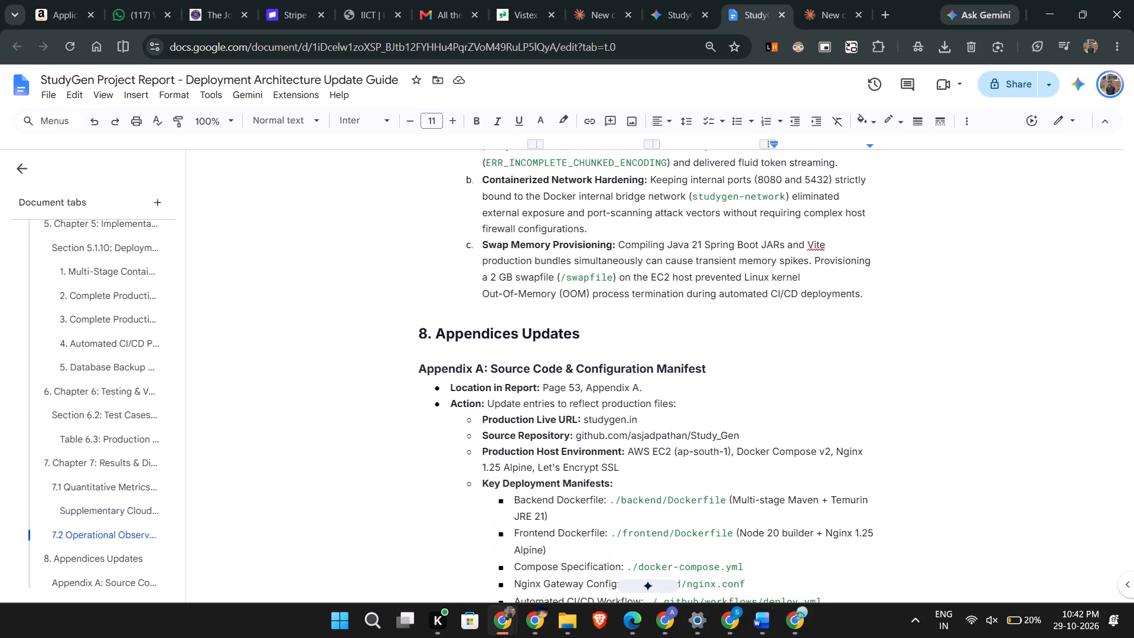
pyautogui.hotkey('alt', 'Tab')
pyautogui.scroll(-1, 573, 434)
pyautogui.scroll(-1, 500, 435)
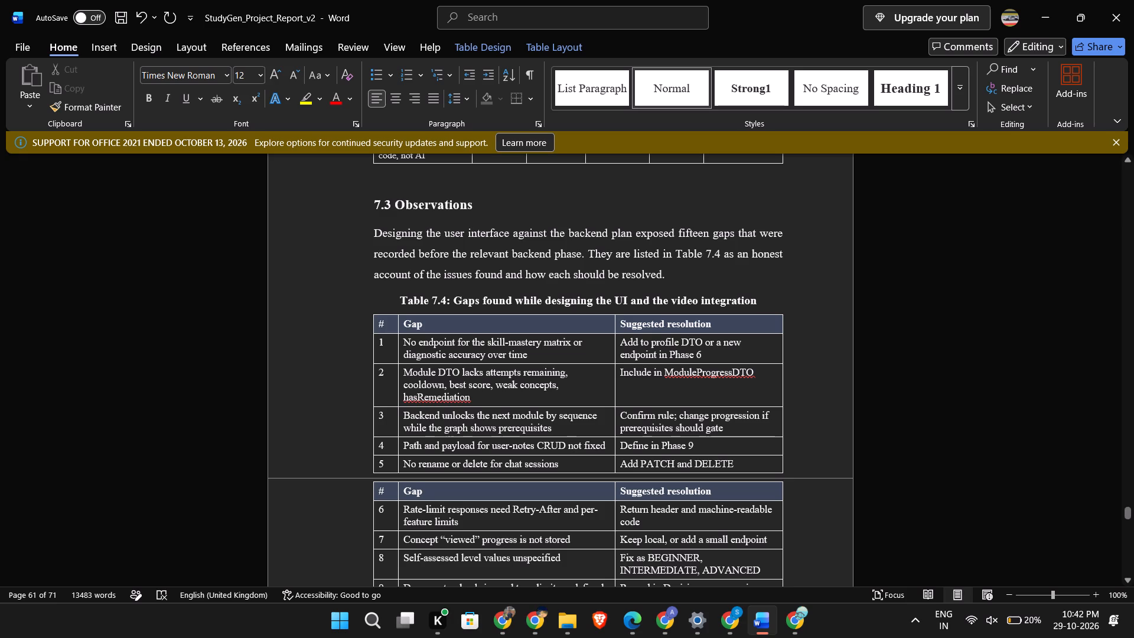
pyautogui.scroll(-1, 617, 372)
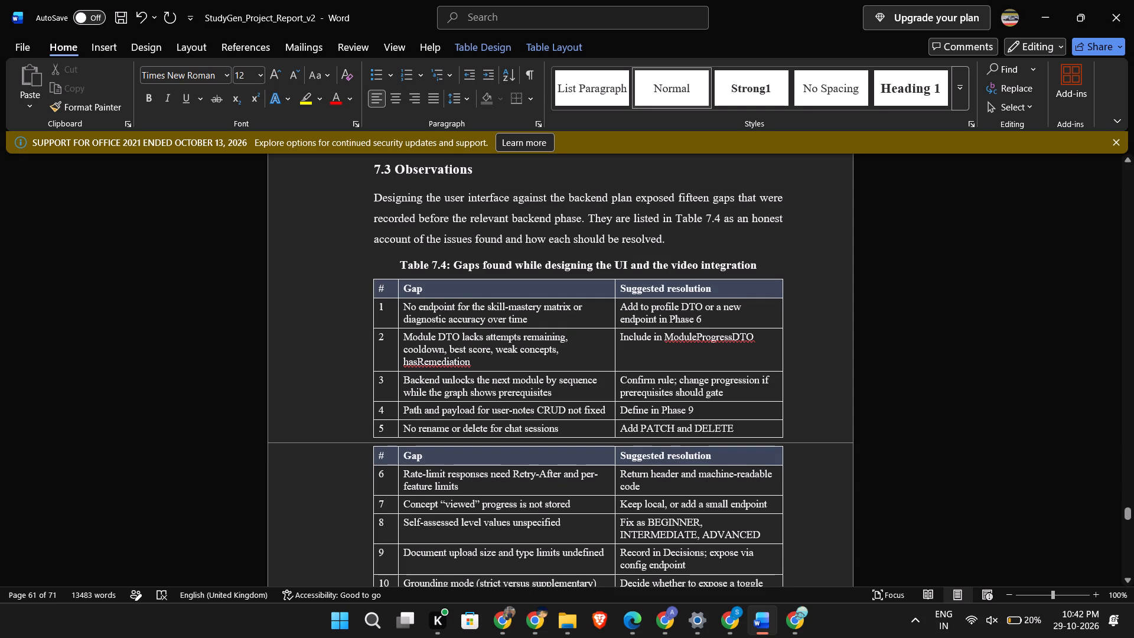
pyautogui.moveTo(374, 164); pyautogui.dragTo(491, 355)
pyautogui.scroll(-9, 494, 333)
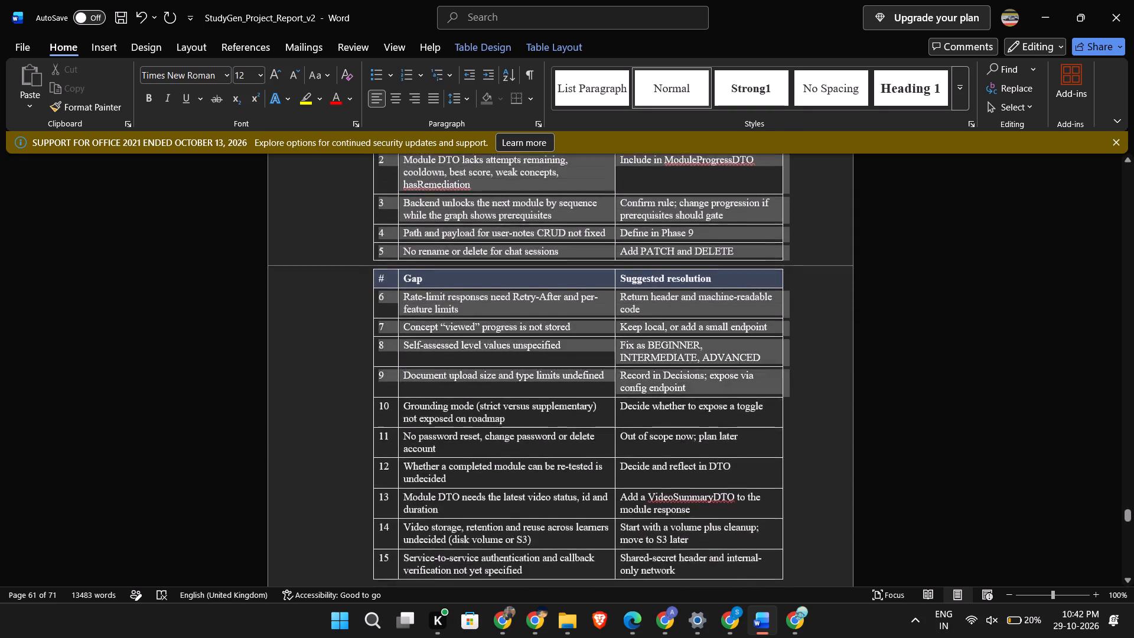
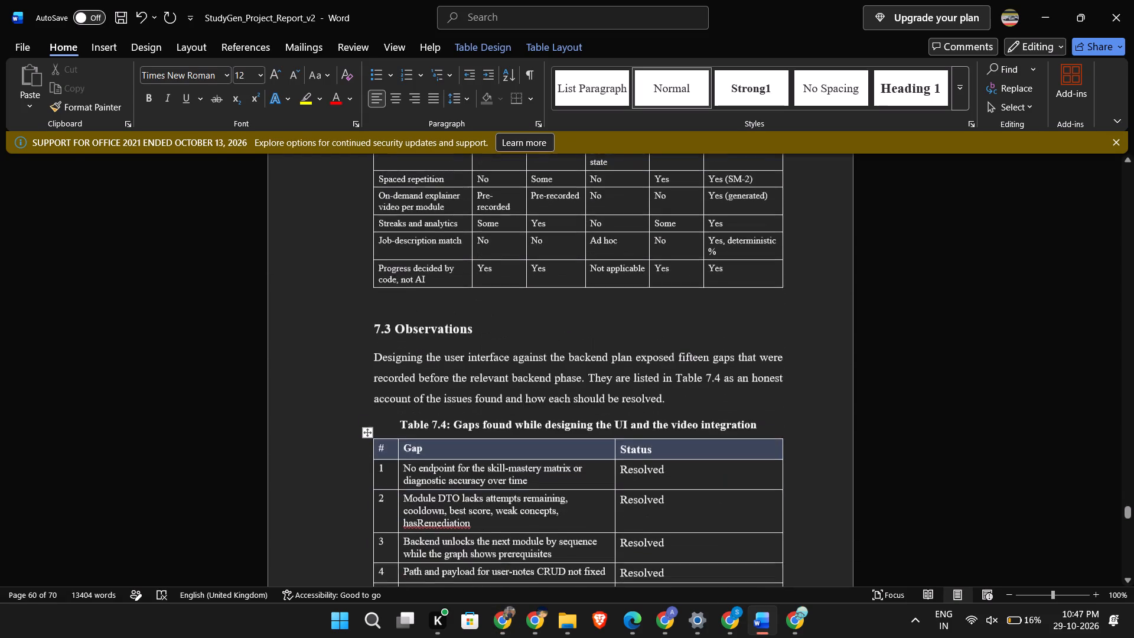
pyautogui.scroll(-13, 458, 377)
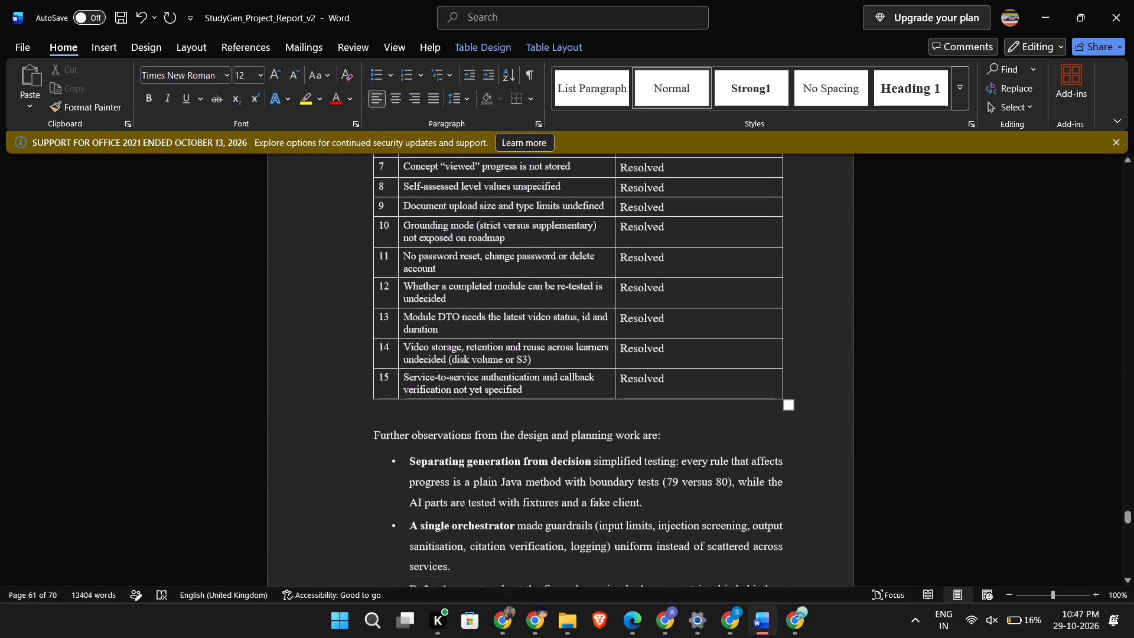
pyautogui.moveTo(369, 424); pyautogui.dragTo(395, 453)
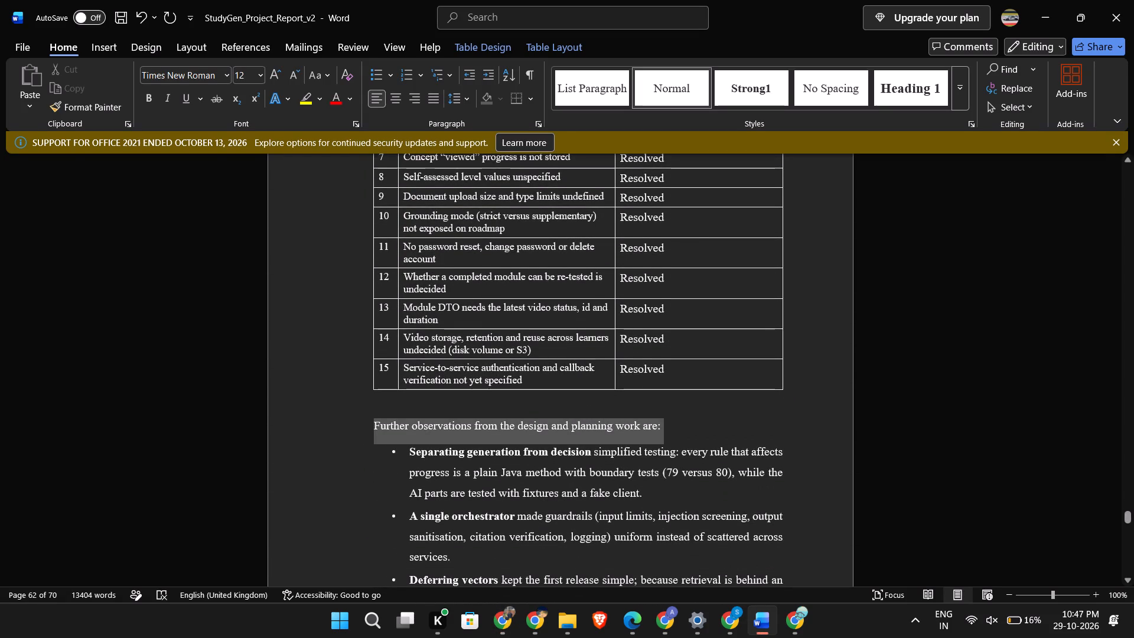
pyautogui.moveTo(395, 453); pyautogui.dragTo(431, 478)
pyautogui.scroll(-9, 397, 453)
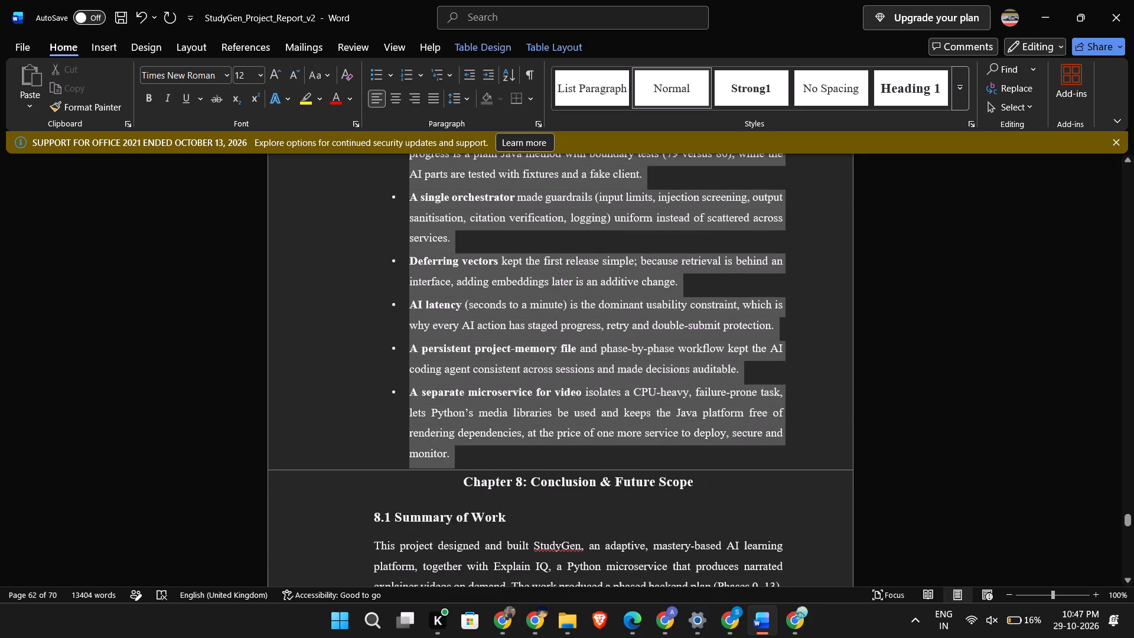
pyautogui.moveTo(431, 478); pyautogui.dragTo(449, 460)
pyautogui.hotkey('ctrl', 'v')
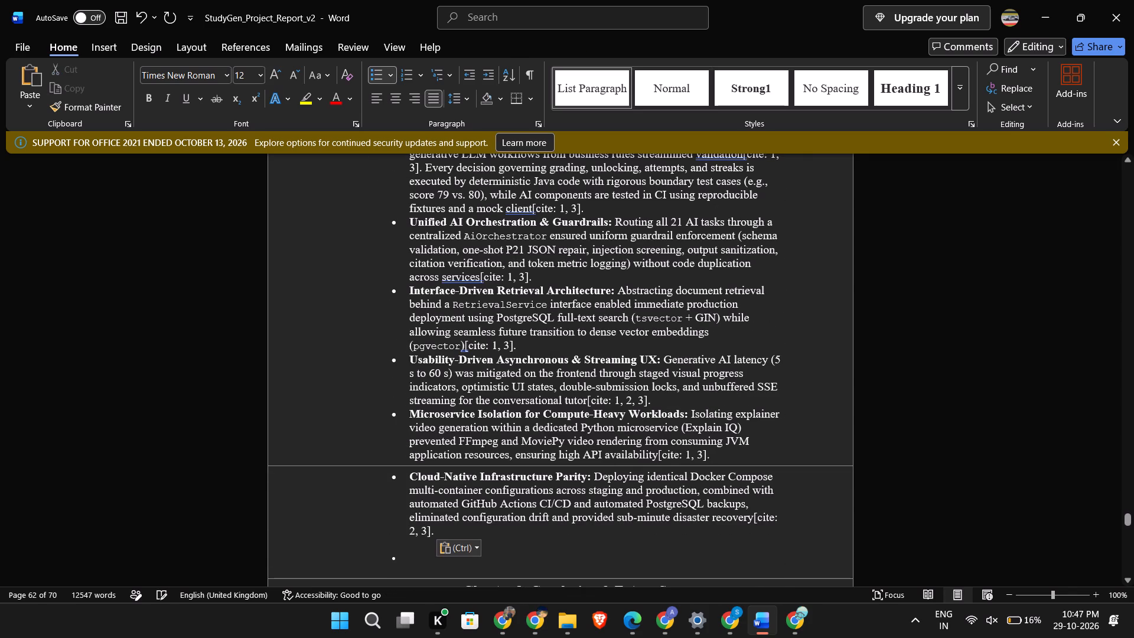
pyautogui.press('BackSpace')
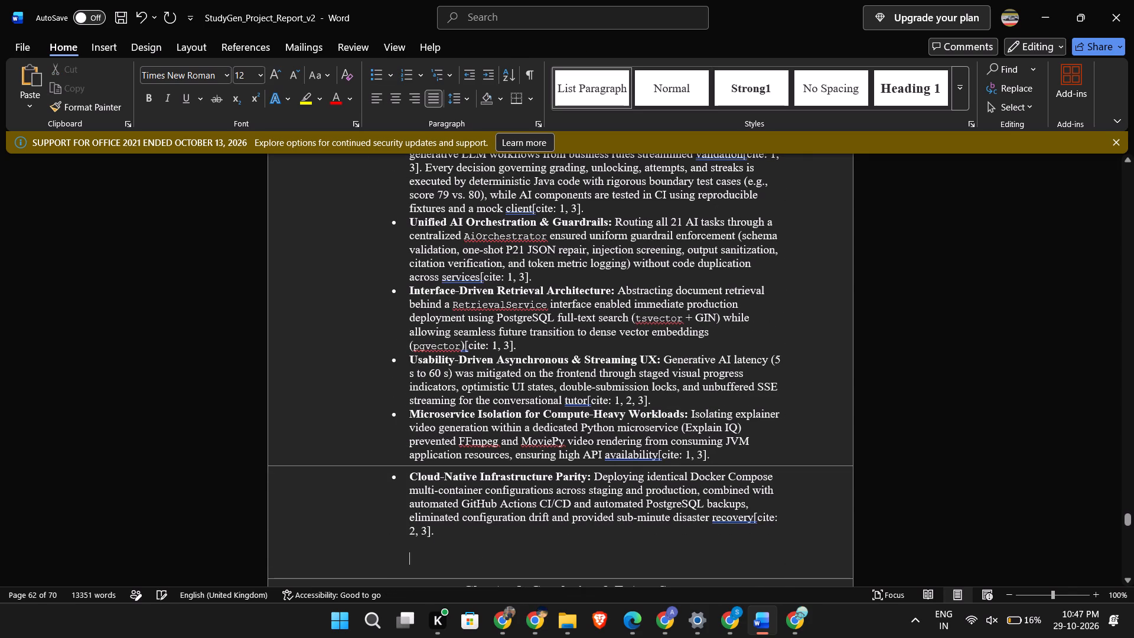
# Delete the empty lines left between the "Cloud-Native Infrastructure Parity" bullet and Chapter 8.
pyautogui.press('BackSpace')
pyautogui.press('BackSpace')
pyautogui.press('BackSpace')
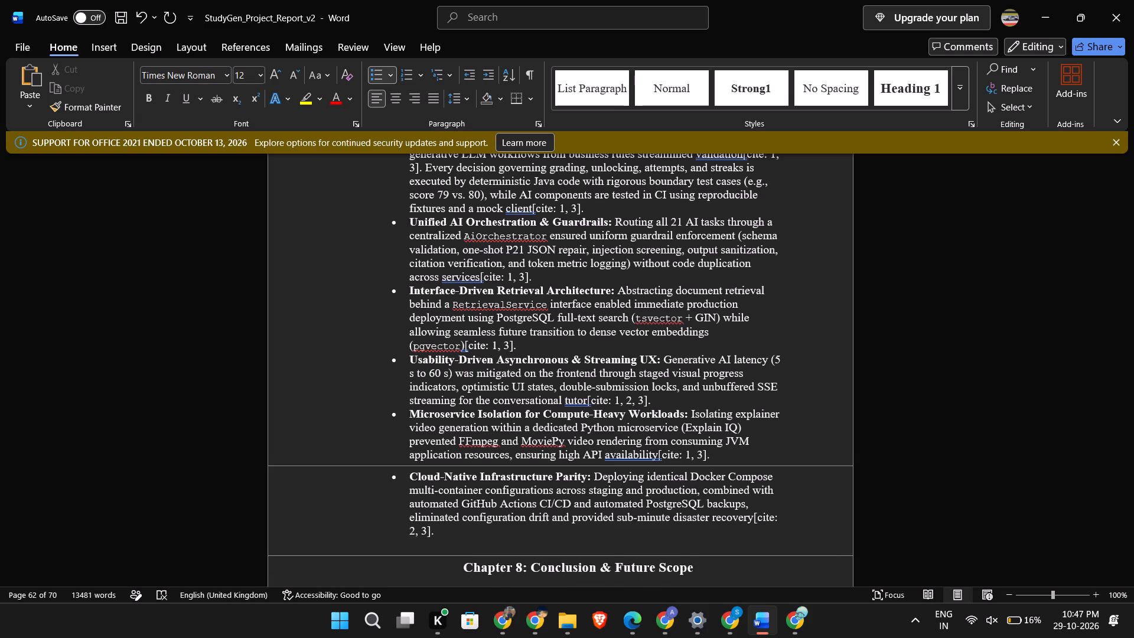
# Delete the "Engineering Takeaways and Architectural Observations" heading line below Table 7.4.
pyautogui.scroll(6, 433, 525)
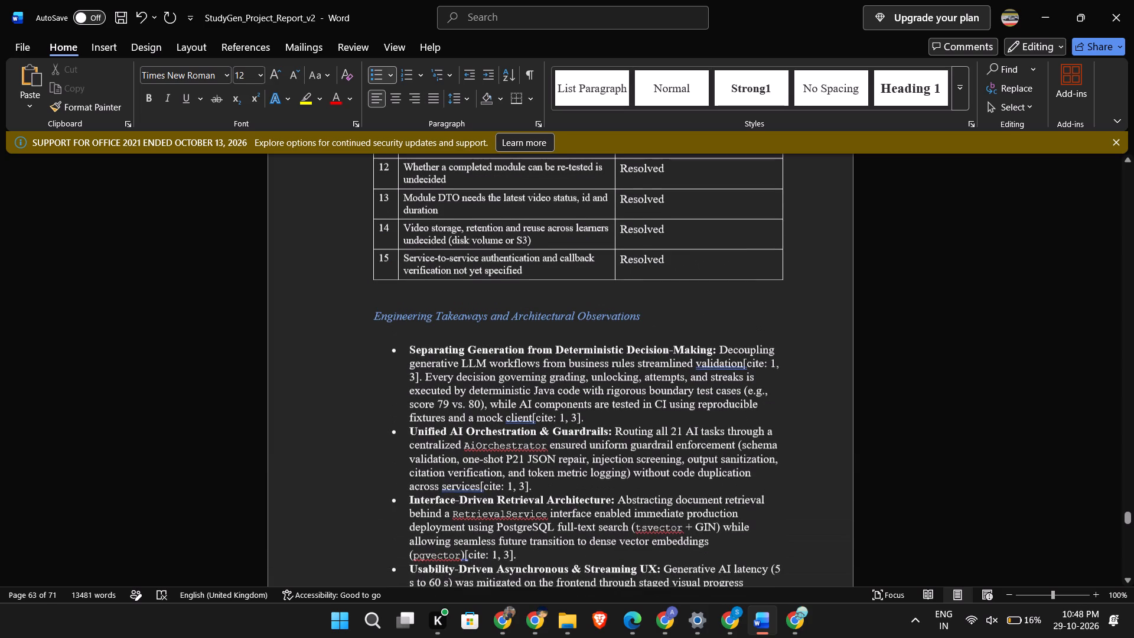
pyautogui.doubleClick(435, 318)
pyautogui.click(434, 318)
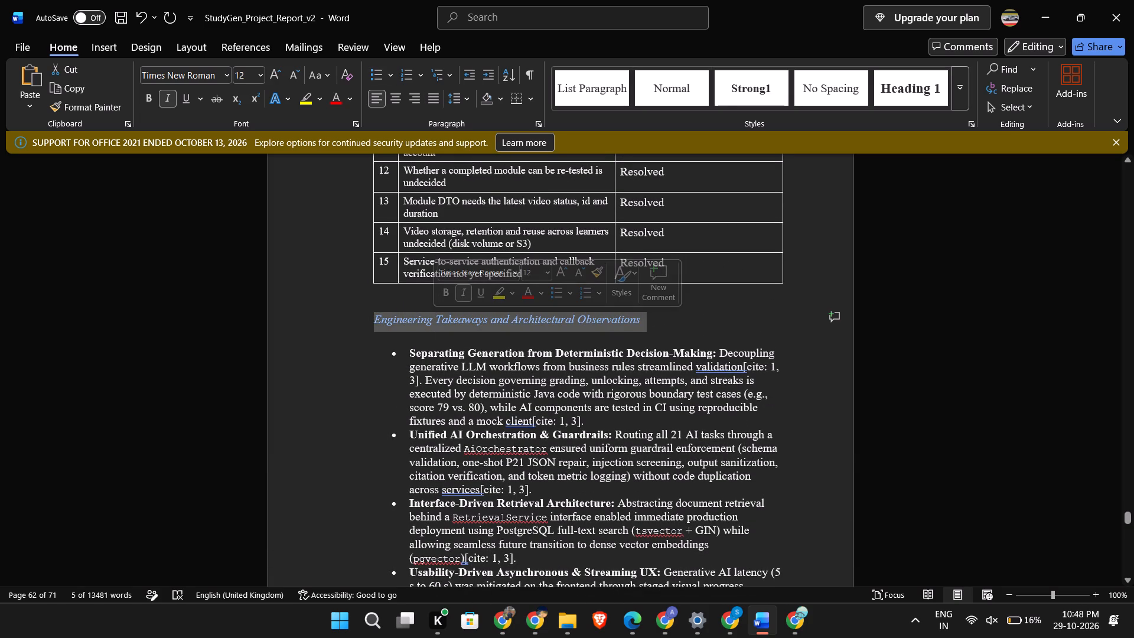
pyautogui.press('BackSpace')
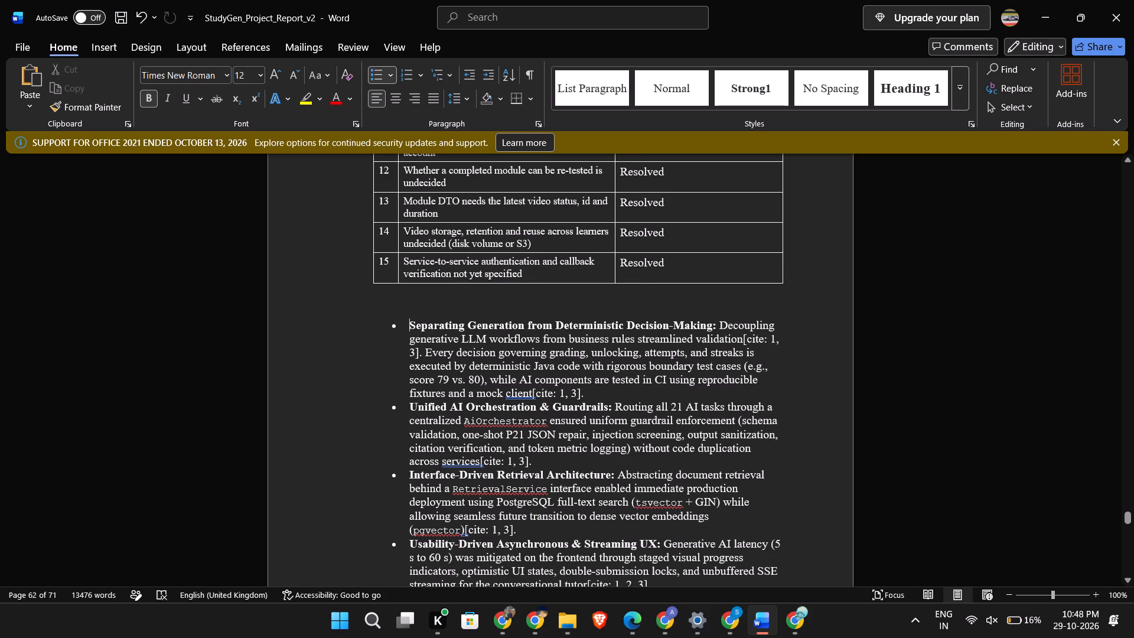
# Format all the pasted takeaways bullets below Table 7.4 in Times New Roman with justified alignment.
pyautogui.scroll(20, 431, 371)
pyautogui.scroll(3, 431, 371)
pyautogui.scroll(-4, 431, 372)
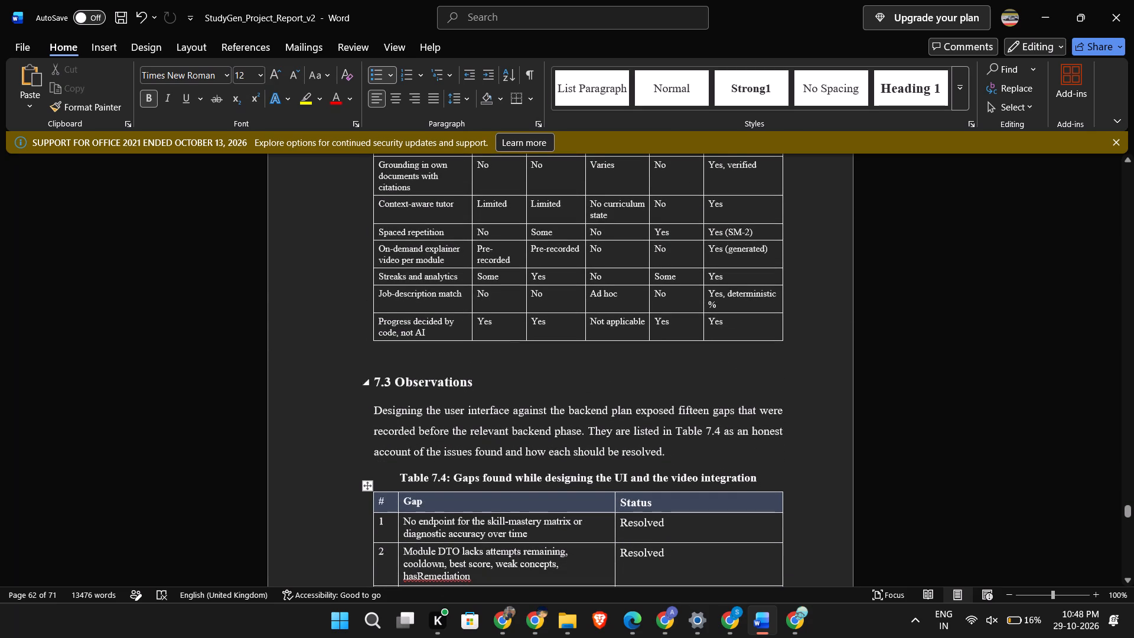
pyautogui.click(411, 415)
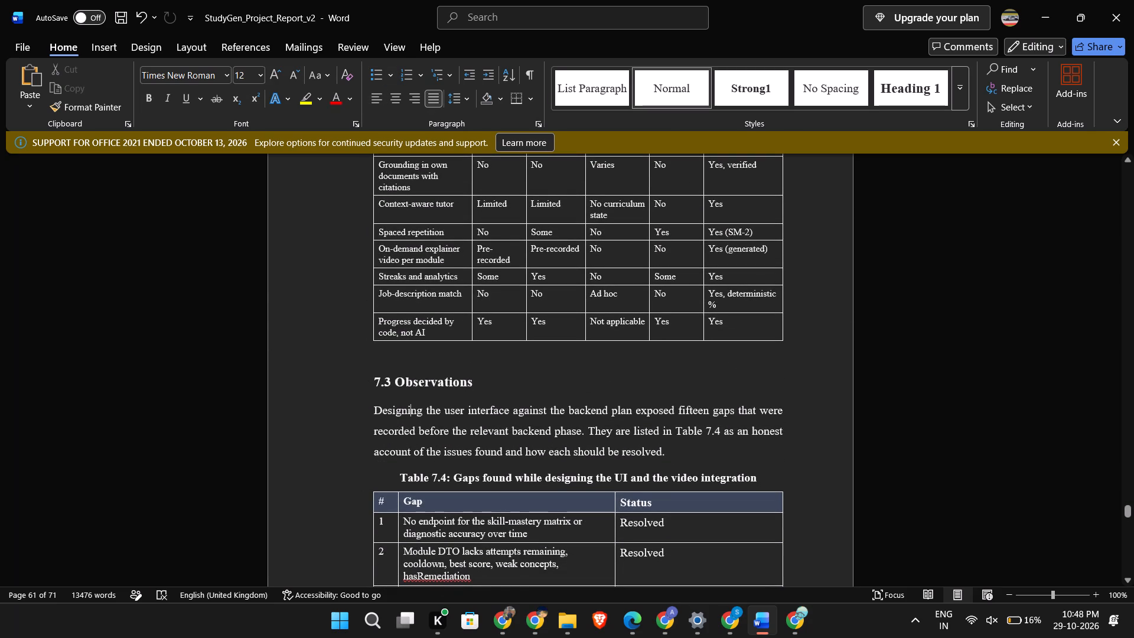
pyautogui.scroll(-13, 411, 415)
pyautogui.scroll(2, 410, 415)
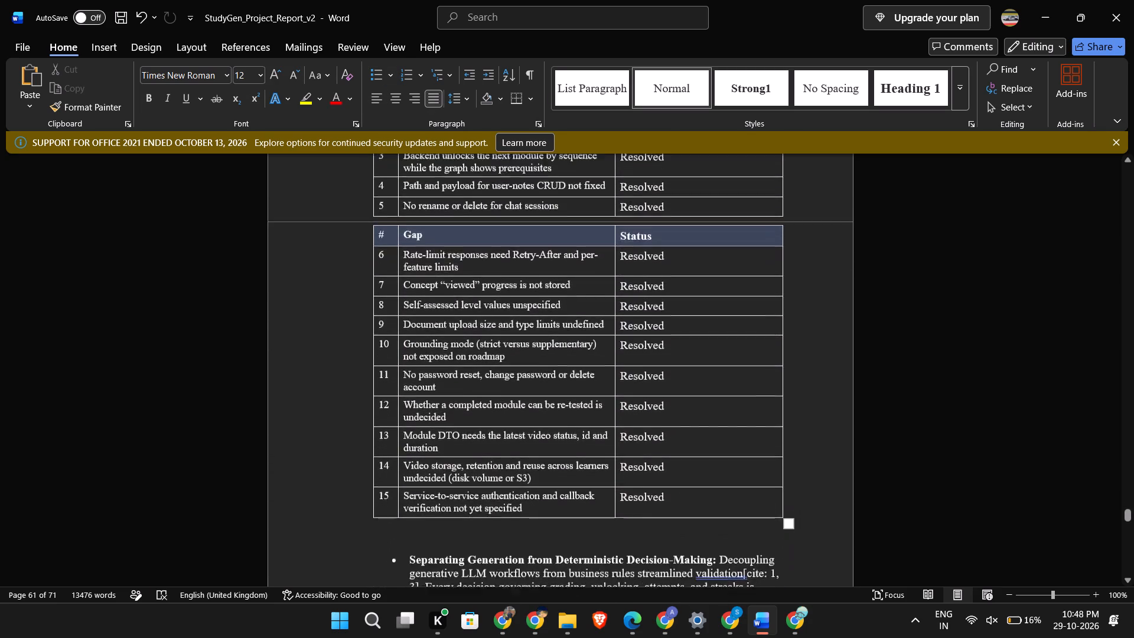
pyautogui.scroll(-6, 410, 415)
pyautogui.doubleClick(435, 410)
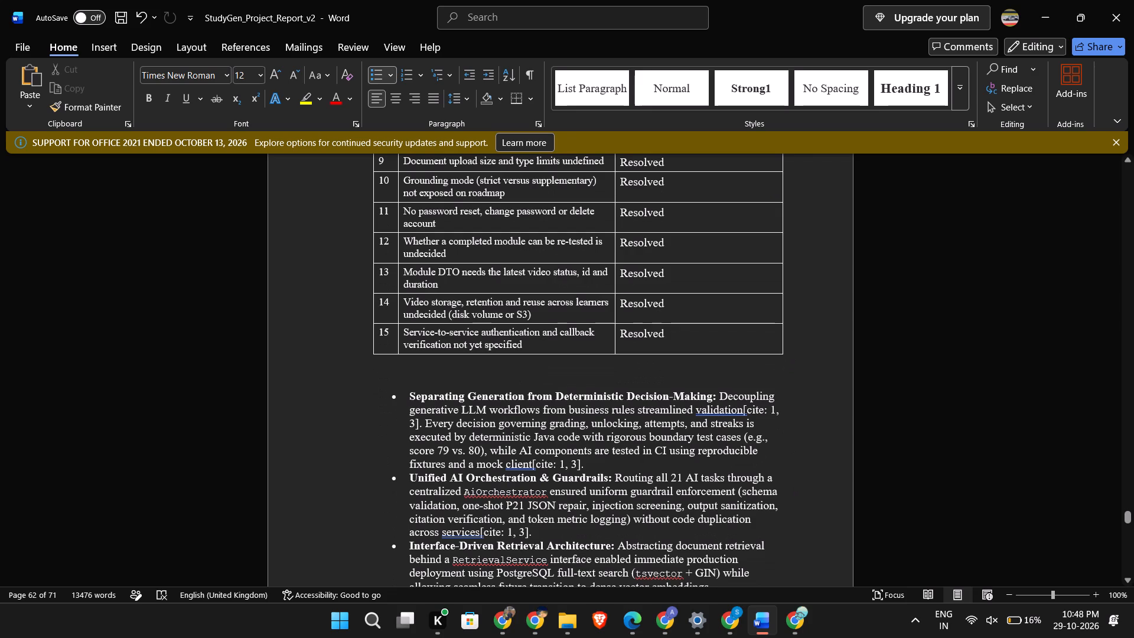
pyautogui.moveTo(405, 395); pyautogui.dragTo(526, 479)
pyautogui.scroll(-8, 526, 479)
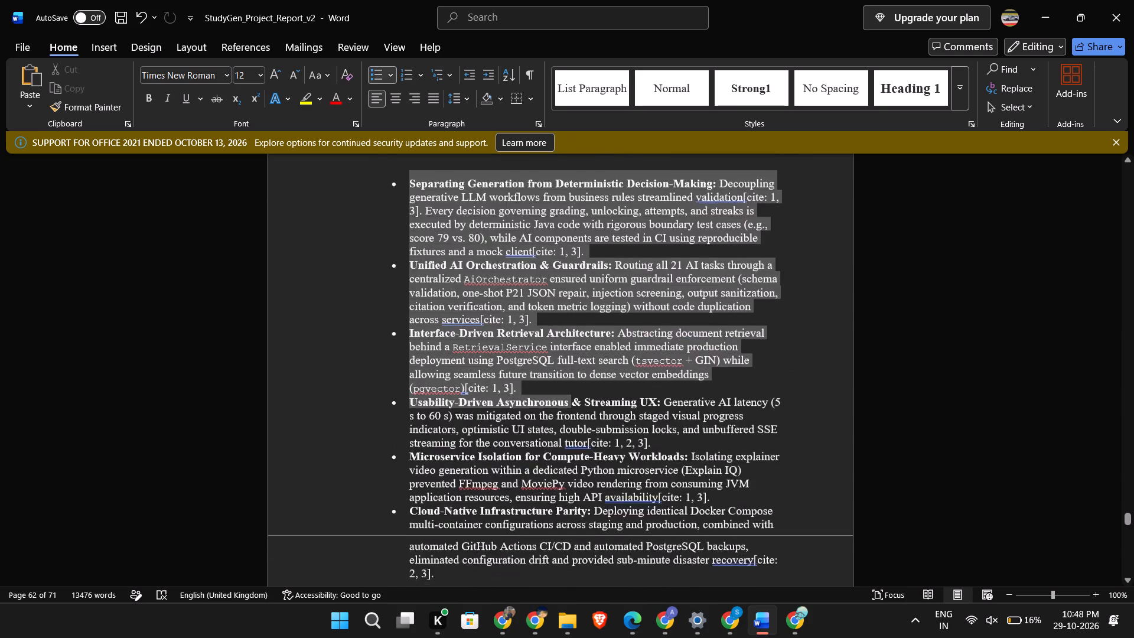
pyautogui.scroll(-2, 526, 479)
pyautogui.moveTo(526, 479); pyautogui.dragTo(432, 431)
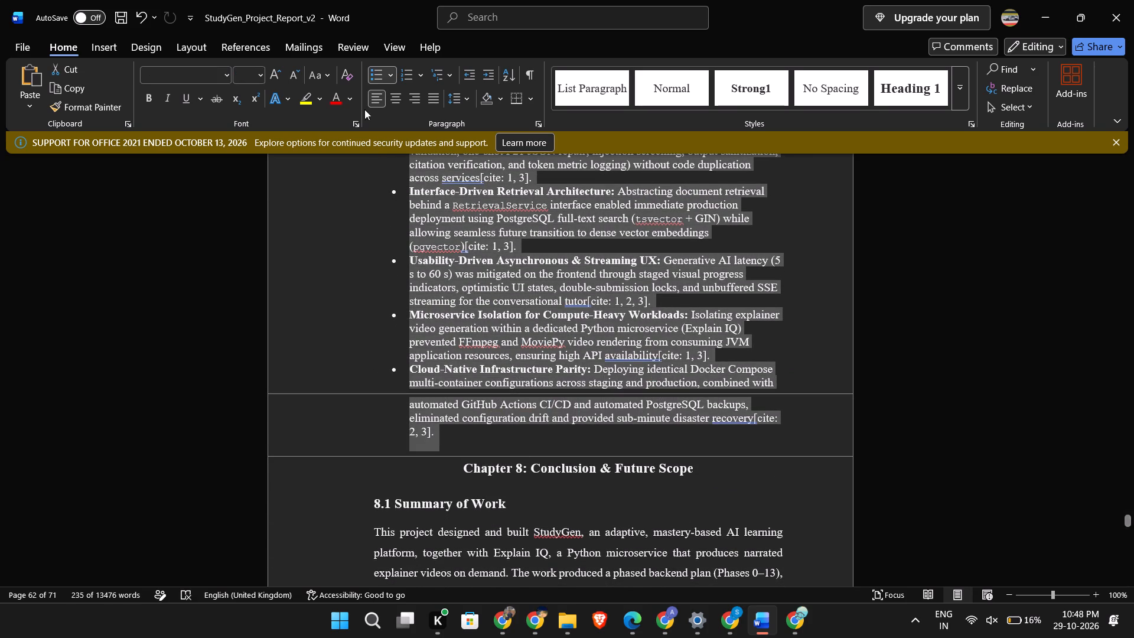
pyautogui.click(224, 77)
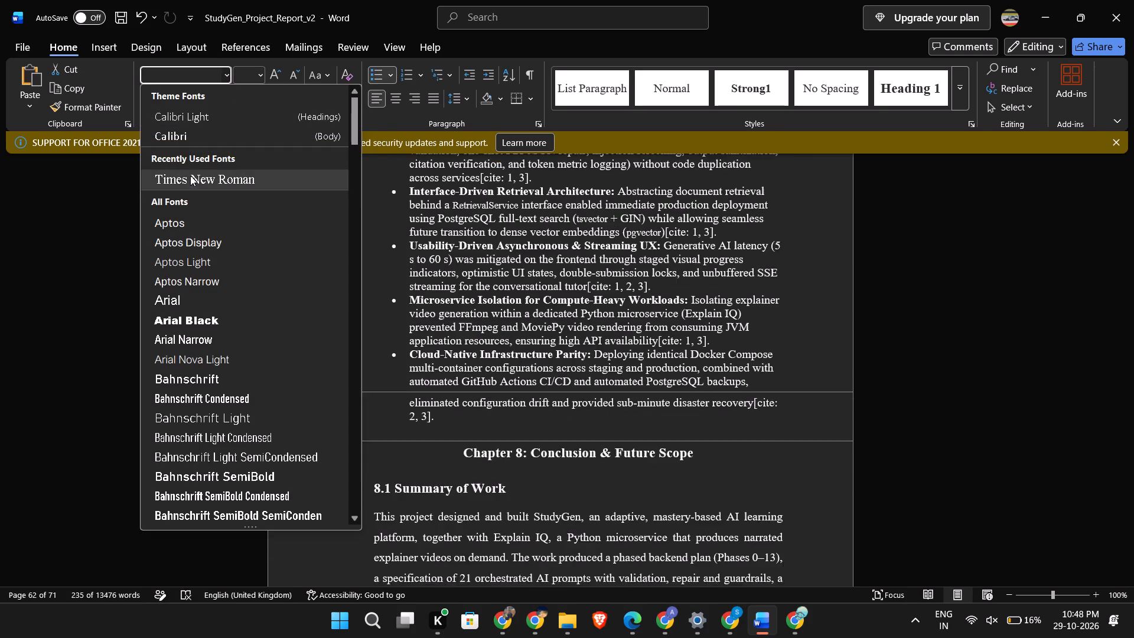
pyautogui.click(190, 175)
pyautogui.click(435, 100)
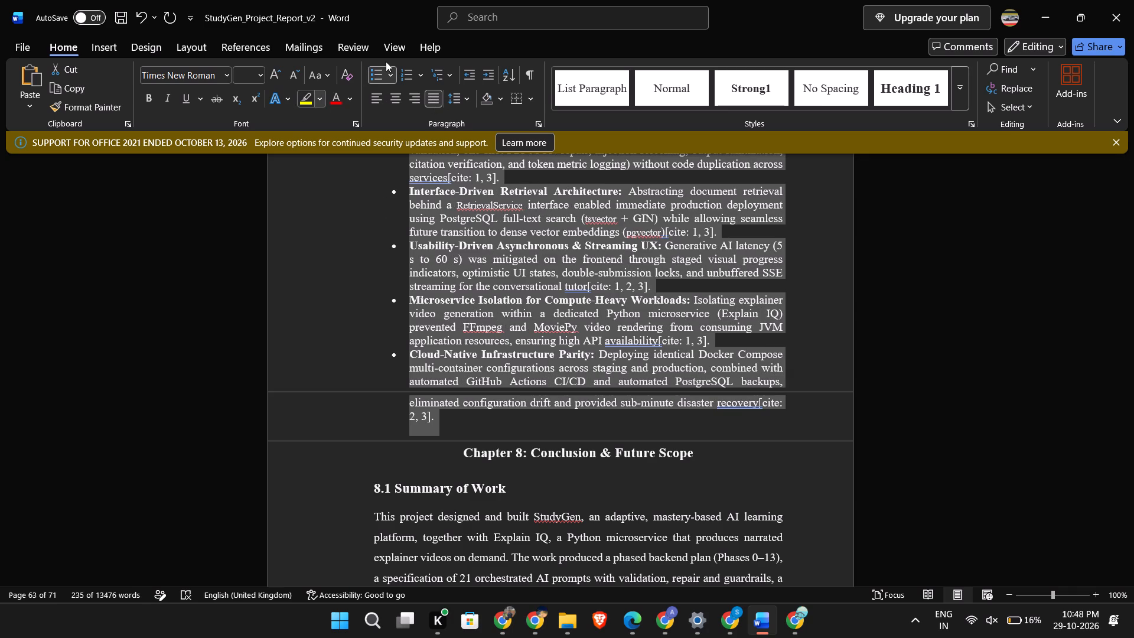
pyautogui.click(1052, 308)
# Check the line spacing of the body paragraph in Section 8.1 Summary of Work for comparison with the bullets.
pyautogui.scroll(-2, 911, 338)
pyautogui.scroll(7, 898, 338)
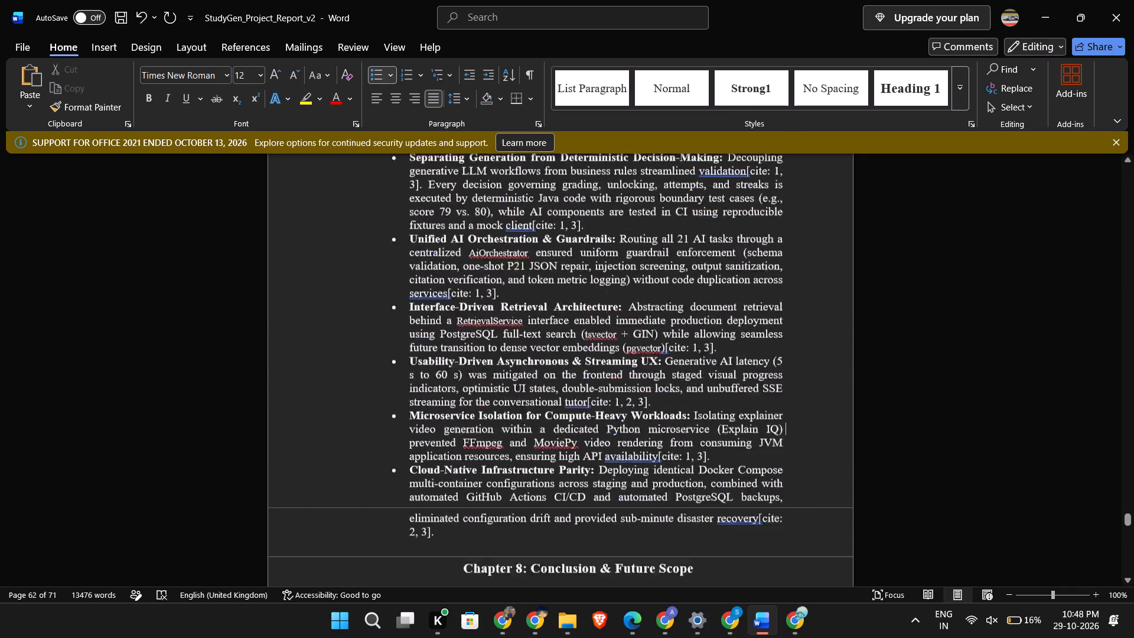
pyautogui.scroll(-4, 514, 244)
pyautogui.scroll(-4, 529, 335)
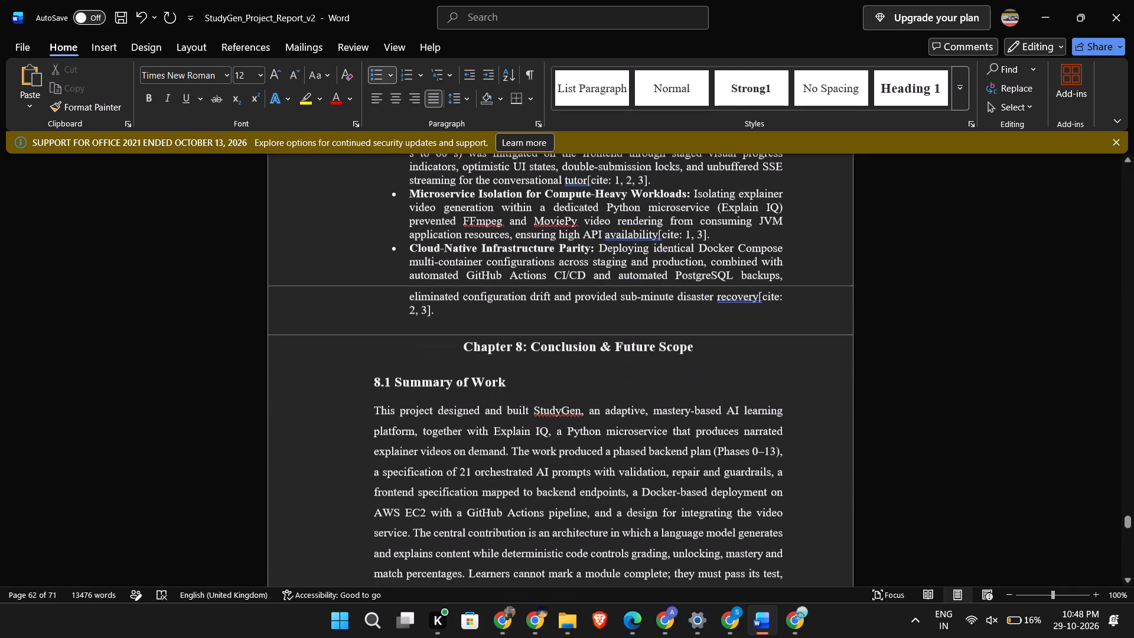
pyautogui.click(474, 429)
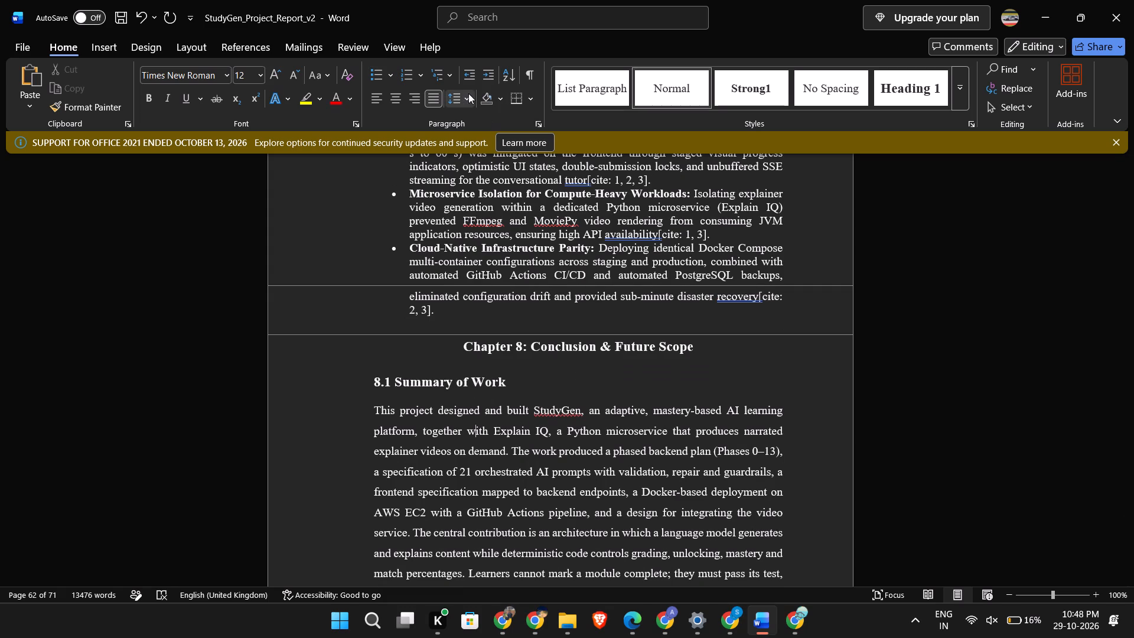
pyautogui.click(470, 93)
pyautogui.click(426, 255)
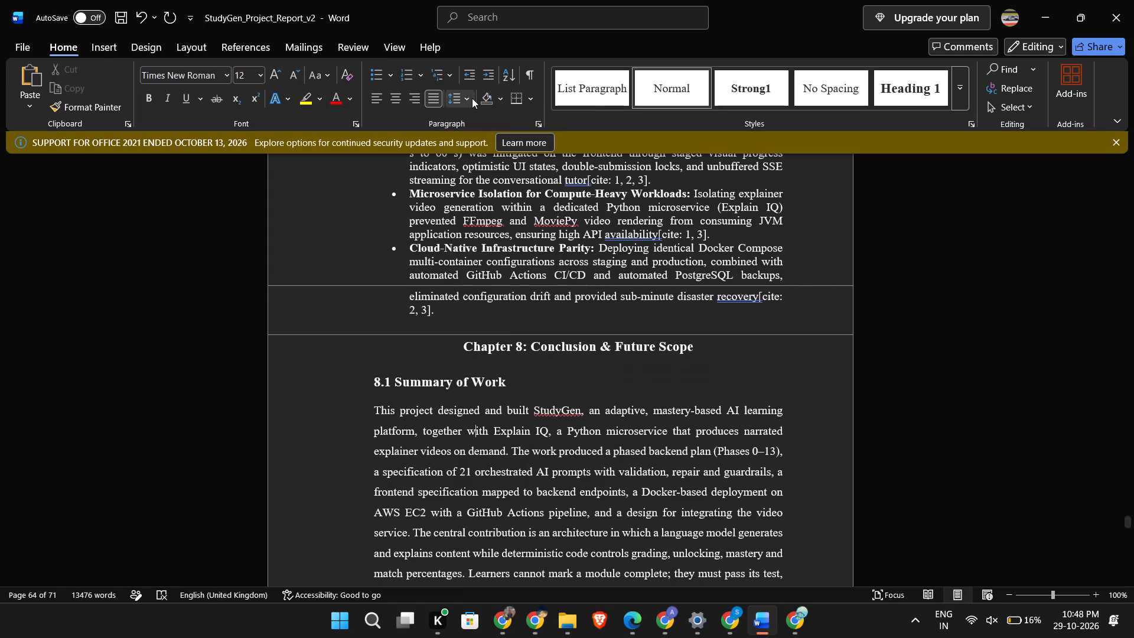
pyautogui.click(470, 99)
pyautogui.doubleClick(445, 454)
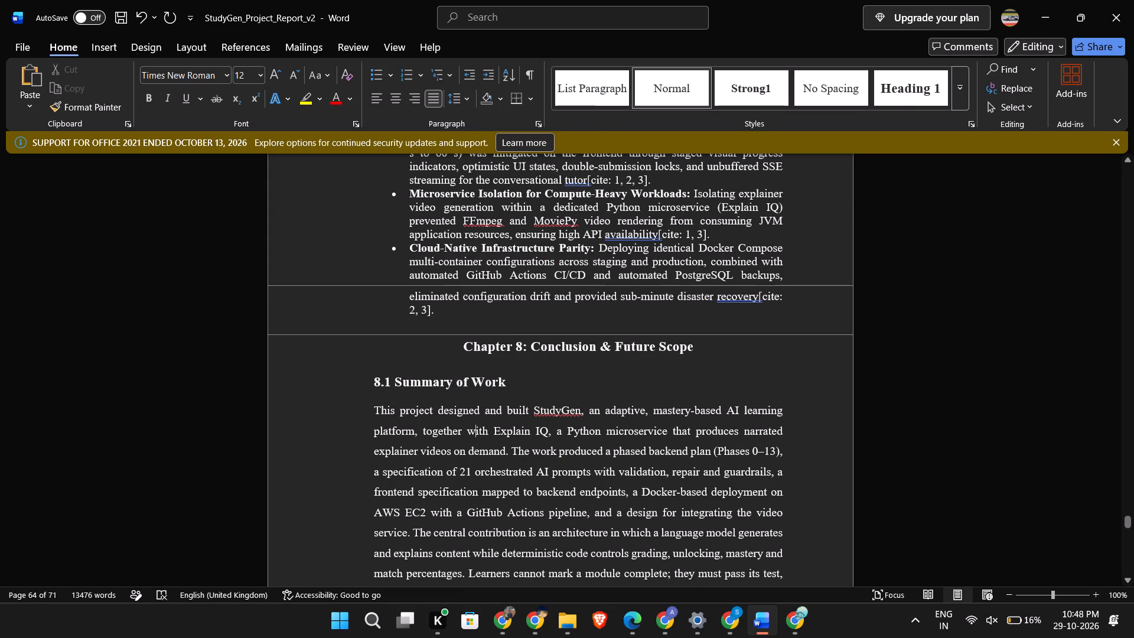
pyautogui.tripleClick(445, 455)
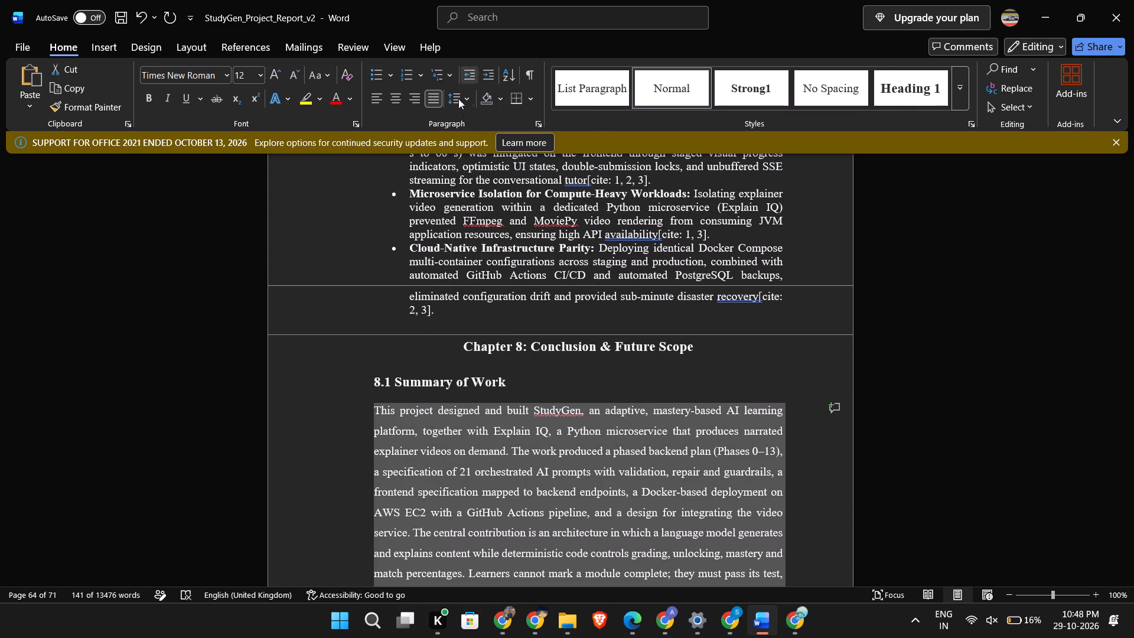
pyautogui.click(467, 96)
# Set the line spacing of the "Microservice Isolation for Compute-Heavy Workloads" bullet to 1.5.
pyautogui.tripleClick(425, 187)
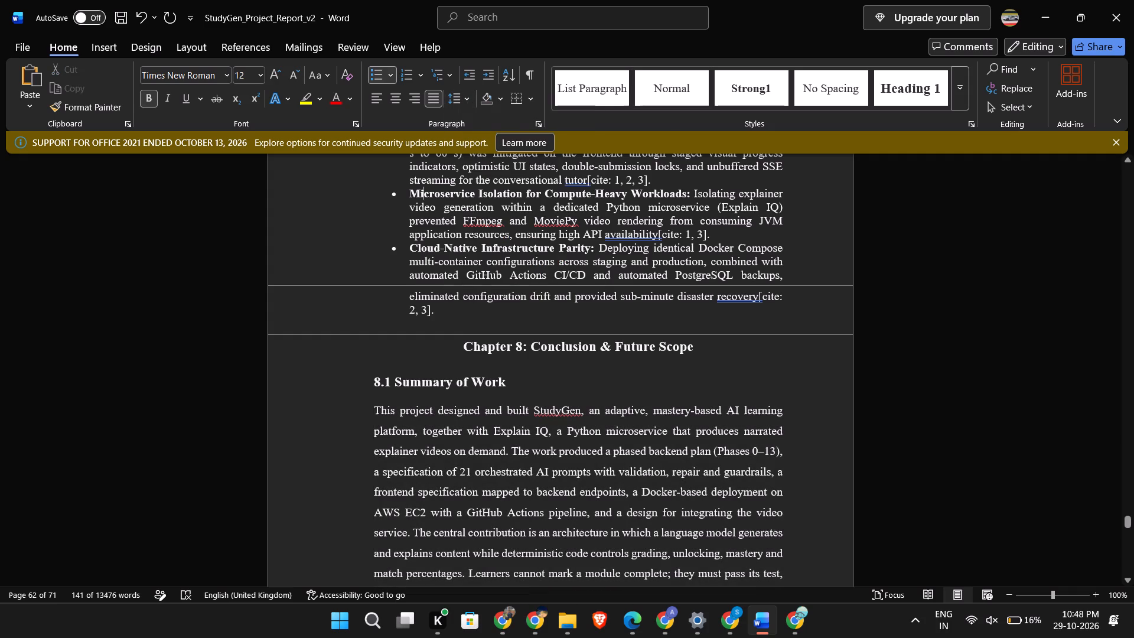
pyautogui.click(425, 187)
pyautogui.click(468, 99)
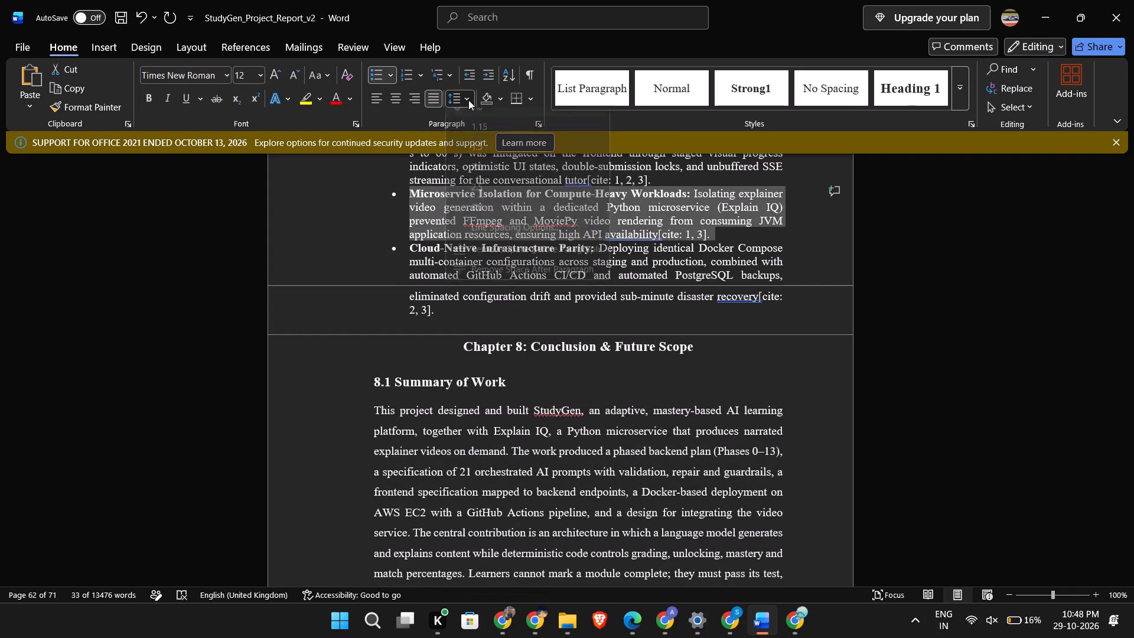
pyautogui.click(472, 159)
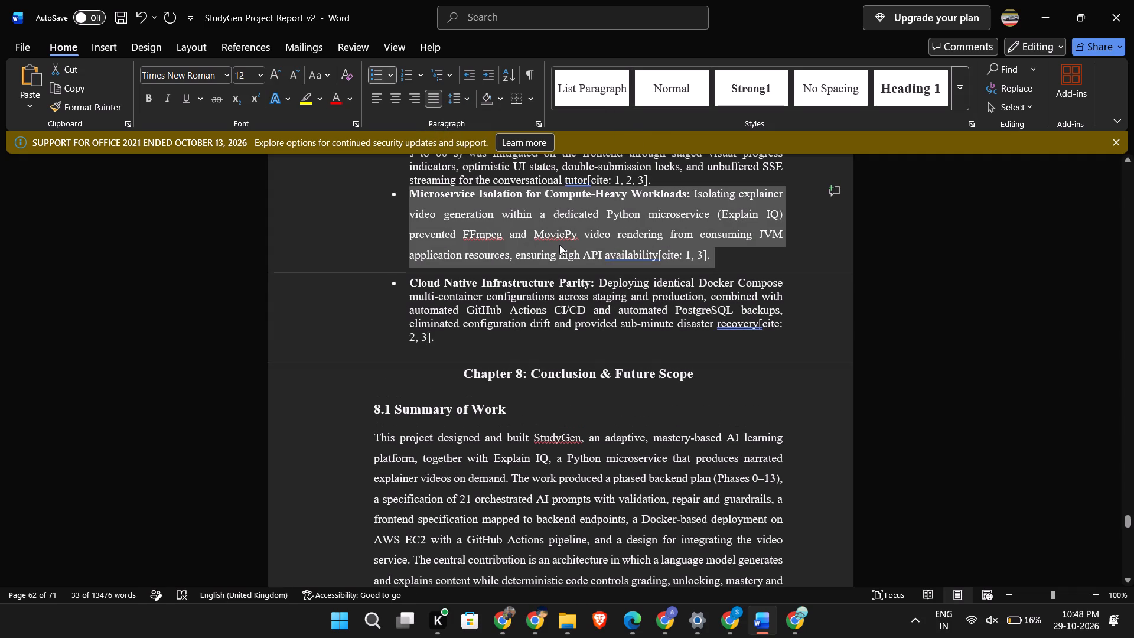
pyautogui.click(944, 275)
# Set the line spacing to 1.5 for all the takeaways bullets, from "Separating Generation" through "Cloud-Native Infrastructure Parity".
pyautogui.moveTo(458, 333); pyautogui.dragTo(390, 300)
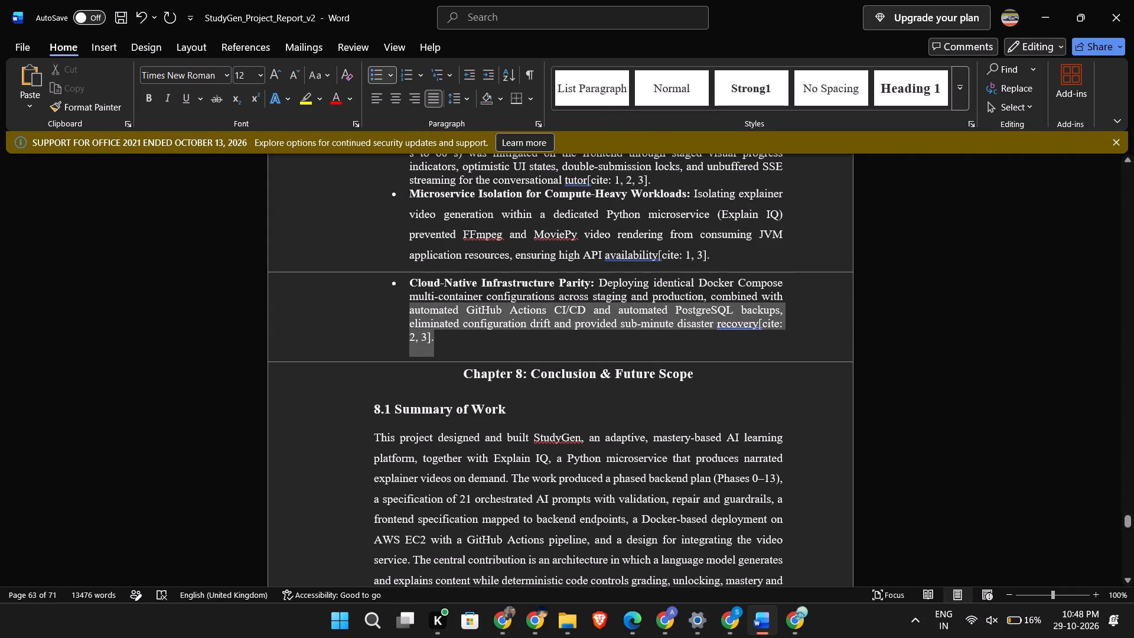
pyautogui.moveTo(390, 300); pyautogui.dragTo(390, 259)
pyautogui.scroll(9, 419, 218)
pyautogui.click(464, 97)
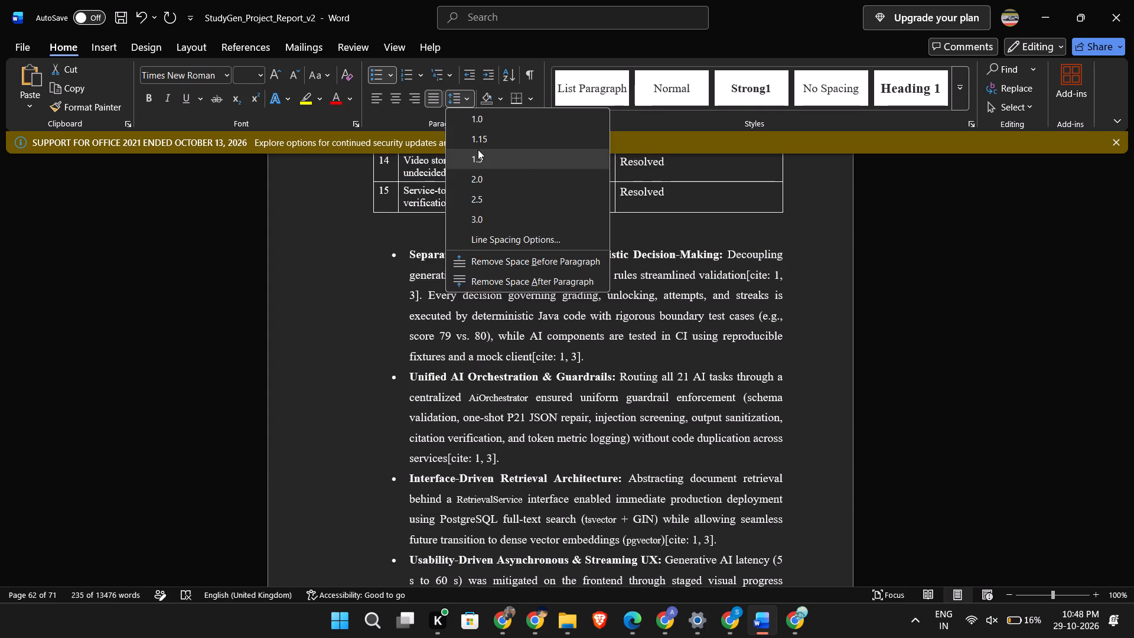
pyautogui.click(478, 158)
pyautogui.scroll(-3, 882, 399)
pyautogui.click(881, 389)
pyautogui.scroll(-4, 881, 389)
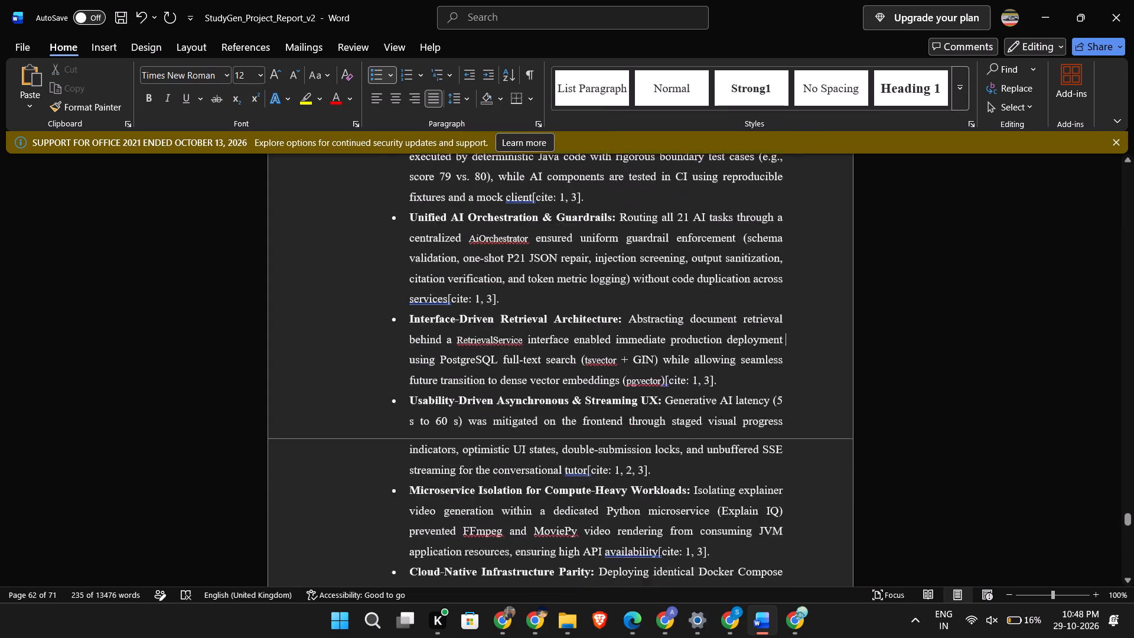
pyautogui.scroll(-9, 881, 389)
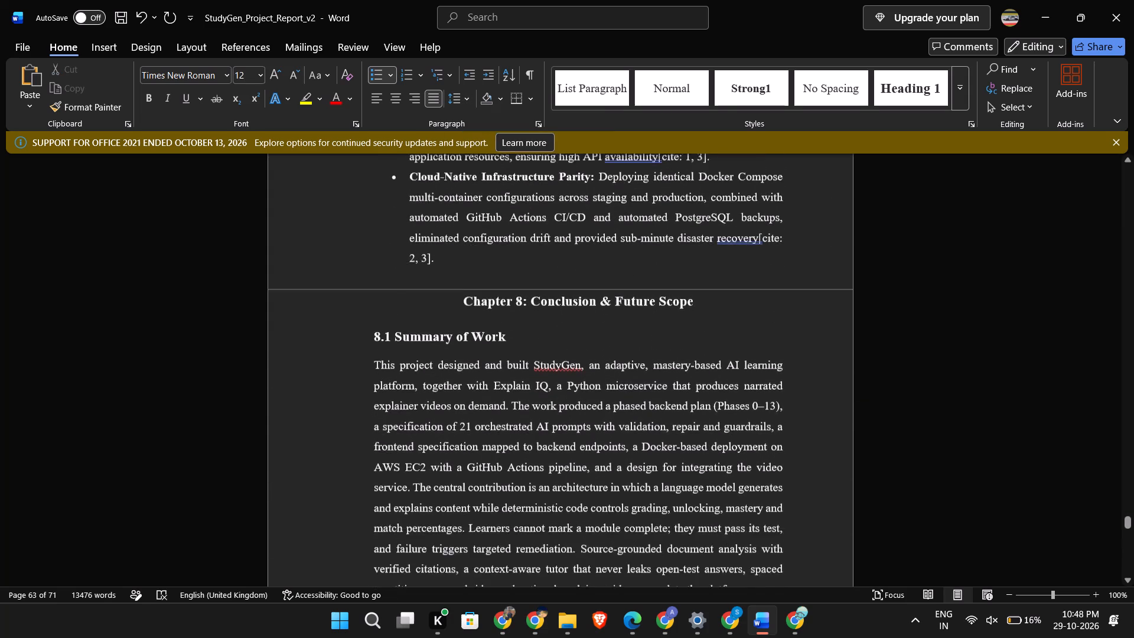
pyautogui.scroll(5, 876, 388)
pyautogui.hotkey('ctrl', 'p')
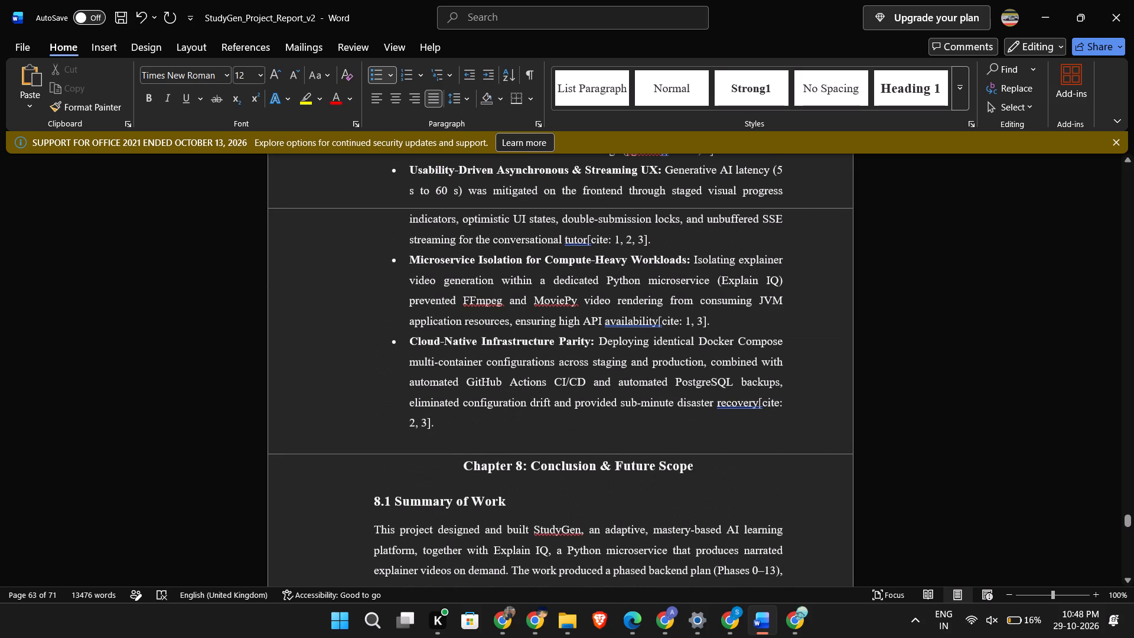
pyautogui.scroll(-1, 775, 354)
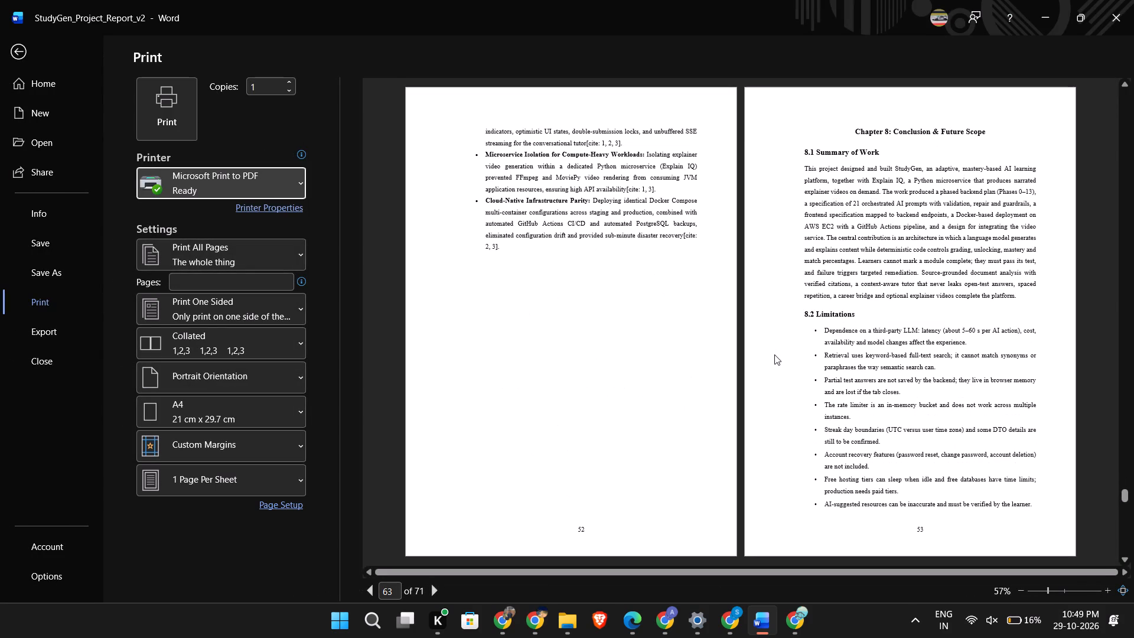
pyautogui.scroll(1, 774, 354)
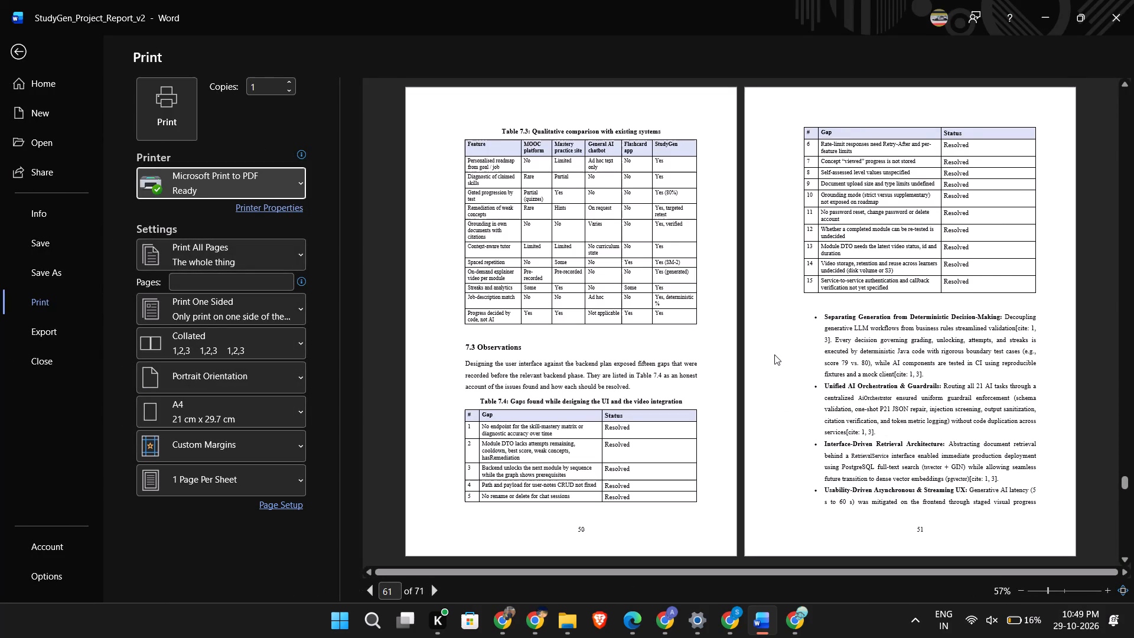
pyautogui.scroll(-1, 774, 354)
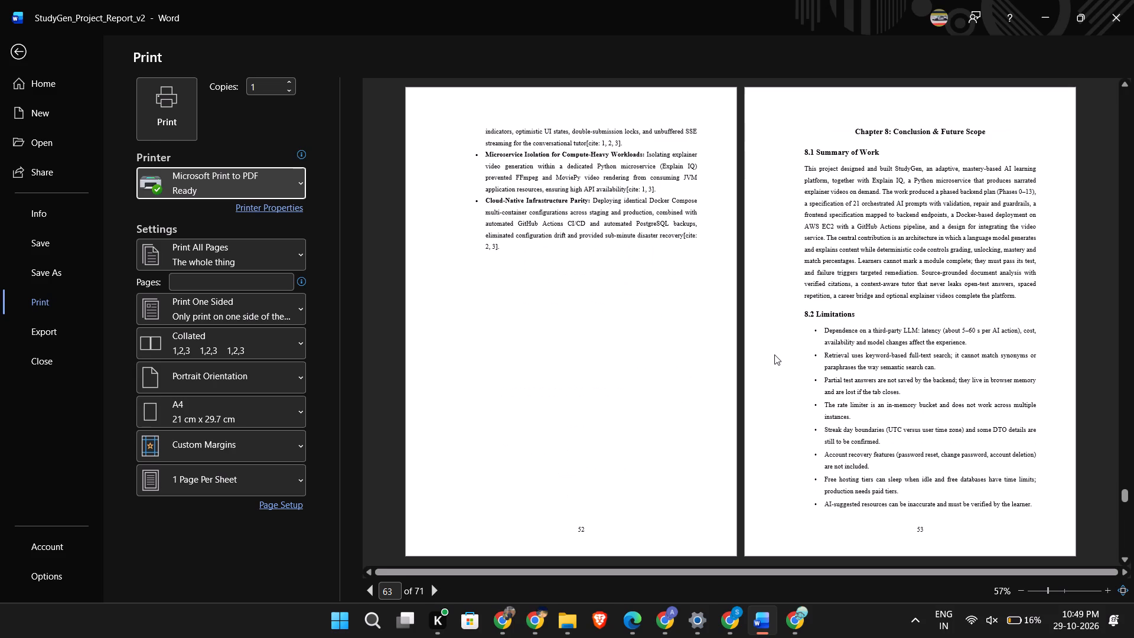
pyautogui.scroll(-1, 774, 354)
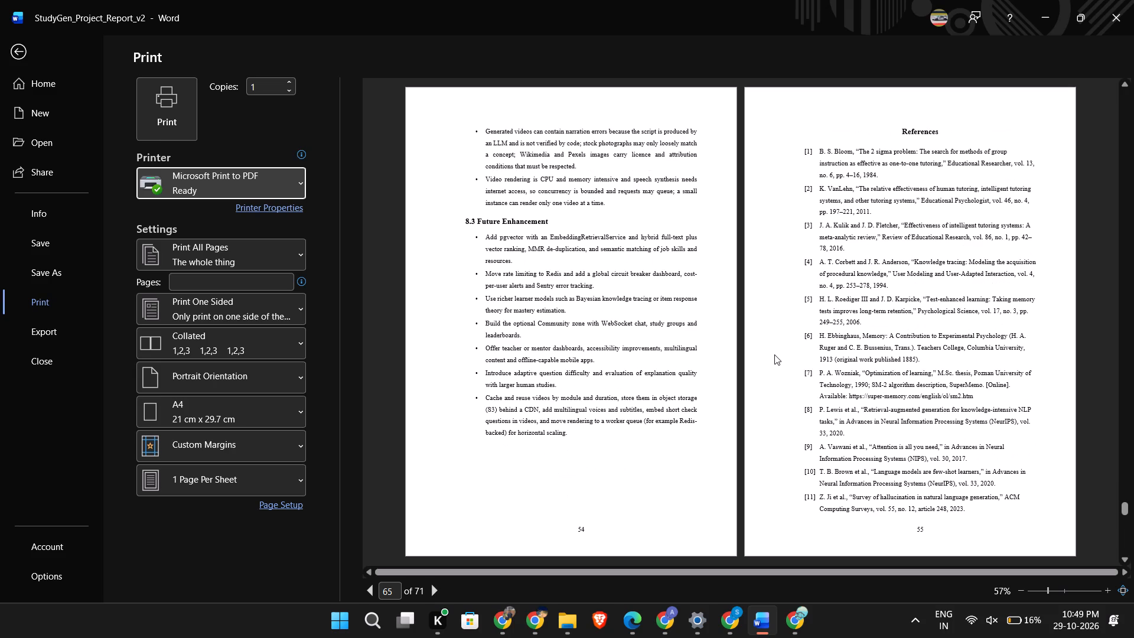
pyautogui.scroll(4, 774, 354)
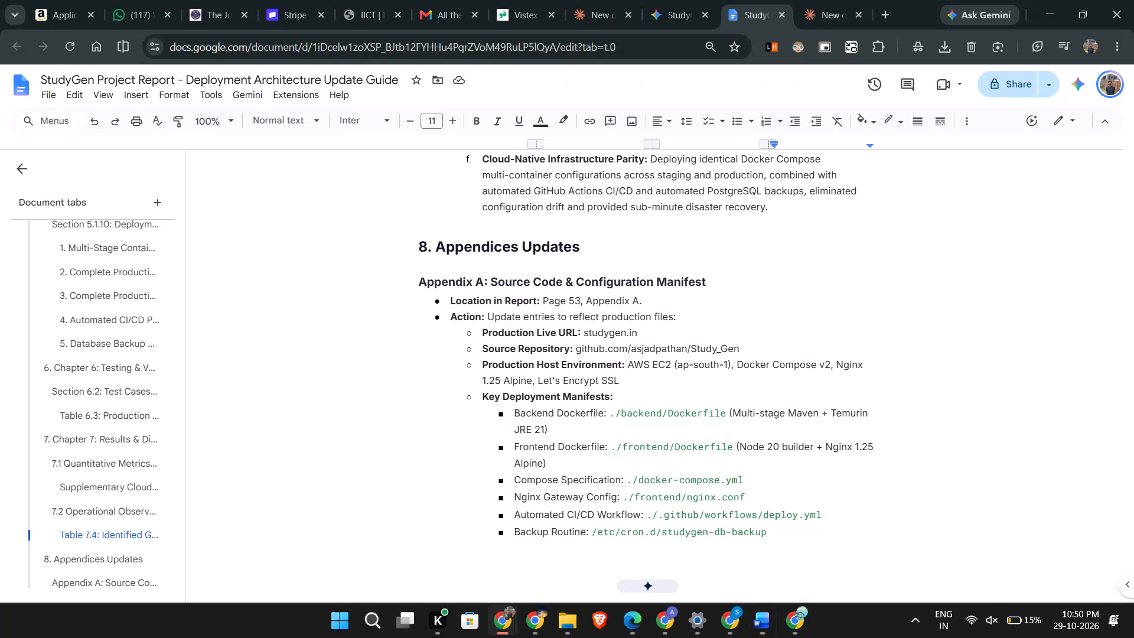
pyautogui.hotkey('alt', 'Tab')
pyautogui.scroll(-20, 536, 377)
pyautogui.scroll(-18, 536, 377)
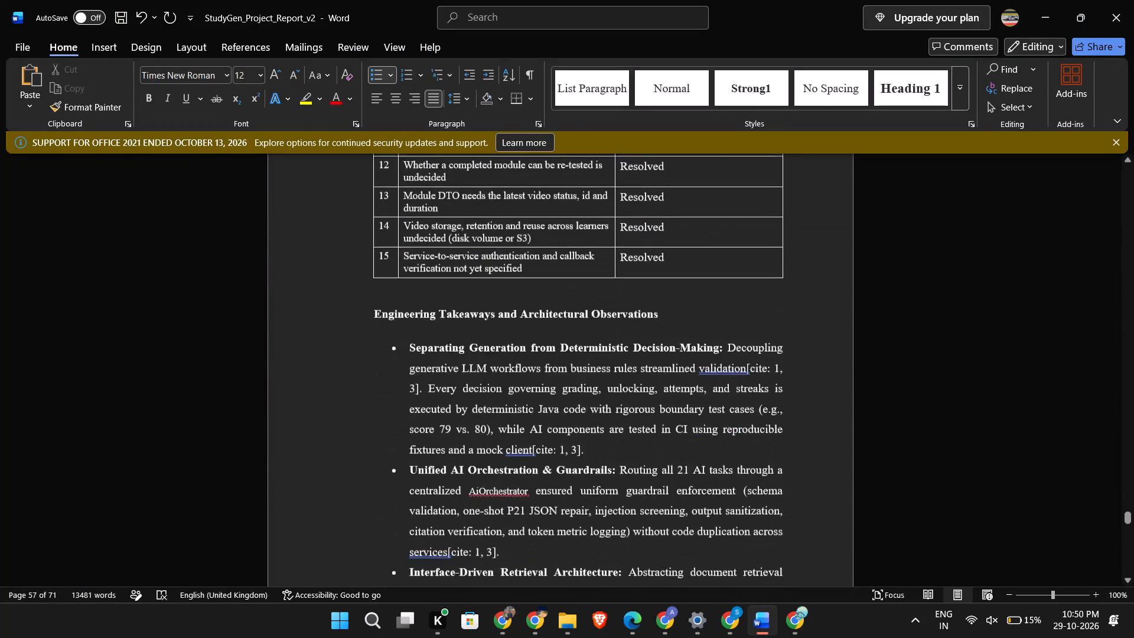
pyautogui.scroll(-20, 536, 377)
pyautogui.scroll(-20, 536, 377)
pyautogui.scroll(-5, 536, 377)
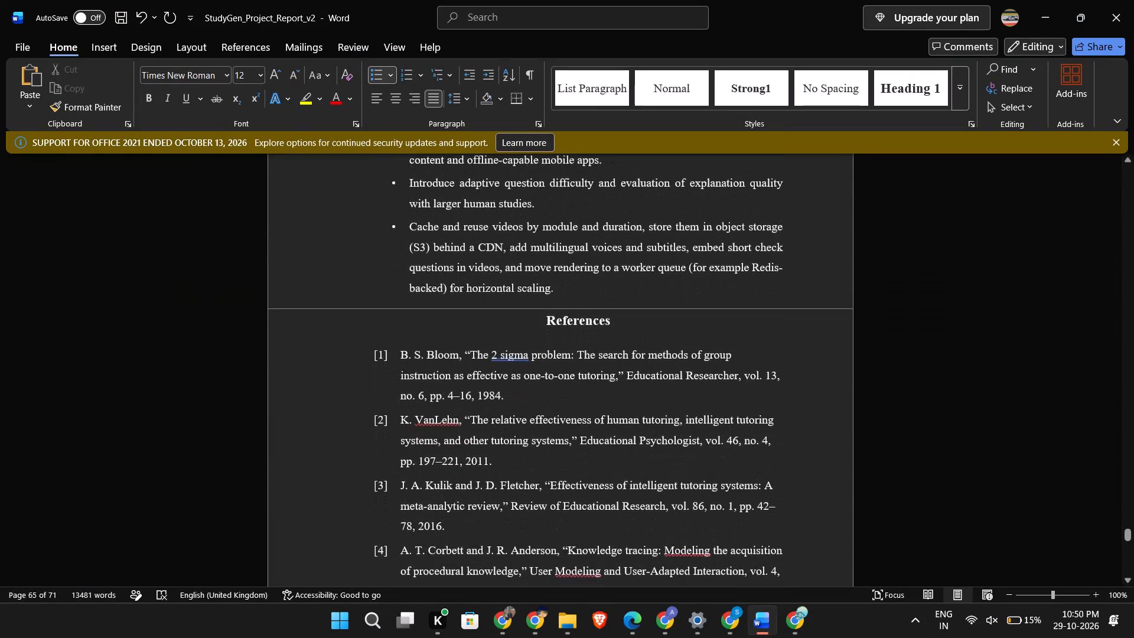
# Examine Chapter 8 from Future Enhancement back to Summary of Work, checking it against the guide's Appendices Updates section.
pyautogui.scroll(12, 536, 377)
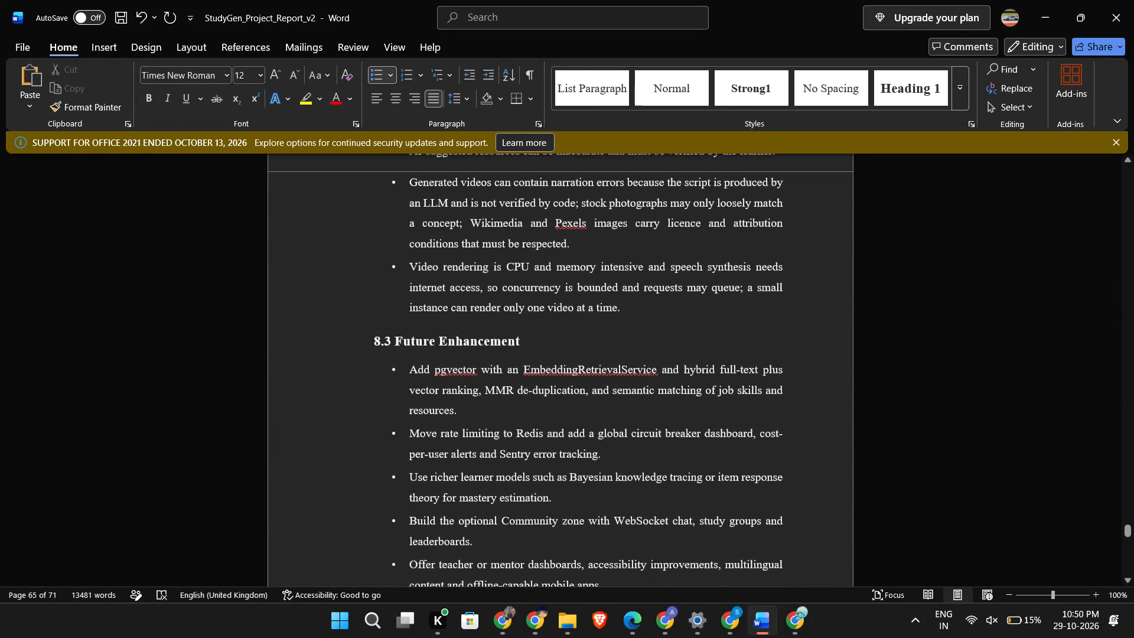
pyautogui.scroll(10, 536, 377)
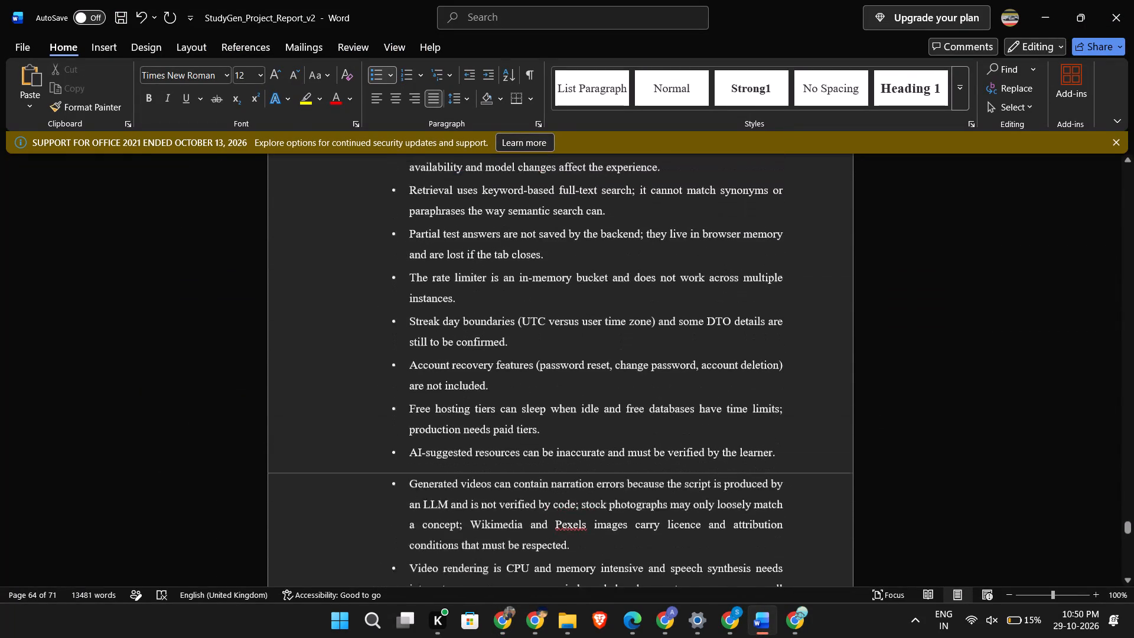
pyautogui.scroll(1, 536, 377)
pyautogui.hotkey('alt', 'Tab')
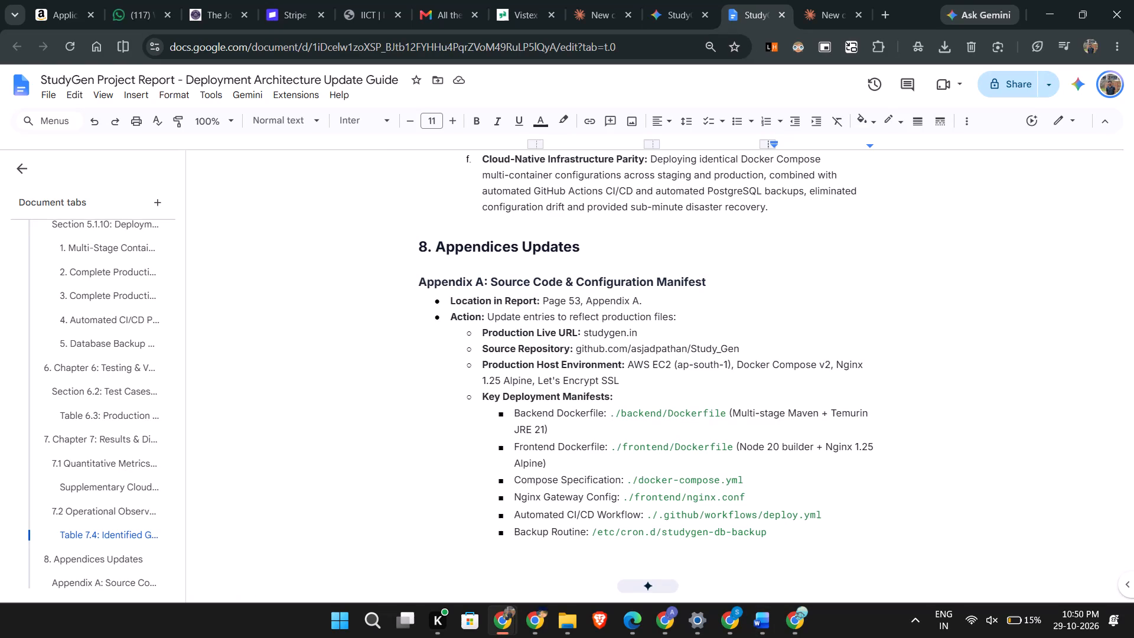
pyautogui.hotkey('alt', 'Tab')
pyautogui.scroll(9, 536, 377)
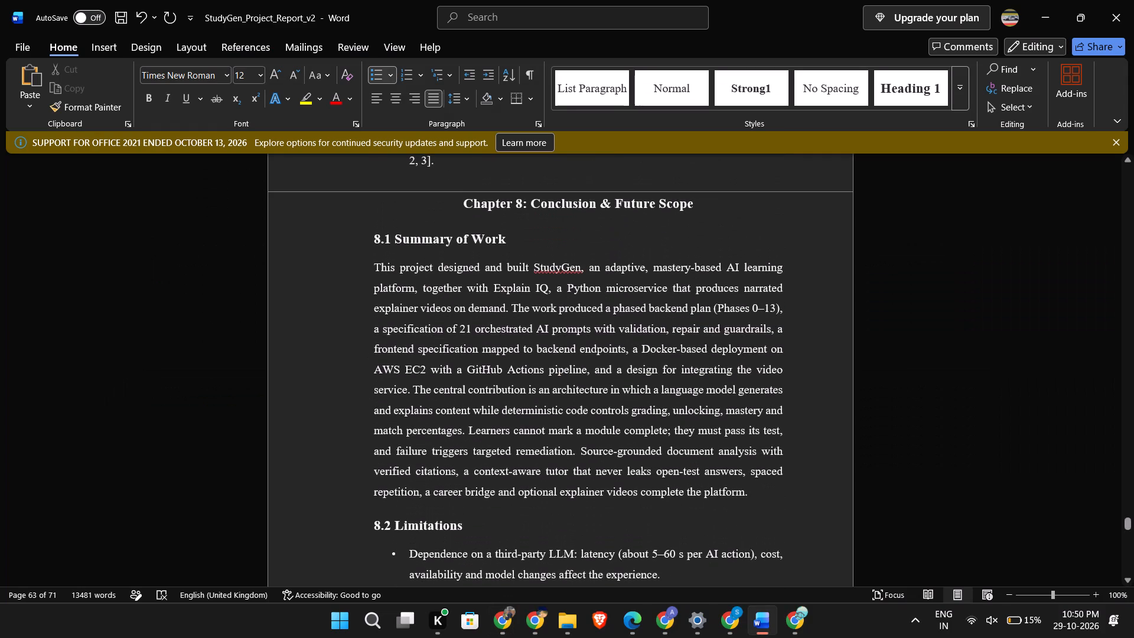
pyautogui.hotkey('alt', 'Tab')
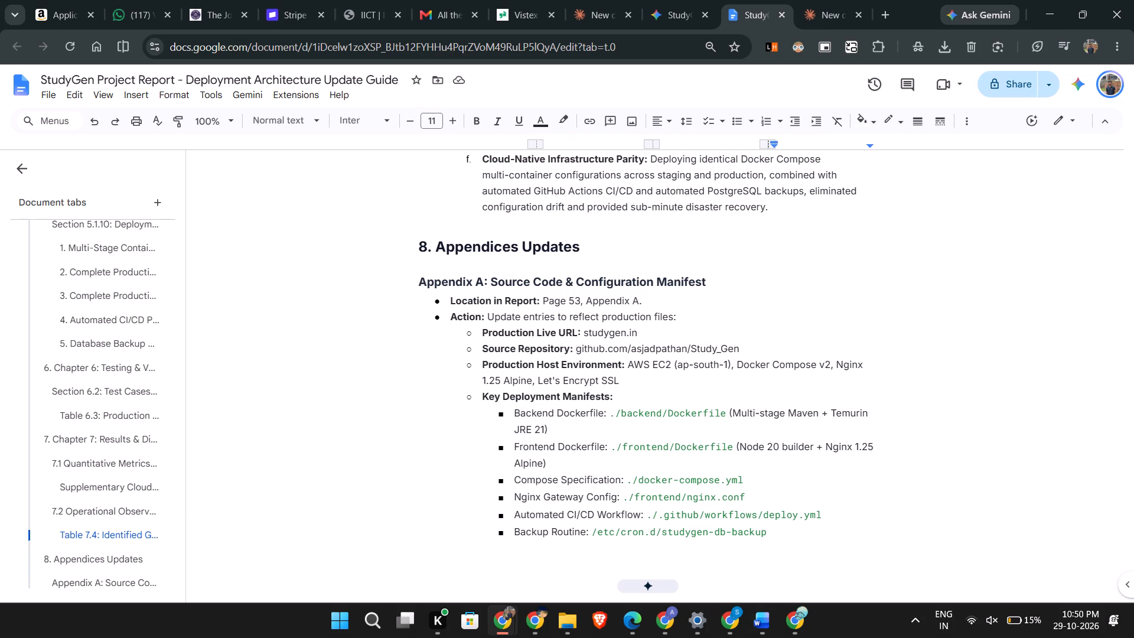
pyautogui.hotkey('alt', 'Tab')
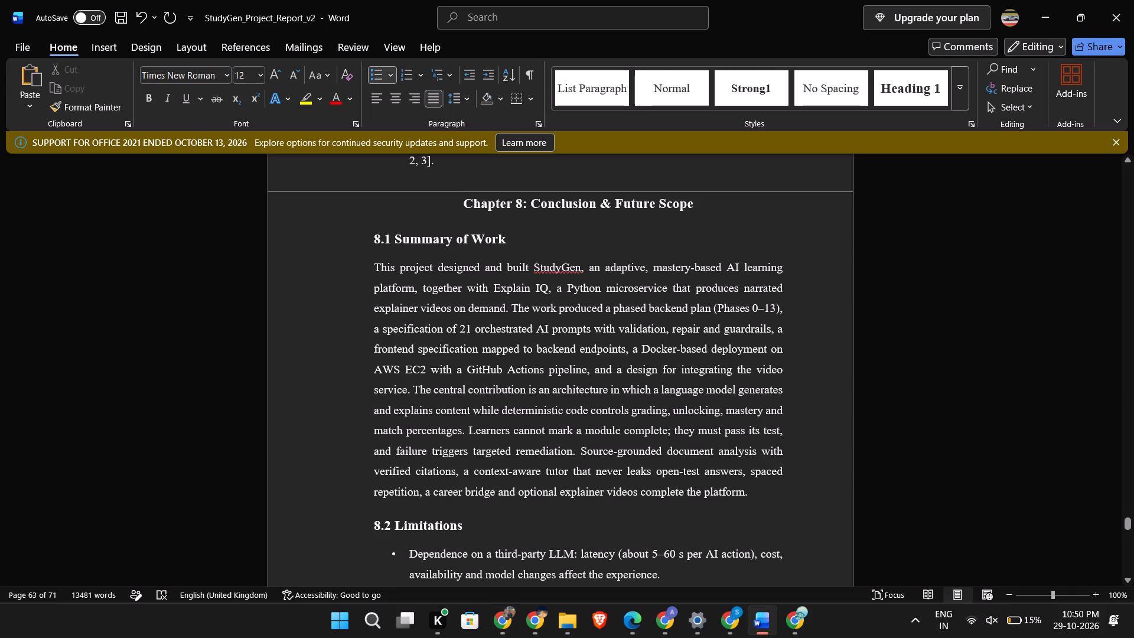
# Review the Word report from Chapter 8 through the References to Appendices A and B against the guide's Appendices Updates section.
pyautogui.scroll(-4, 511, 359)
pyautogui.hotkey('alt', 'Tab')
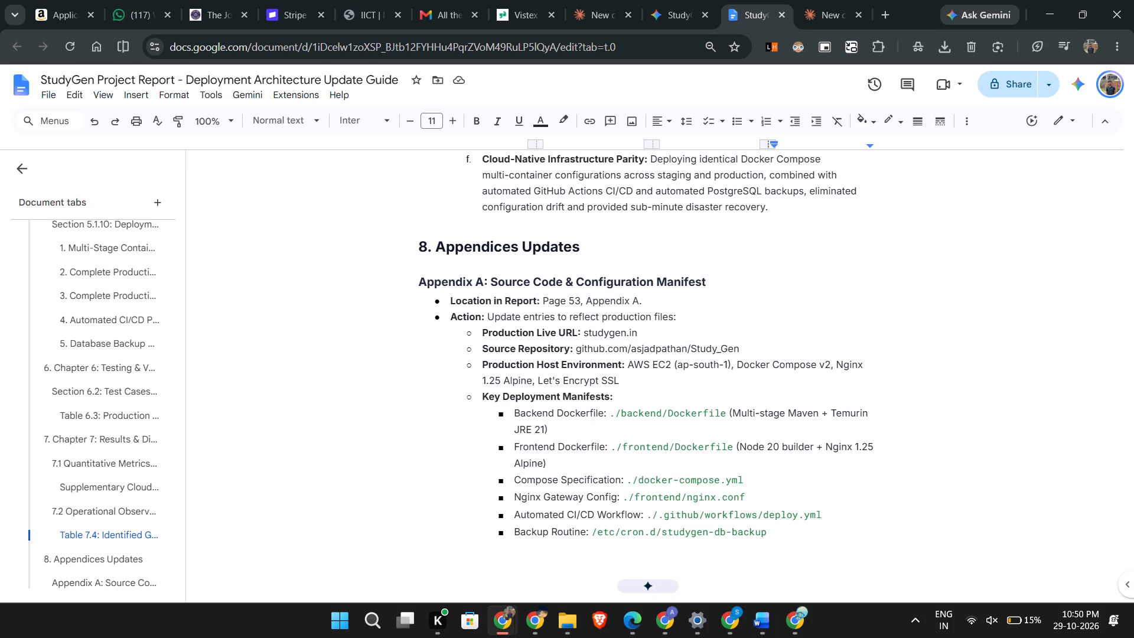
pyautogui.hotkey('alt', 'Tab')
pyautogui.scroll(-15, 511, 359)
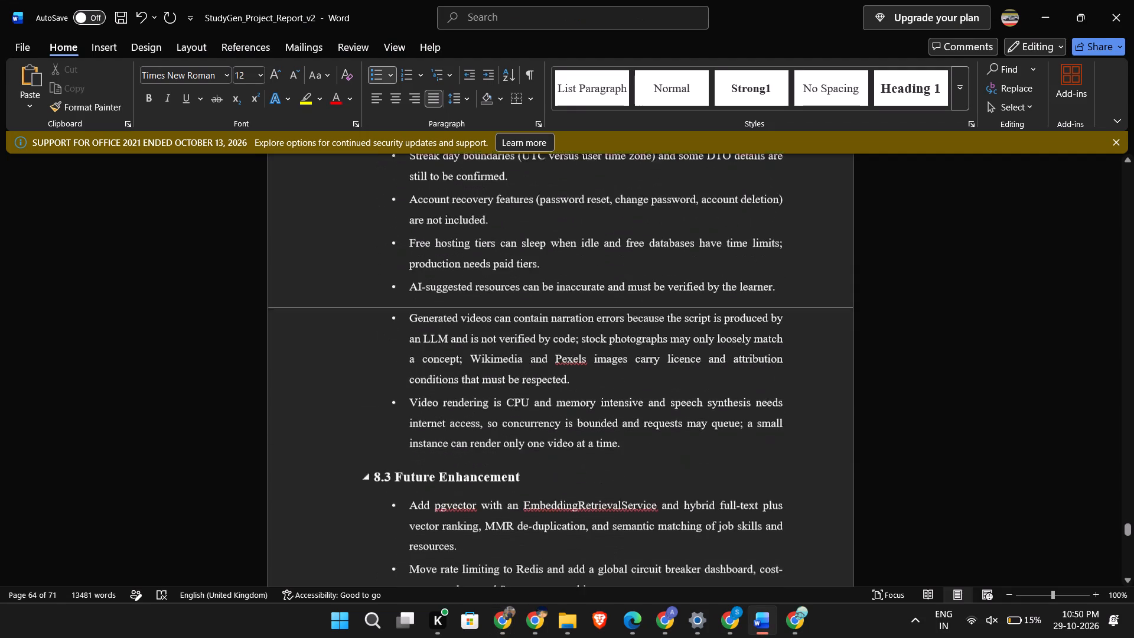
pyautogui.scroll(-12, 510, 360)
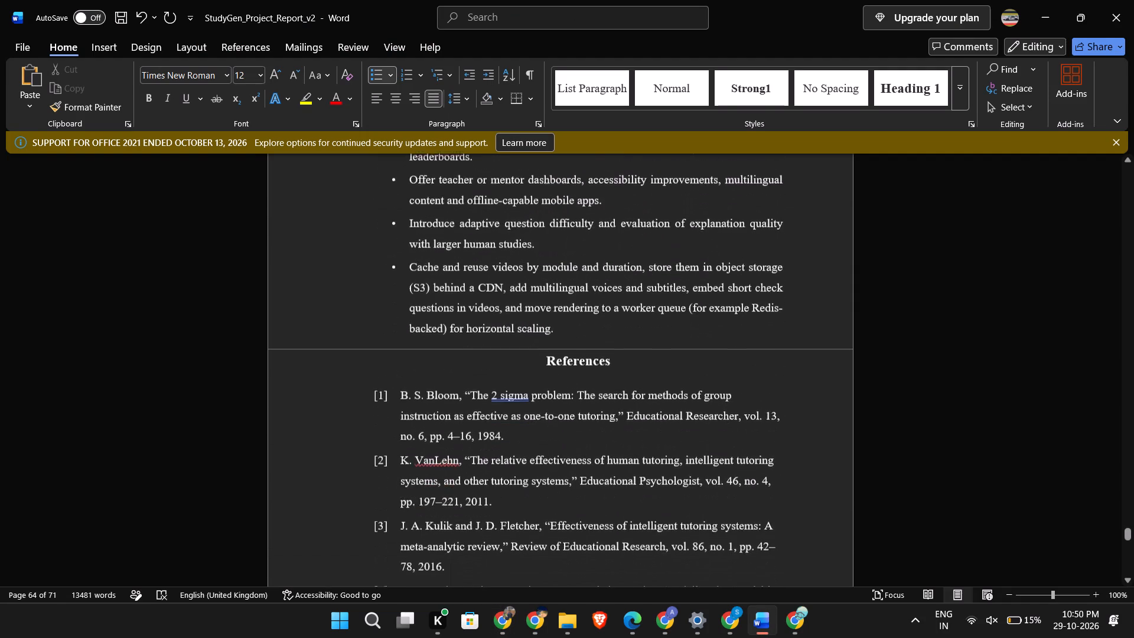
pyautogui.scroll(20, 510, 360)
pyautogui.scroll(11, 510, 360)
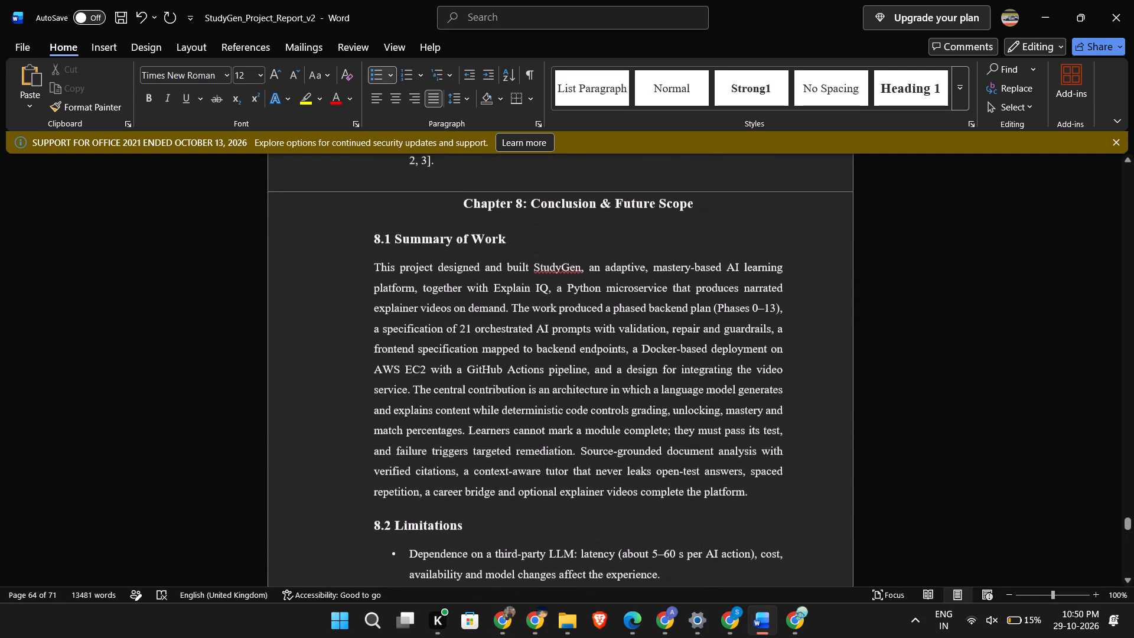
pyautogui.scroll(-20, 510, 360)
pyautogui.scroll(-20, 510, 360)
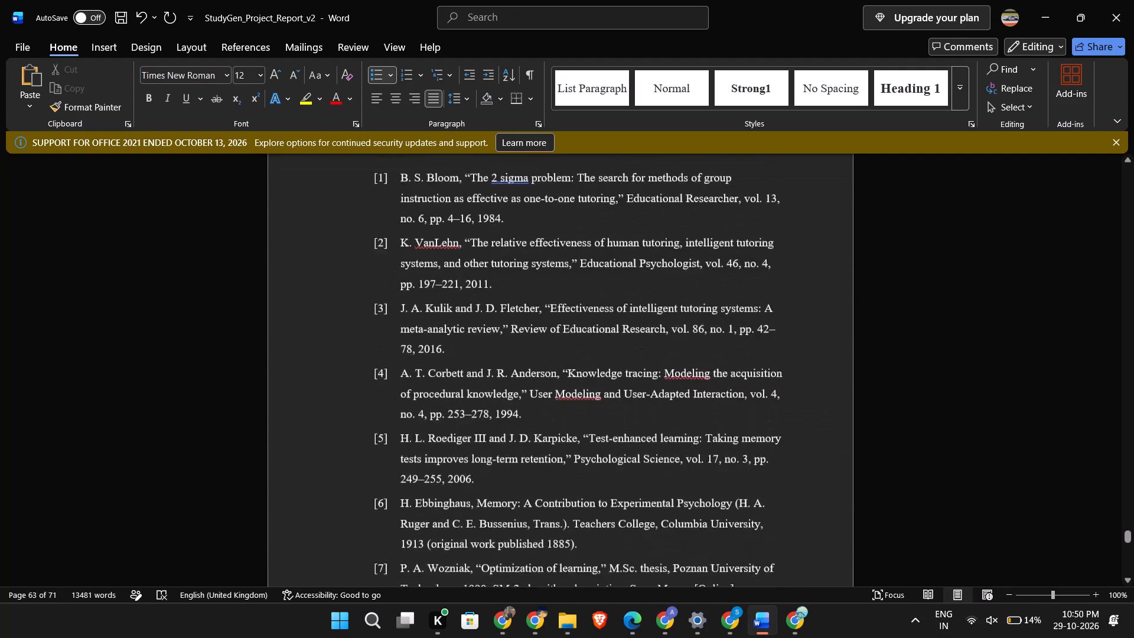
pyautogui.scroll(-11, 510, 360)
pyautogui.scroll(-13, 510, 360)
pyautogui.scroll(-12, 510, 360)
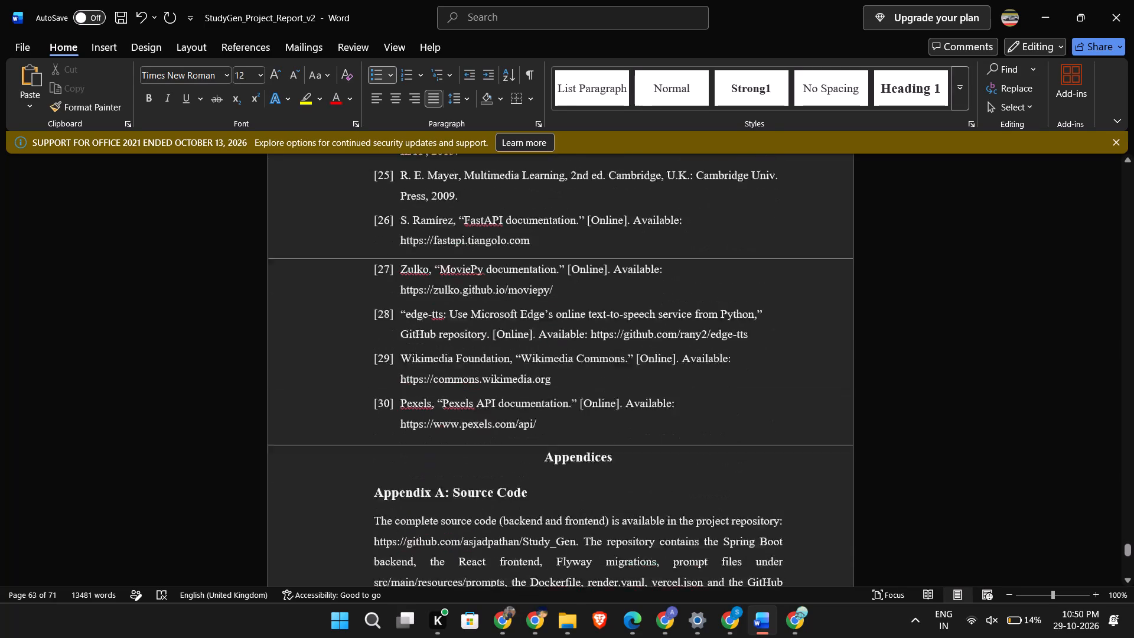
pyautogui.scroll(-6, 510, 360)
pyautogui.scroll(1, 510, 360)
pyautogui.scroll(-3, 510, 360)
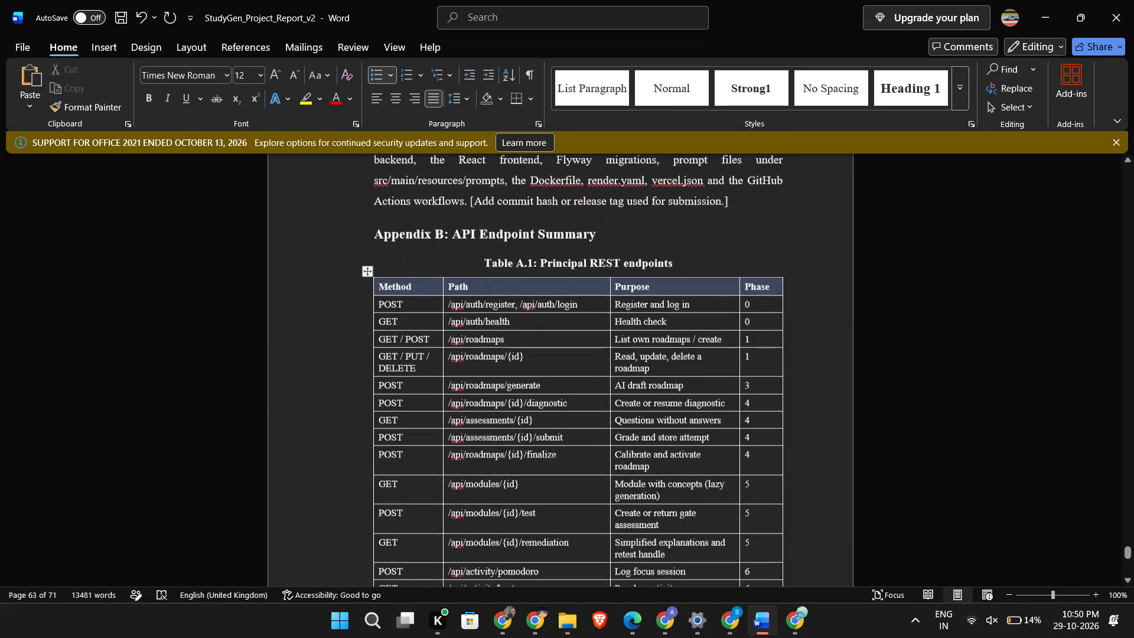
pyautogui.scroll(-1, 510, 360)
pyautogui.scroll(4, 510, 360)
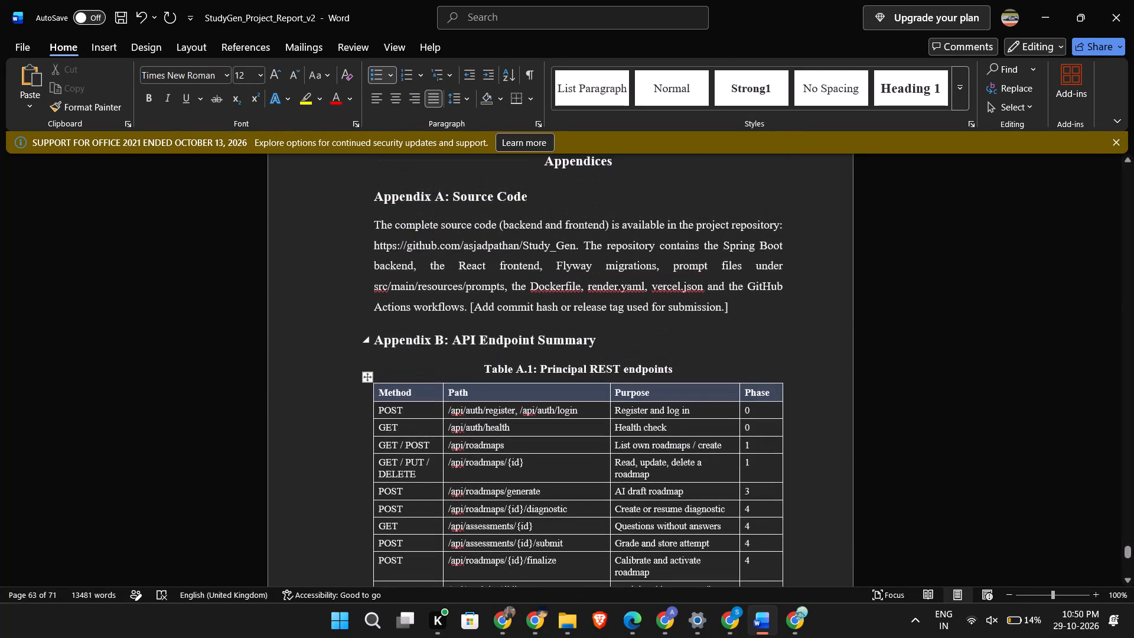
# Replace the Appendix A: Source Code paragraph with the guide's entries from Production Live URL through Backup Routine.
pyautogui.hotkey('alt', 'Tab')
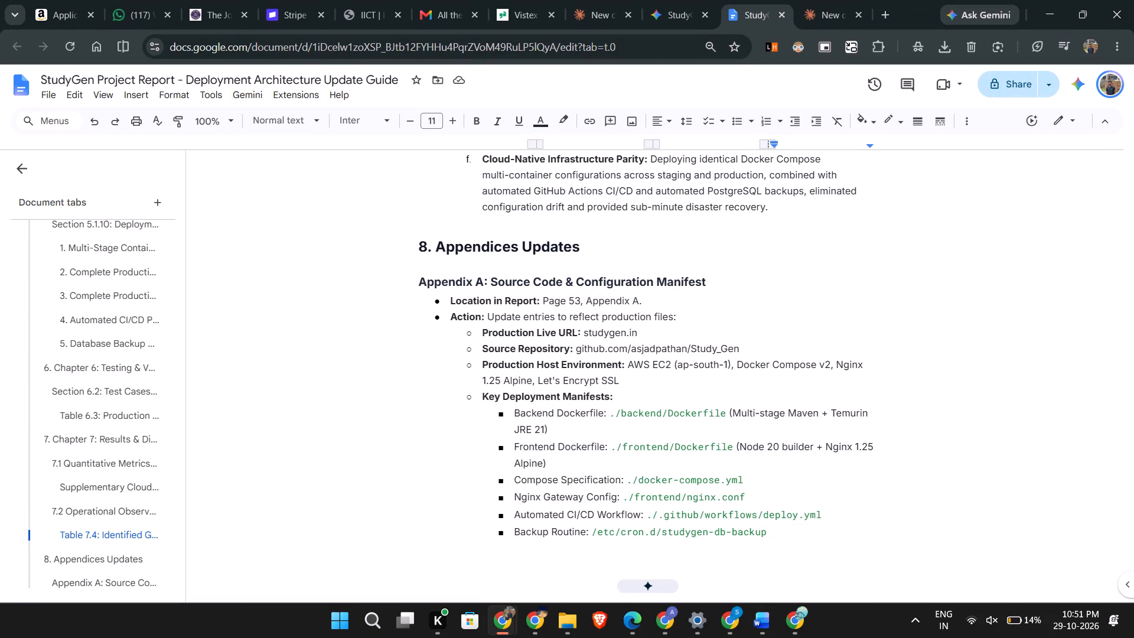
pyautogui.moveTo(482, 334); pyautogui.dragTo(649, 493)
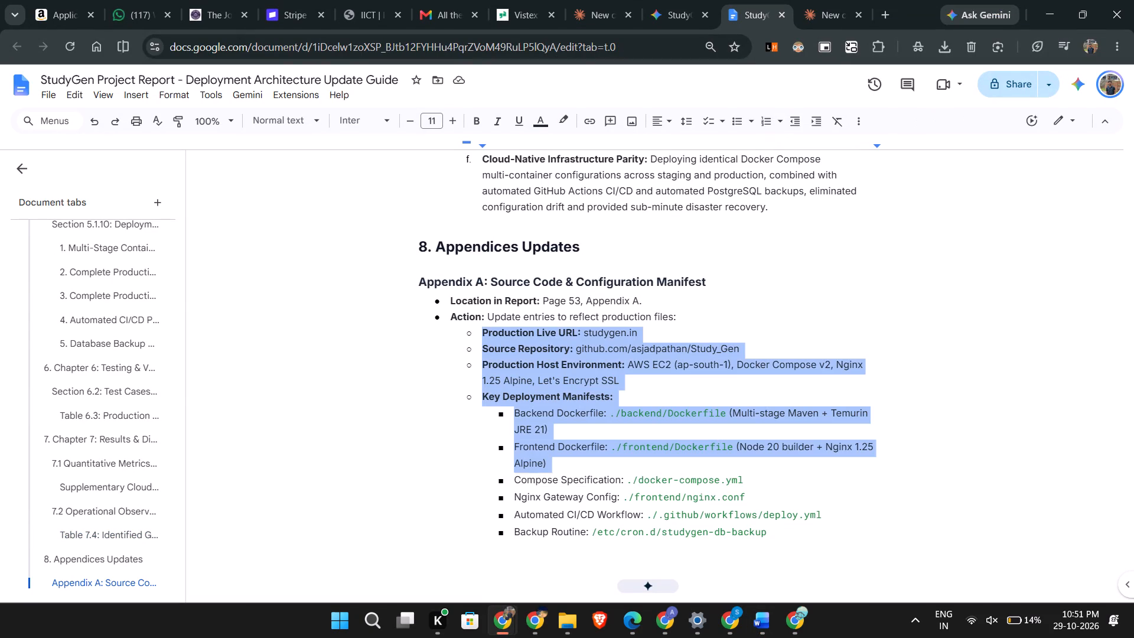
pyautogui.moveTo(649, 493); pyautogui.dragTo(777, 539)
pyautogui.hotkey('ctrl', 'c')
pyautogui.hotkey('alt', 'Tab')
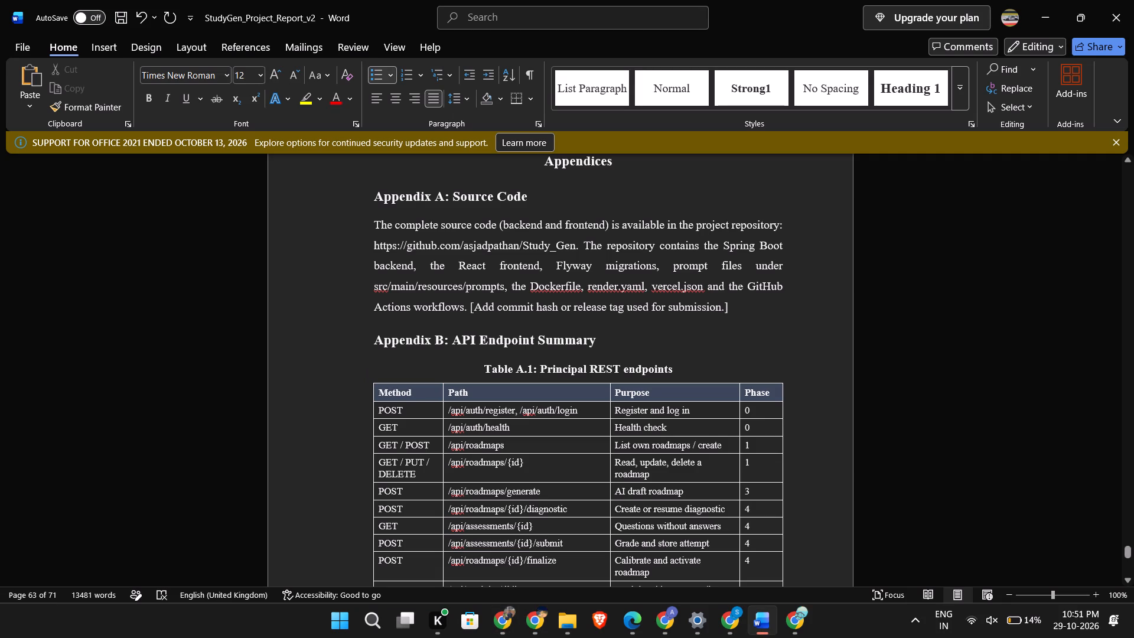
pyautogui.moveTo(741, 306); pyautogui.dragTo(360, 231)
pyautogui.hotkey('ctrl', 'v')
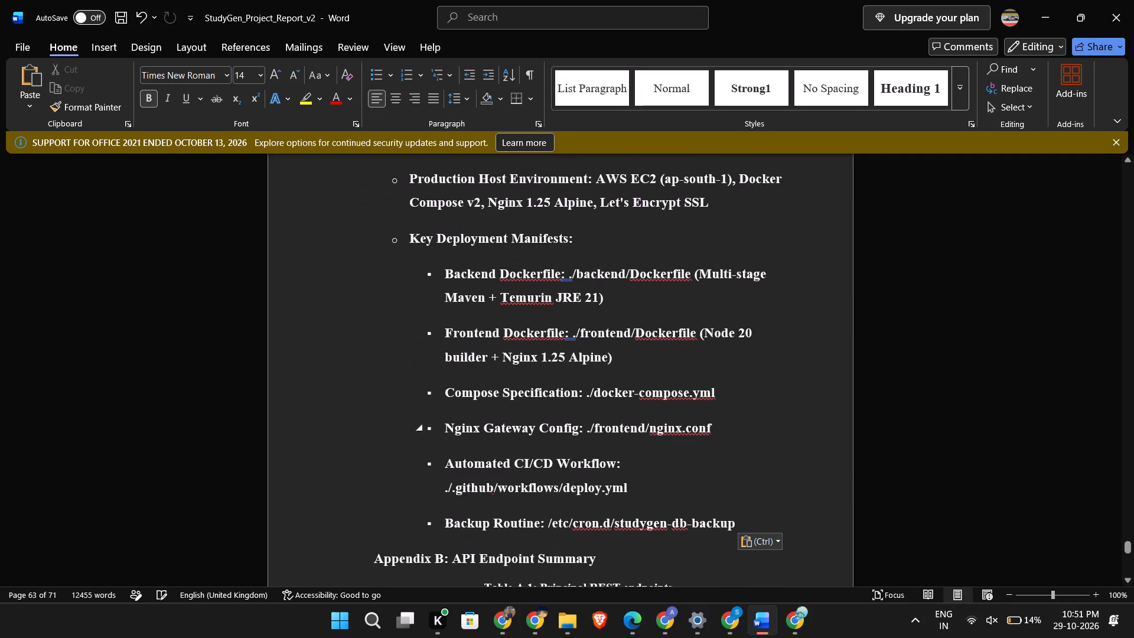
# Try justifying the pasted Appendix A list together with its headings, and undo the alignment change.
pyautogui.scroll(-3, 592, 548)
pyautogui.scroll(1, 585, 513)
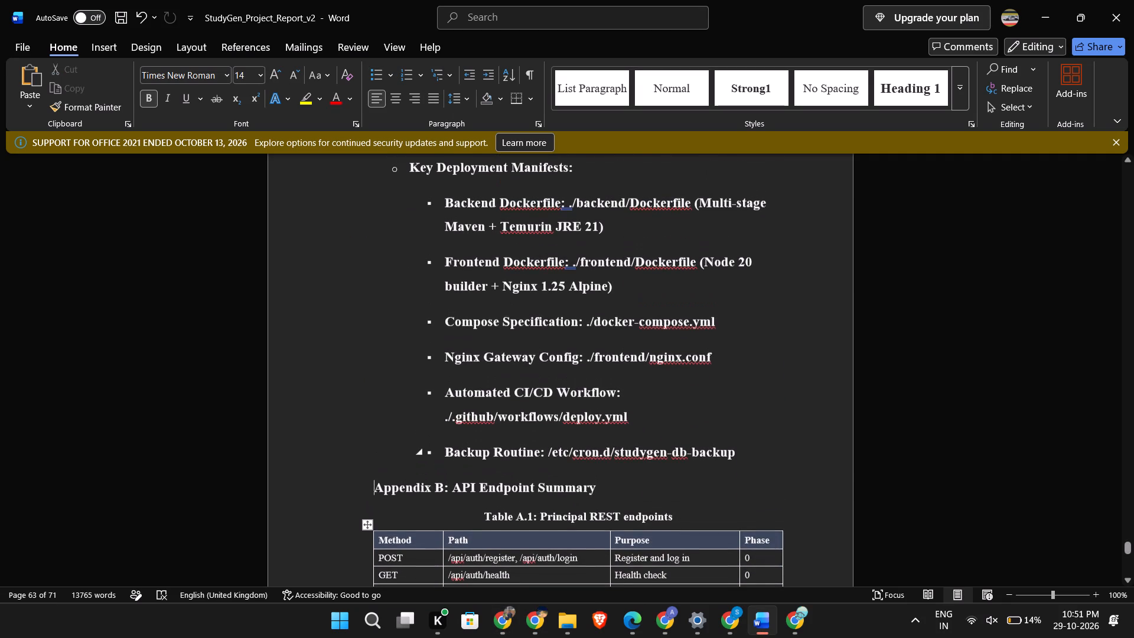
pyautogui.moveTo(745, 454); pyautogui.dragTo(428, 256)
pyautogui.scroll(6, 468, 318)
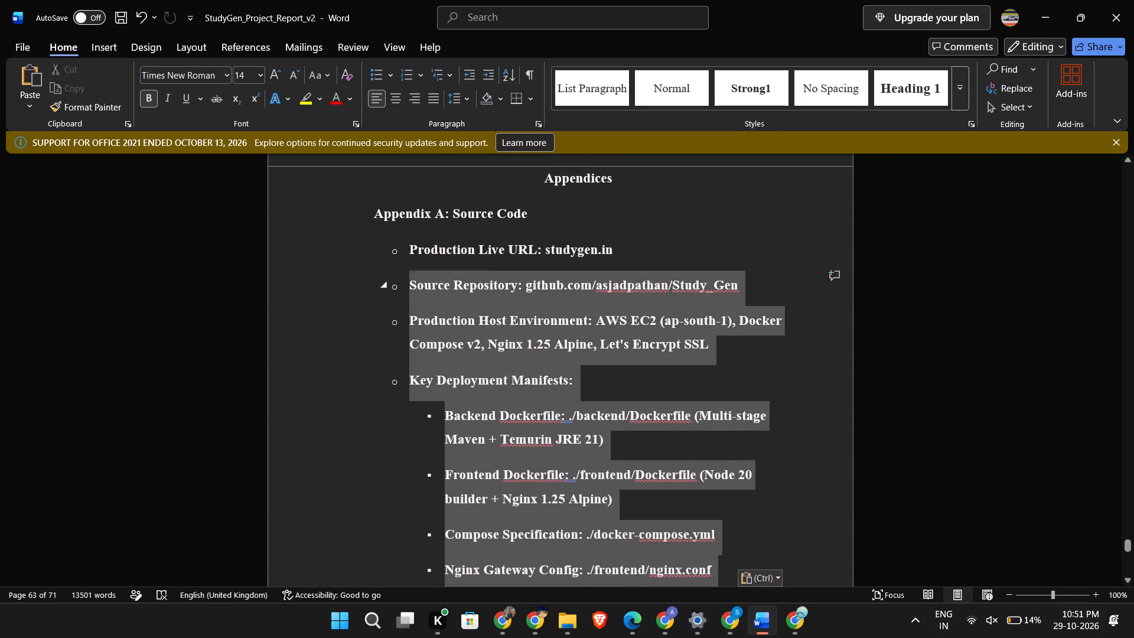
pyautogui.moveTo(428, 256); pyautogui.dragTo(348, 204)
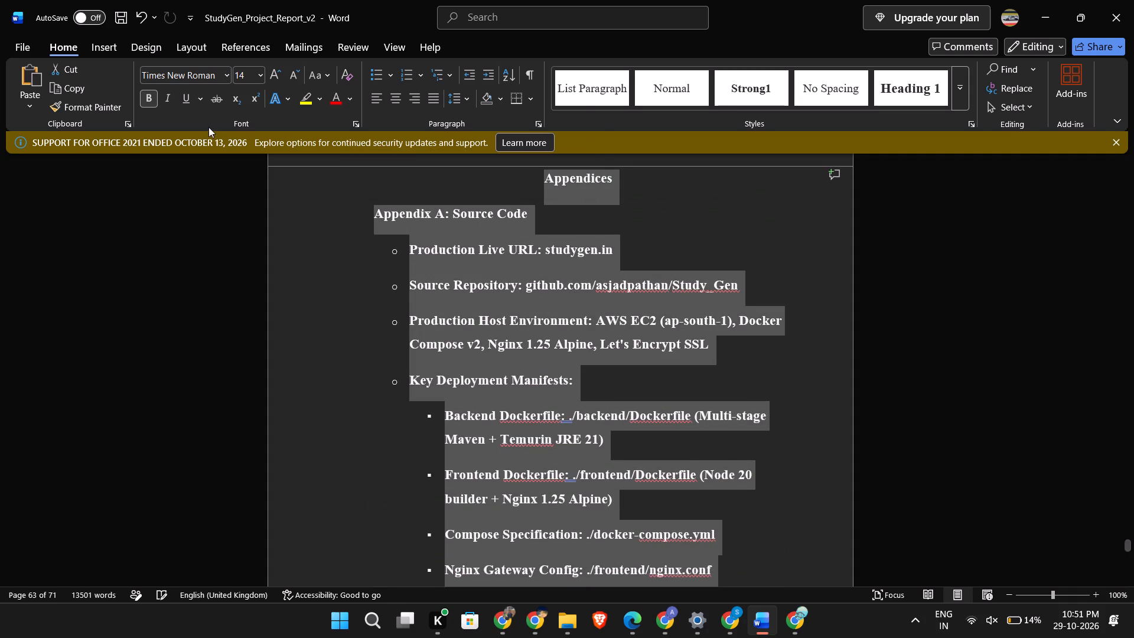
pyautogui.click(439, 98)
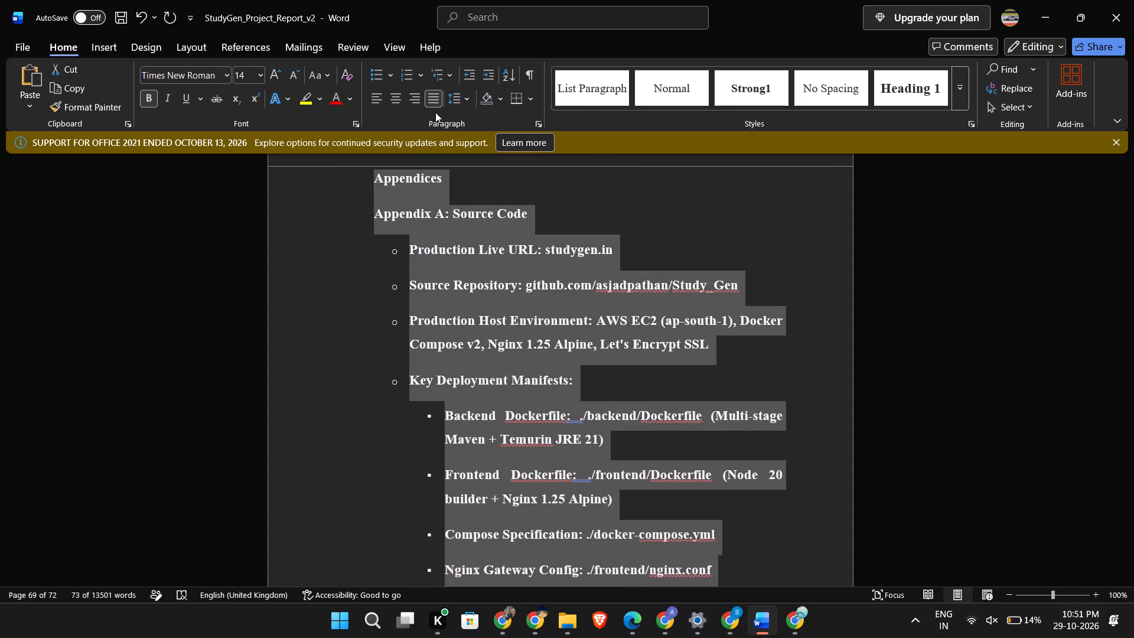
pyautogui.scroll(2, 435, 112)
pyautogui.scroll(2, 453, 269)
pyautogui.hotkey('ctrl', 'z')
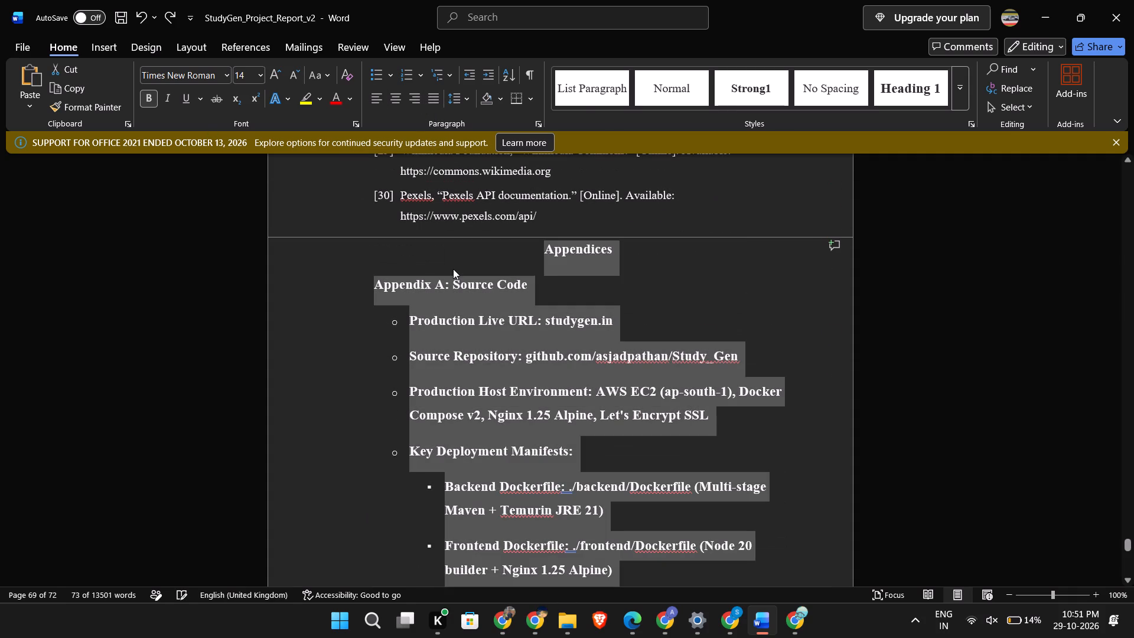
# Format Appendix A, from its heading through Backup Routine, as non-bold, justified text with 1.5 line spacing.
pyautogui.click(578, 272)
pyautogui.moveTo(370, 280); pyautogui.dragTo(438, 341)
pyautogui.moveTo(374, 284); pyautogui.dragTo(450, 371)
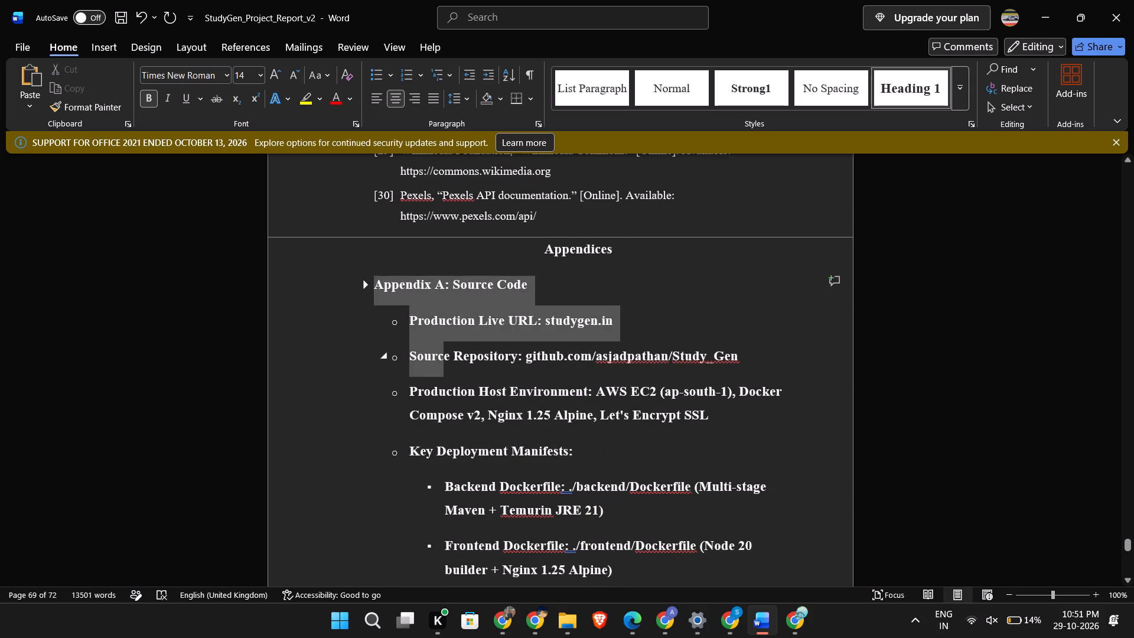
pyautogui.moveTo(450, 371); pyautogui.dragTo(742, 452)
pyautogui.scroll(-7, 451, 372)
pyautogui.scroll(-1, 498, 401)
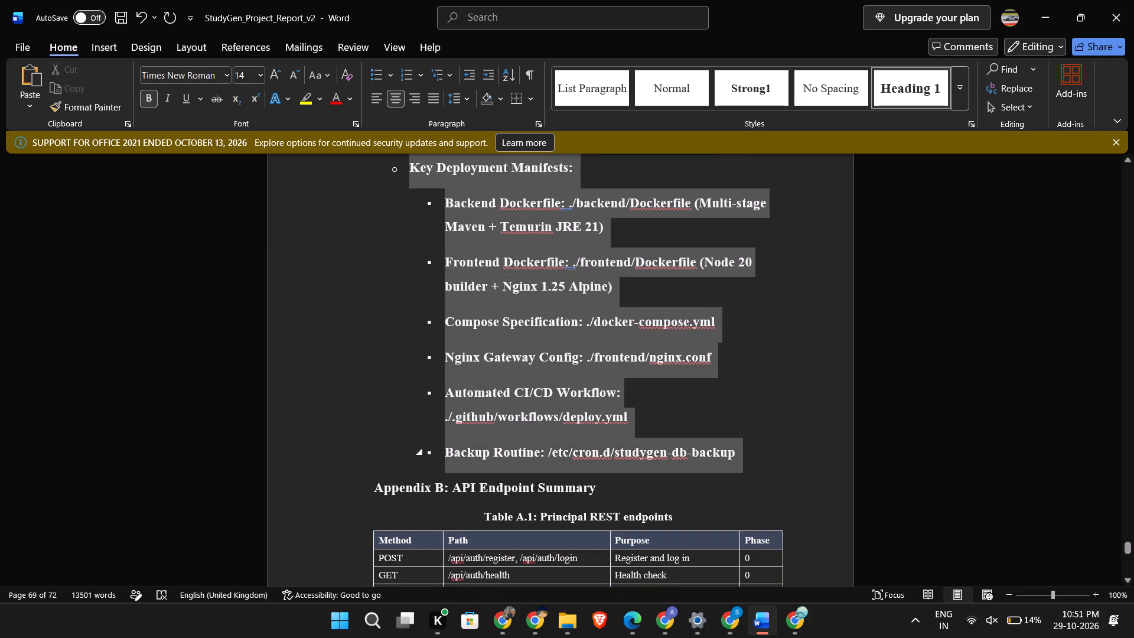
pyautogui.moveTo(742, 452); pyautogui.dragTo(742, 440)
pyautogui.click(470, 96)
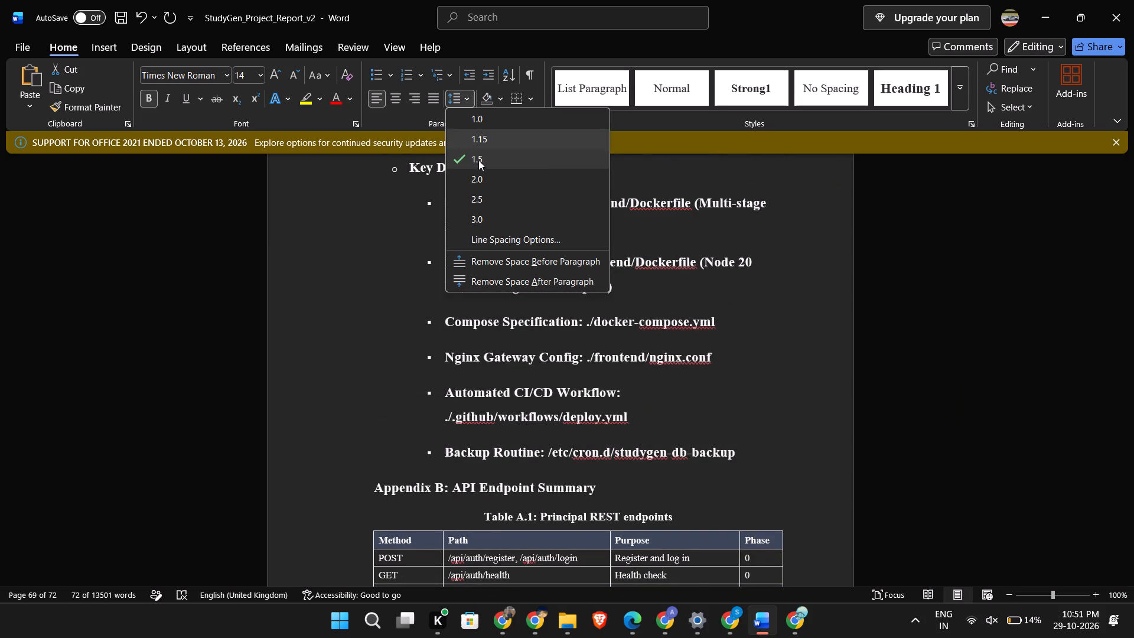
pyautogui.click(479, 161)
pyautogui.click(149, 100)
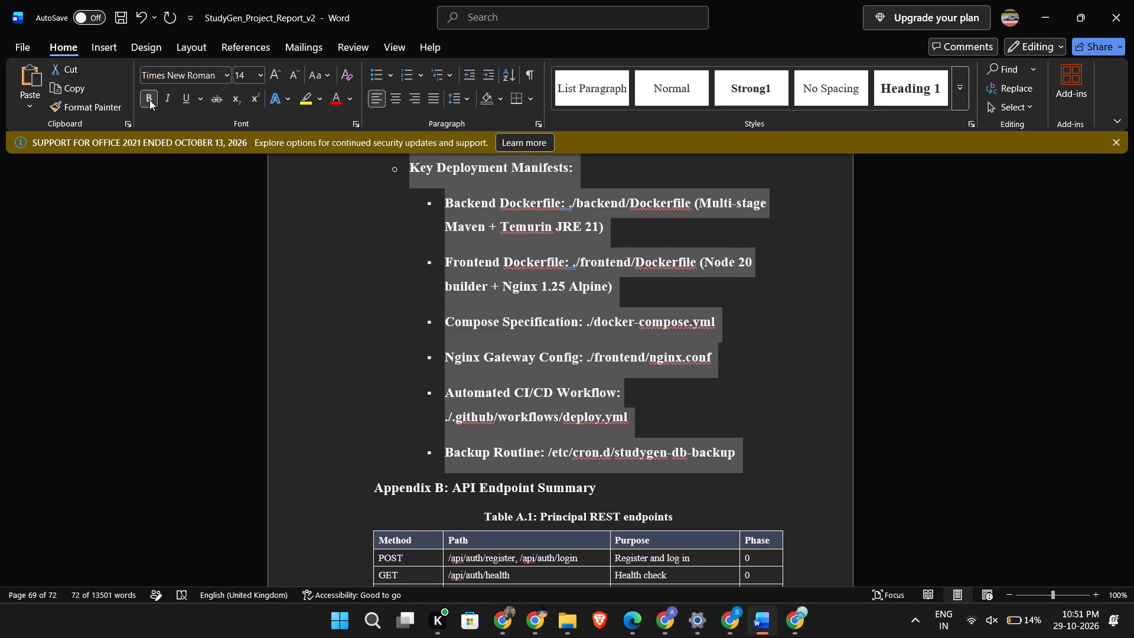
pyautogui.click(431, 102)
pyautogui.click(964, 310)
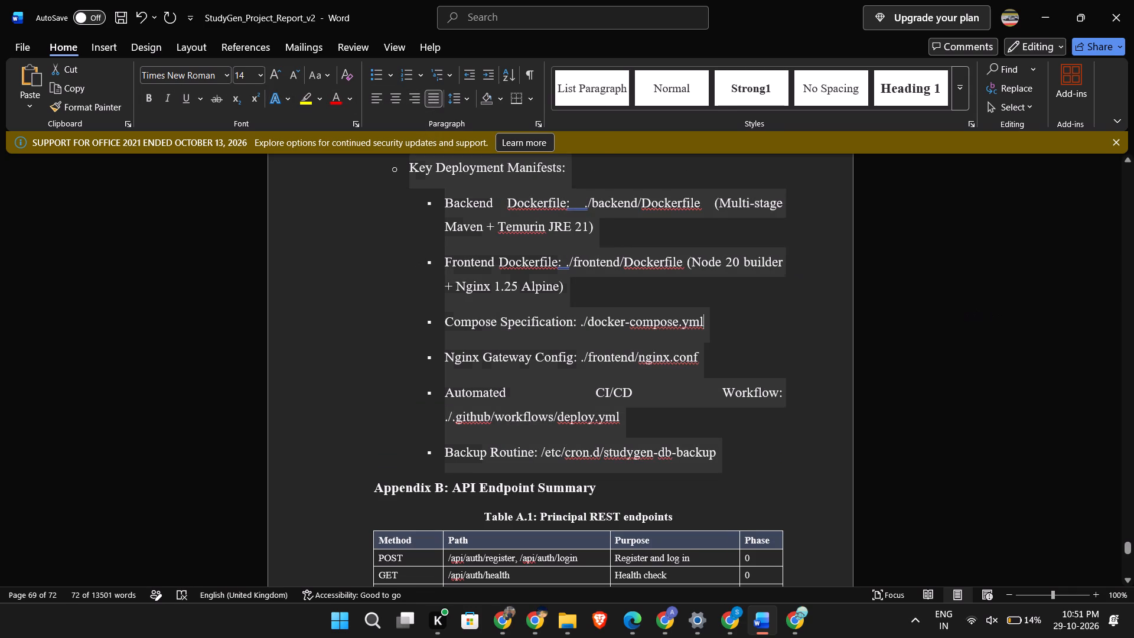
# Check the layout of the Appendices pages in the print preview.
pyautogui.scroll(10, 752, 387)
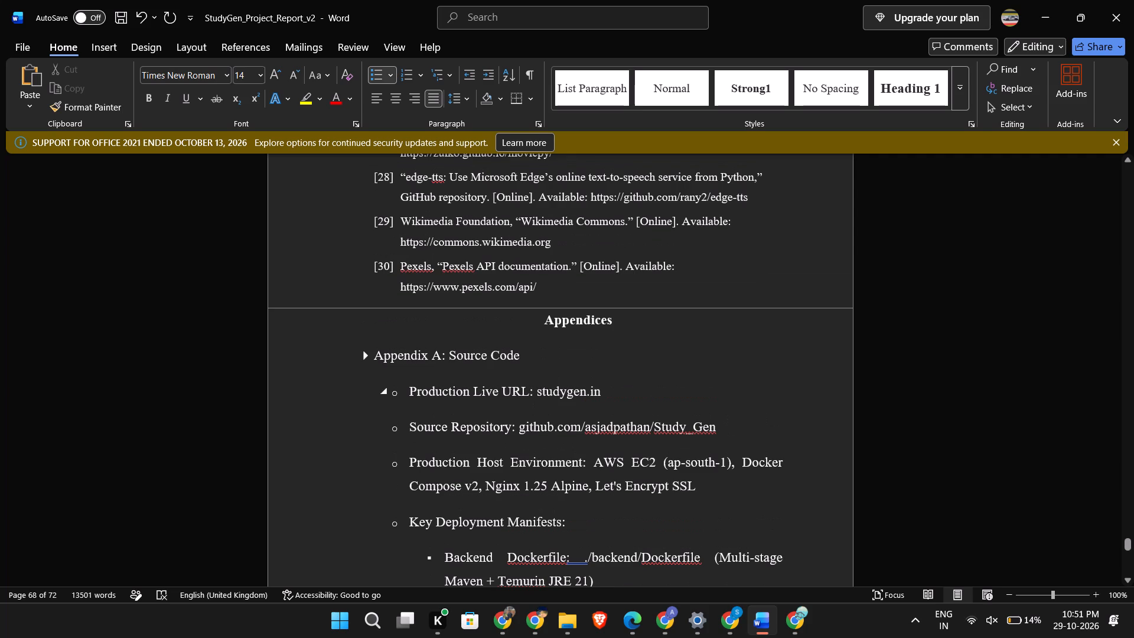
pyautogui.hotkey('ctrl', 'p')
pyautogui.scroll(-1, 752, 301)
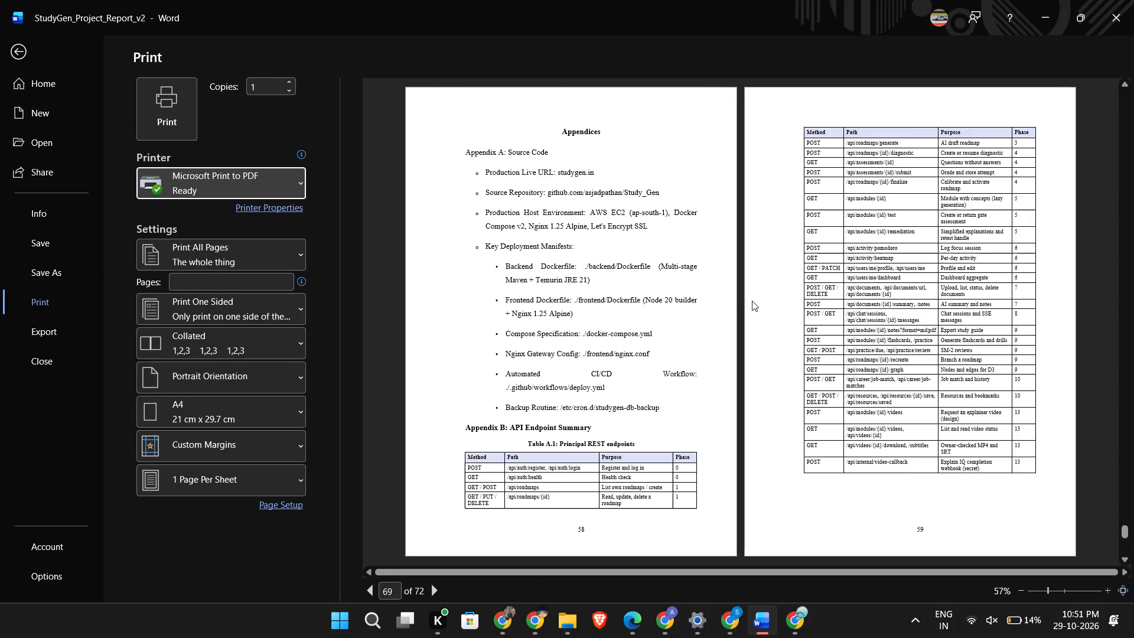
pyautogui.scroll(-2, 752, 301)
pyautogui.scroll(2, 752, 301)
pyautogui.scroll(-1, 752, 301)
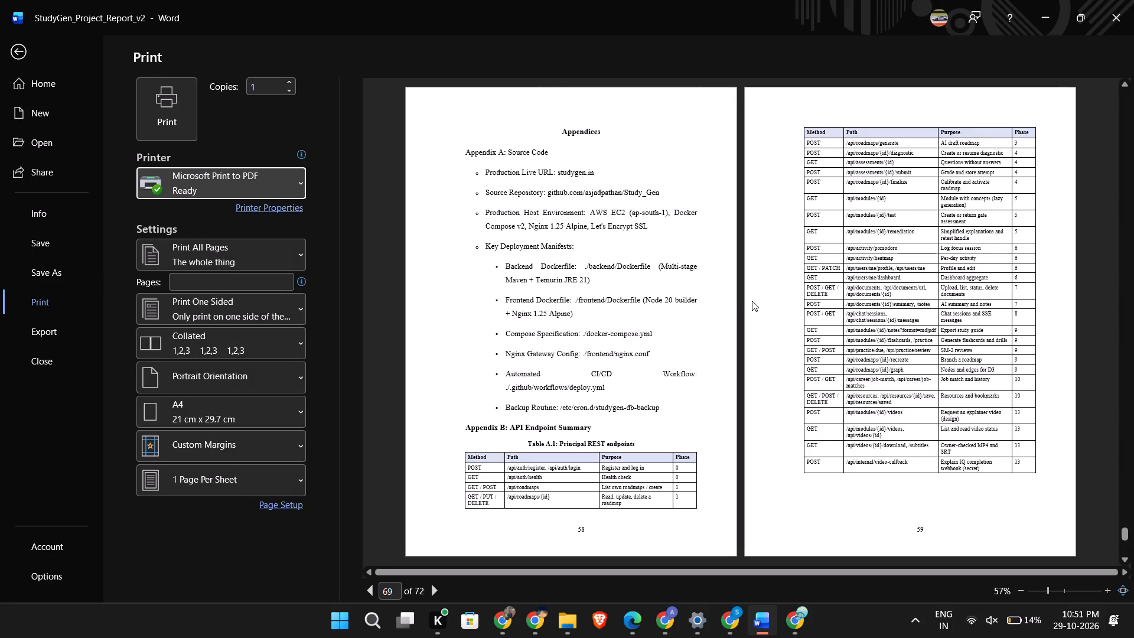
pyautogui.scroll(-2, 671, 268)
pyautogui.scroll(1, 671, 268)
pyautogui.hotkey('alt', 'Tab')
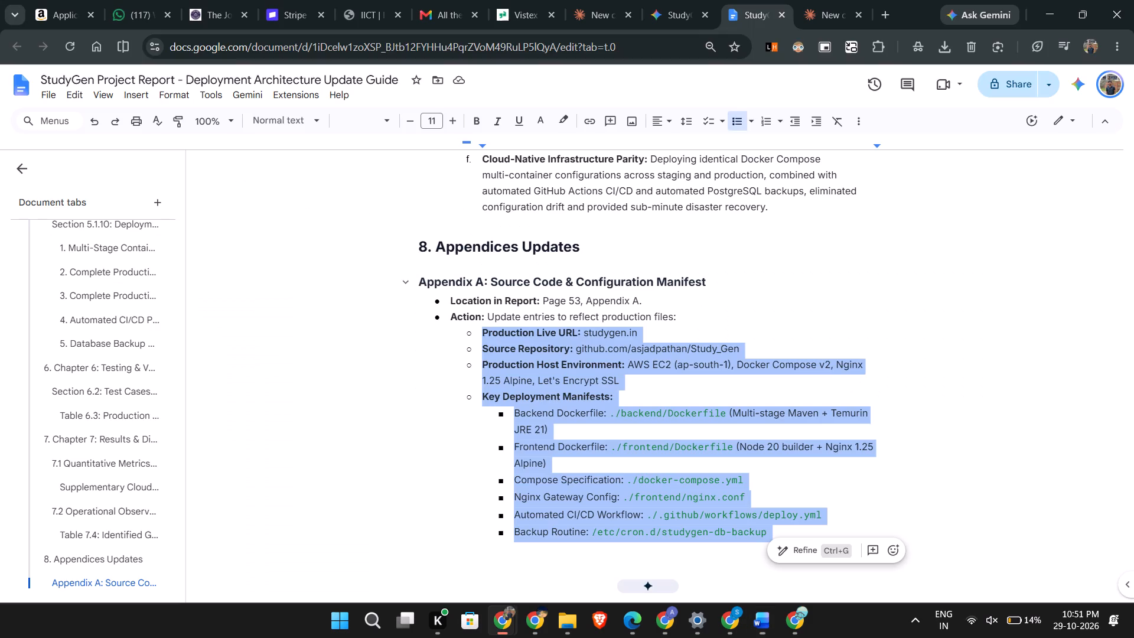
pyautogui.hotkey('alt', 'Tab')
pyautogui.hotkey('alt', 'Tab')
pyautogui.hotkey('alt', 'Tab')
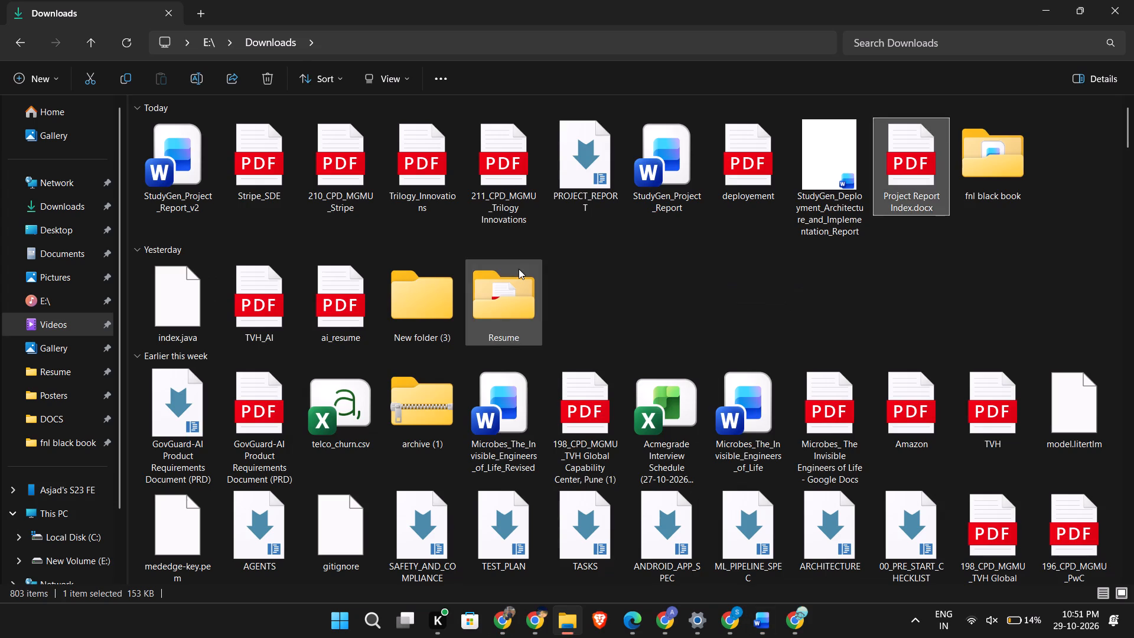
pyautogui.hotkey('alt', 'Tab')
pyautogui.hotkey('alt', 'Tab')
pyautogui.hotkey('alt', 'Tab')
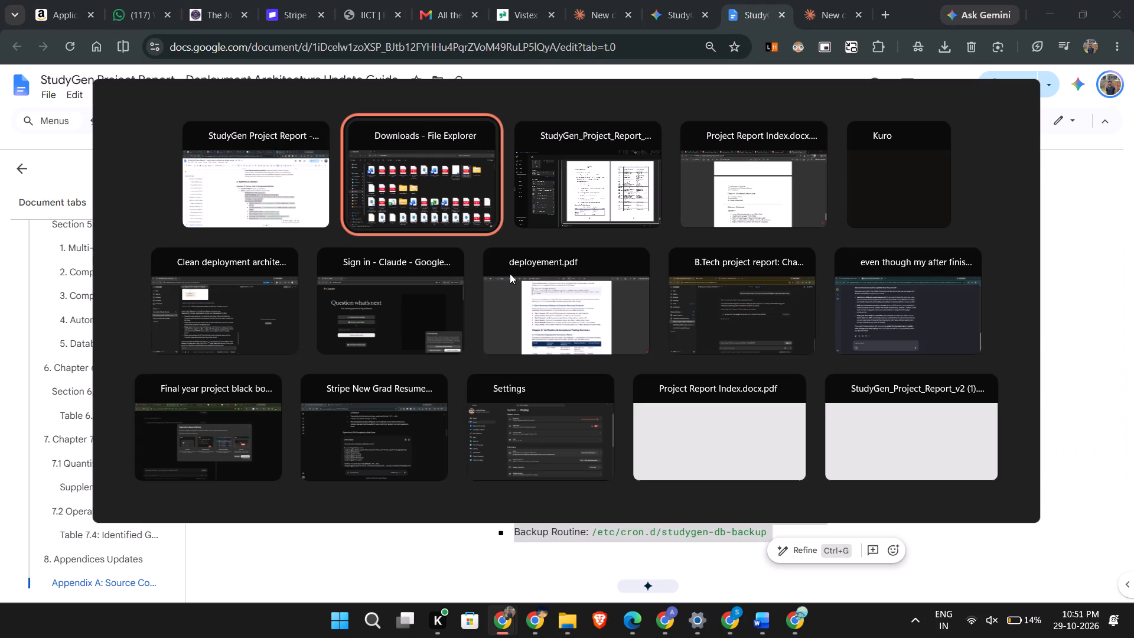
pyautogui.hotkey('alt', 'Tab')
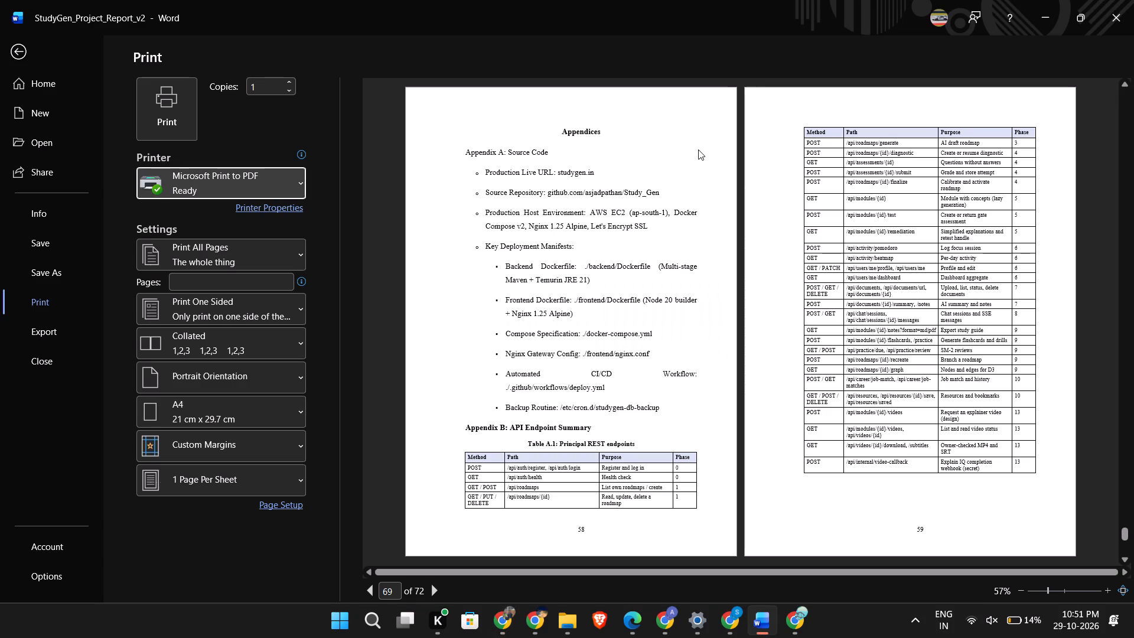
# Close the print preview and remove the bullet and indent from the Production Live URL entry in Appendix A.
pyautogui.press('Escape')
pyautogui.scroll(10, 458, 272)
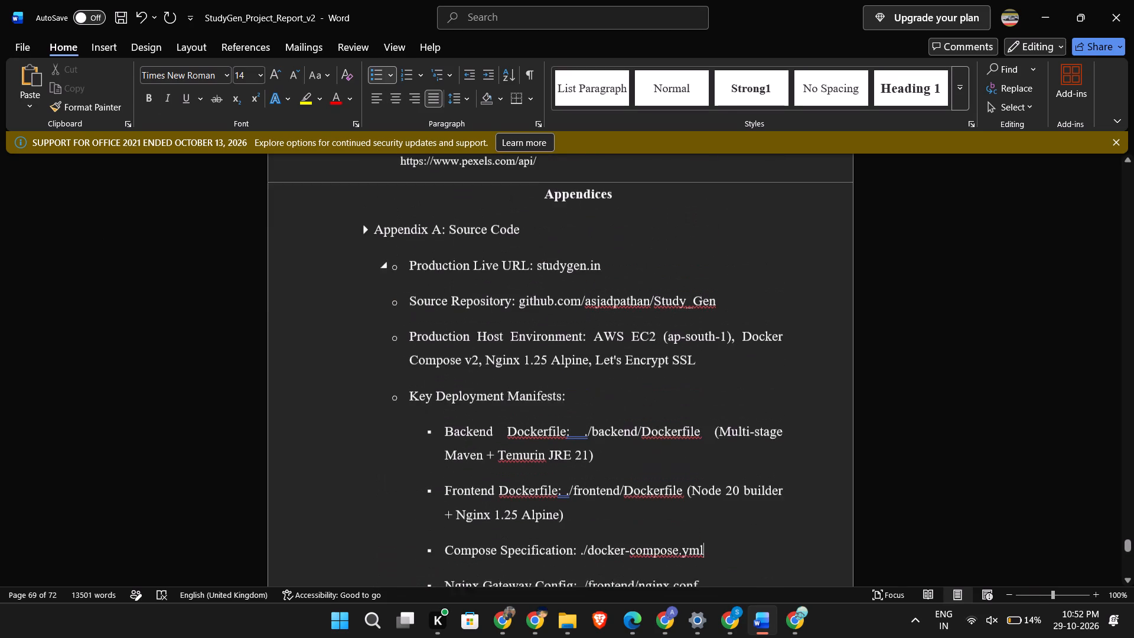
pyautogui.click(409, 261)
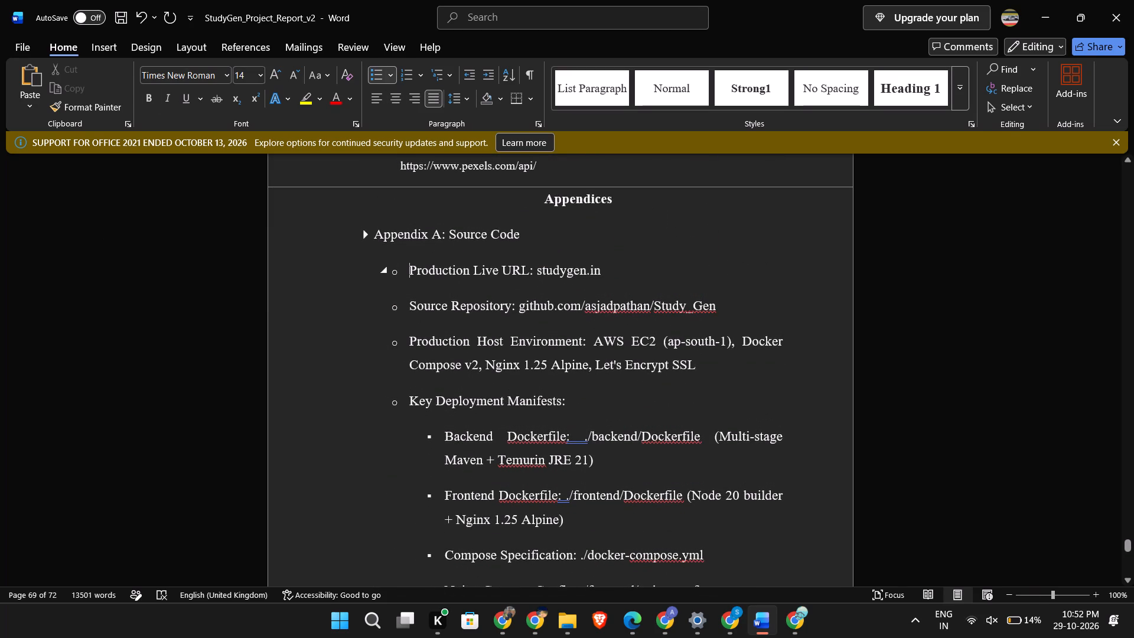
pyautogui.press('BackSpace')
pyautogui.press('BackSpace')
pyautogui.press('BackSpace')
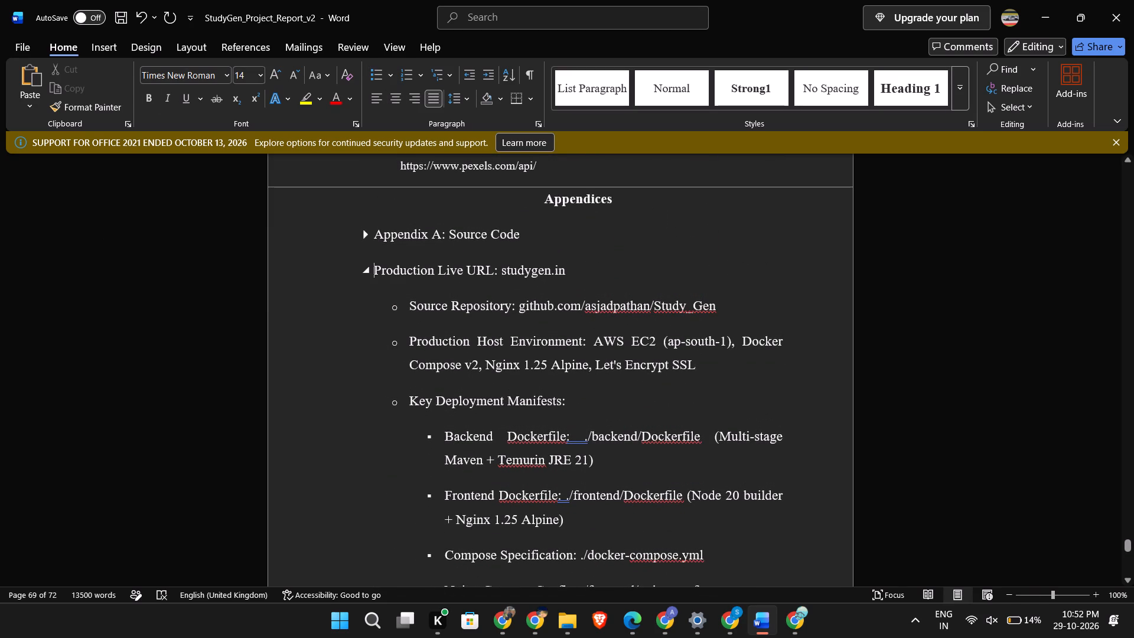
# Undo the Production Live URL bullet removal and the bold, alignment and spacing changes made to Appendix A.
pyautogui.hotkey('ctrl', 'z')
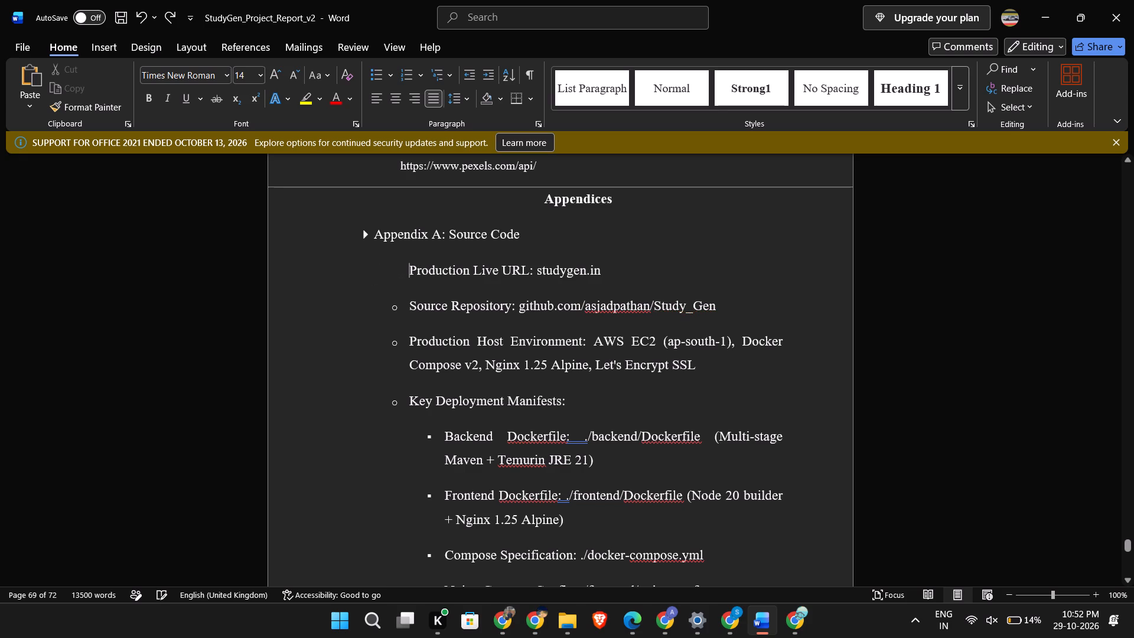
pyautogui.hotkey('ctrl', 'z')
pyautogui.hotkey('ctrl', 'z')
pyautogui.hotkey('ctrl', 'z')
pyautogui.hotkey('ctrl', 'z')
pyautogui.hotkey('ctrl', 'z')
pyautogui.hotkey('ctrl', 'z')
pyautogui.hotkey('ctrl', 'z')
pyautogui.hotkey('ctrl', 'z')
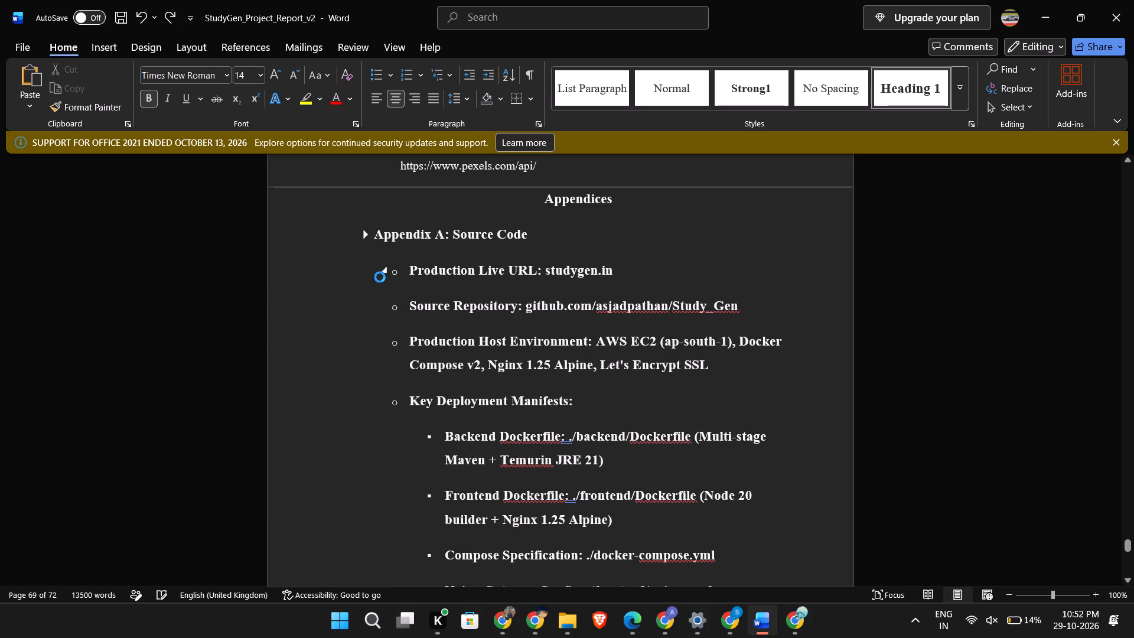
# Delete the old source code description paragraph under the Appendix A: Source Code heading in the Word report.
pyautogui.hotkey('ctrl', 'y')
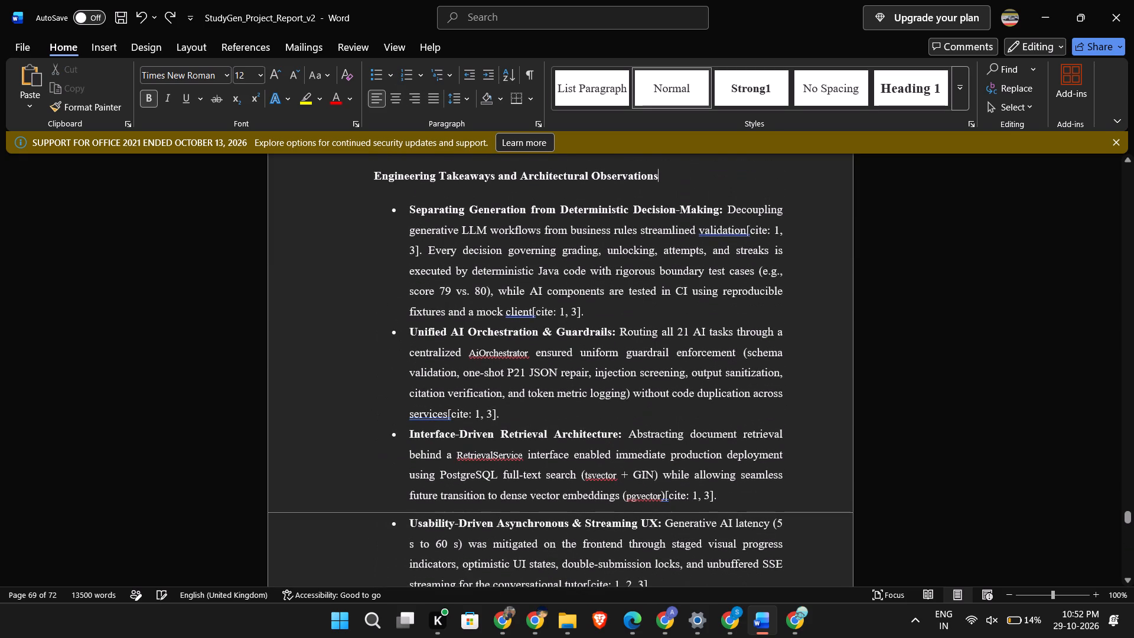
pyautogui.moveTo(1131, 518); pyautogui.dragTo(1132, 590)
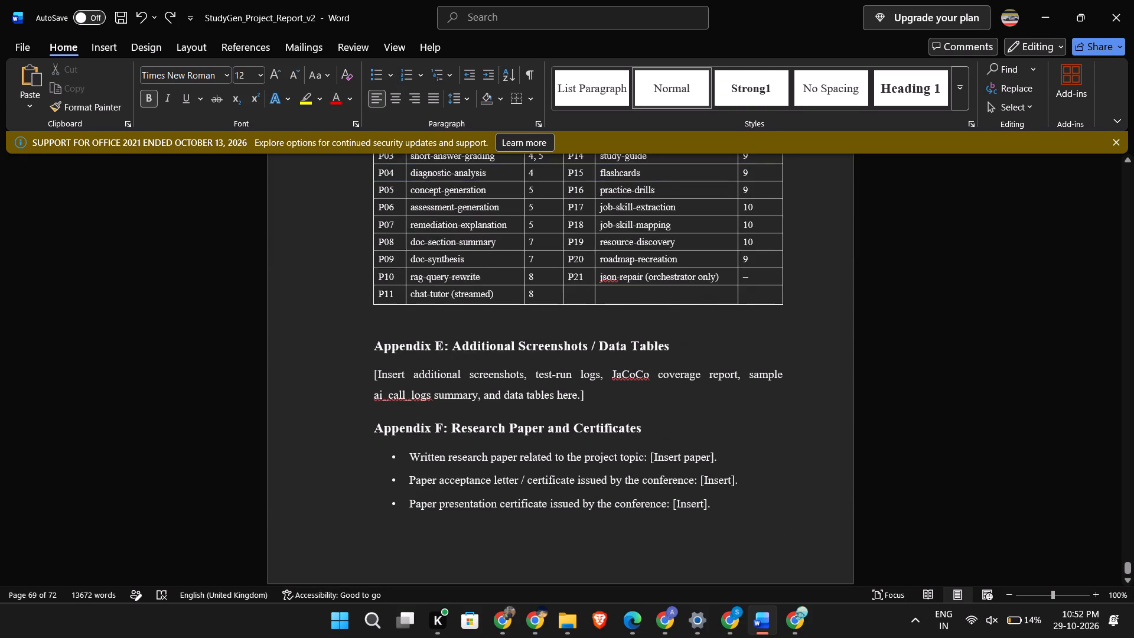
pyautogui.scroll(20, 660, 412)
pyautogui.scroll(2, 660, 412)
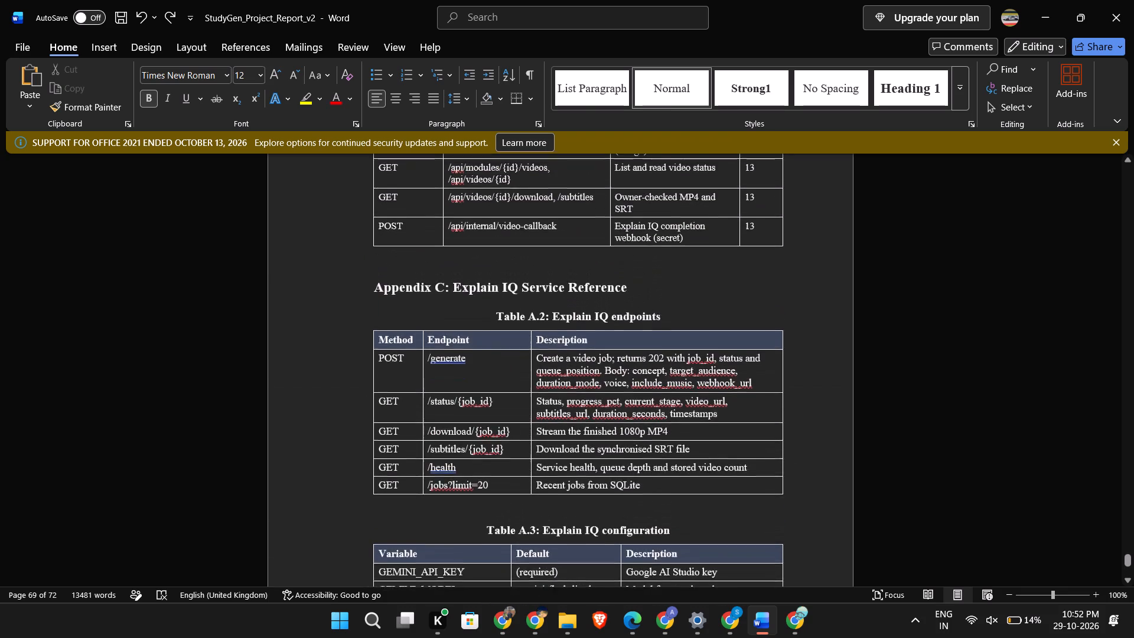
pyautogui.scroll(19, 660, 411)
pyautogui.scroll(5, 660, 411)
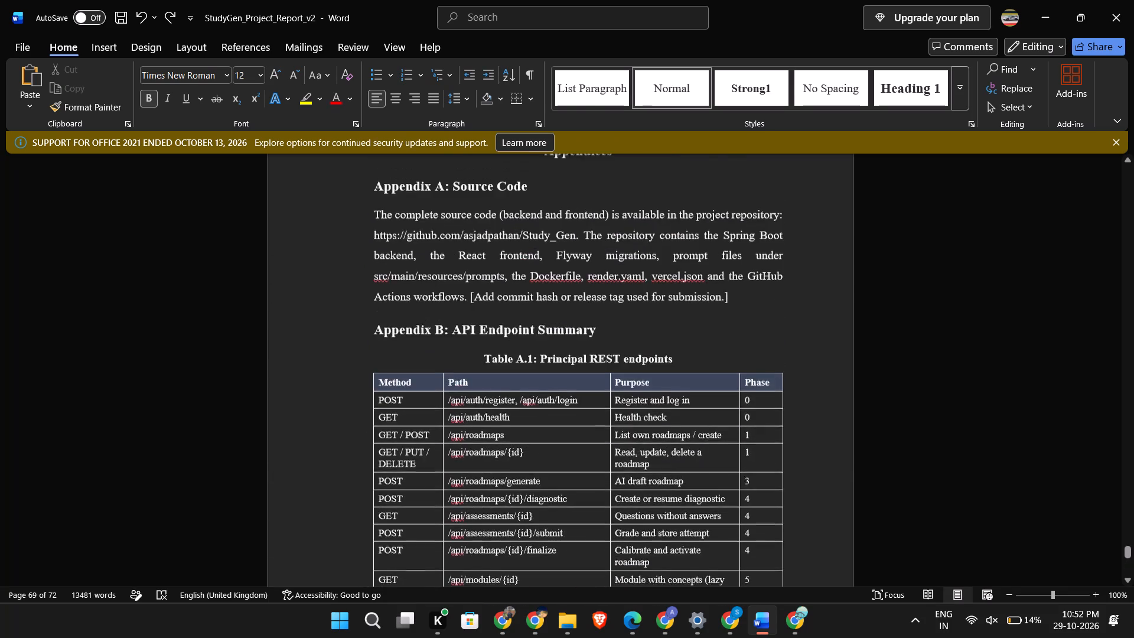
pyautogui.scroll(4, 660, 411)
pyautogui.hotkey('alt', 'Tab')
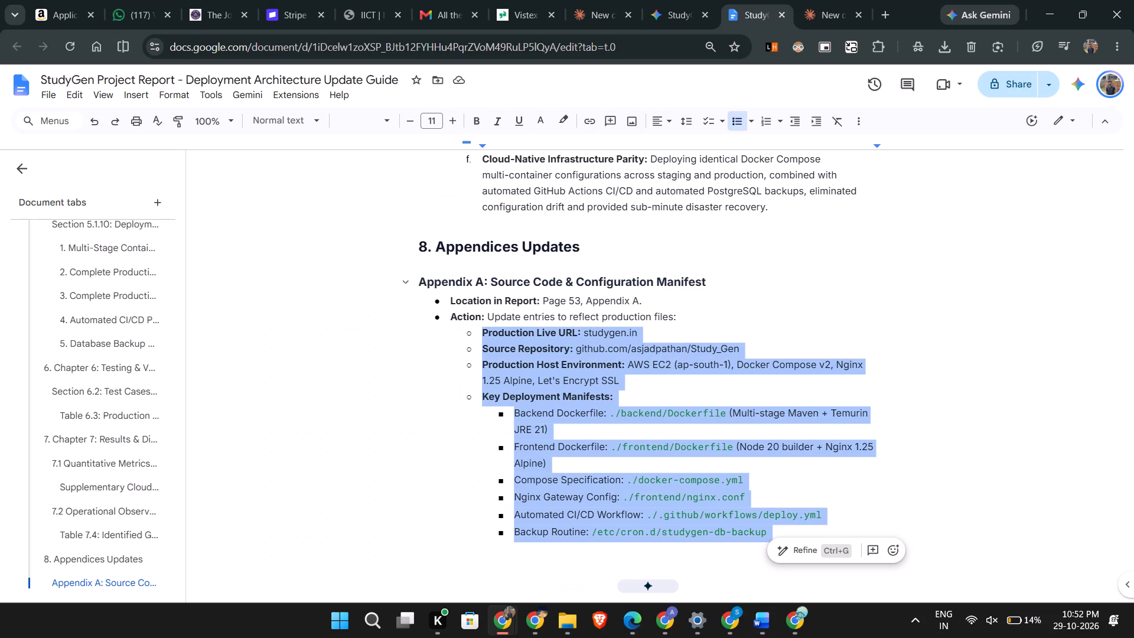
pyautogui.hotkey('alt', 'Tab')
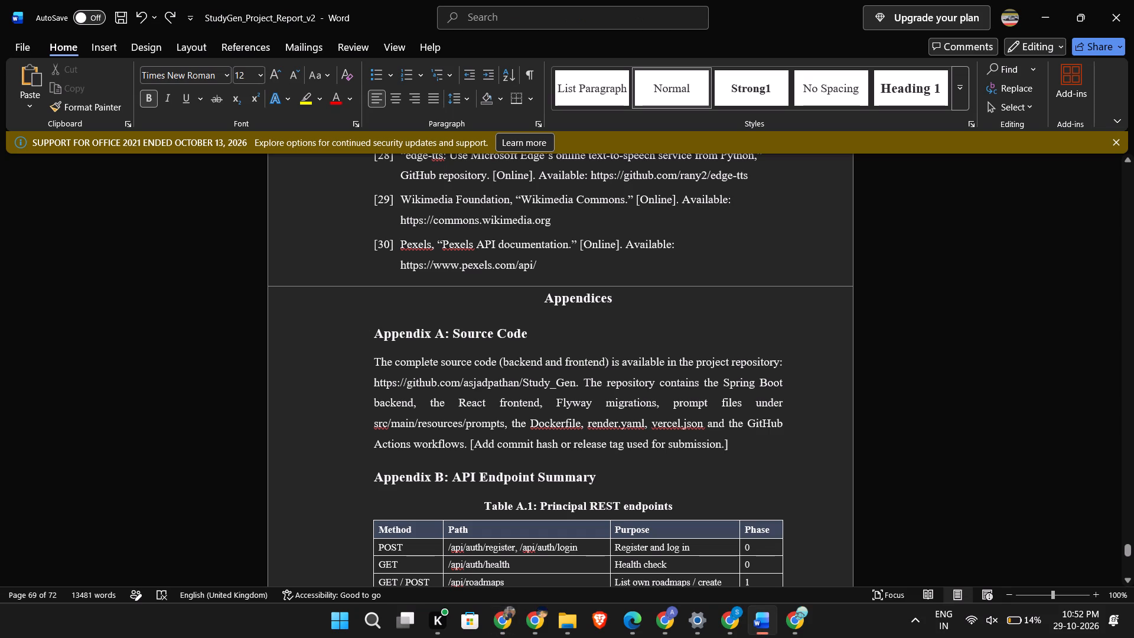
pyautogui.moveTo(374, 359); pyautogui.dragTo(608, 416)
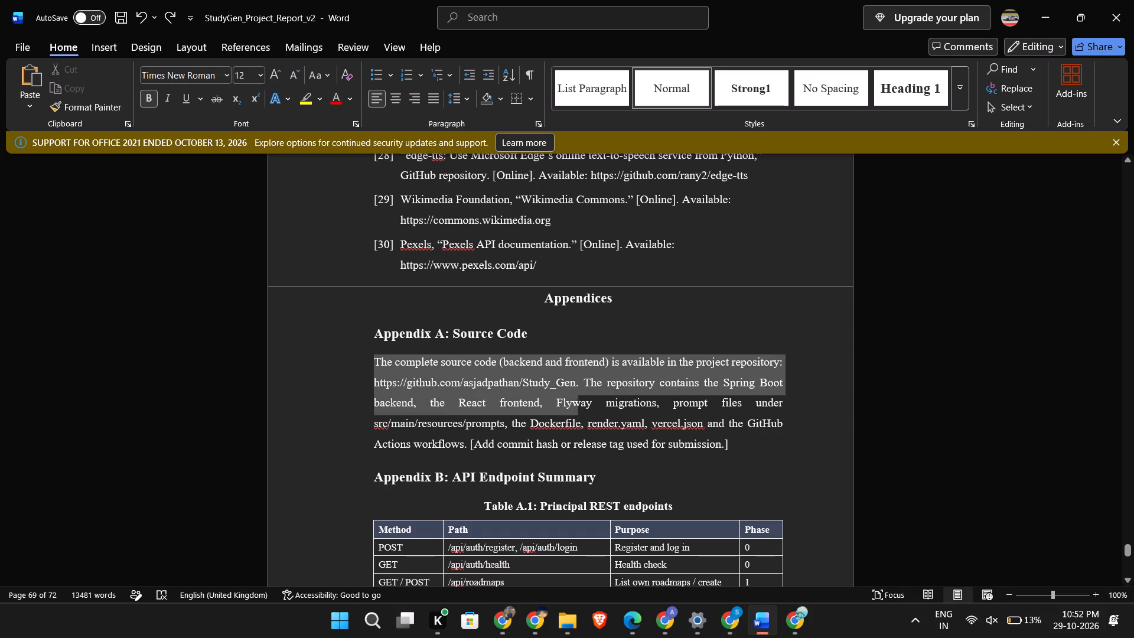
pyautogui.moveTo(608, 416); pyautogui.dragTo(737, 445)
pyautogui.press('BackSpace')
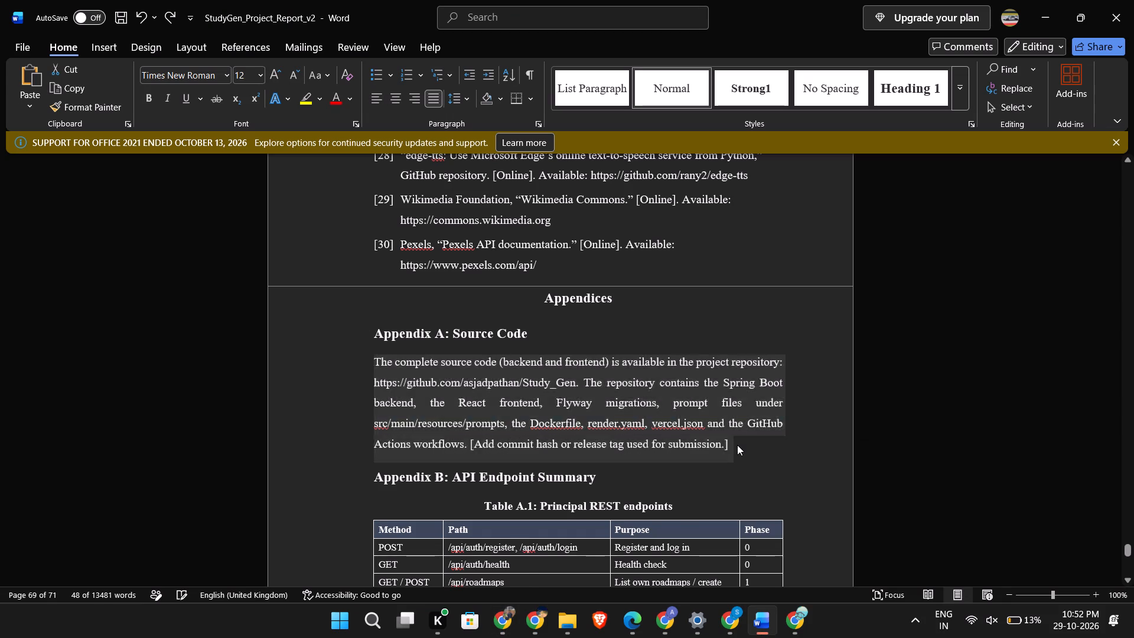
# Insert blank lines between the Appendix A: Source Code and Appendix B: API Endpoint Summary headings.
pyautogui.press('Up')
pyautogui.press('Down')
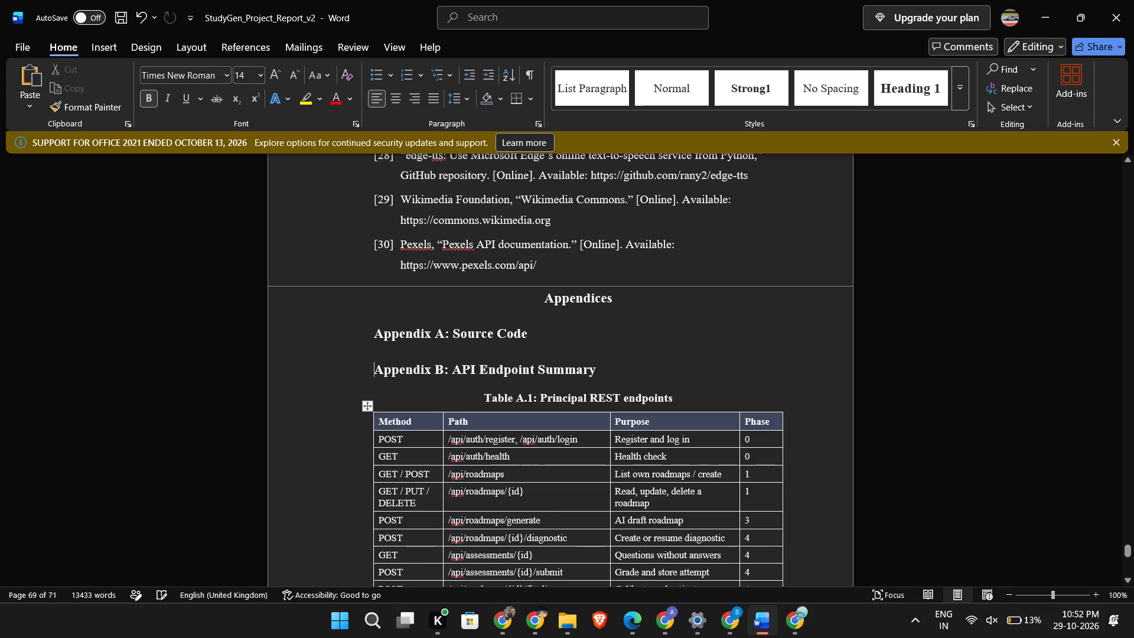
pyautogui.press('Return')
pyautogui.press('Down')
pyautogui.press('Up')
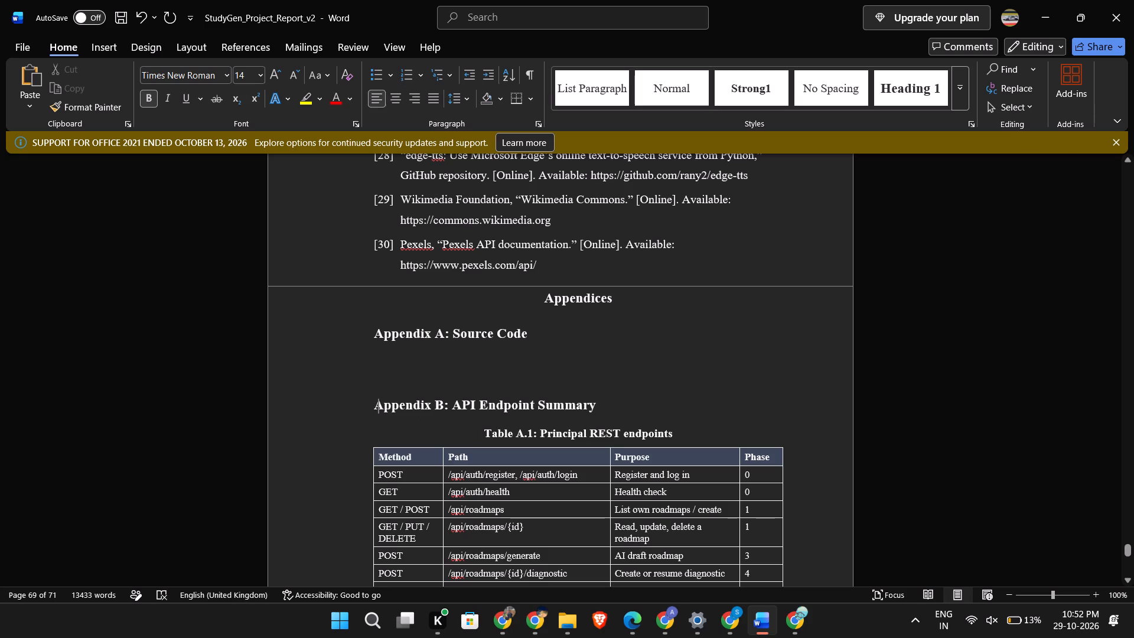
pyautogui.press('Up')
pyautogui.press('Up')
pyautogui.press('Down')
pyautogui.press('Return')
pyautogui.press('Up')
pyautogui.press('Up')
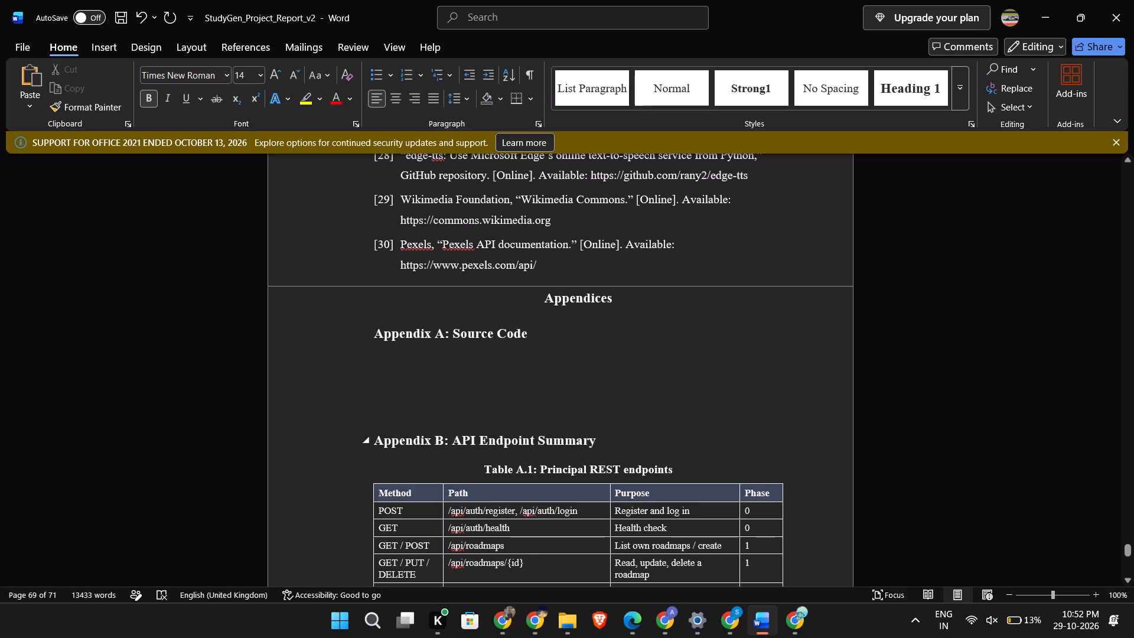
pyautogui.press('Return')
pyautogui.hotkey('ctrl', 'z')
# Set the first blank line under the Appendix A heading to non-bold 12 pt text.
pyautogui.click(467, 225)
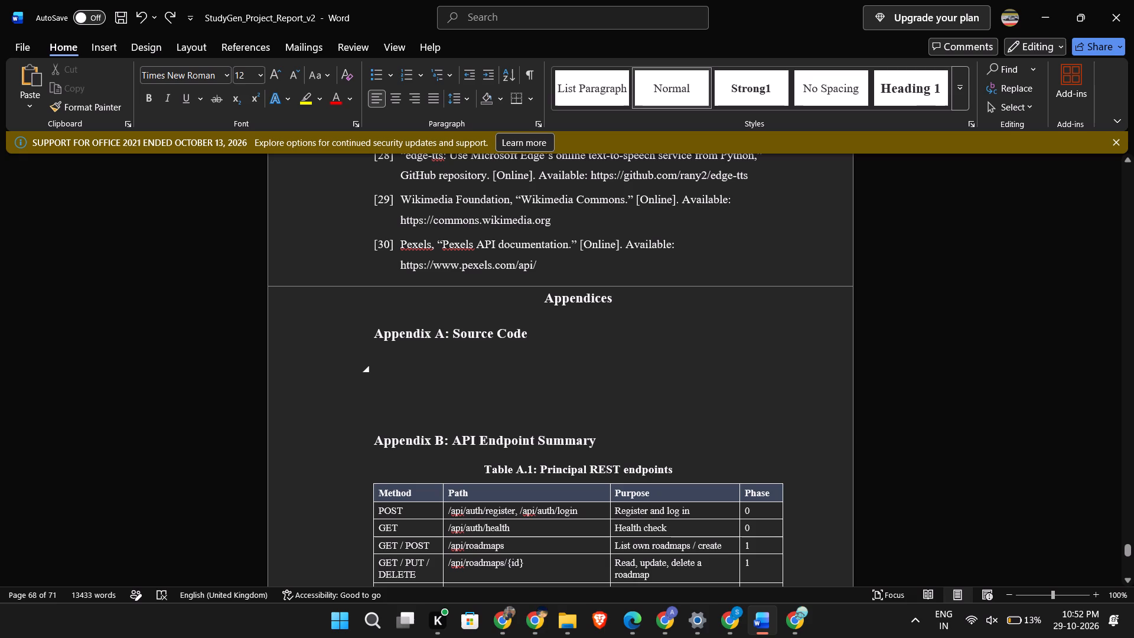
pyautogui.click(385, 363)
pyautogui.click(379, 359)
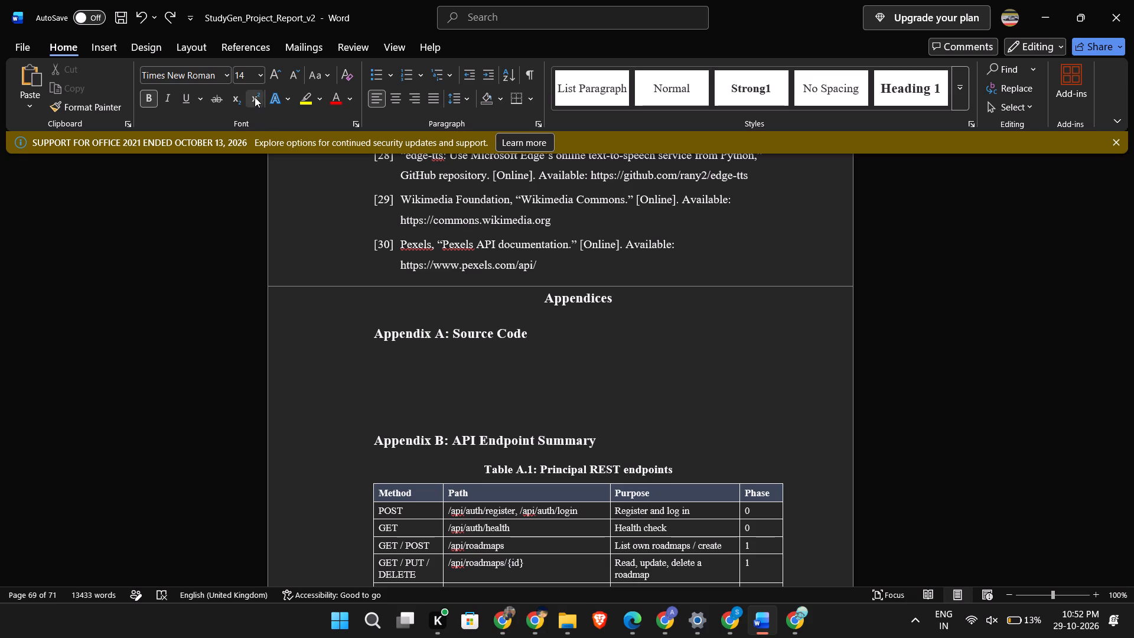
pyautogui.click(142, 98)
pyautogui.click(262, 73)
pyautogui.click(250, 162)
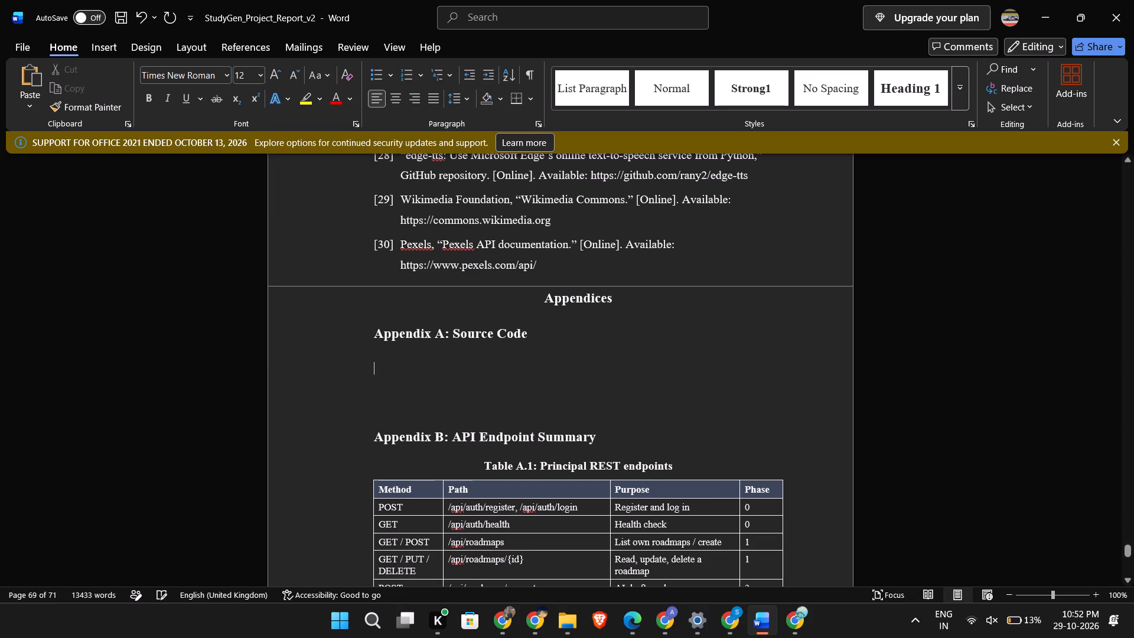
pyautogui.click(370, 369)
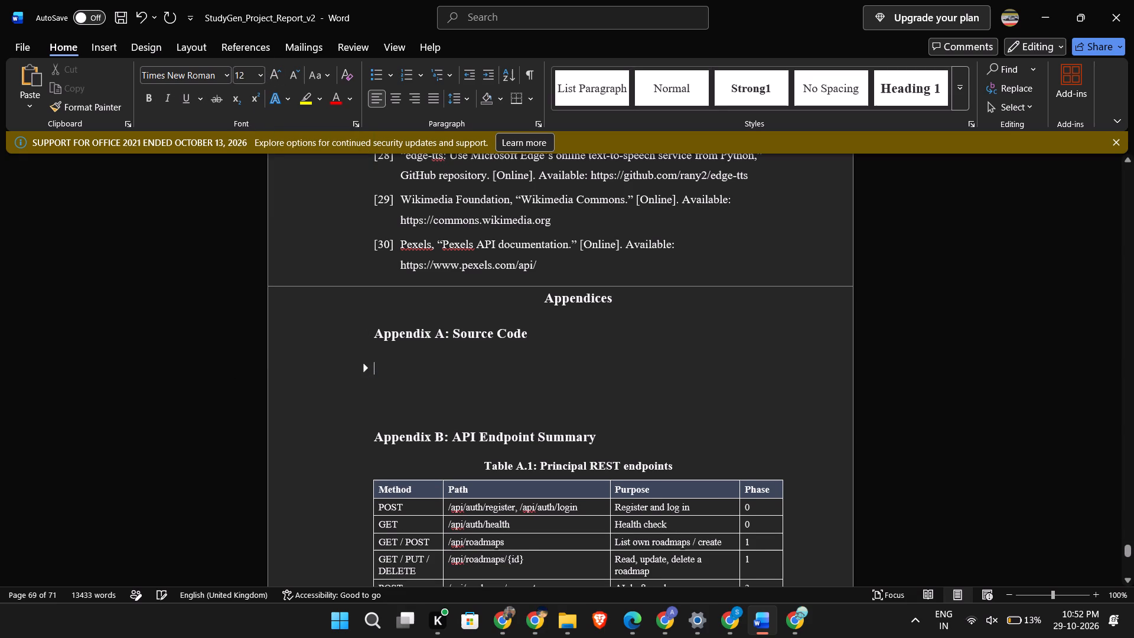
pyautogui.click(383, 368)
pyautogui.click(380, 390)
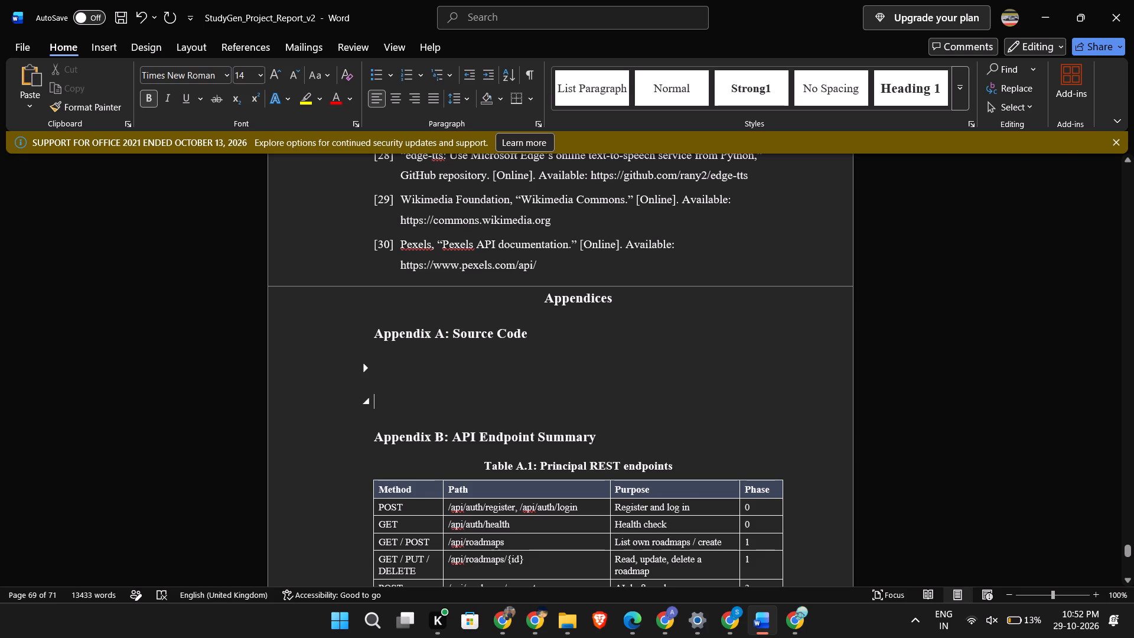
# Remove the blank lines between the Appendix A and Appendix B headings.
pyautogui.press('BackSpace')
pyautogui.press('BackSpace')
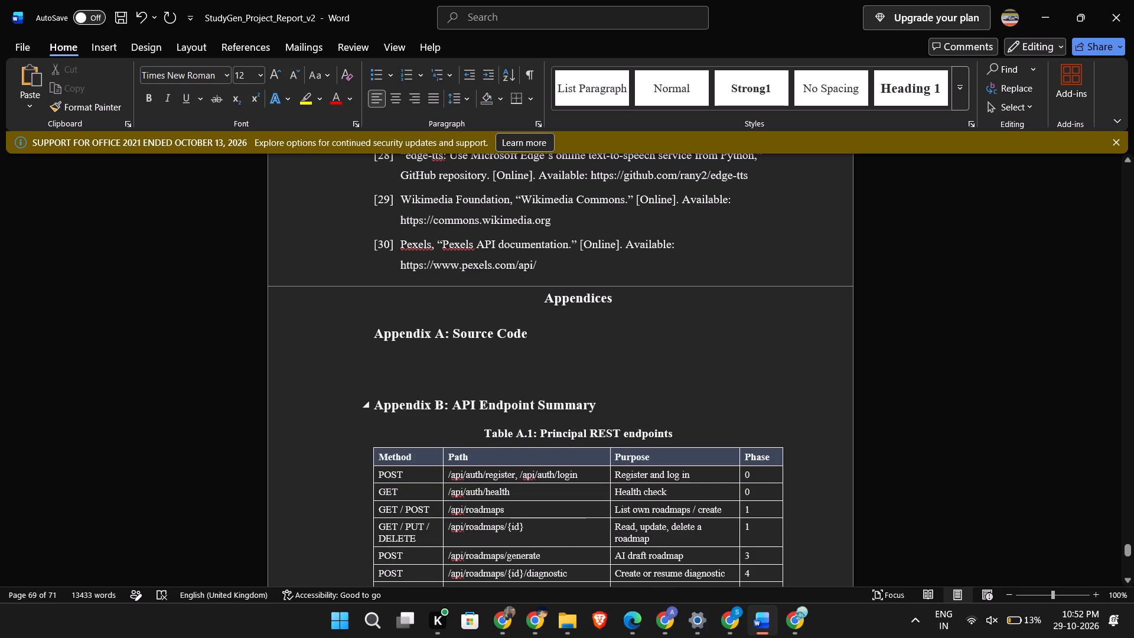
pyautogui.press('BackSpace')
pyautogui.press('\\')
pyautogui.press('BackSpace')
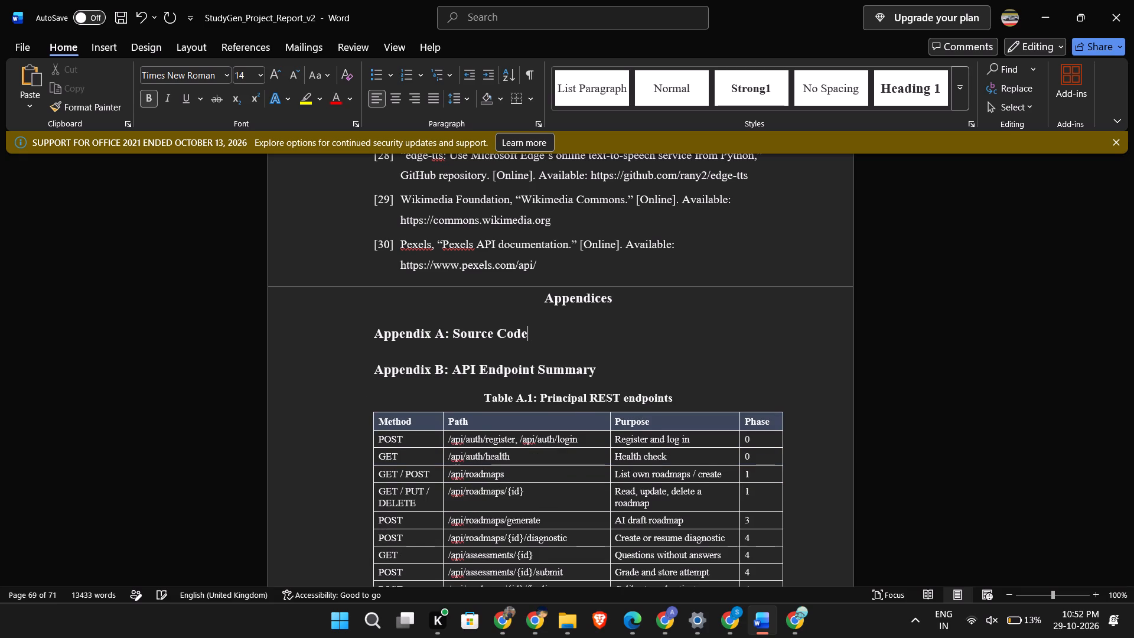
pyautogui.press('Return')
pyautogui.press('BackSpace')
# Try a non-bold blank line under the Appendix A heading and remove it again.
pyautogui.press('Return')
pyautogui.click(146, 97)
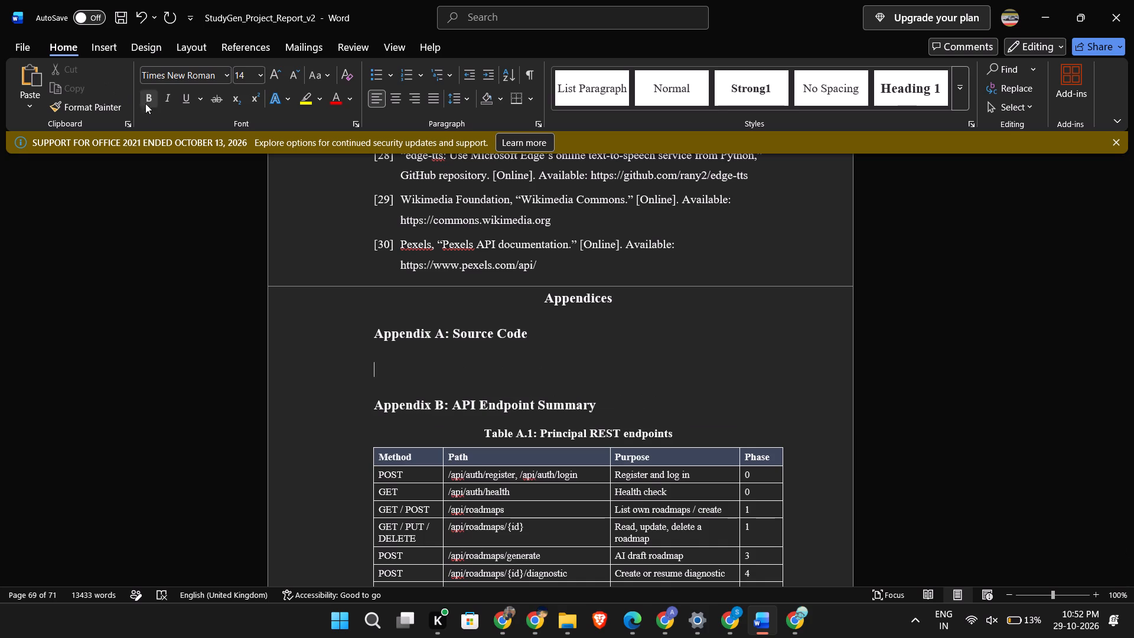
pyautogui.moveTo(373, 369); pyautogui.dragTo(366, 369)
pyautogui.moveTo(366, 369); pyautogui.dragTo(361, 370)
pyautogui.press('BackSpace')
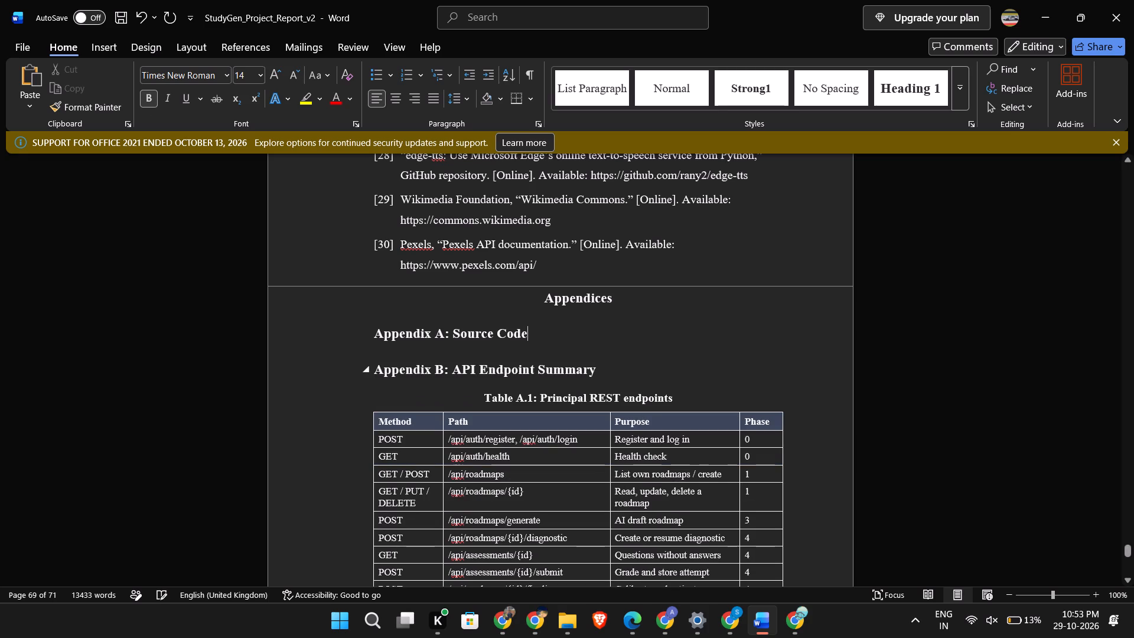
# Add a line under the Appendix A: Source Code heading, formatted as 12 pt, non-bold, justified text with a round bullet.
pyautogui.press('Return')
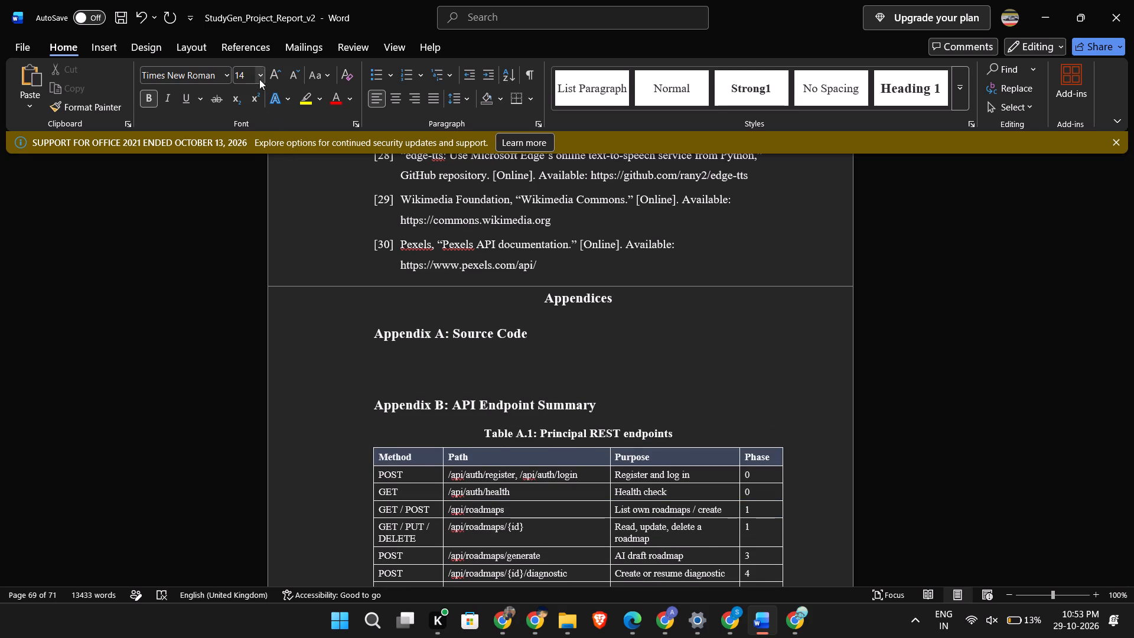
pyautogui.click(259, 79)
pyautogui.click(248, 167)
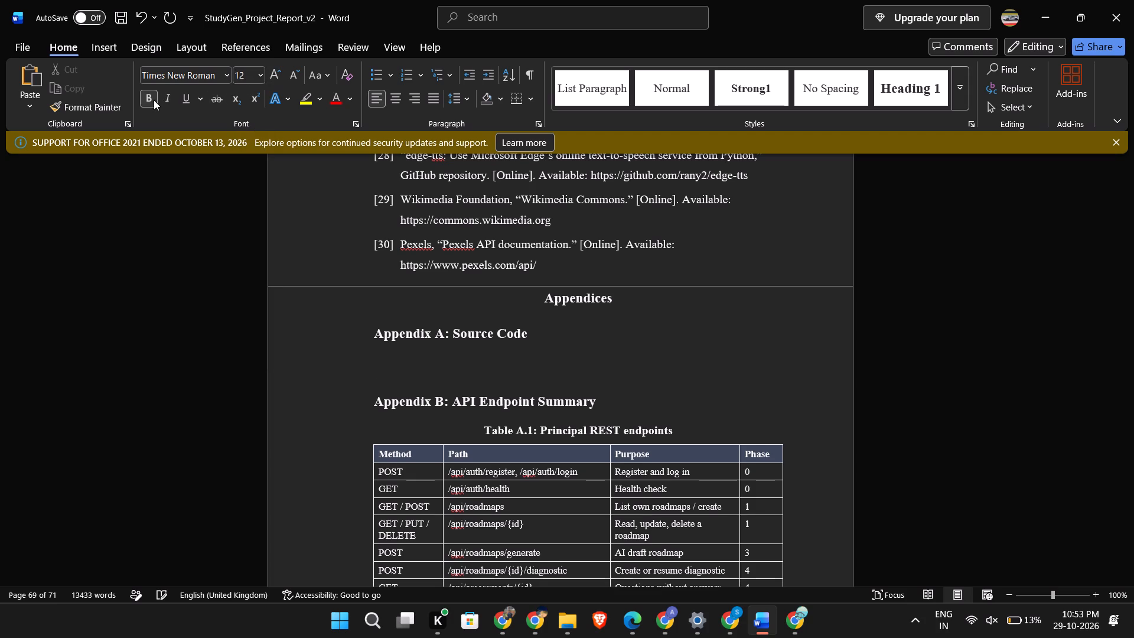
pyautogui.click(154, 100)
pyautogui.click(428, 99)
pyautogui.hotkey('alt', 'Tab')
pyautogui.hotkey('alt', 'Tab')
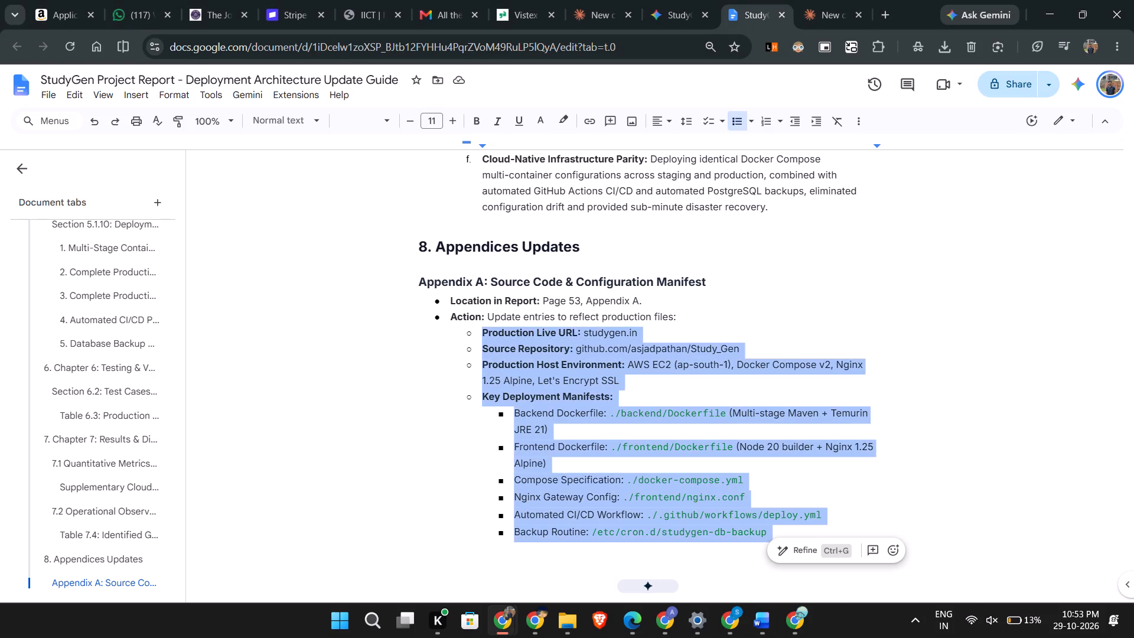
pyautogui.click(382, 73)
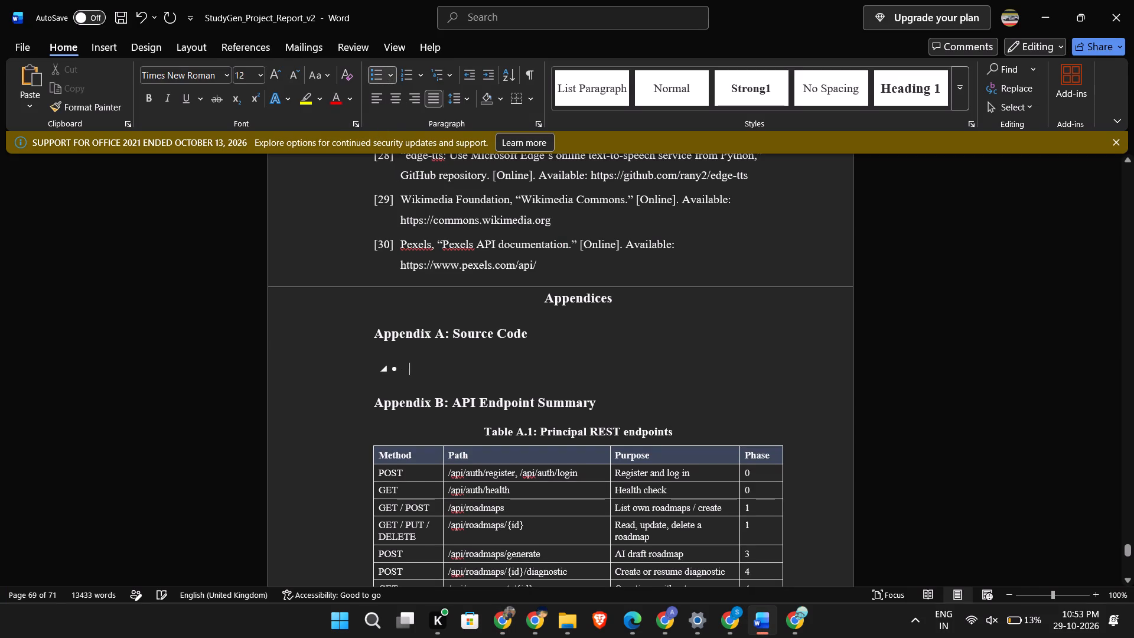
# Copy the Production Live URL entry from the deployment update guide into the new Appendix A bullet in Word.
pyautogui.hotkey('alt', 'Tab')
pyautogui.tripleClick(496, 333)
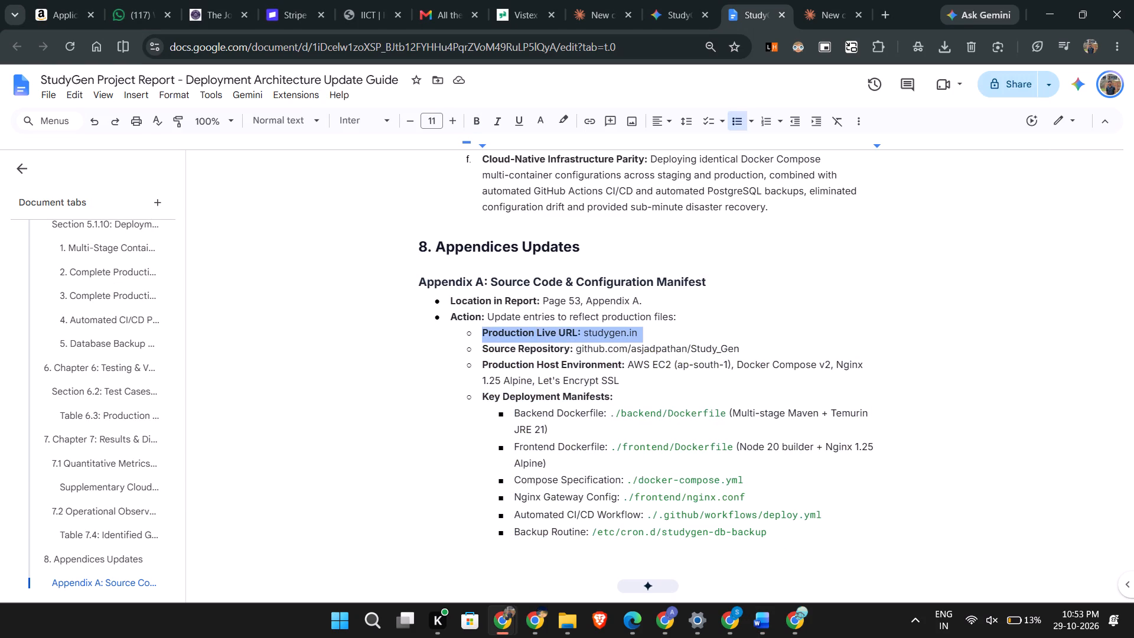
pyautogui.hotkey('ctrl', 'c')
pyautogui.hotkey('alt', 'Tab')
pyautogui.hotkey('ctrl', 'v')
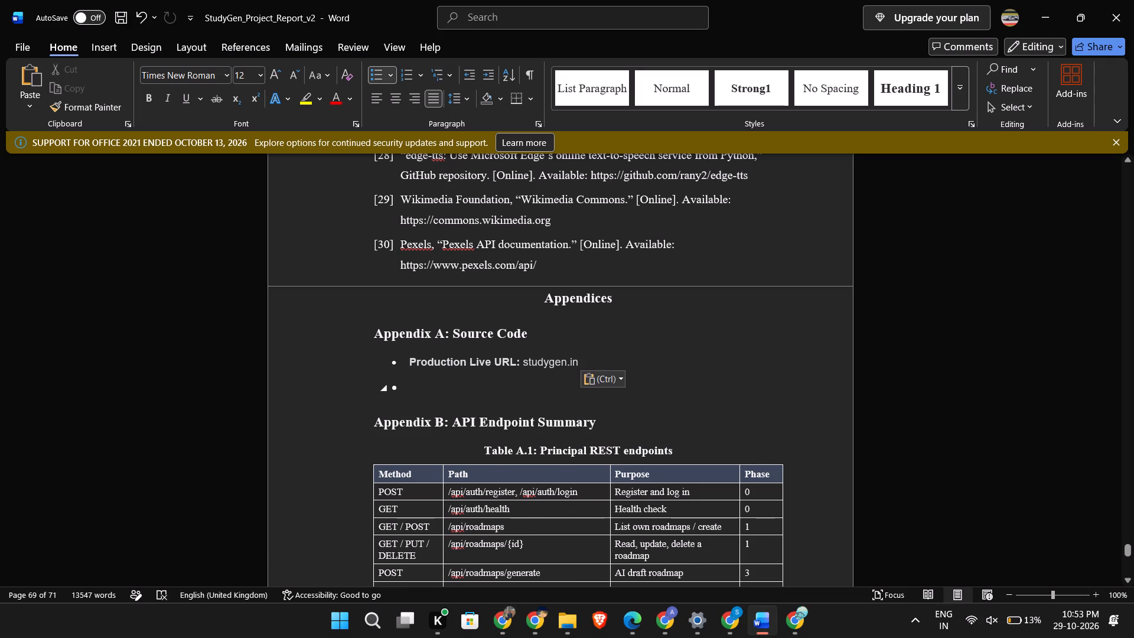
# Copy the Source Repository entry from the guide into the next Appendix A bullet in Word, and return to the guide.
pyautogui.hotkey('alt', 'Tab')
pyautogui.tripleClick(505, 354)
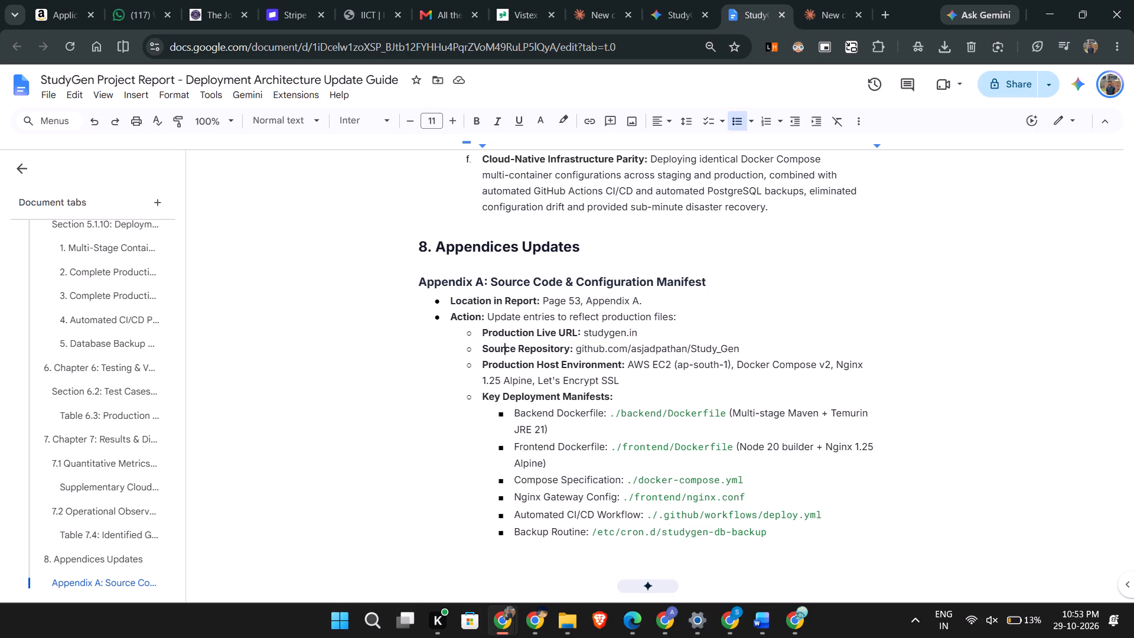
pyautogui.hotkey('ctrl', 'c')
pyautogui.hotkey('alt', 'Tab')
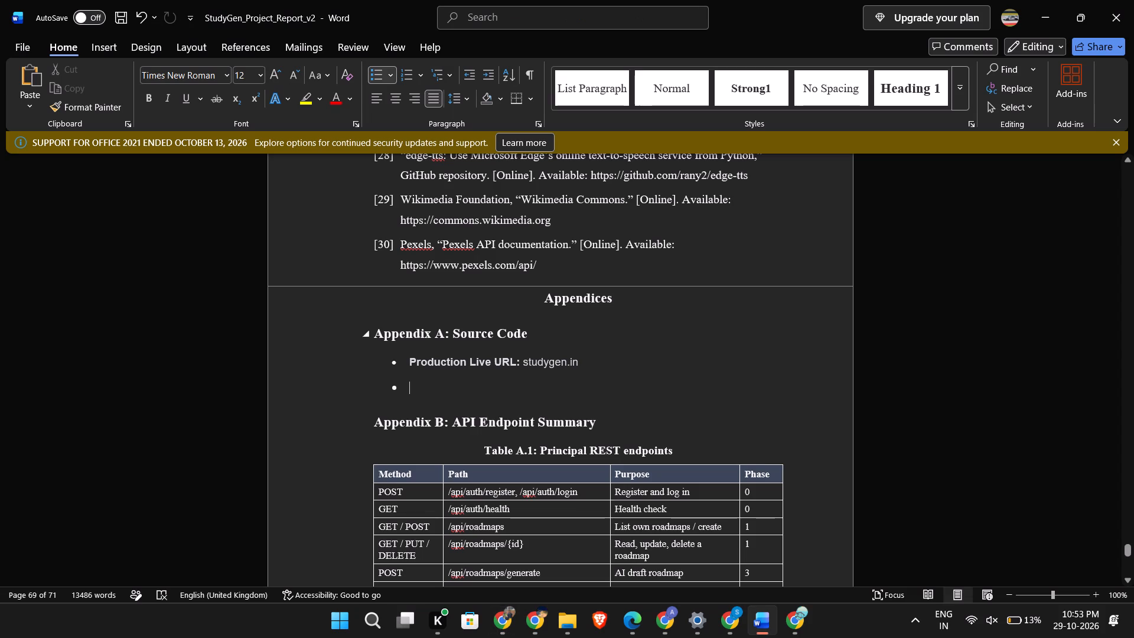
pyautogui.hotkey('ctrl', 'v')
pyautogui.hotkey('alt', 'Tab')
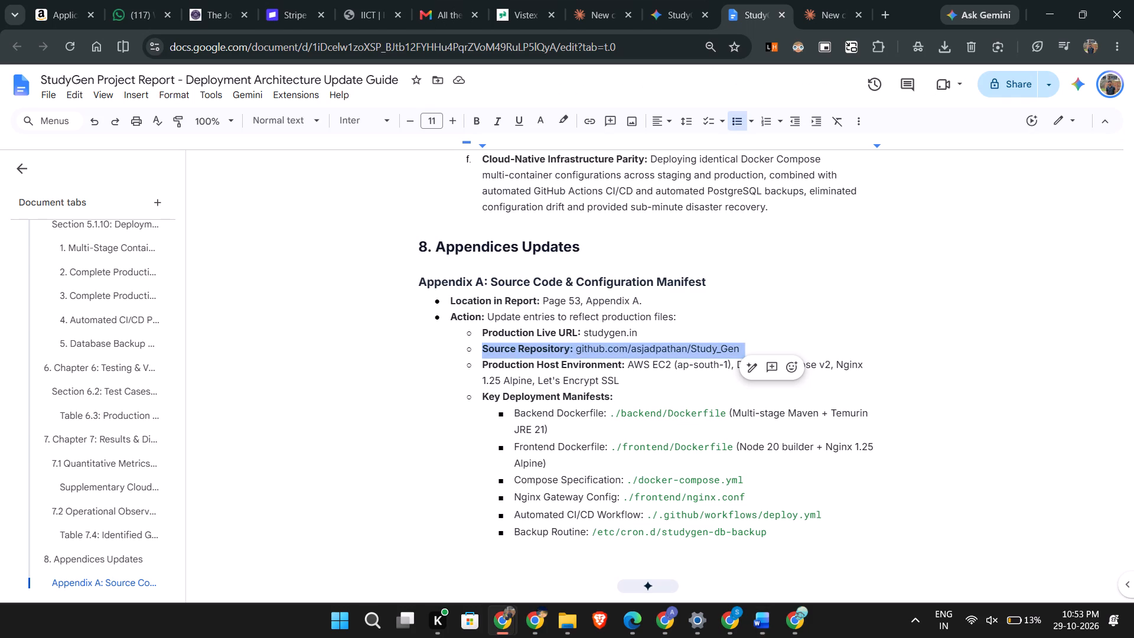
# Copy the Production Host Environment entry from the deployment update guide into the next Appendix A bullet in Word.
pyautogui.tripleClick(510, 363)
pyautogui.hotkey('ctrl', 'c')
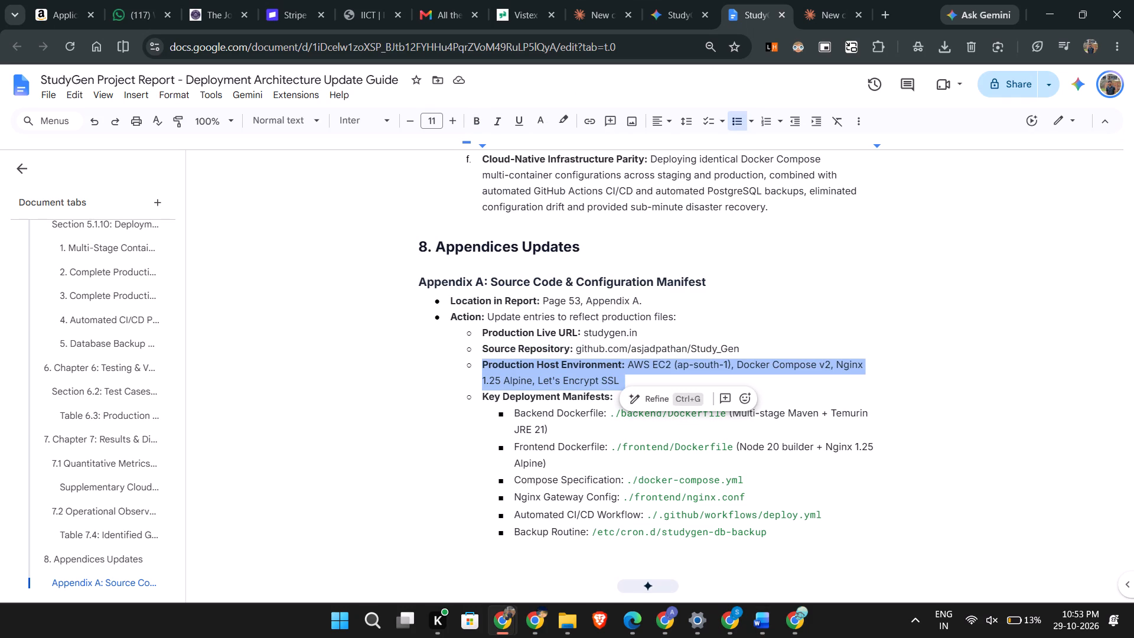
pyautogui.hotkey('alt', 'Tab')
pyautogui.hotkey('ctrl', 'v')
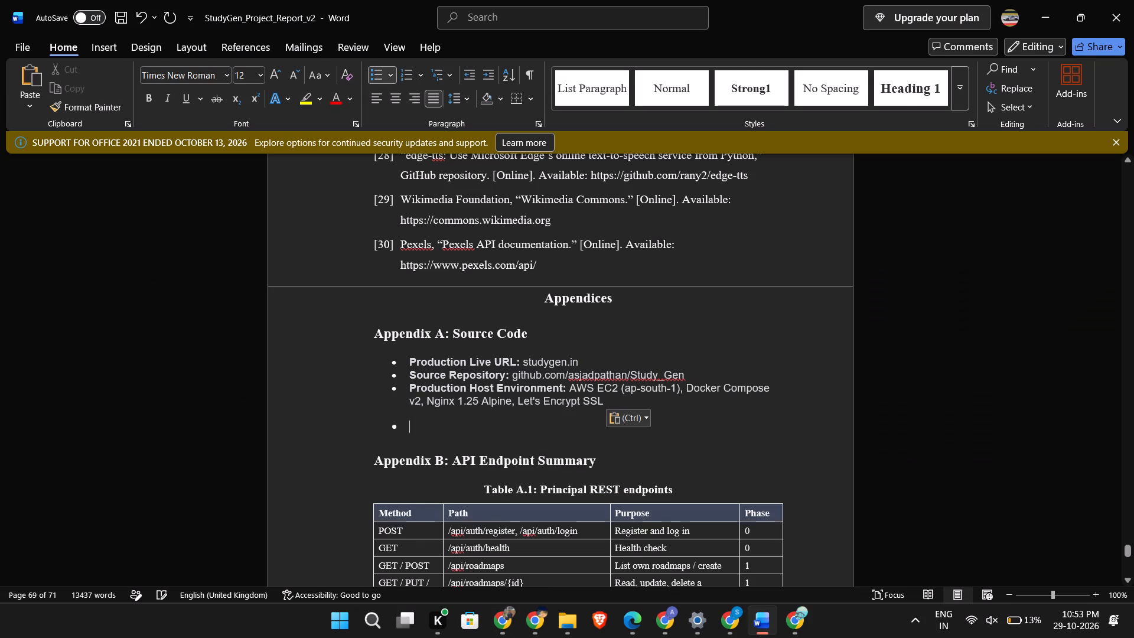
# Copy the Key Deployment Manifests heading entry from the guide into the next Appendix A bullet in Word.
pyautogui.hotkey('alt', 'Tab')
pyautogui.tripleClick(520, 398)
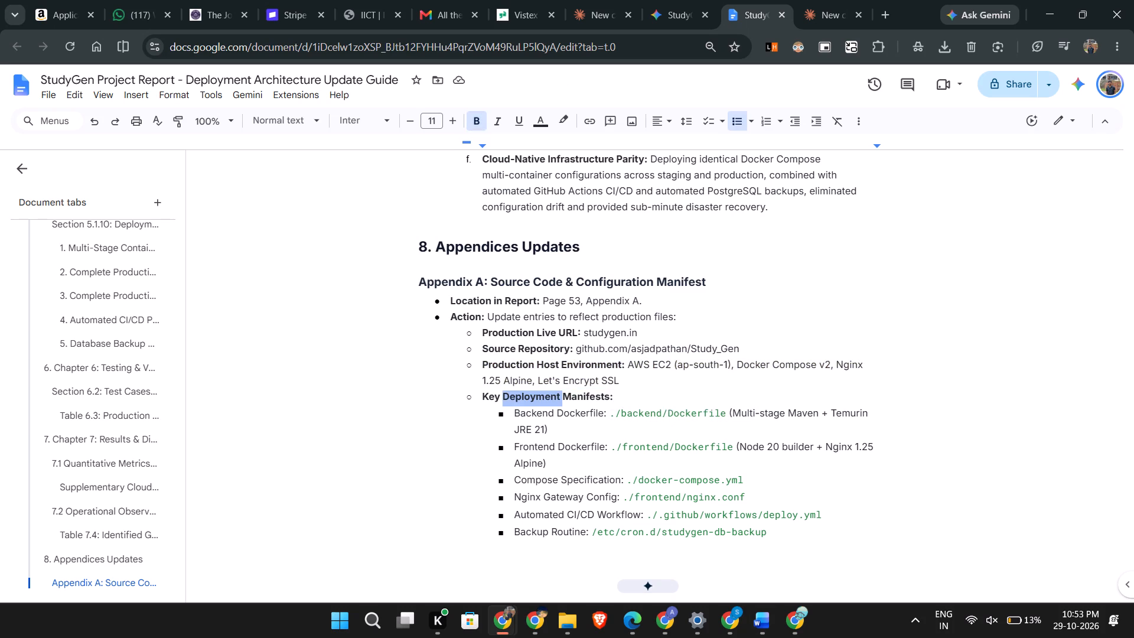
pyautogui.hotkey('ctrl', 'c')
pyautogui.hotkey('alt', 'Tab')
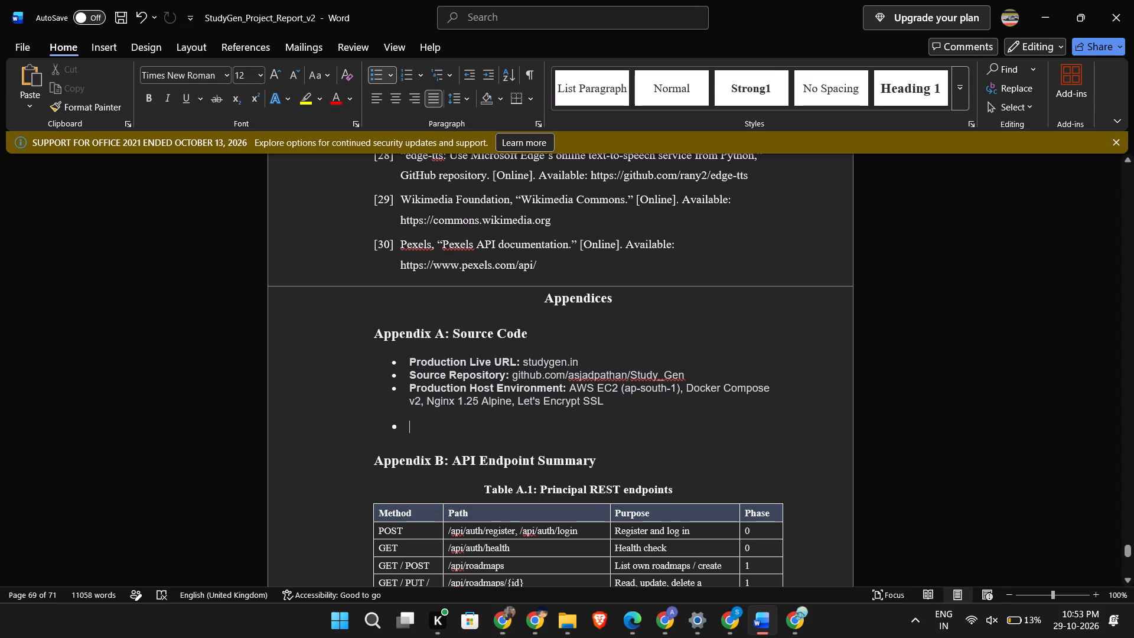
pyautogui.hotkey('ctrl', 'v')
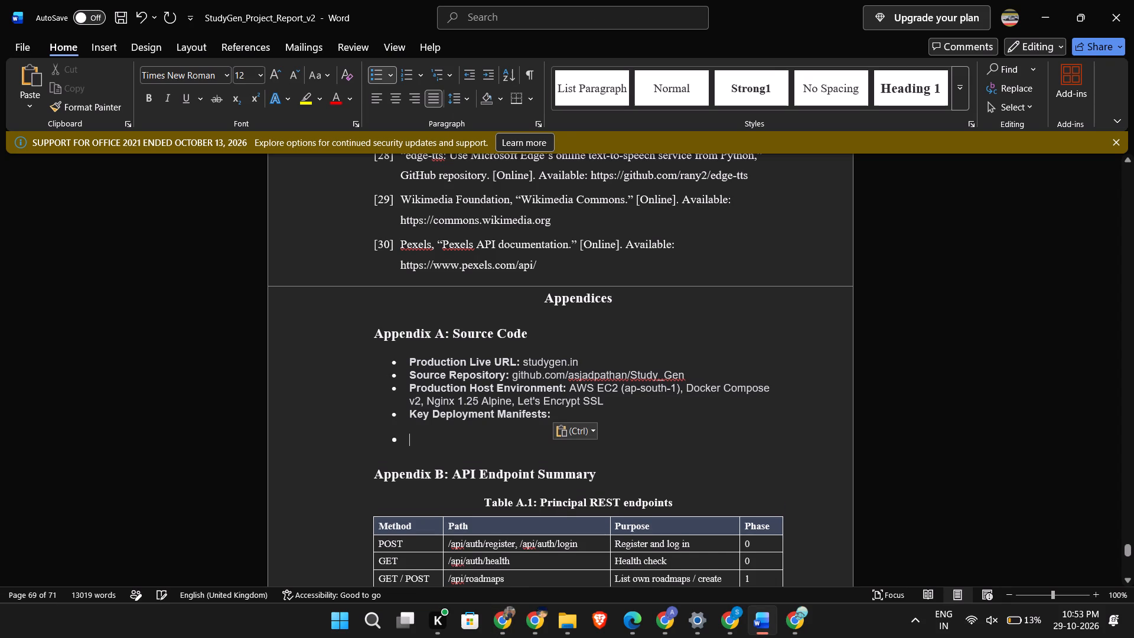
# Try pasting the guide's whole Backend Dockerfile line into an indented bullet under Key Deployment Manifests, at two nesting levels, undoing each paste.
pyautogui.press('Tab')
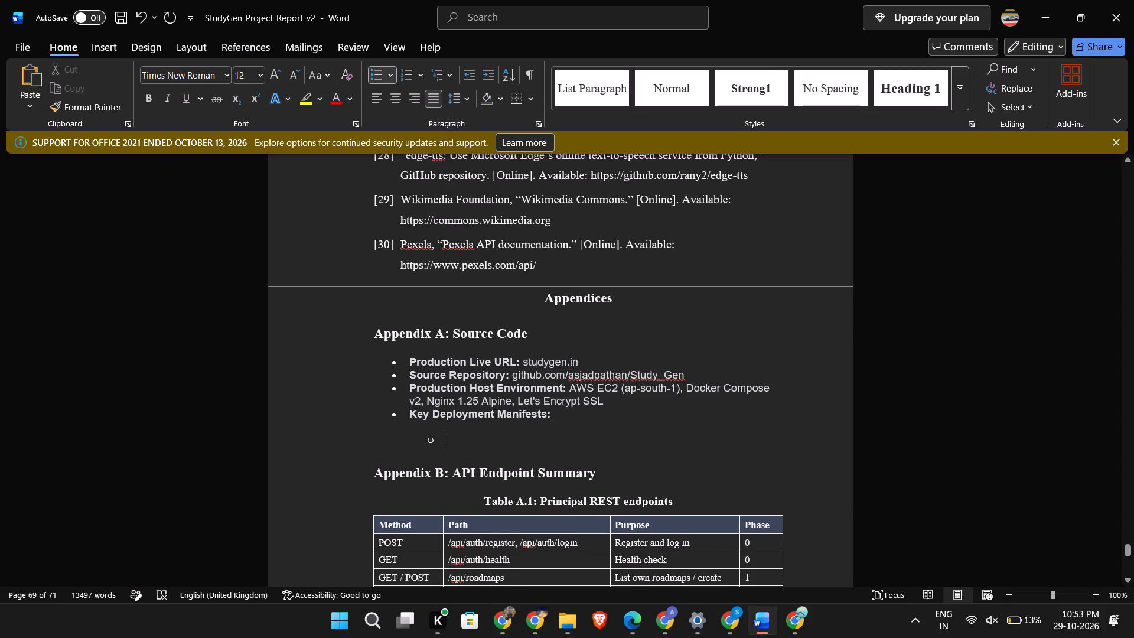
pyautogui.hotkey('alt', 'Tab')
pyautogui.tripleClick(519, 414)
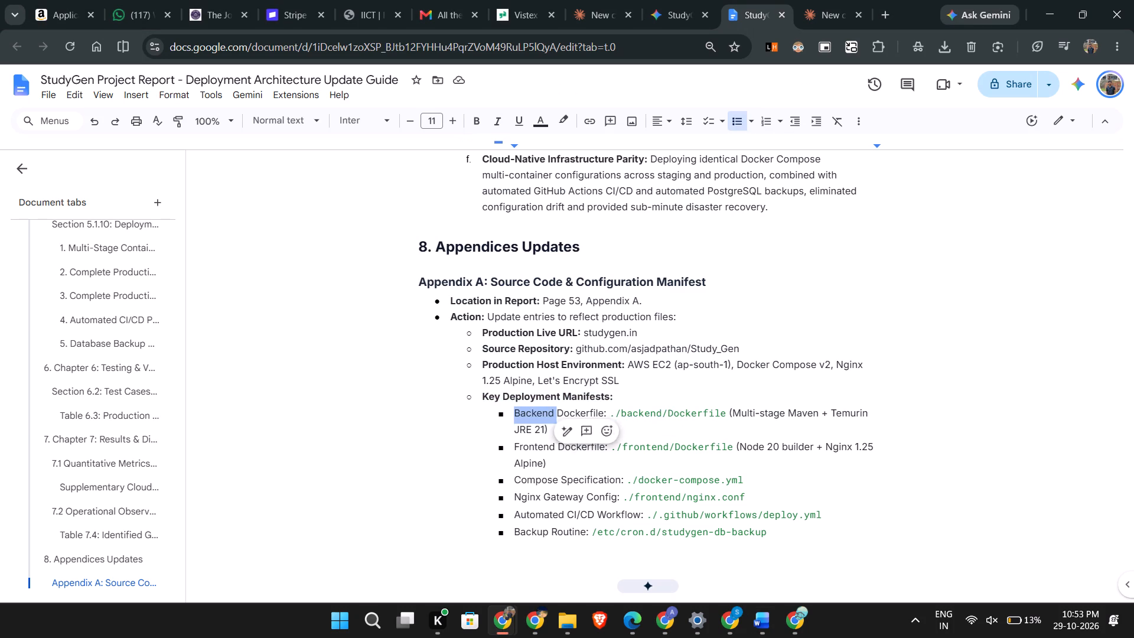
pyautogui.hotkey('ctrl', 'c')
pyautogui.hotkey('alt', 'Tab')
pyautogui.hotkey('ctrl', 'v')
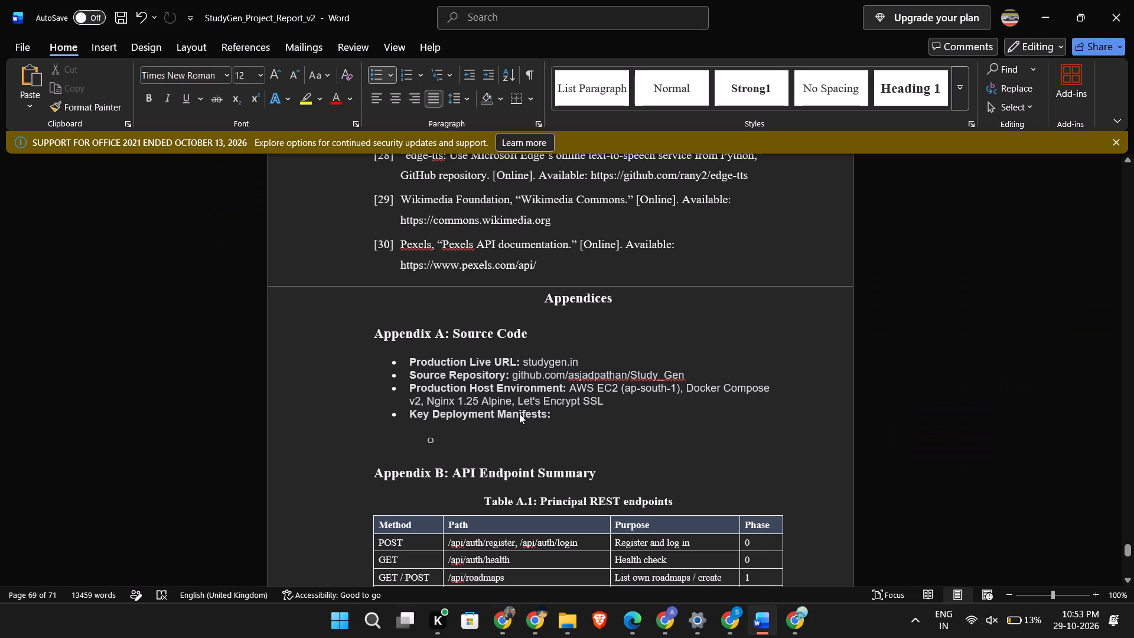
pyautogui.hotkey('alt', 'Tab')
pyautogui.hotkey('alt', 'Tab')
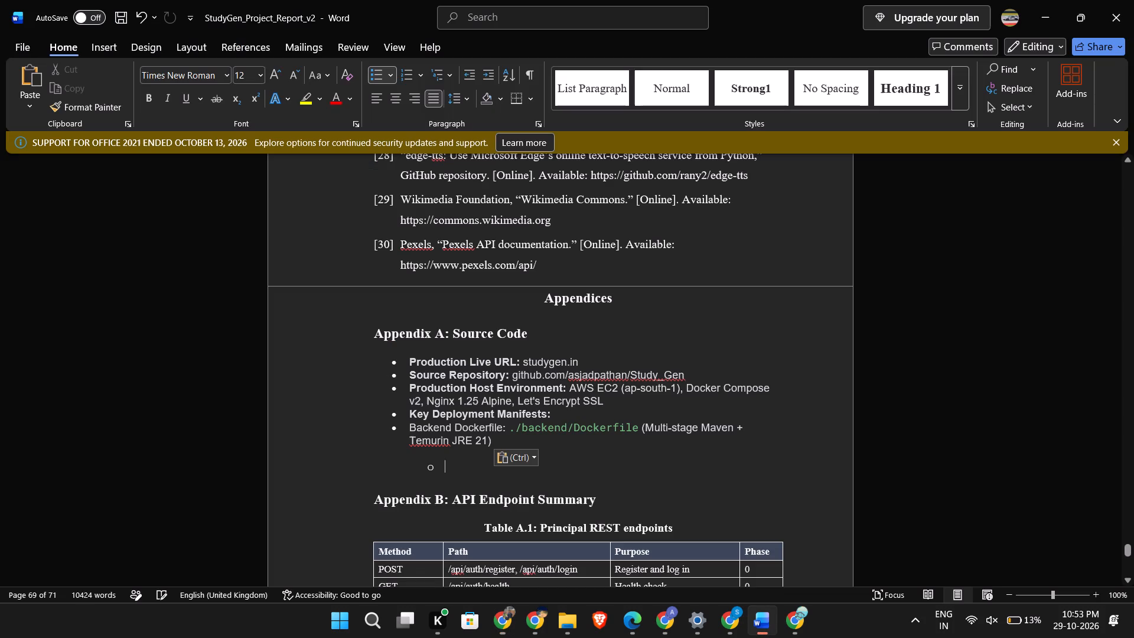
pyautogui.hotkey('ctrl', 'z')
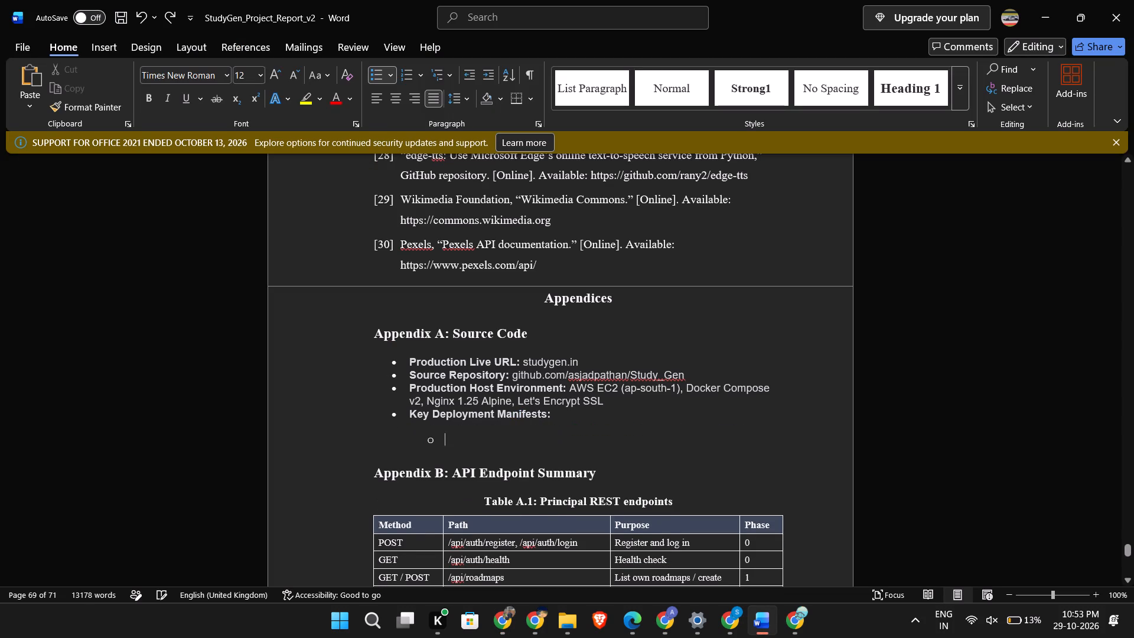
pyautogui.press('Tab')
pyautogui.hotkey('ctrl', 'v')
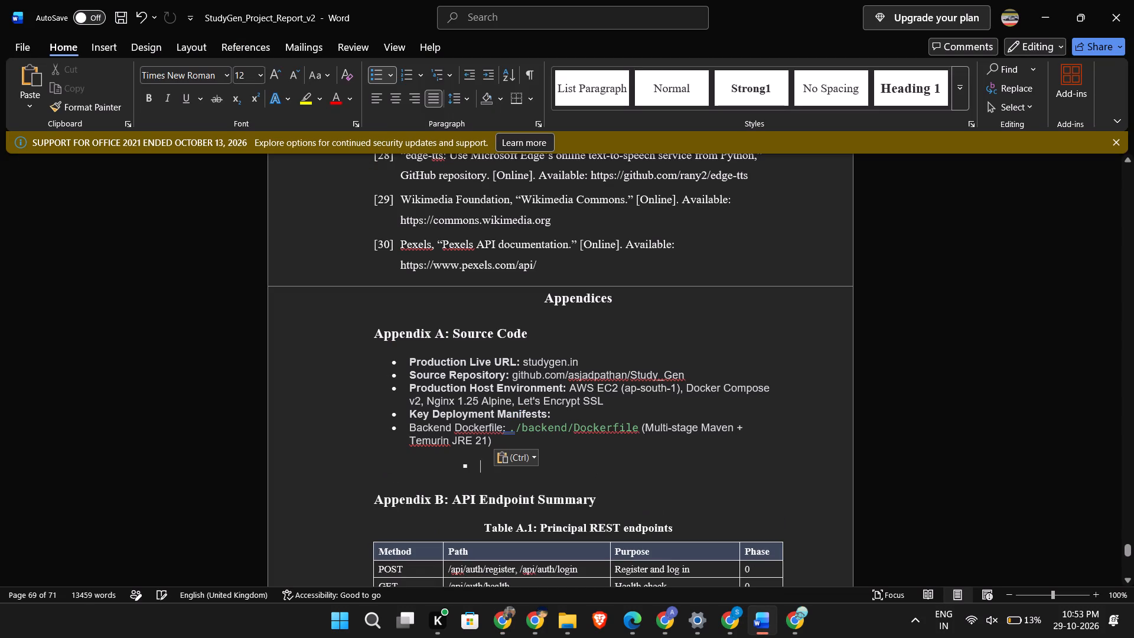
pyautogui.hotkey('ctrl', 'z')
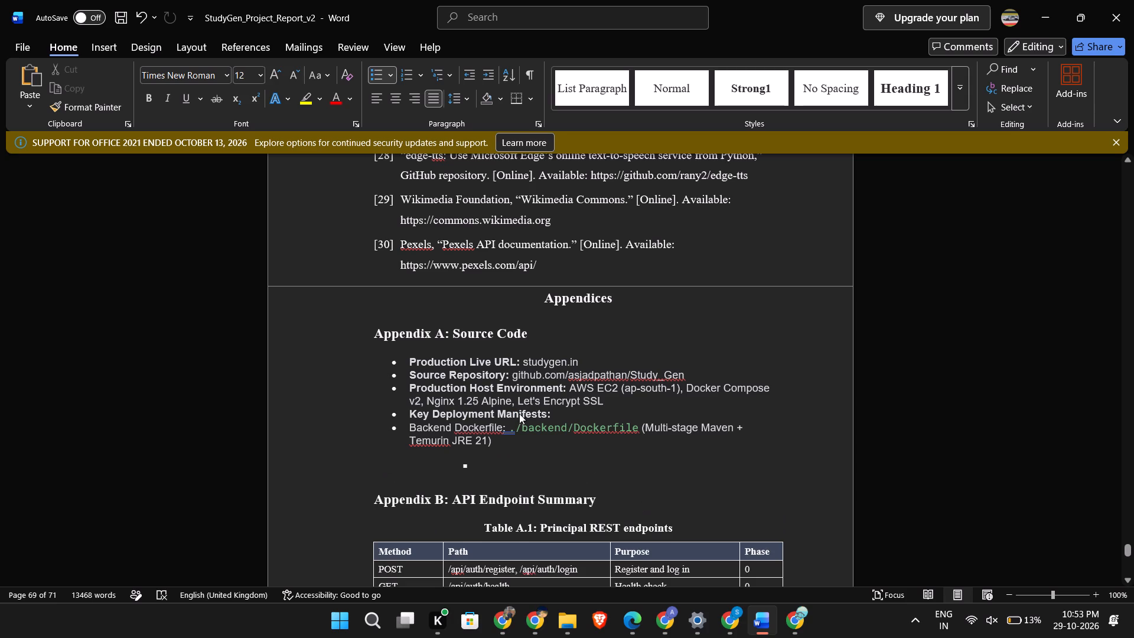
# Copy only the text of the guide's Backend Dockerfile entry into the indented bullet under Key Deployment Manifests in Word.
pyautogui.hotkey('alt', 'Tab')
pyautogui.click(492, 318)
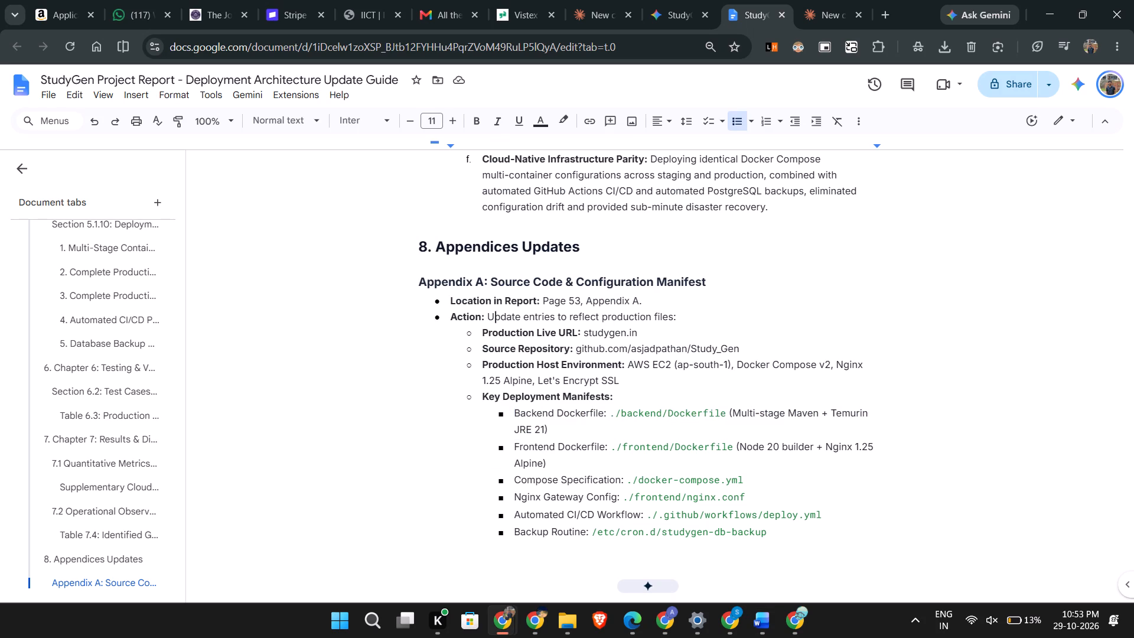
pyautogui.moveTo(550, 432); pyautogui.dragTo(514, 408)
pyautogui.rightClick(530, 408)
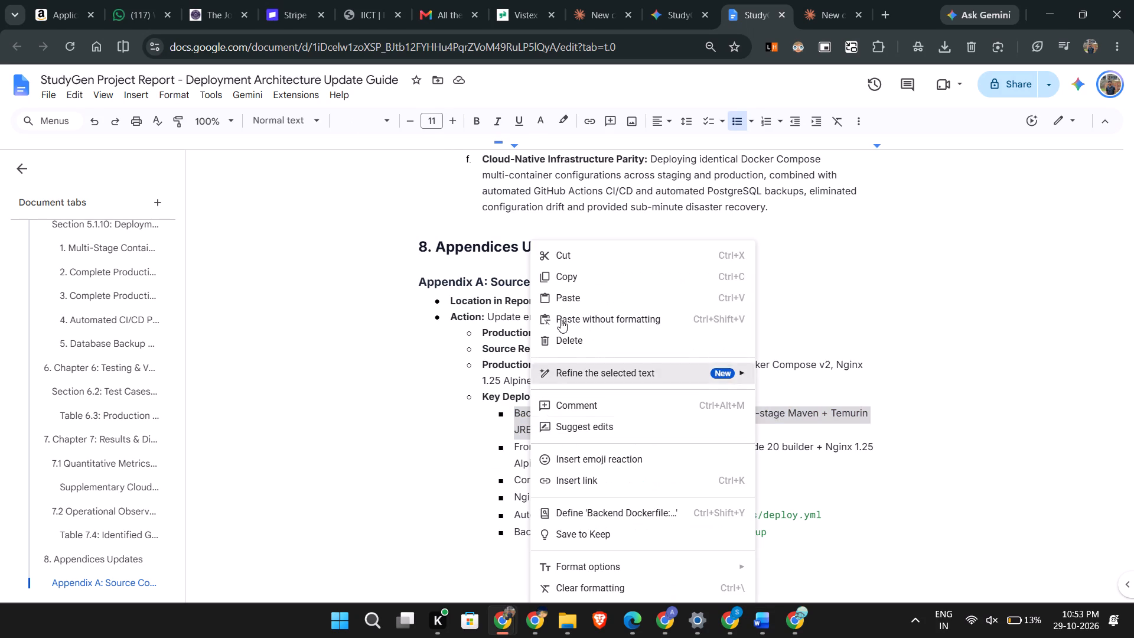
pyautogui.click(569, 281)
pyautogui.hotkey('alt', 'Tab')
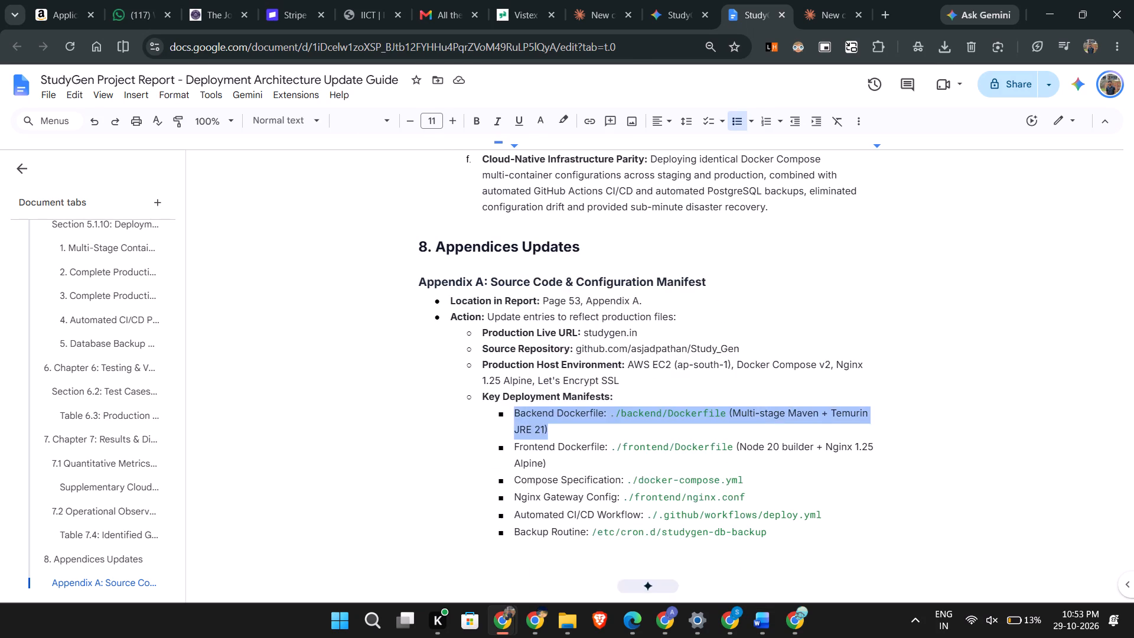
pyautogui.hotkey('ctrl', 'v')
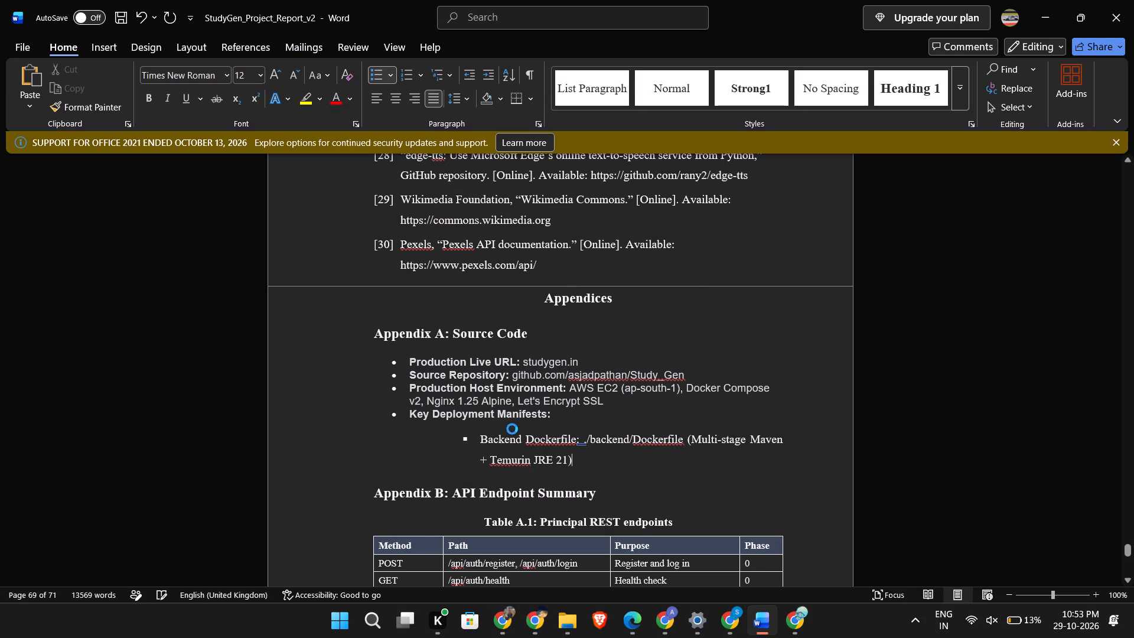
# Rework the Backend Dockerfile line into a second-level hollow-circle bullet directly beneath Key Deployment Manifests, with no gap between them.
pyautogui.click(448, 435)
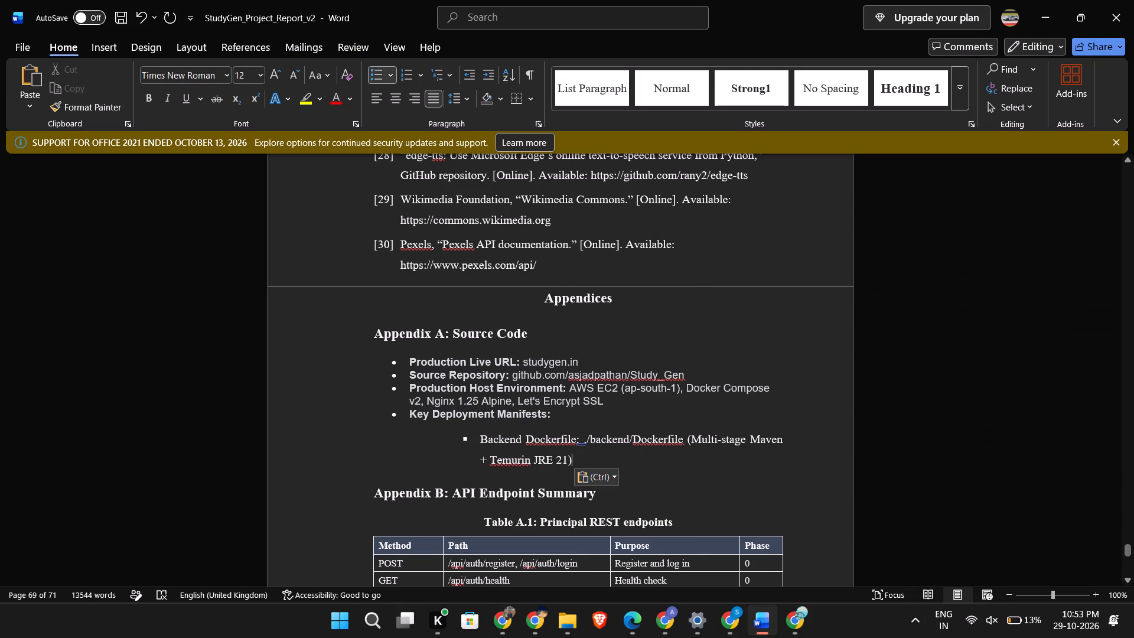
pyautogui.click(446, 441)
pyautogui.press('BackSpace')
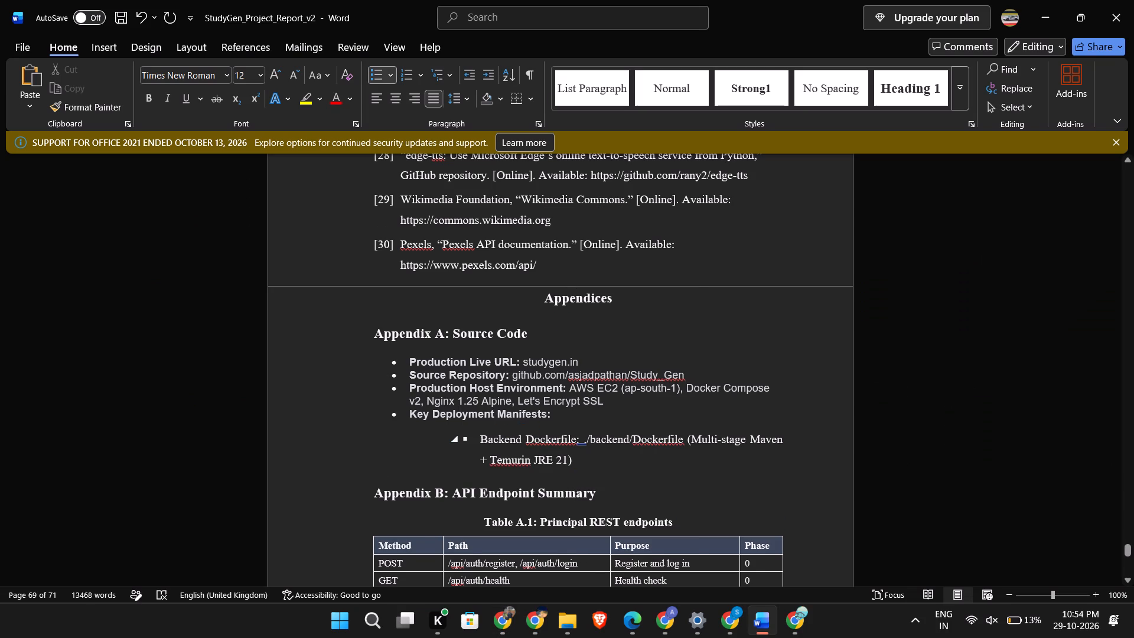
pyautogui.press('BackSpace')
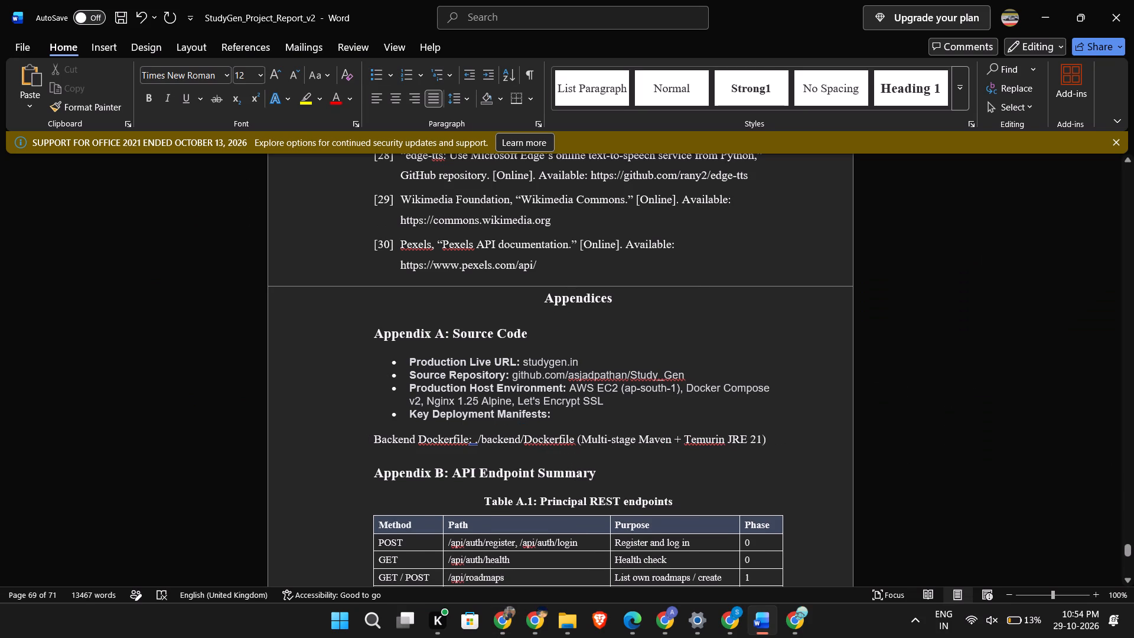
pyautogui.press('Tab')
pyautogui.press('Tab')
pyautogui.press('BackSpace')
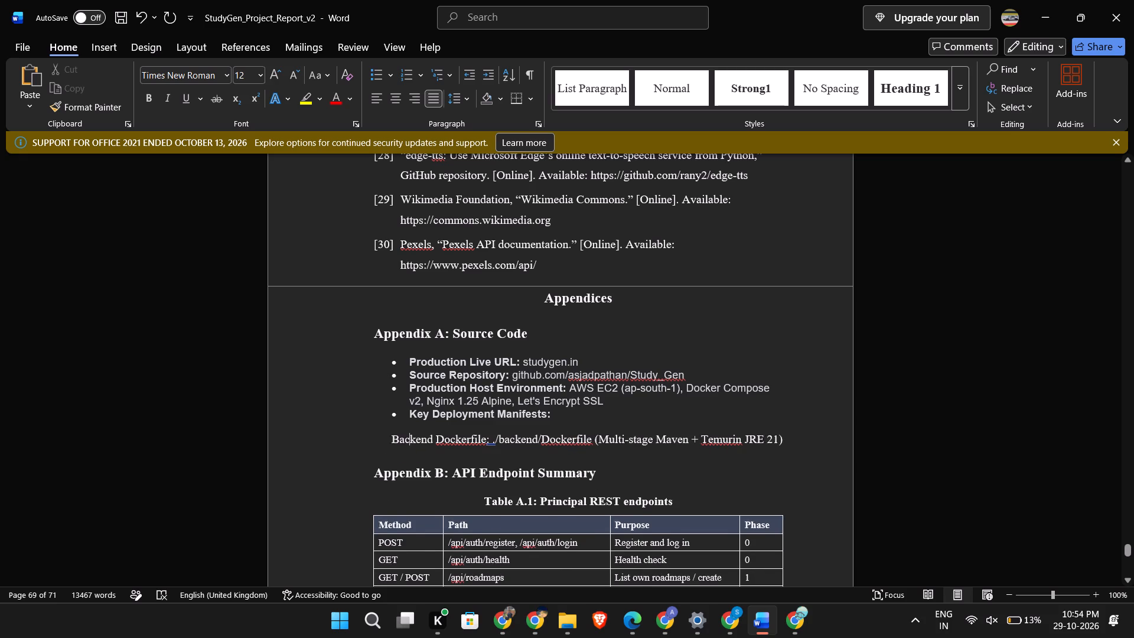
pyautogui.press('BackSpace')
pyautogui.press('BackSpace')
pyautogui.press('Return')
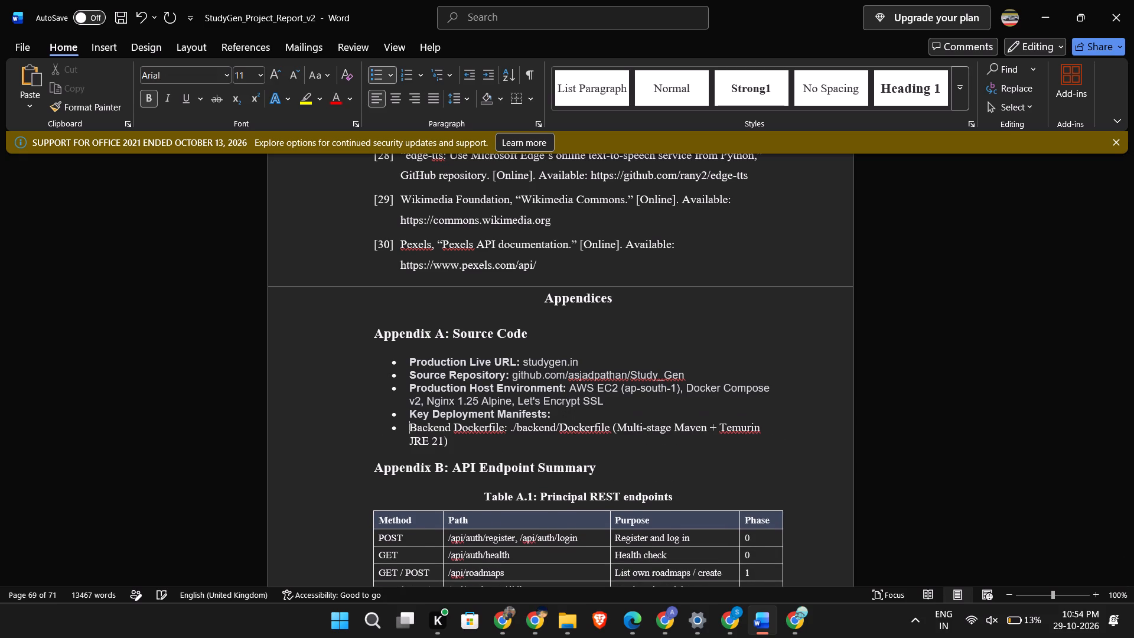
pyautogui.press('Tab')
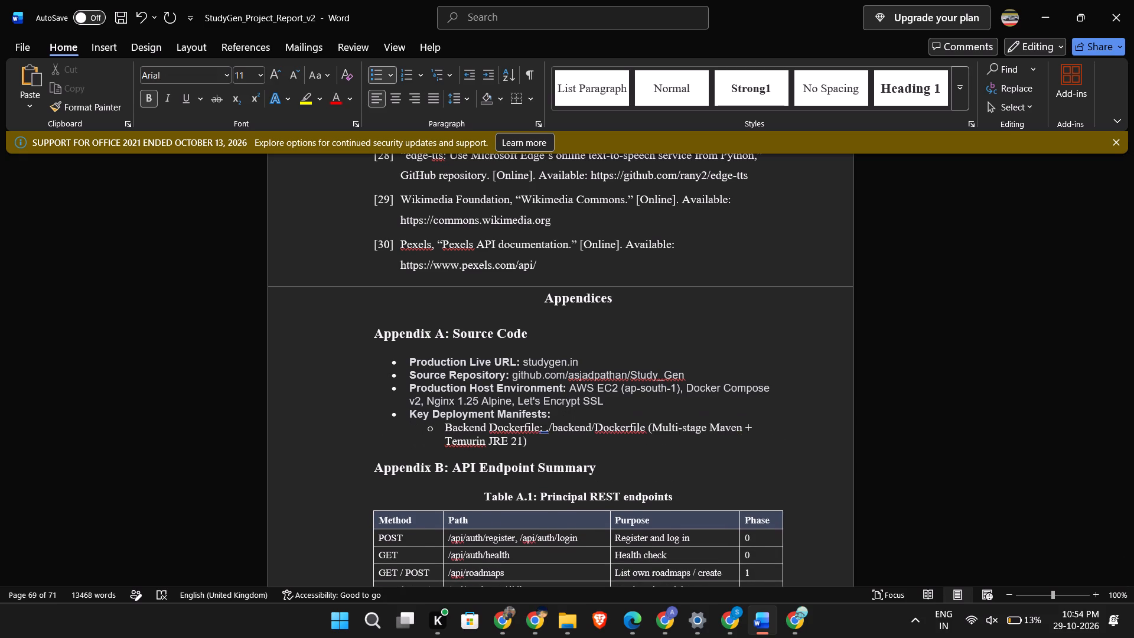
# Copy the Frontend Dockerfile entry from the guide into a new sub-bullet below the Backend Dockerfile entry in Word.
pyautogui.hotkey('alt', 'Tab')
pyautogui.moveTo(550, 468); pyautogui.dragTo(537, 466)
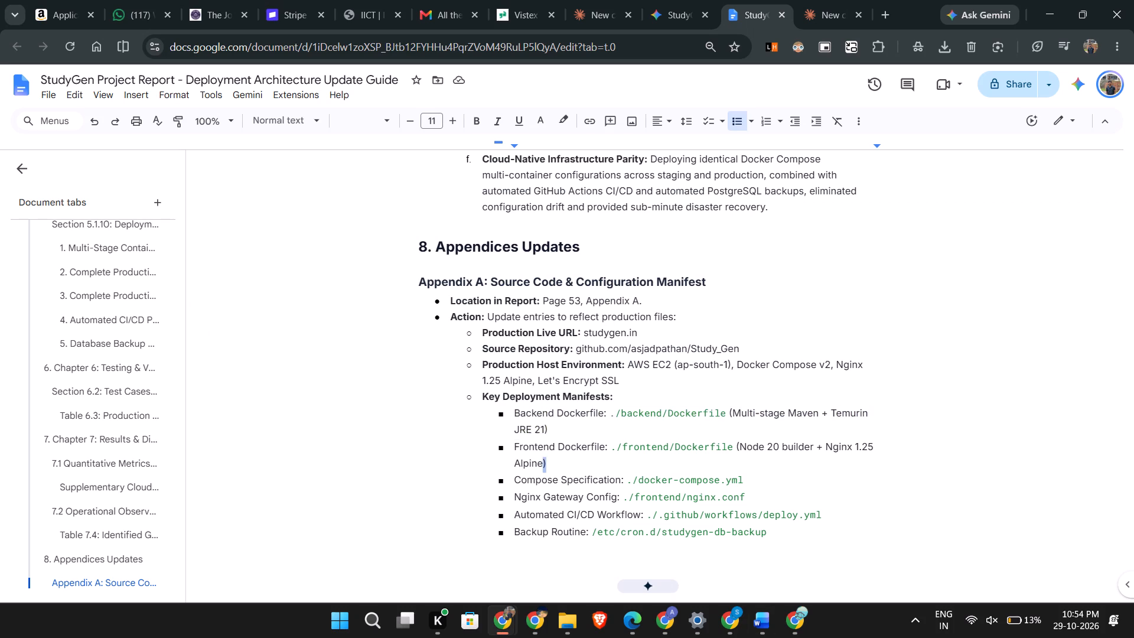
pyautogui.moveTo(537, 466); pyautogui.dragTo(513, 453)
pyautogui.hotkey('ctrl', 'c')
pyautogui.hotkey('alt', 'Tab')
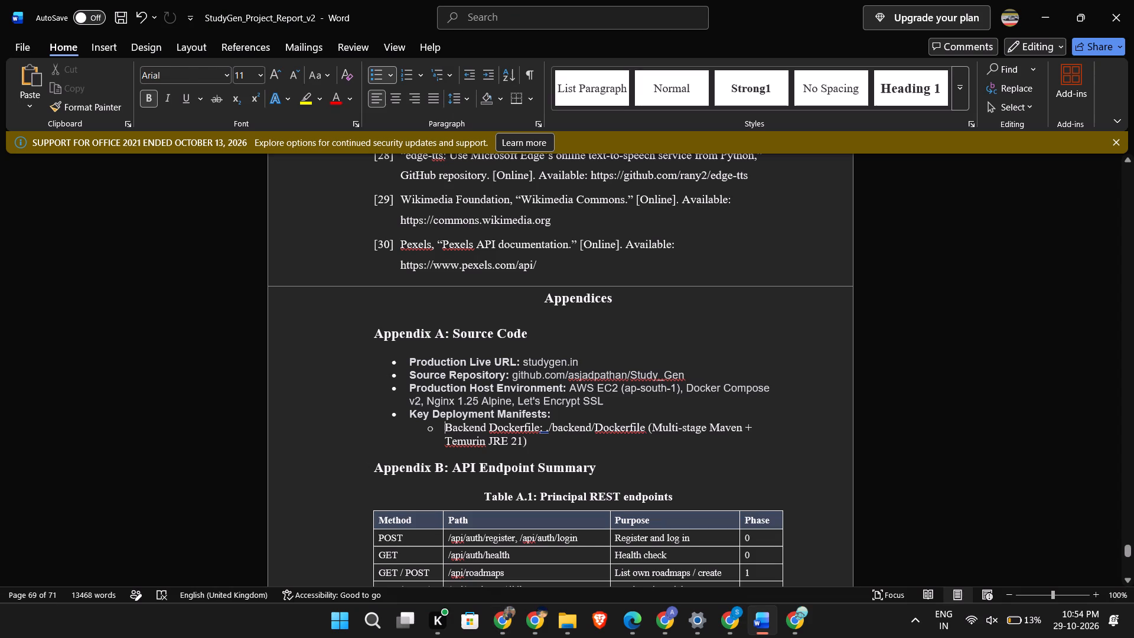
pyautogui.click(559, 441)
pyautogui.press('Return')
pyautogui.hotkey('ctrl', 'v')
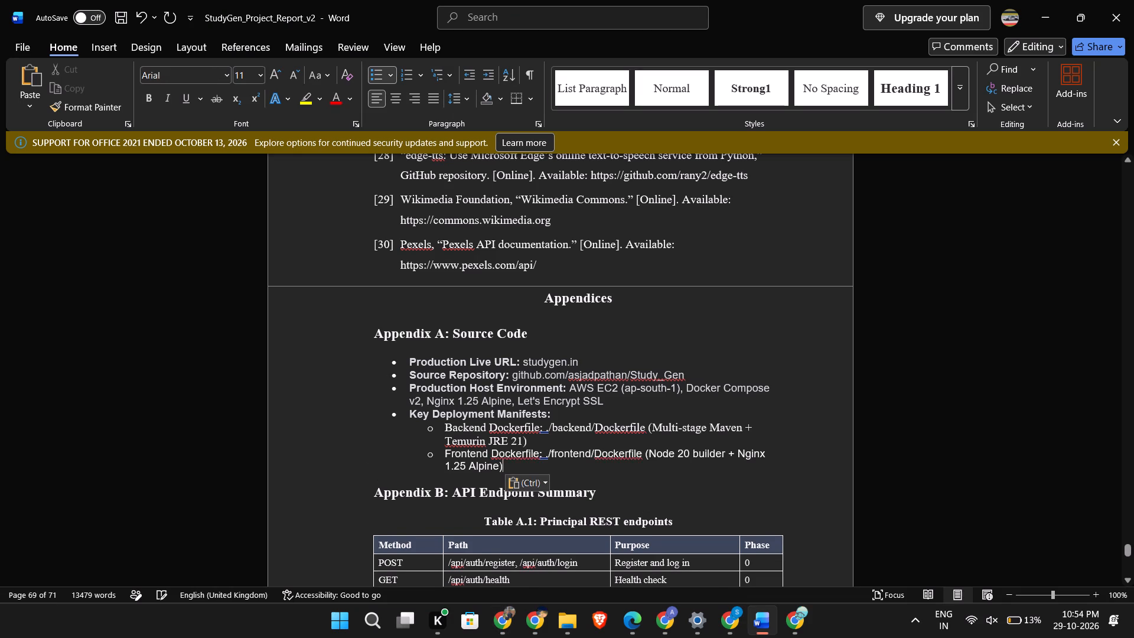
# Copy the guide's Compose Specification, Nginx Gateway Config, Automated CI/CD Workflow and Backup Routine entries into sub-bullets below Frontend Dockerfile in Word.
pyautogui.hotkey('alt', 'Tab')
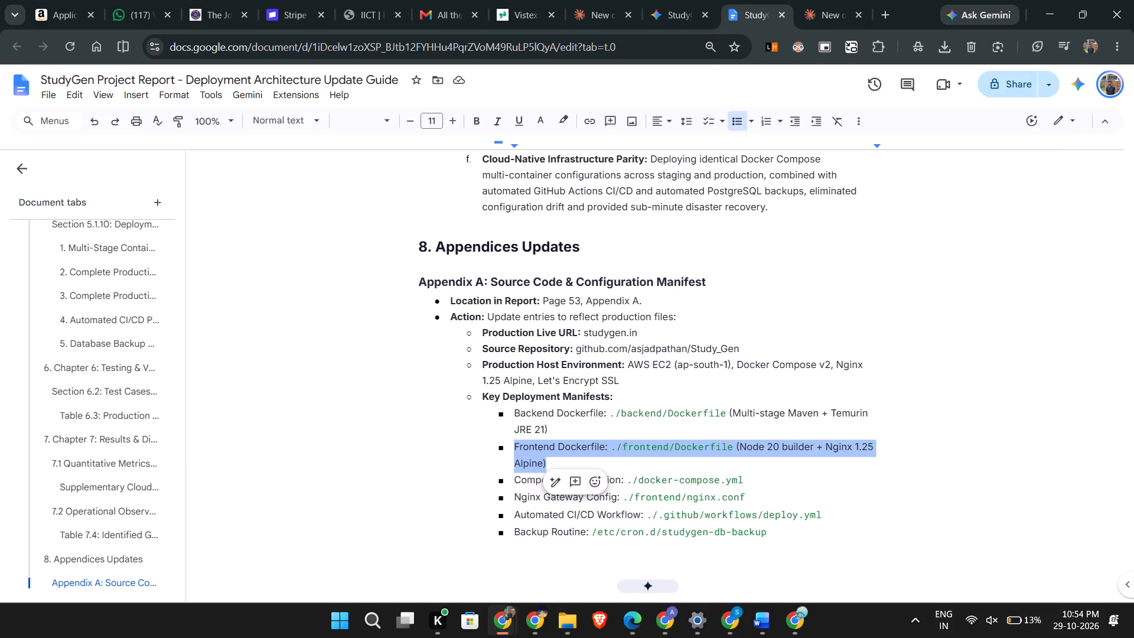
pyautogui.click(762, 535)
pyautogui.moveTo(773, 532); pyautogui.dragTo(506, 474)
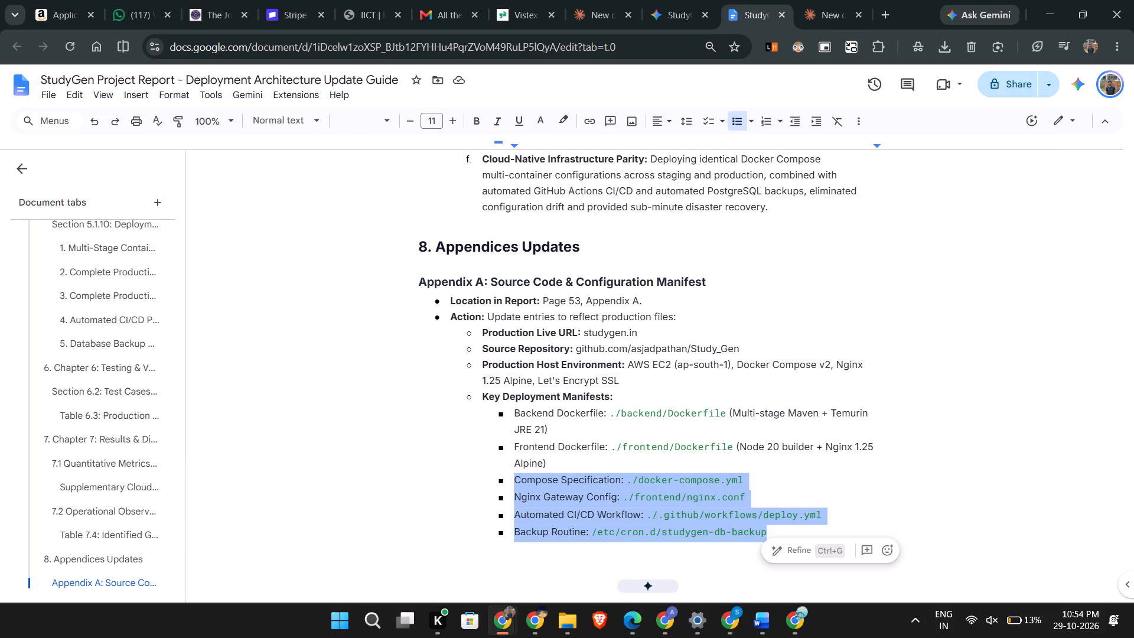
pyautogui.hotkey('ctrl', 'c')
pyautogui.hotkey('alt', 'Tab')
pyautogui.click(517, 464)
pyautogui.press('Return')
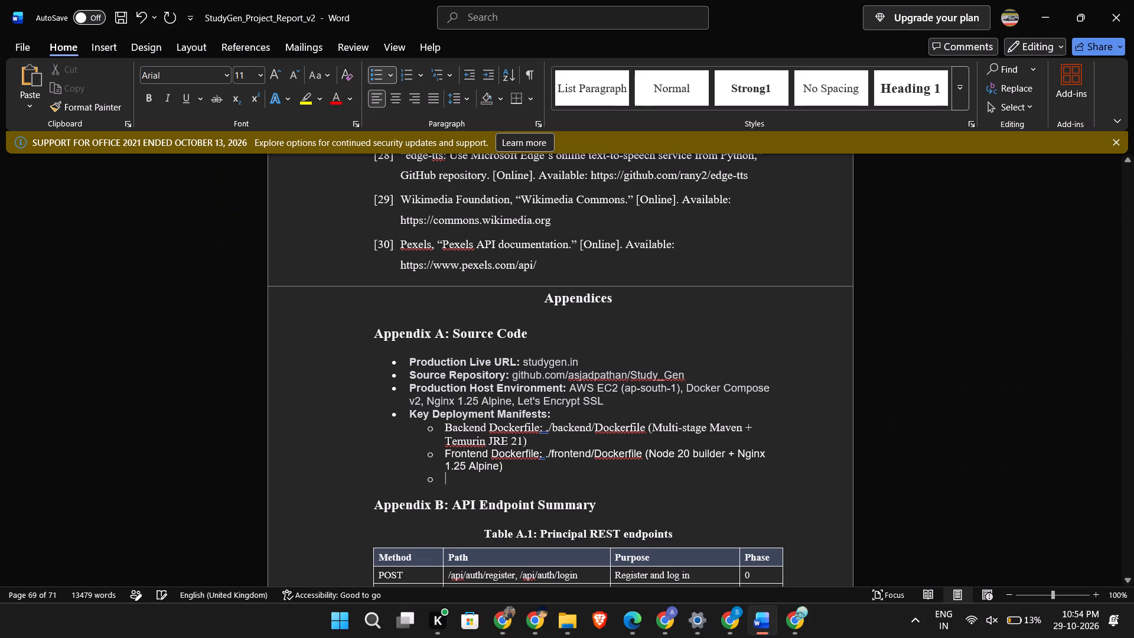
pyautogui.hotkey('ctrl', 'v')
# Remove the empty bullet and leftover blank line between the Backup Routine entry and the Appendix B heading.
pyautogui.scroll(-1, 552, 497)
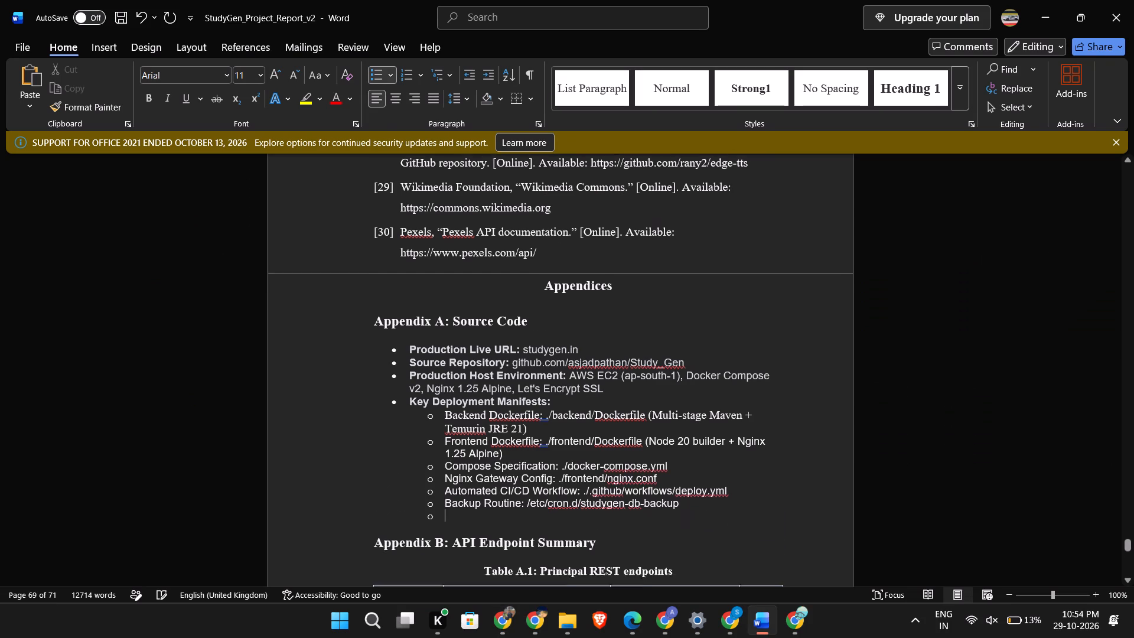
pyautogui.press('BackSpace')
pyautogui.press('BackSpace')
pyautogui.press('BackSpace')
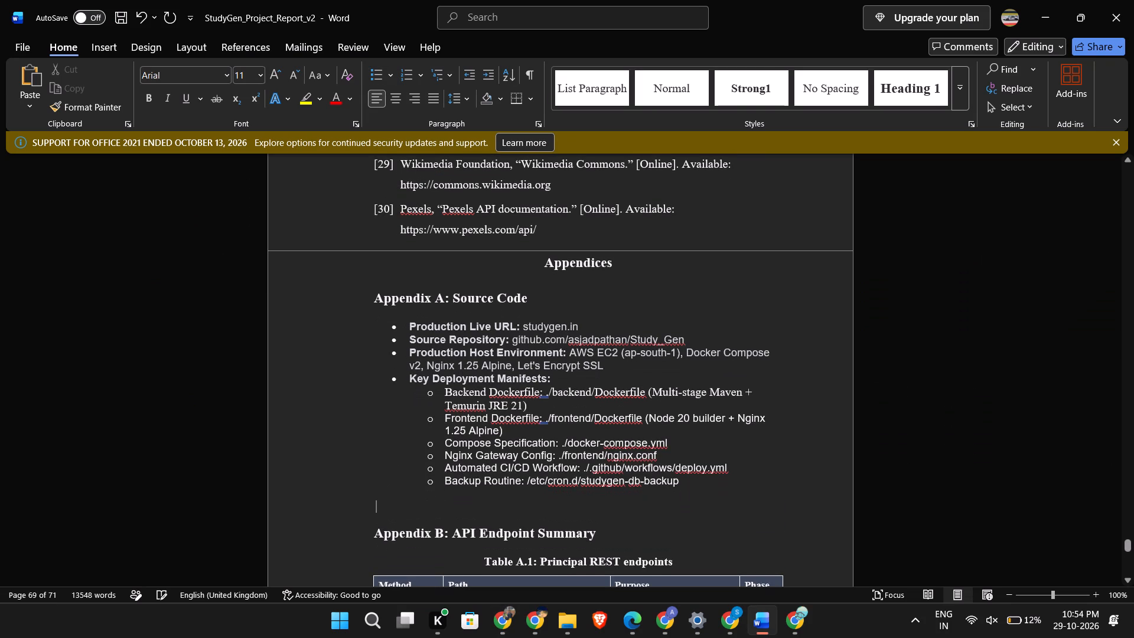
pyautogui.press('BackSpace')
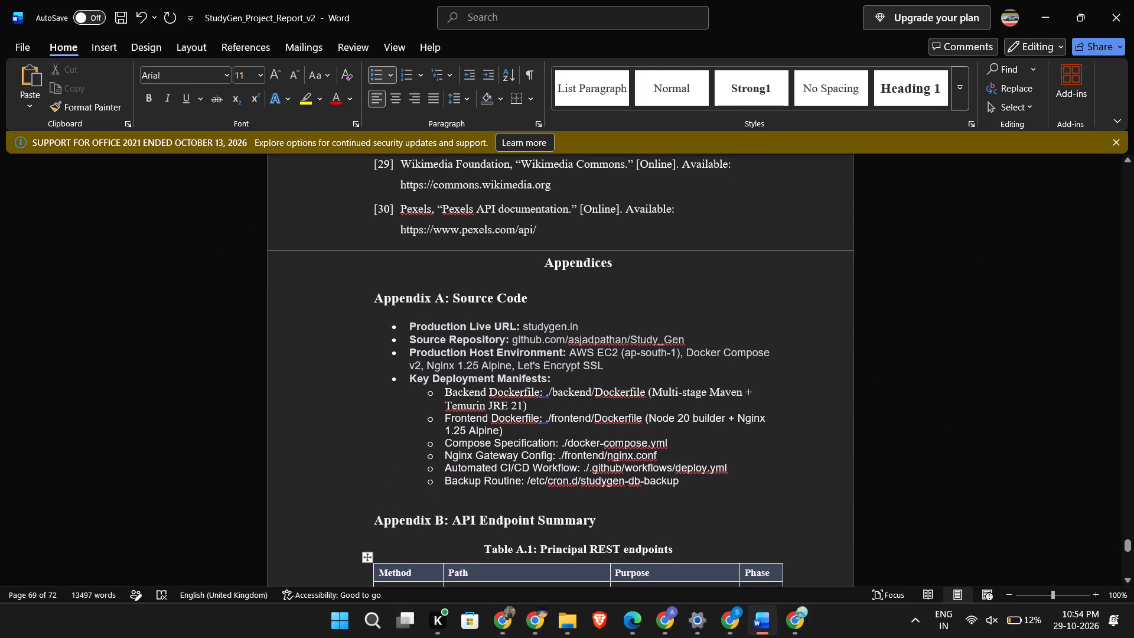
# Format the entire Appendix A bulleted list in Times New Roman, justified, with 1.5 line spacing.
pyautogui.moveTo(690, 486); pyautogui.dragTo(410, 331)
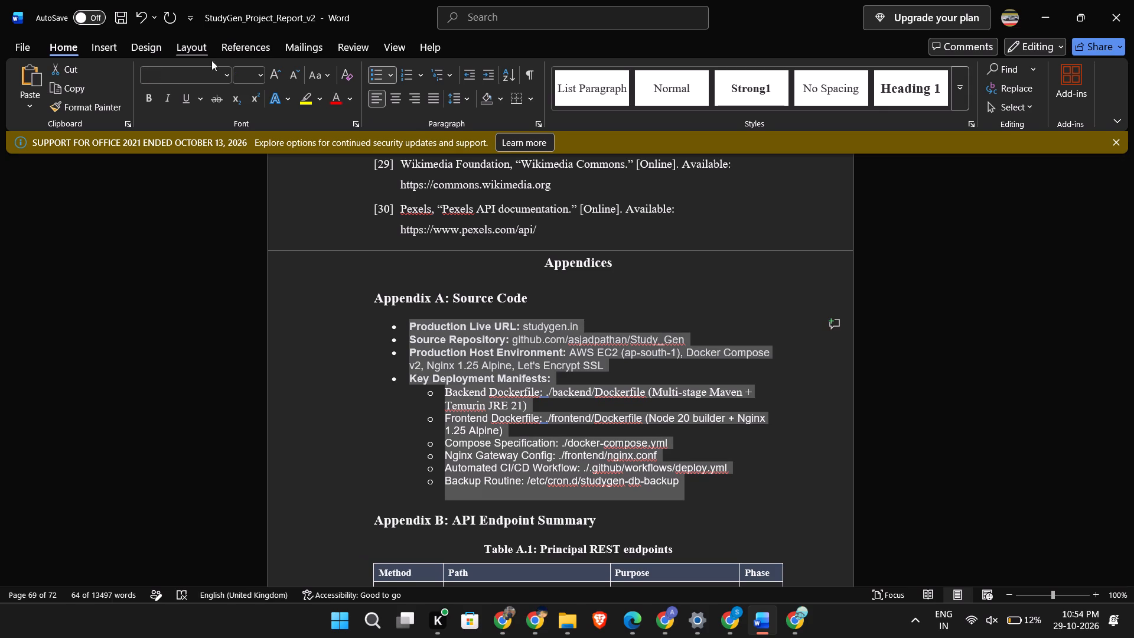
pyautogui.click(226, 69)
pyautogui.click(216, 174)
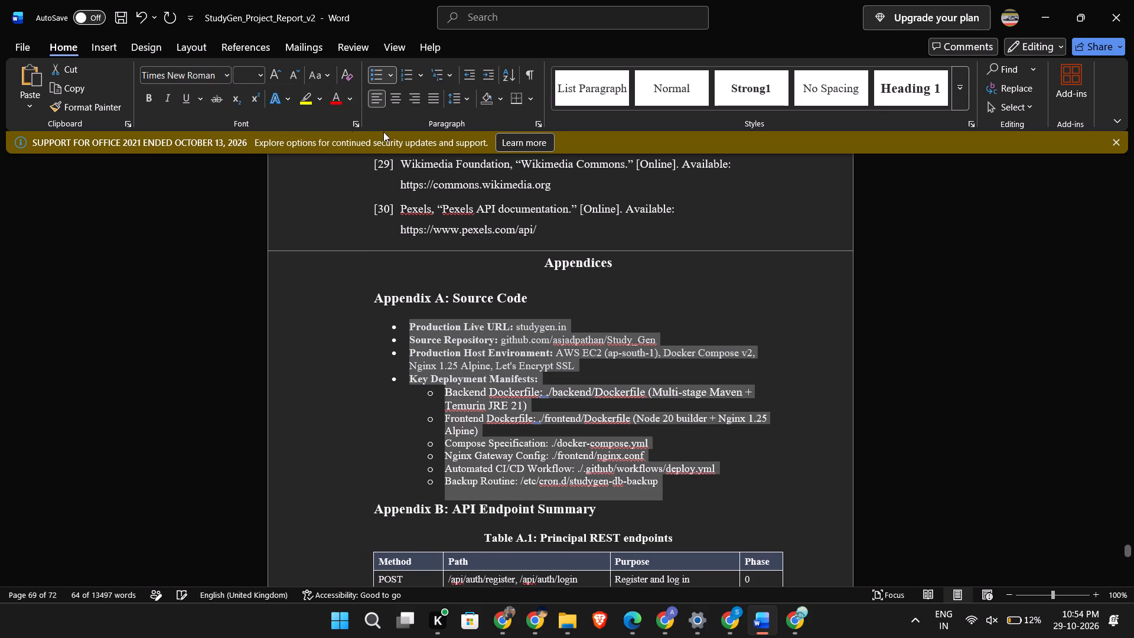
pyautogui.click(440, 97)
pyautogui.click(467, 99)
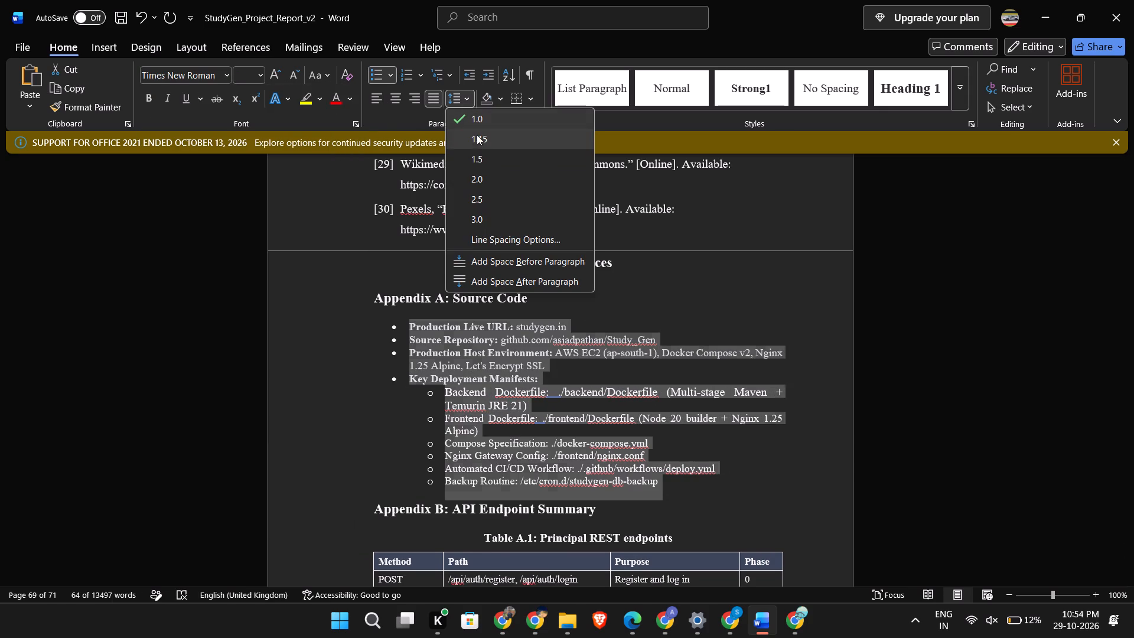
pyautogui.click(486, 152)
pyautogui.click(983, 384)
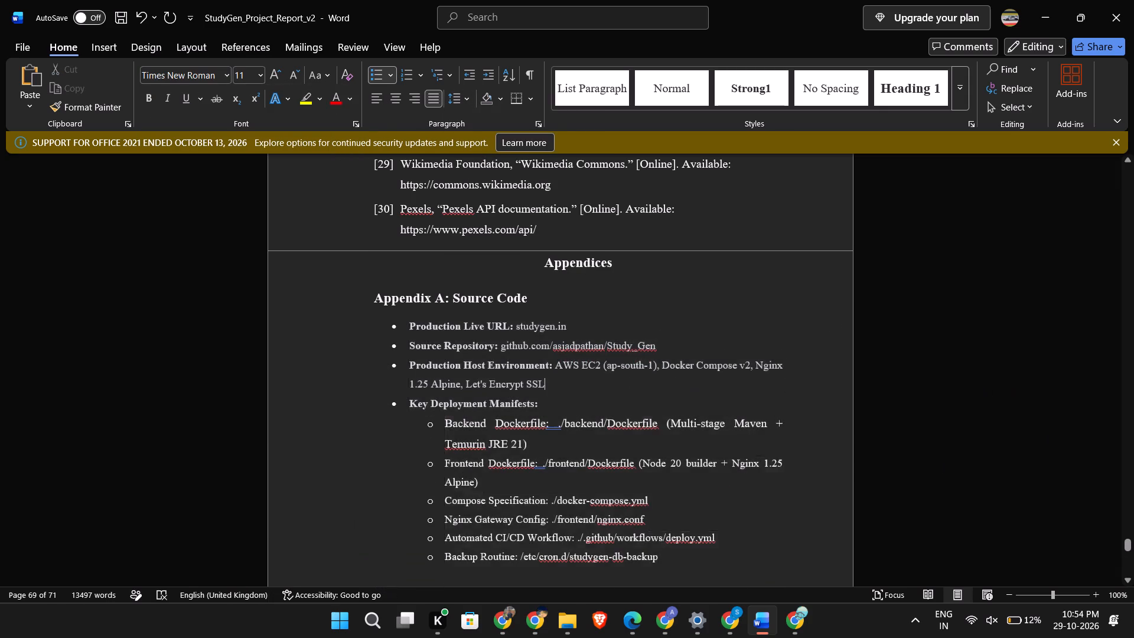
# Check the deployment update guide for any entries remaining after the Appendix A deployment manifests.
pyautogui.scroll(-2, 817, 411)
pyautogui.scroll(-1, 493, 284)
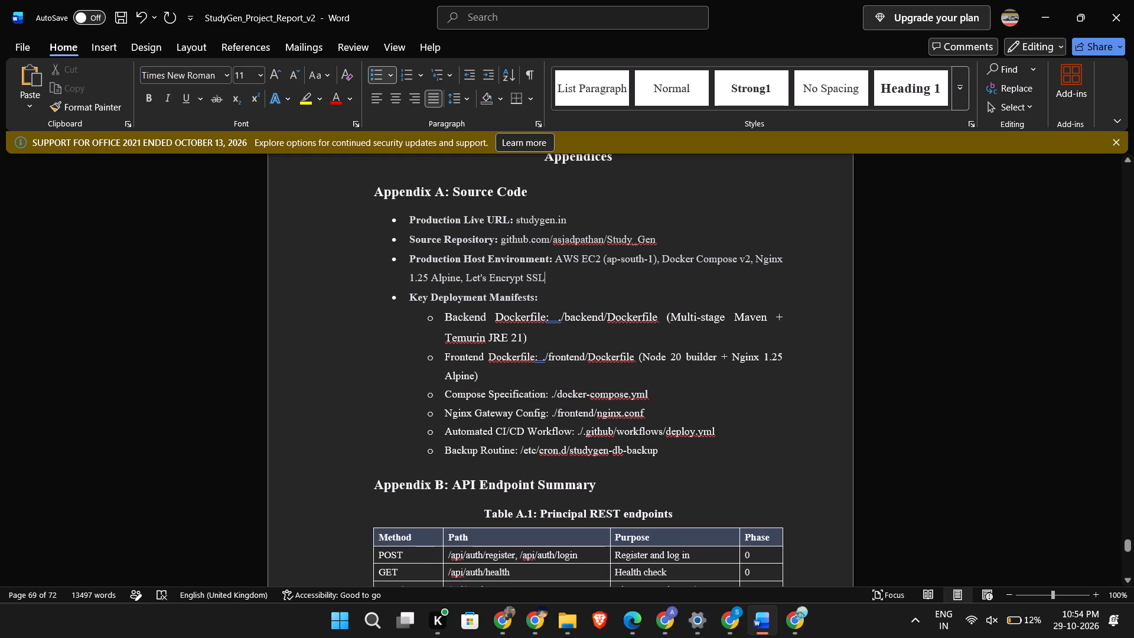
pyautogui.hotkey('alt', 'Tab')
pyautogui.scroll(-8, 590, 449)
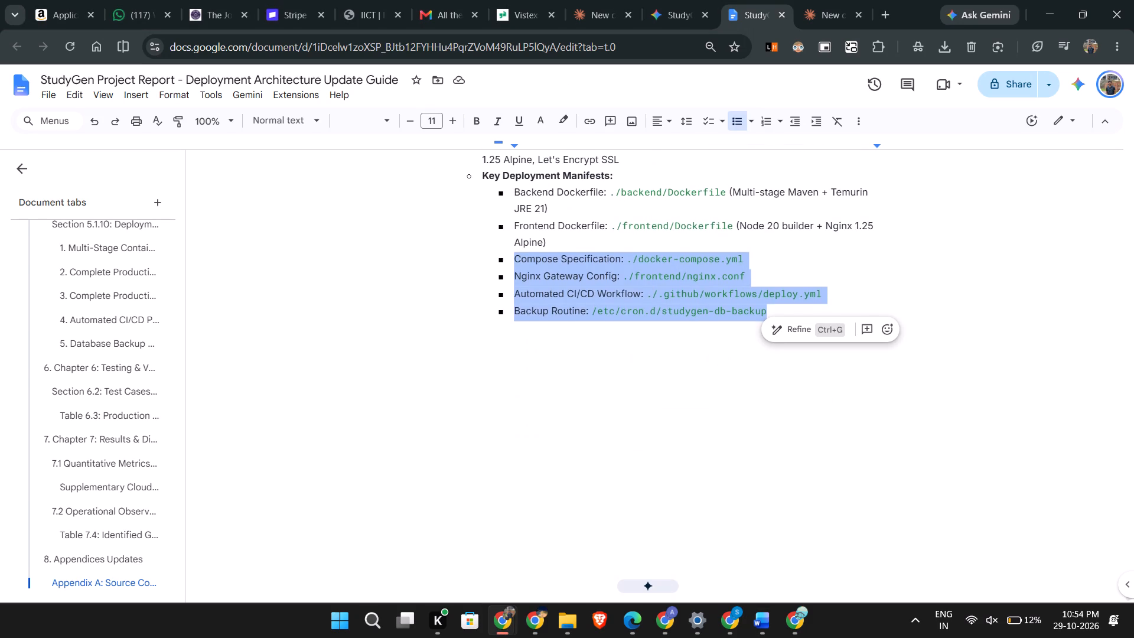
pyautogui.scroll(4, 585, 445)
pyautogui.click(367, 353)
pyautogui.hotkey('alt', 'Tab')
# Review Appendices B, C and D of the Word report, including the endpoint, configuration and prompt tables.
pyautogui.scroll(-3, 367, 354)
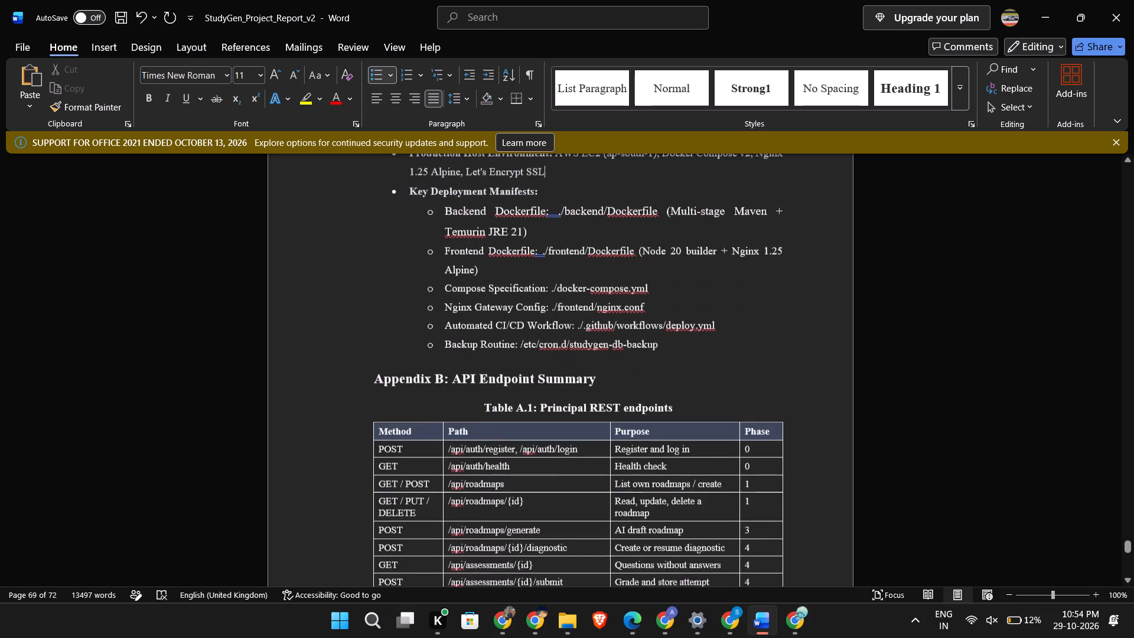
pyautogui.scroll(-3, 367, 358)
pyautogui.scroll(-11, 558, 376)
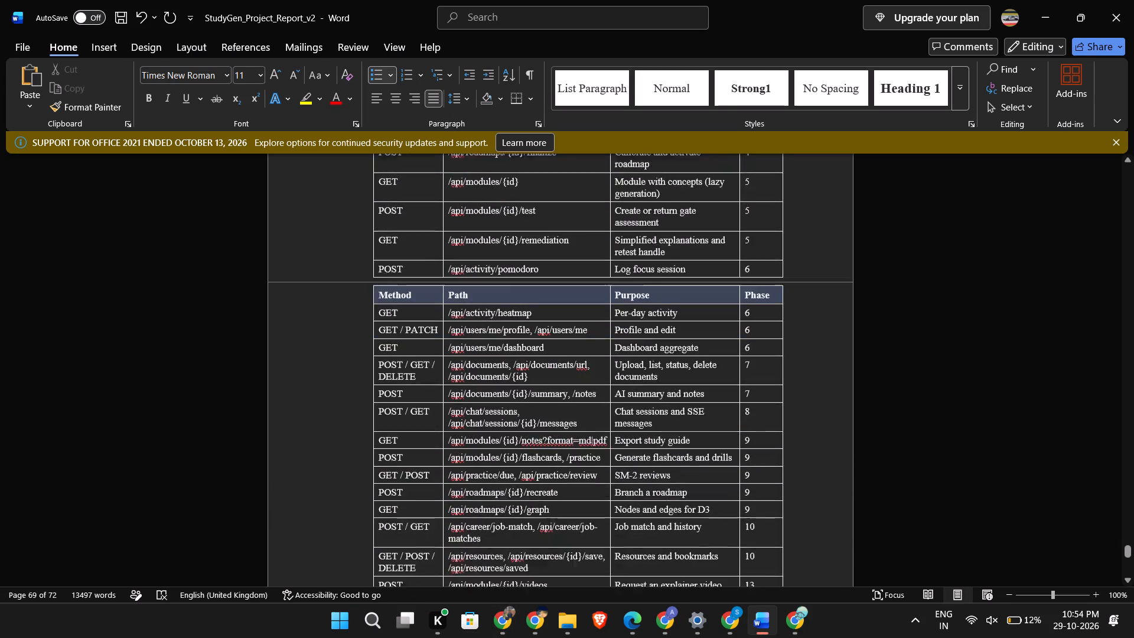
pyautogui.scroll(-5, 559, 377)
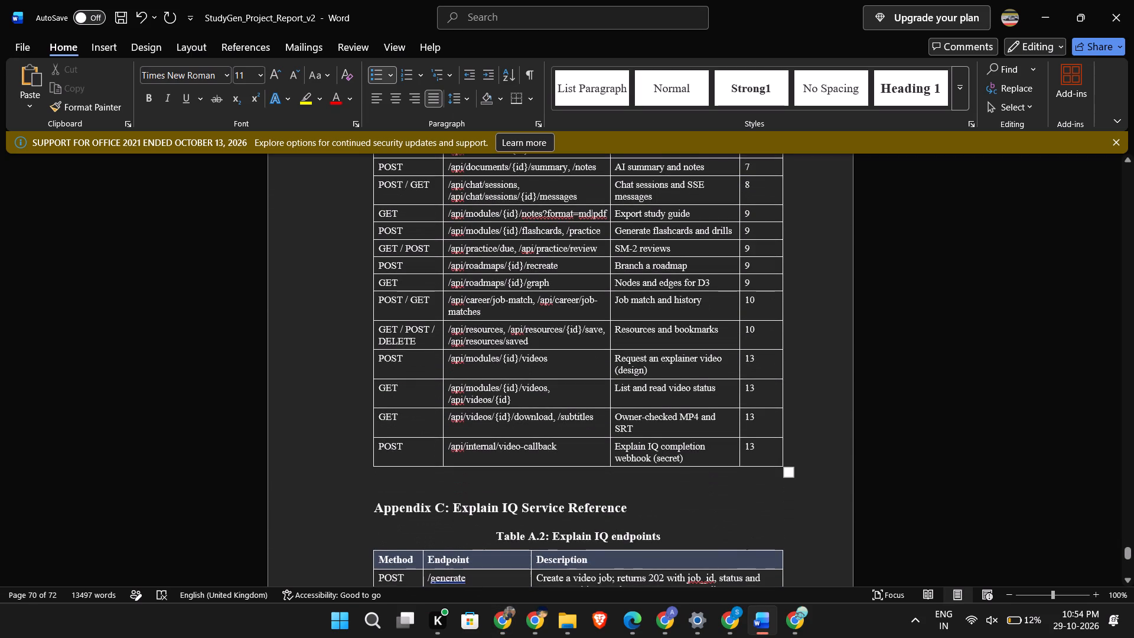
pyautogui.scroll(-5, 559, 377)
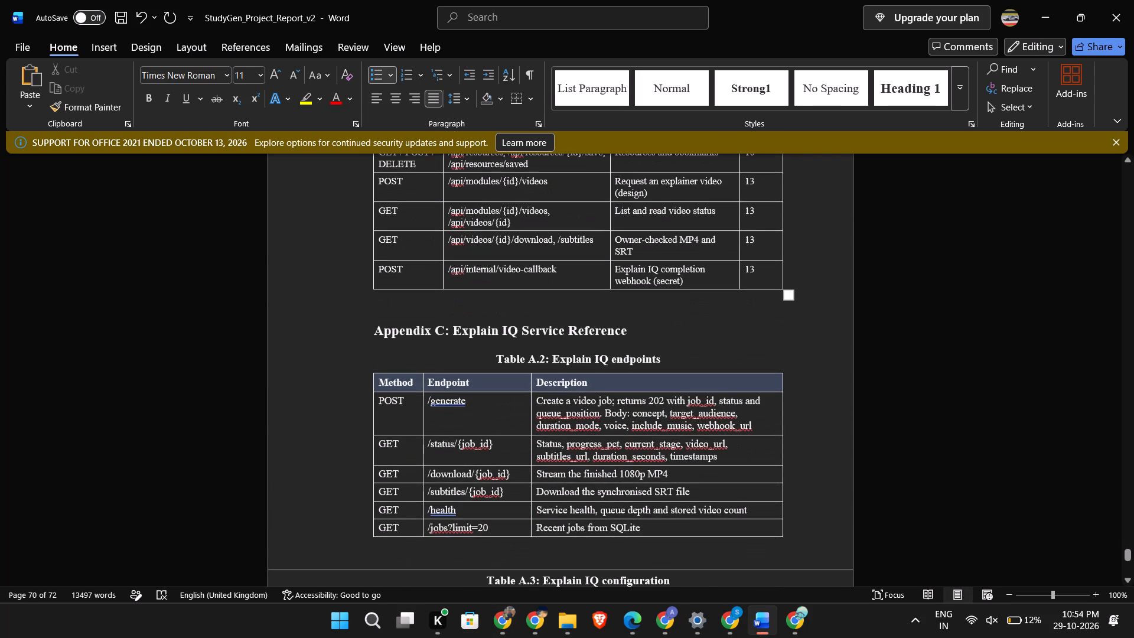
pyautogui.scroll(-6, 559, 377)
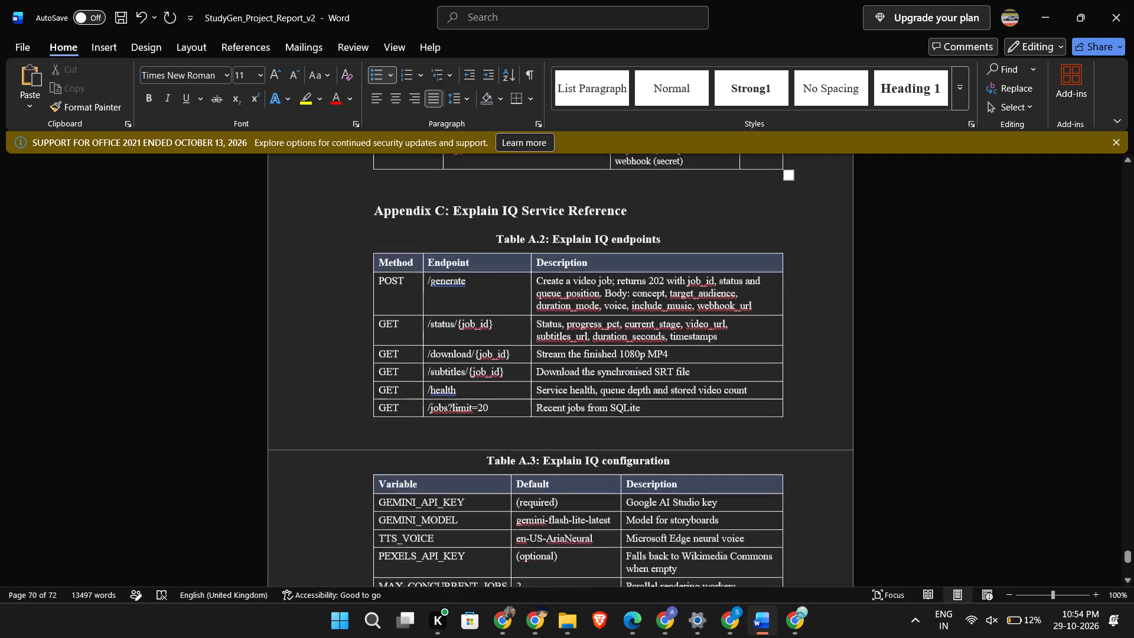
pyautogui.scroll(-1, 559, 377)
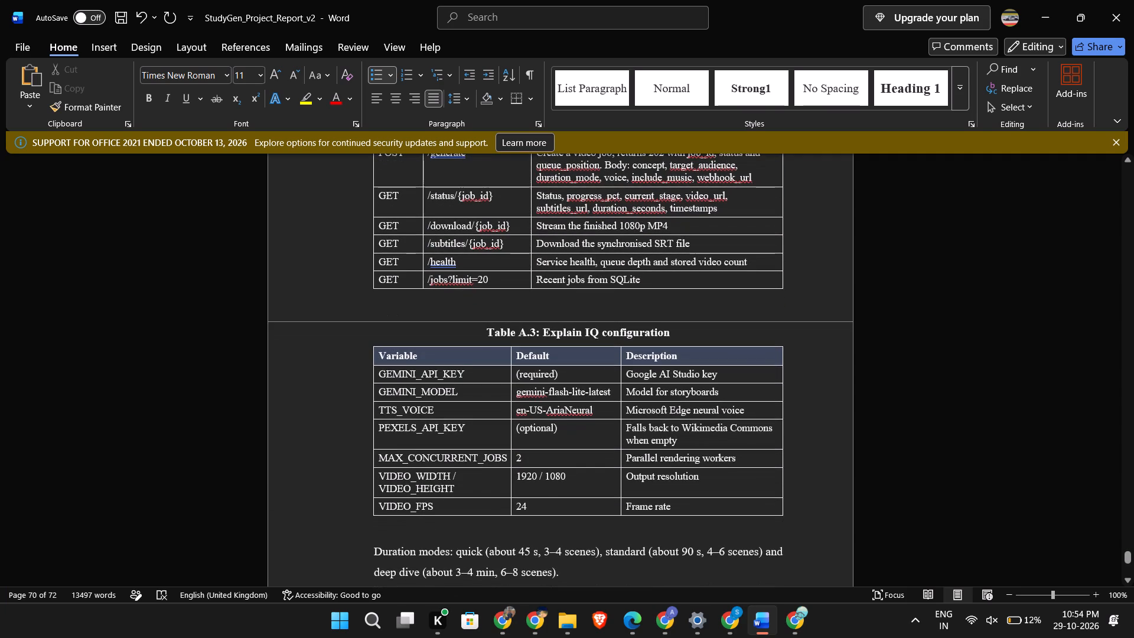
pyautogui.scroll(-3, 559, 377)
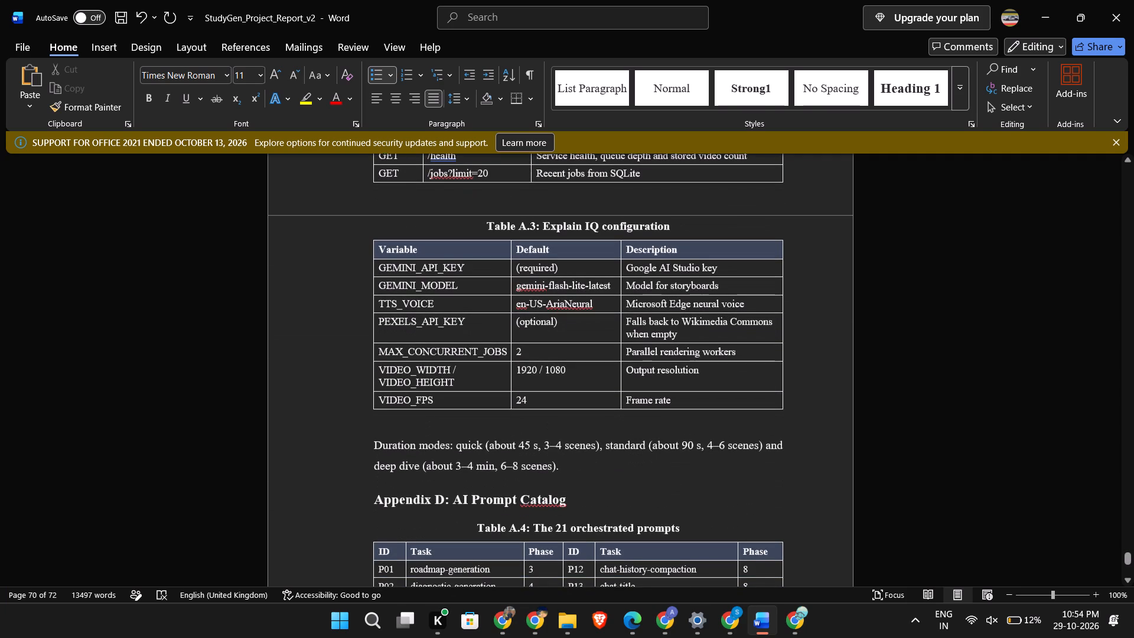
pyautogui.scroll(-2, 559, 377)
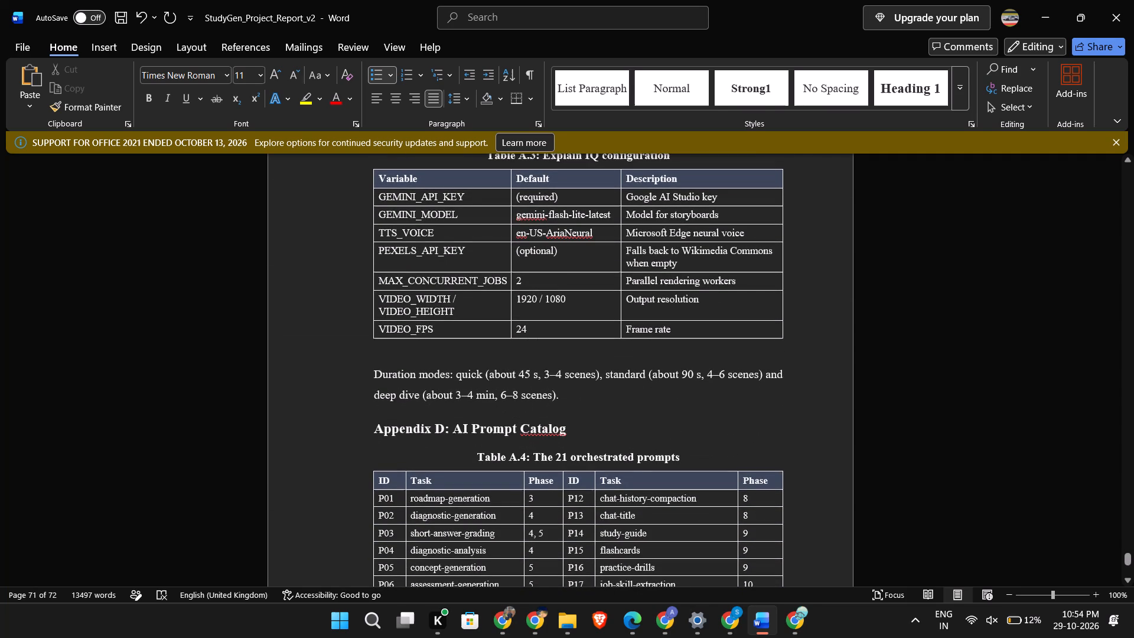
pyautogui.scroll(-2, 562, 379)
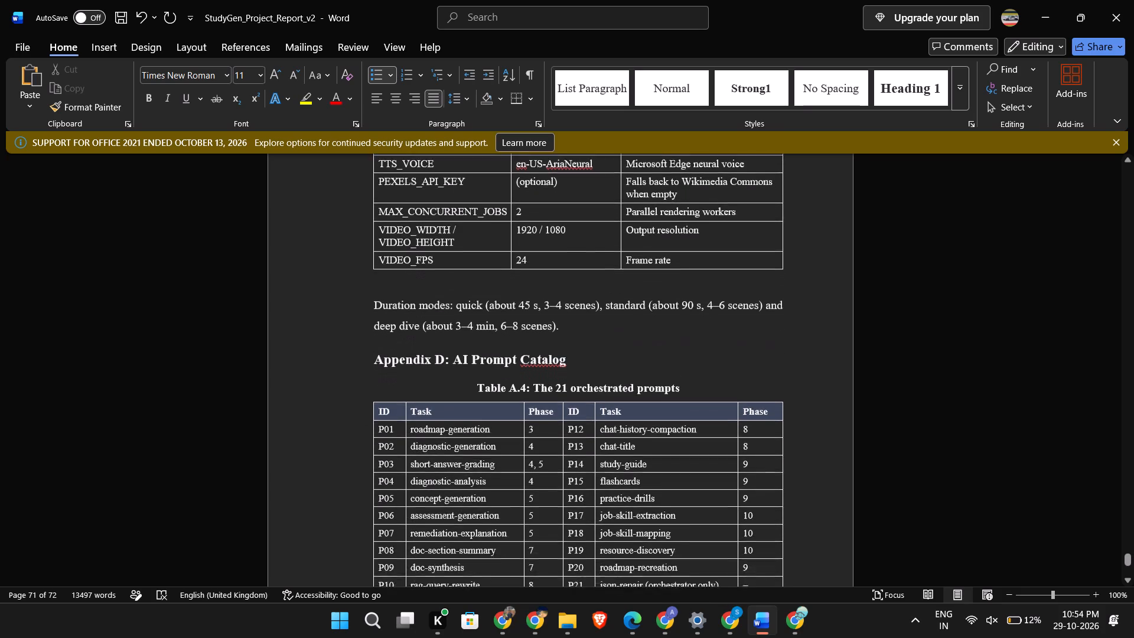
pyautogui.scroll(-2, 559, 386)
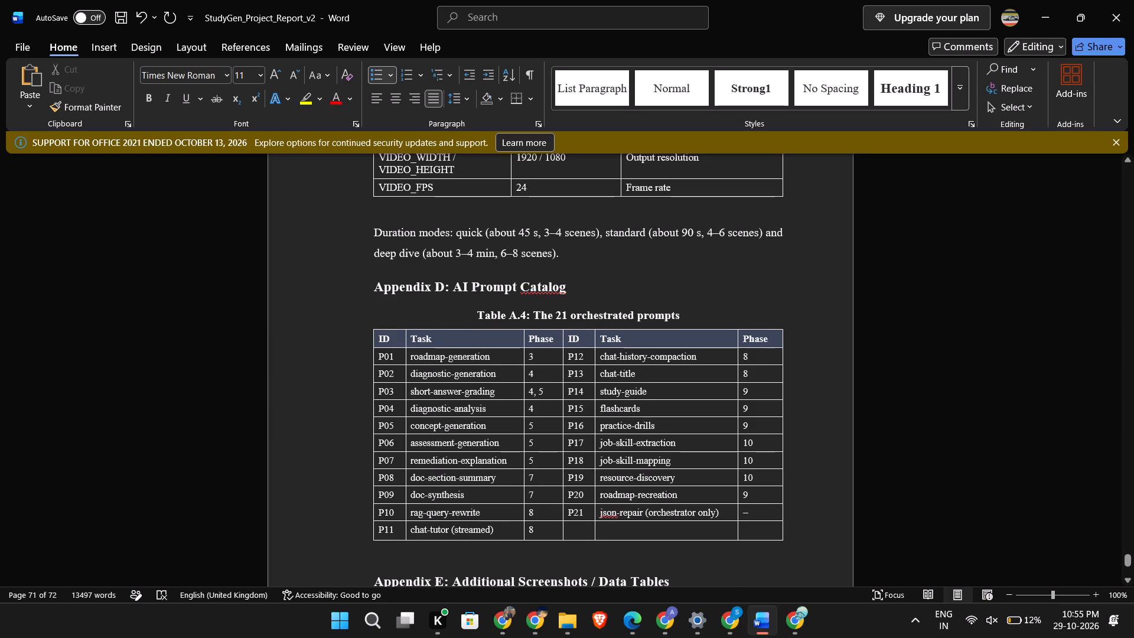
# Delete the Appendix E: Additional Screenshots / Data Tables heading together with its placeholder paragraph.
pyautogui.scroll(-5, 442, 362)
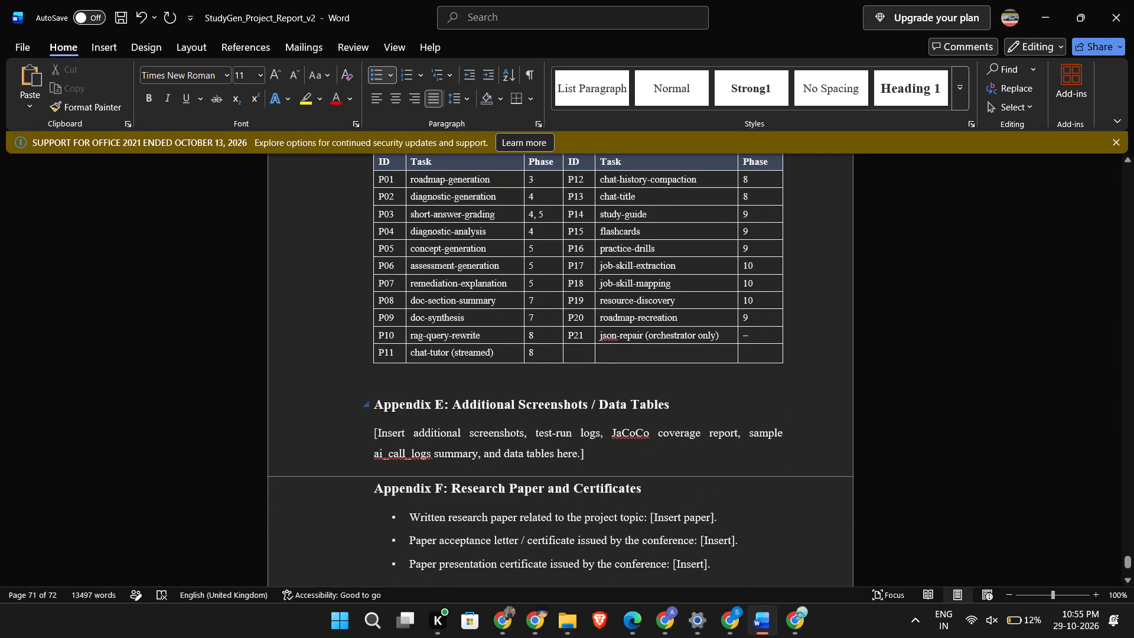
pyautogui.moveTo(377, 406); pyautogui.dragTo(607, 468)
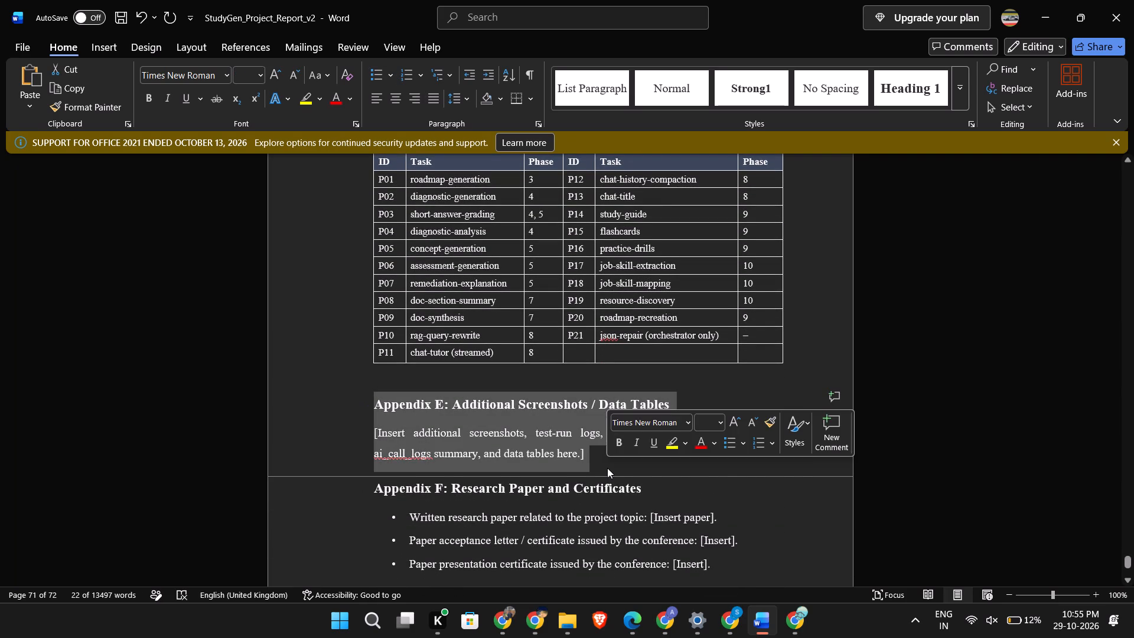
pyautogui.press('BackSpace')
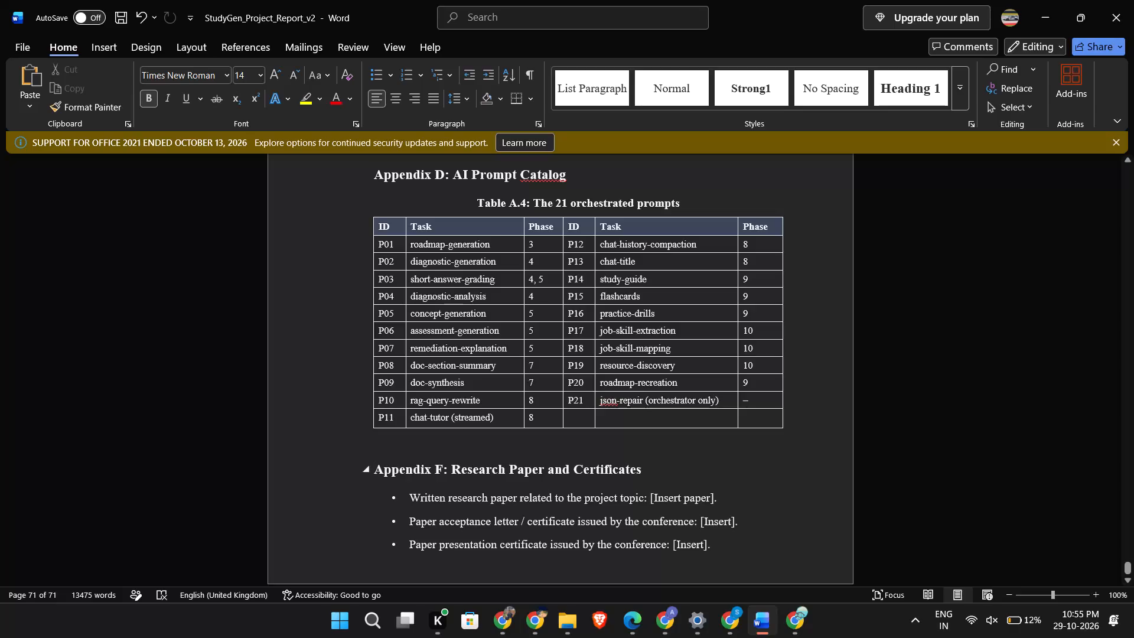
# Delete the Appendix F: Research Paper and Certificates heading, its three bullets and the leftover empty bullet.
pyautogui.click(444, 469)
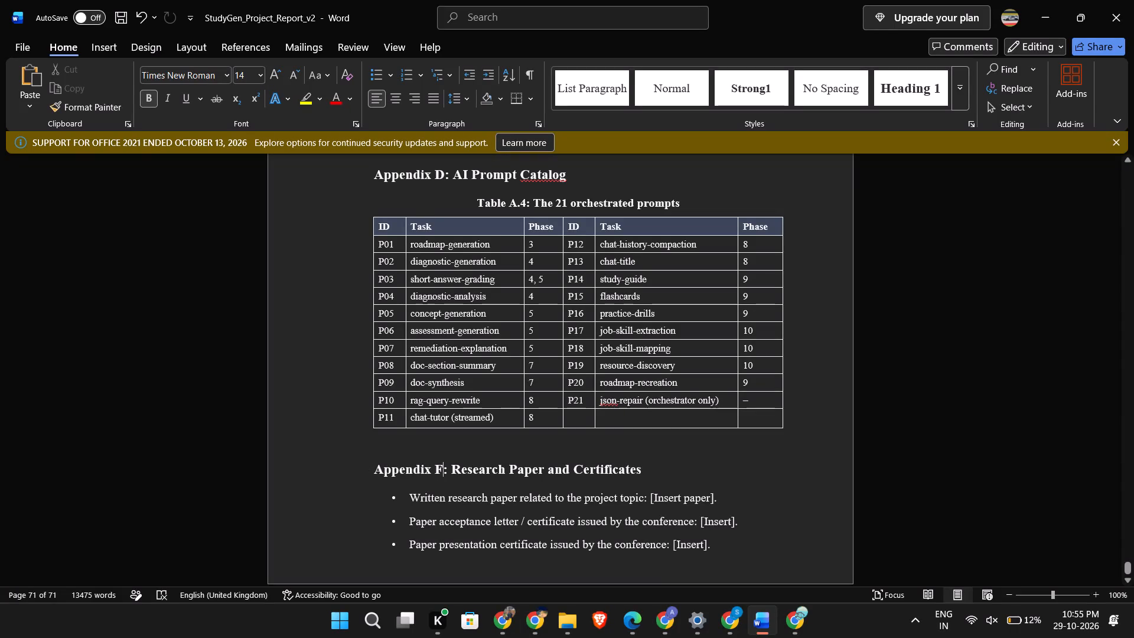
pyautogui.moveTo(730, 552); pyautogui.dragTo(346, 482)
pyautogui.press('BackSpace')
pyautogui.press('BackSpace')
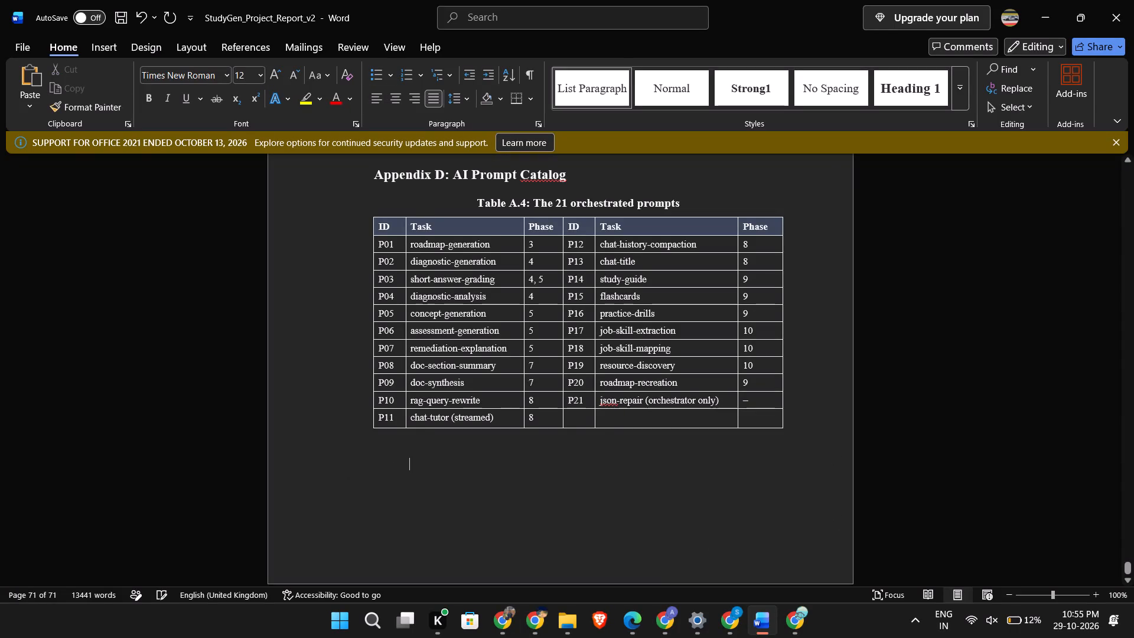
pyautogui.press('BackSpace')
pyautogui.press('BackSpace')
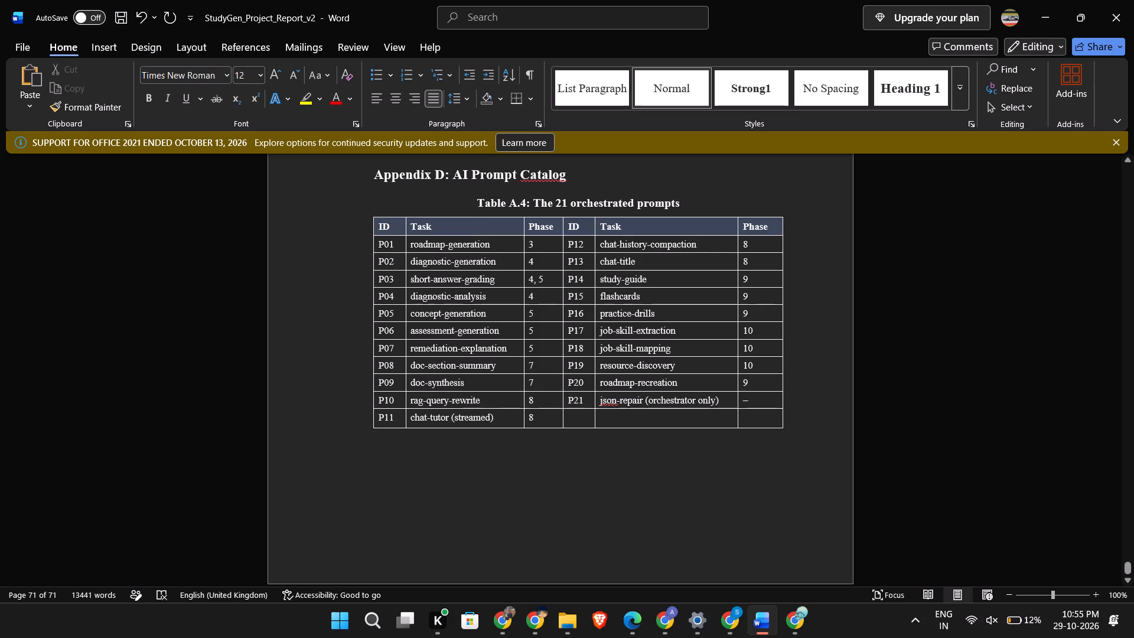
pyautogui.scroll(2, 528, 467)
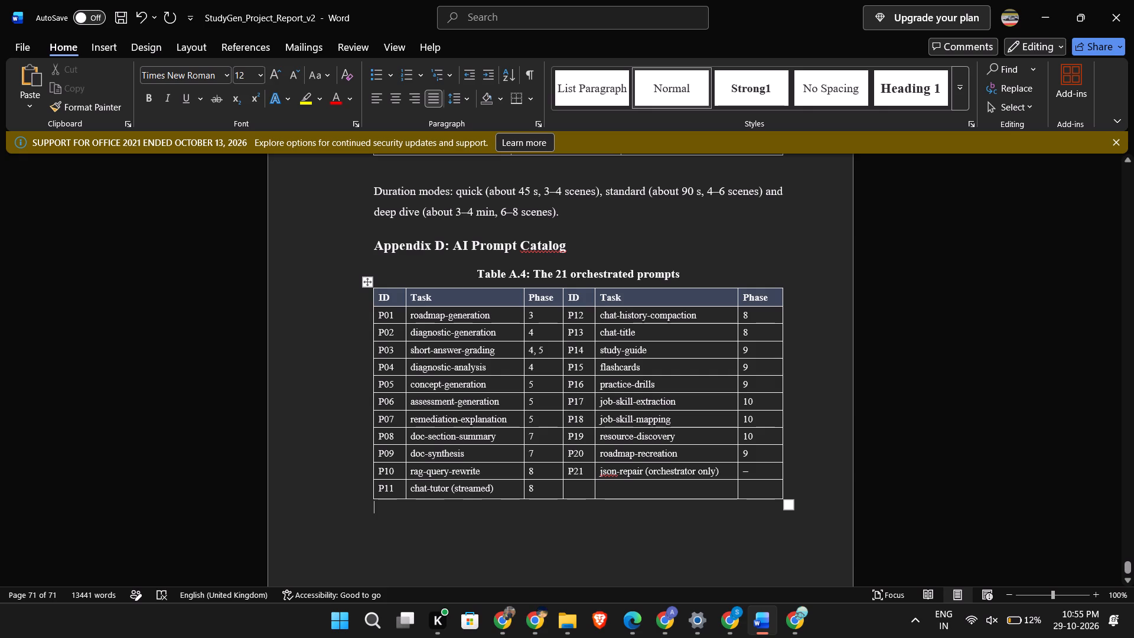
pyautogui.hotkey('alt', 'Tab')
pyautogui.scroll(-3, 509, 478)
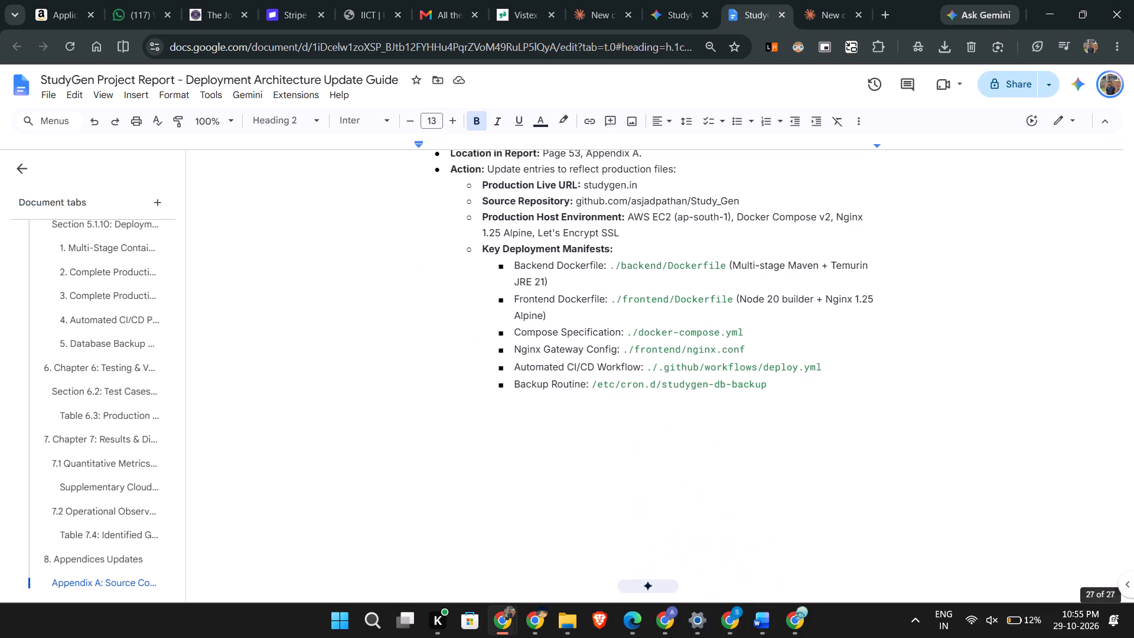
pyautogui.hotkey('alt', 'Tab')
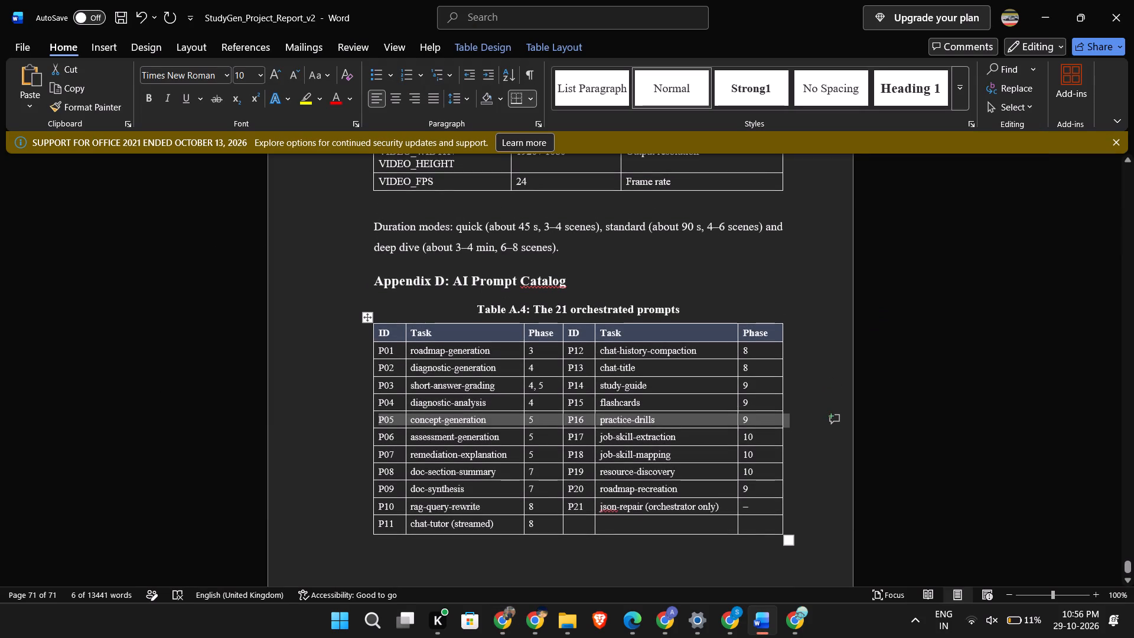
pyautogui.click(525, 442)
pyautogui.hotkey('ctrl', 'a')
pyautogui.click(226, 73)
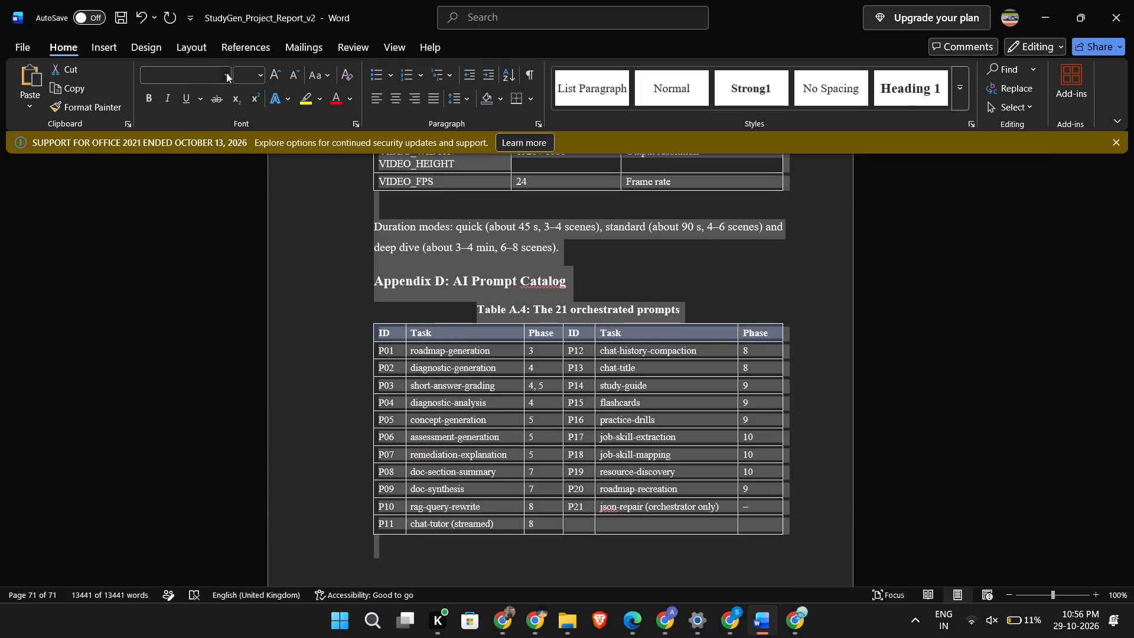
pyautogui.click(201, 181)
pyautogui.click(1018, 453)
pyautogui.scroll(4, 849, 443)
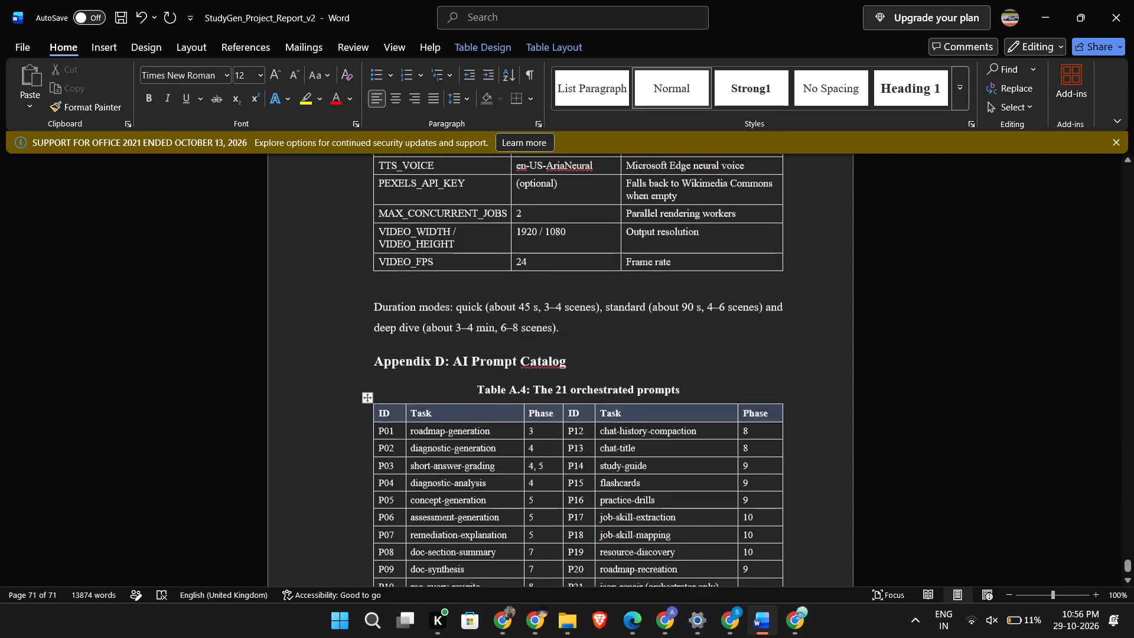
pyautogui.scroll(13, 849, 442)
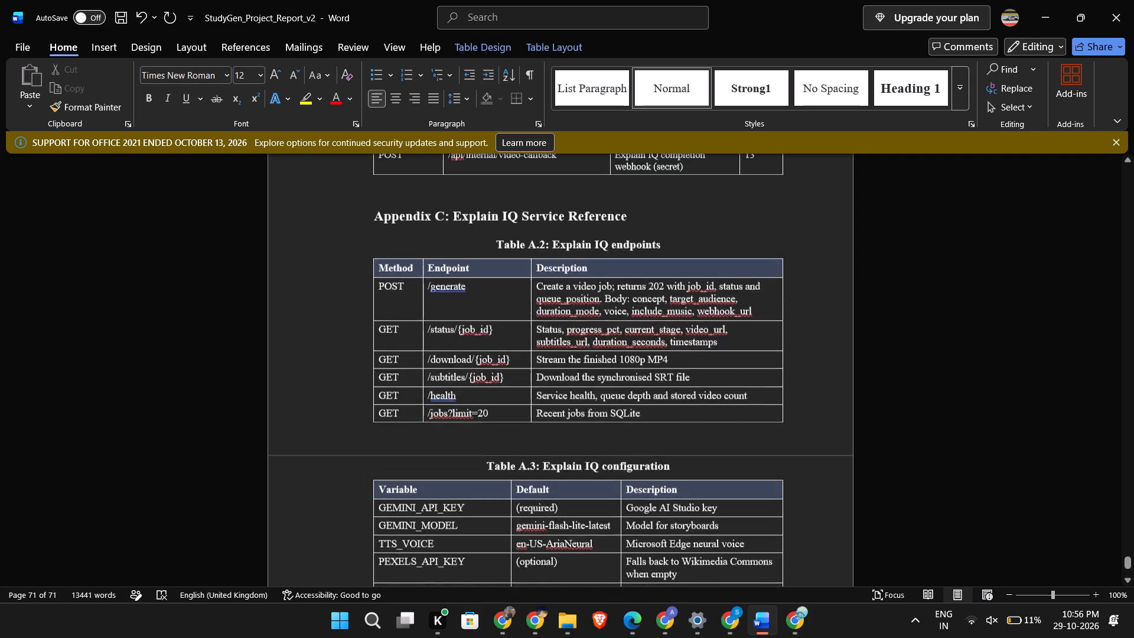
# Review the report from Appendix C back to the results tables in section 7.1.
pyautogui.scroll(8, 849, 442)
pyautogui.hotkey('ctrl', 'a')
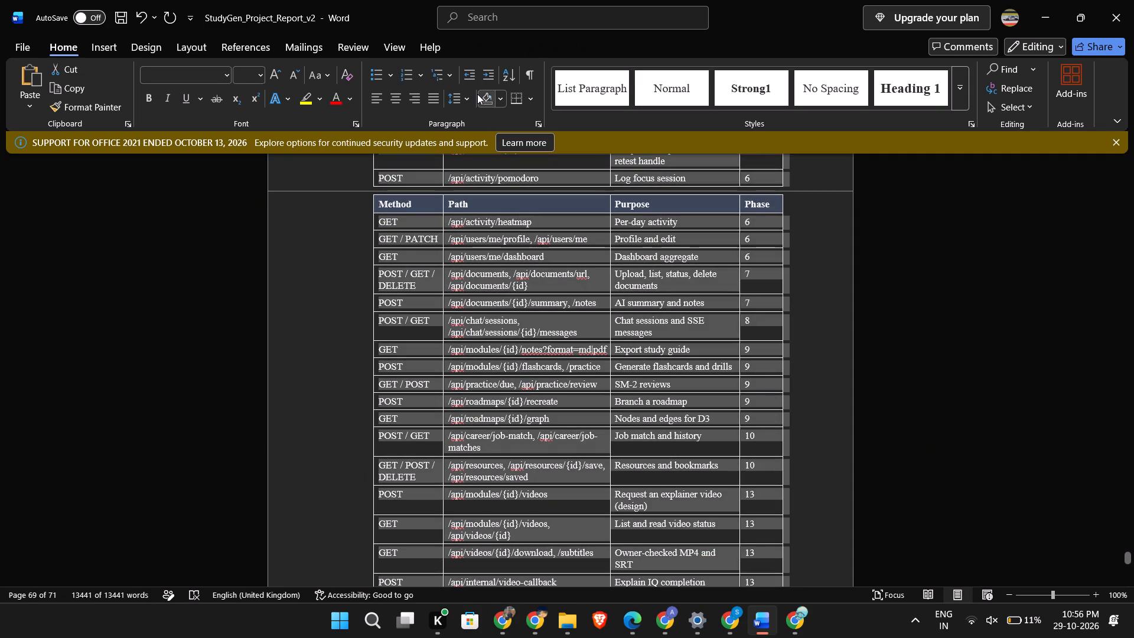
pyautogui.click(859, 403)
pyautogui.scroll(9, 890, 419)
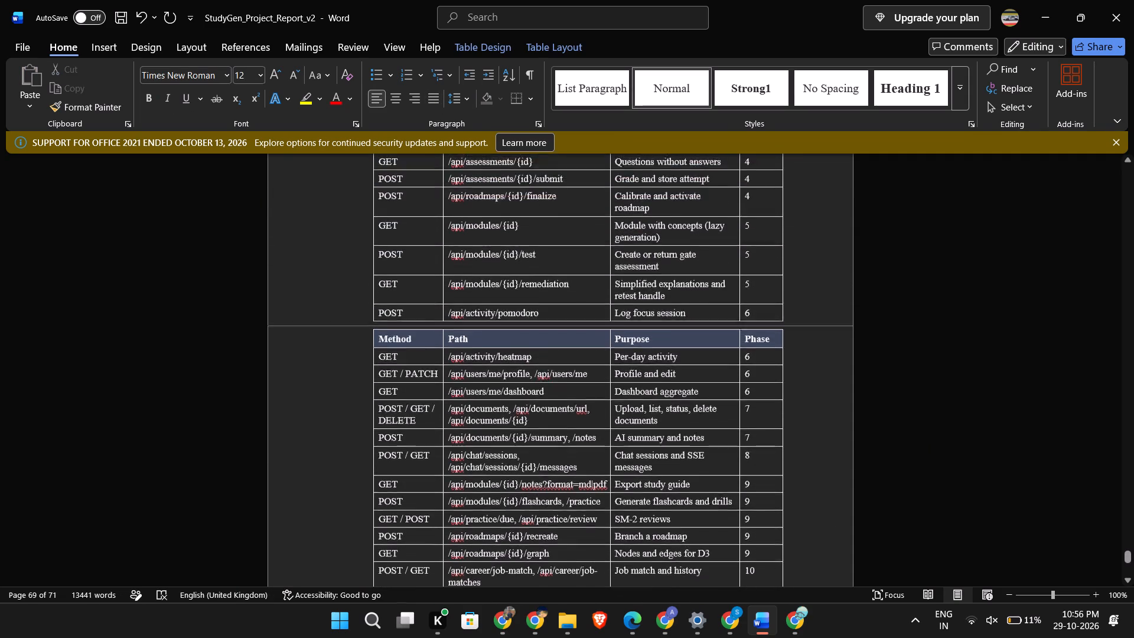
pyautogui.scroll(18, 890, 419)
pyautogui.scroll(13, 890, 419)
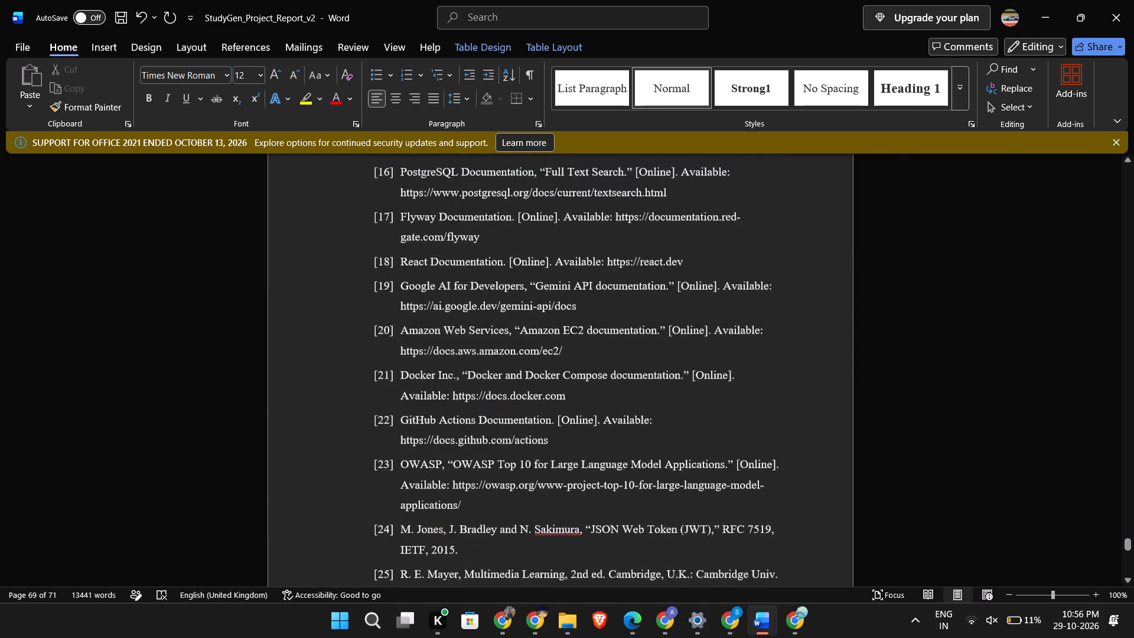
pyautogui.scroll(20, 890, 420)
pyautogui.scroll(20, 890, 420)
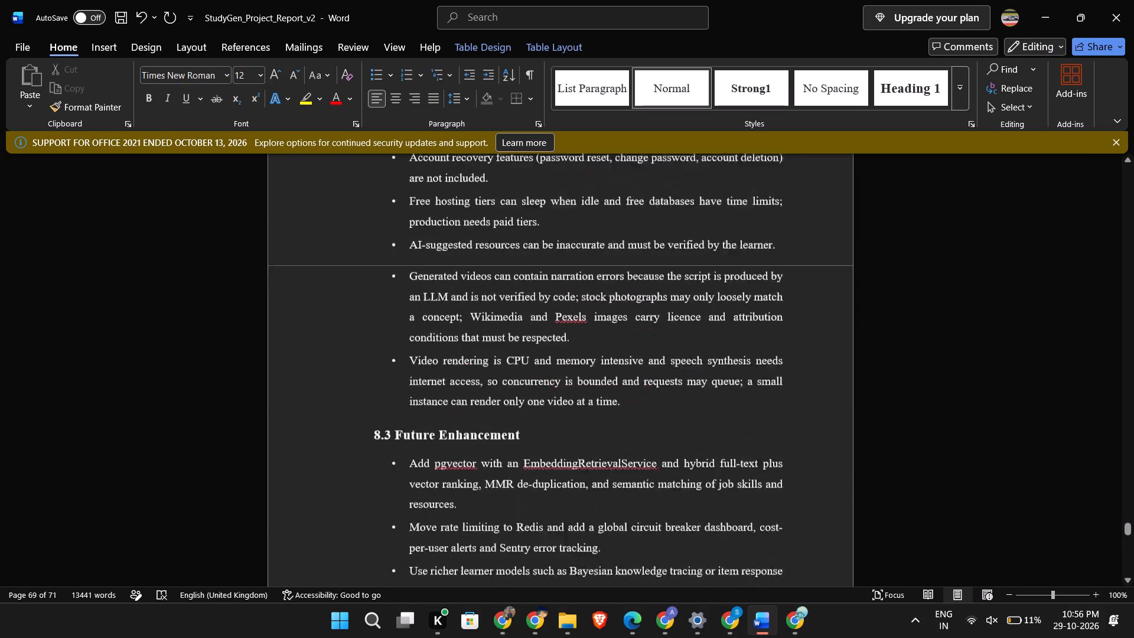
pyautogui.scroll(20, 889, 421)
pyautogui.scroll(20, 889, 421)
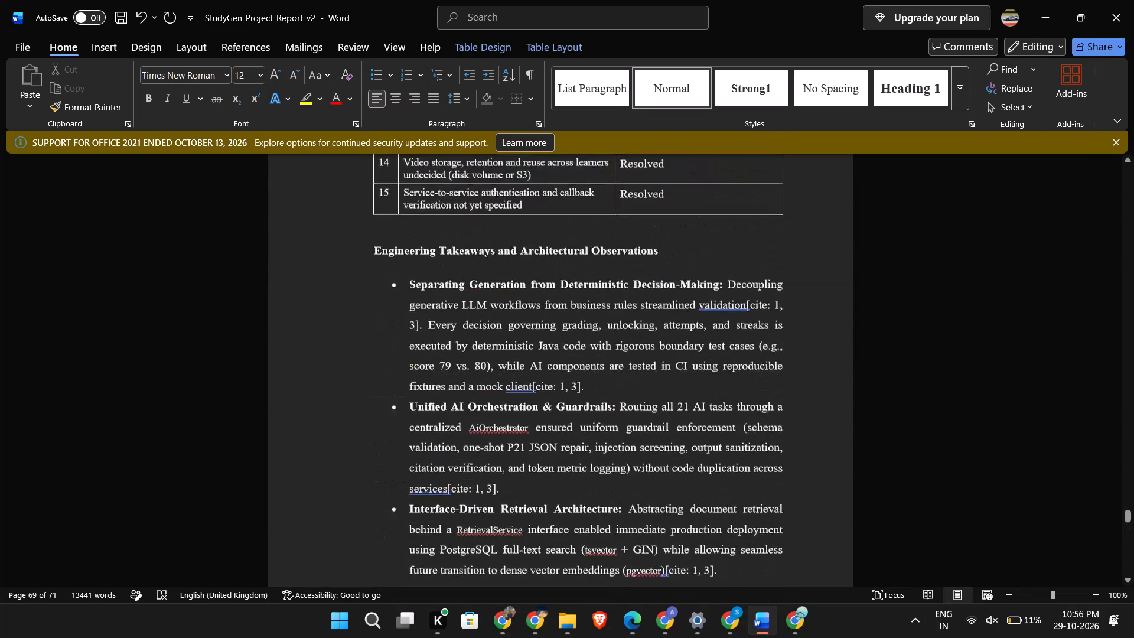
pyautogui.scroll(20, 889, 421)
pyautogui.scroll(17, 889, 421)
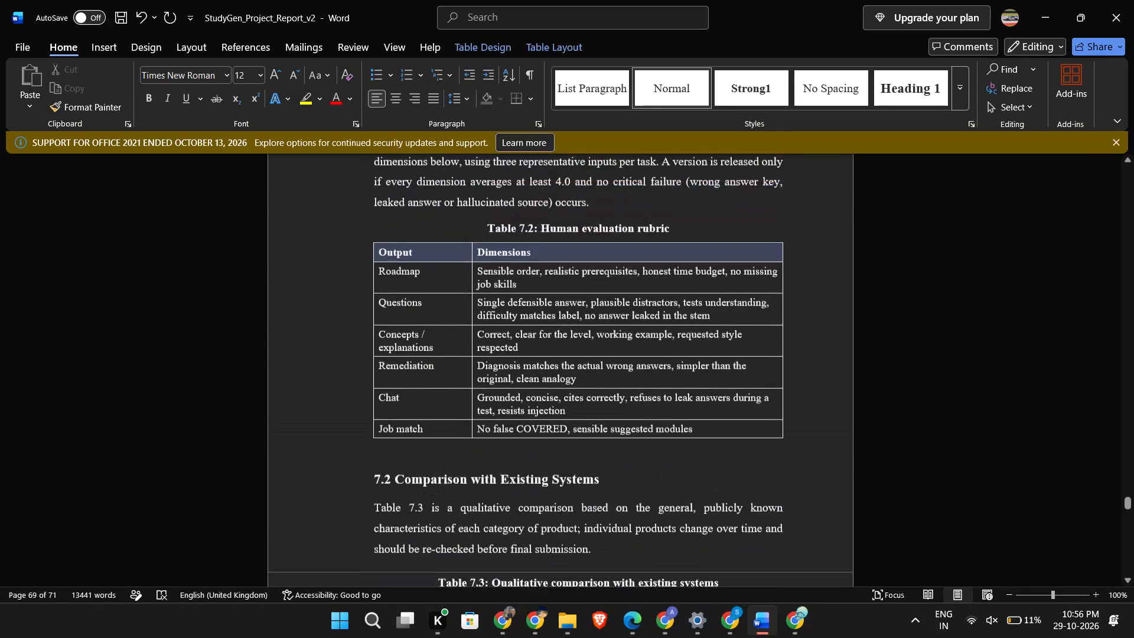
pyautogui.scroll(4, 889, 421)
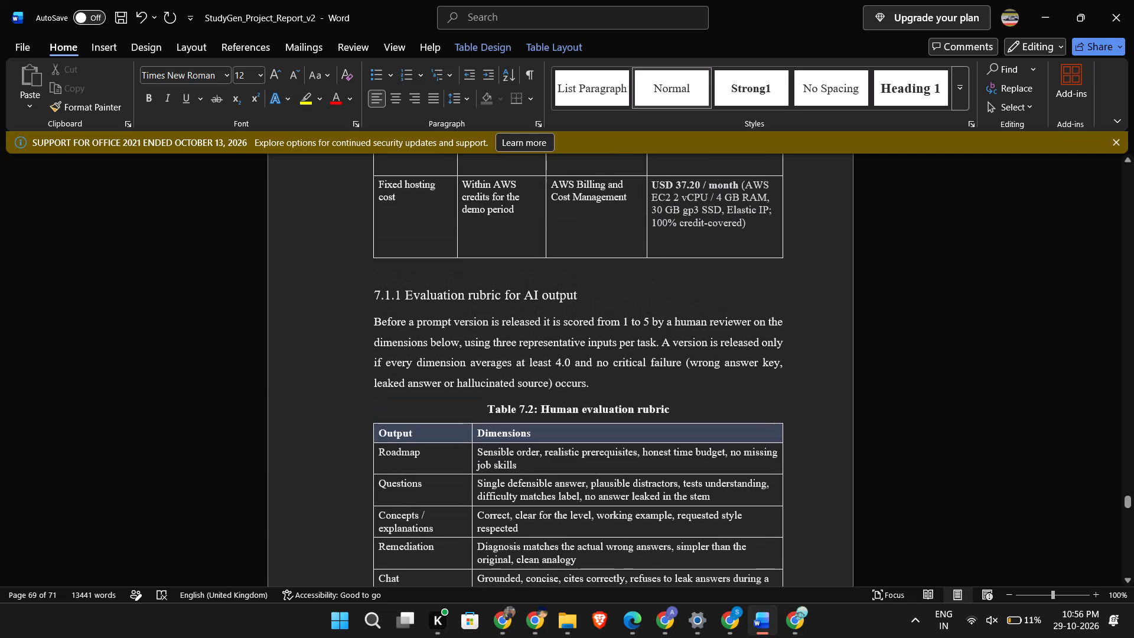
pyautogui.scroll(8, 889, 421)
pyautogui.scroll(2, 829, 445)
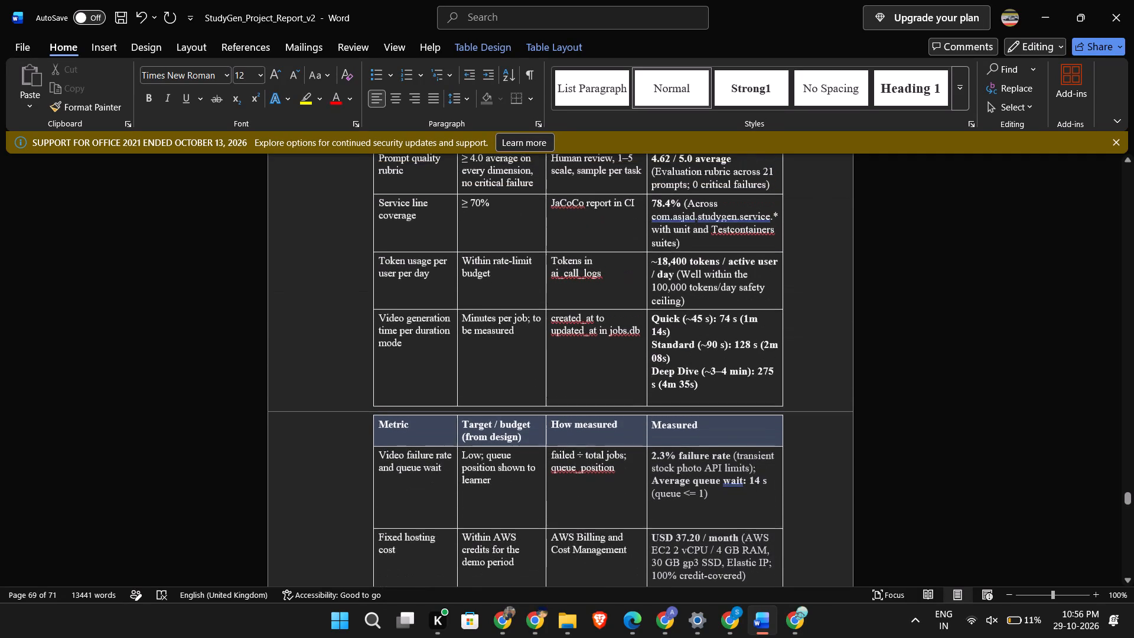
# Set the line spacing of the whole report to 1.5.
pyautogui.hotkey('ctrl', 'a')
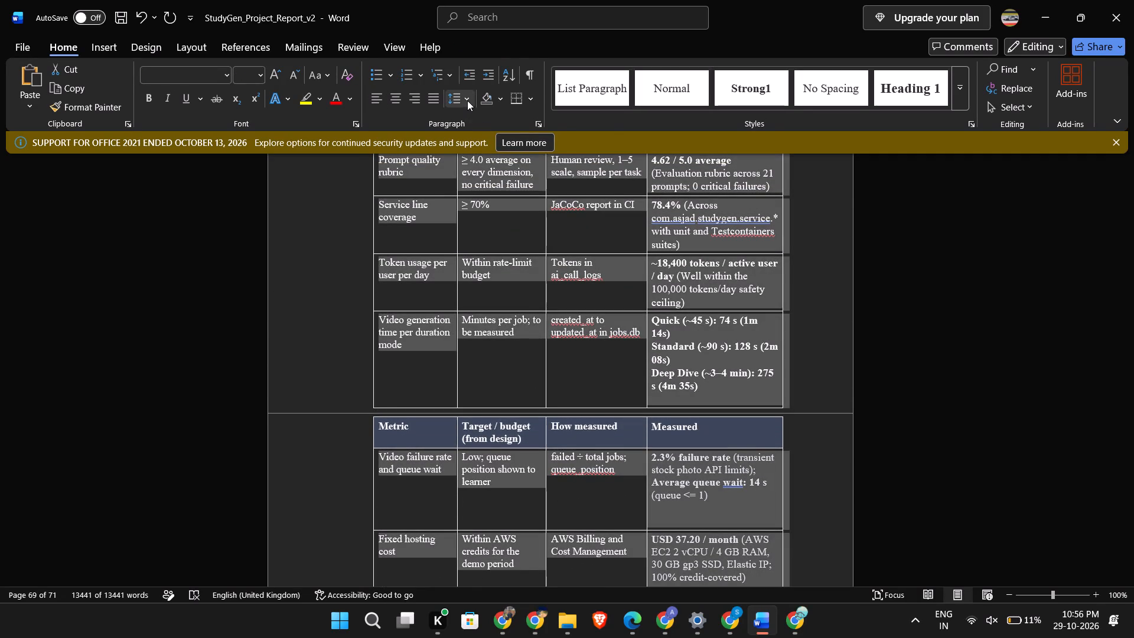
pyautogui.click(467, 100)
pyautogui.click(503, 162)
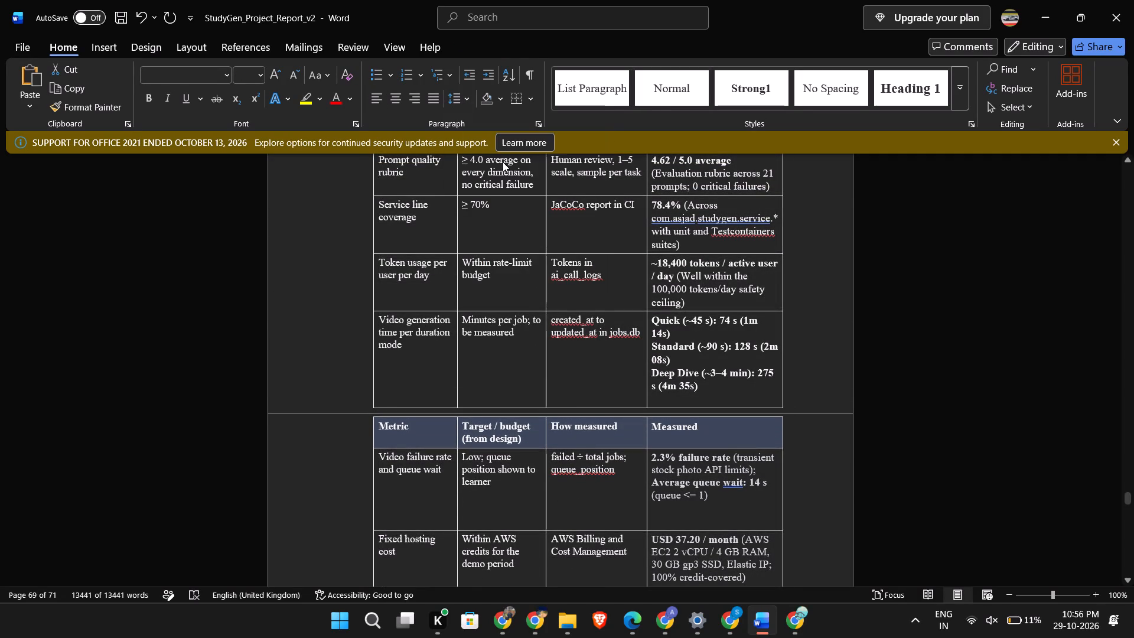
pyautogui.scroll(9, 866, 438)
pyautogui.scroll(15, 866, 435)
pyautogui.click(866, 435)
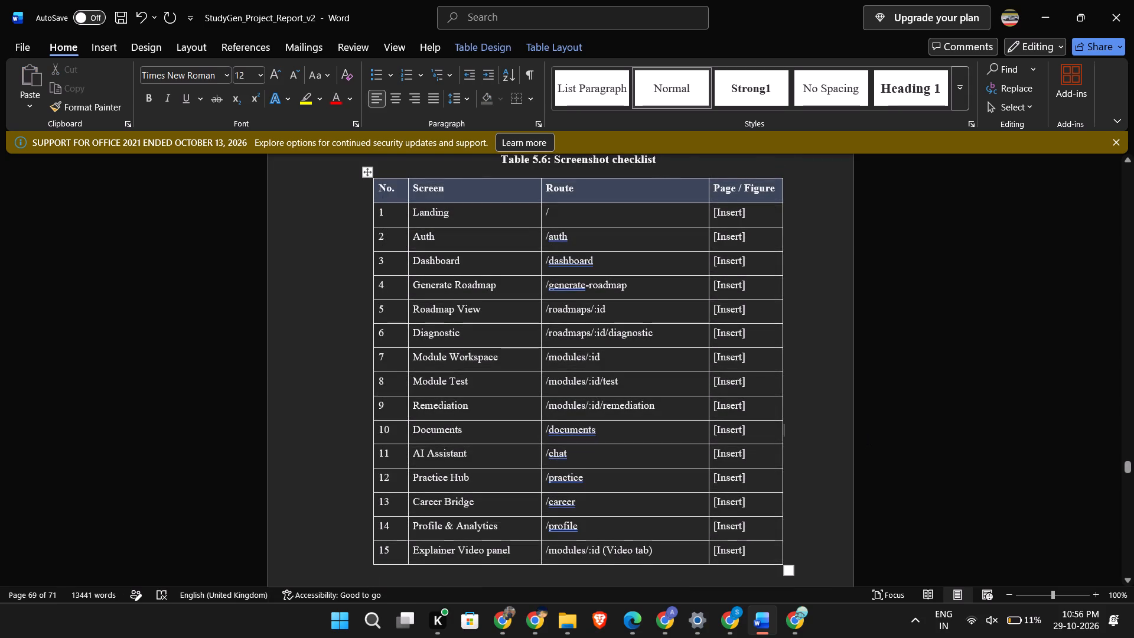
# Examine the respaced layout in the Table 5.6 screenshot checklist, Chapter 2, certificate, contents and Chapter 4 diagram pages.
pyautogui.scroll(5, 941, 474)
pyautogui.scroll(-9, 941, 474)
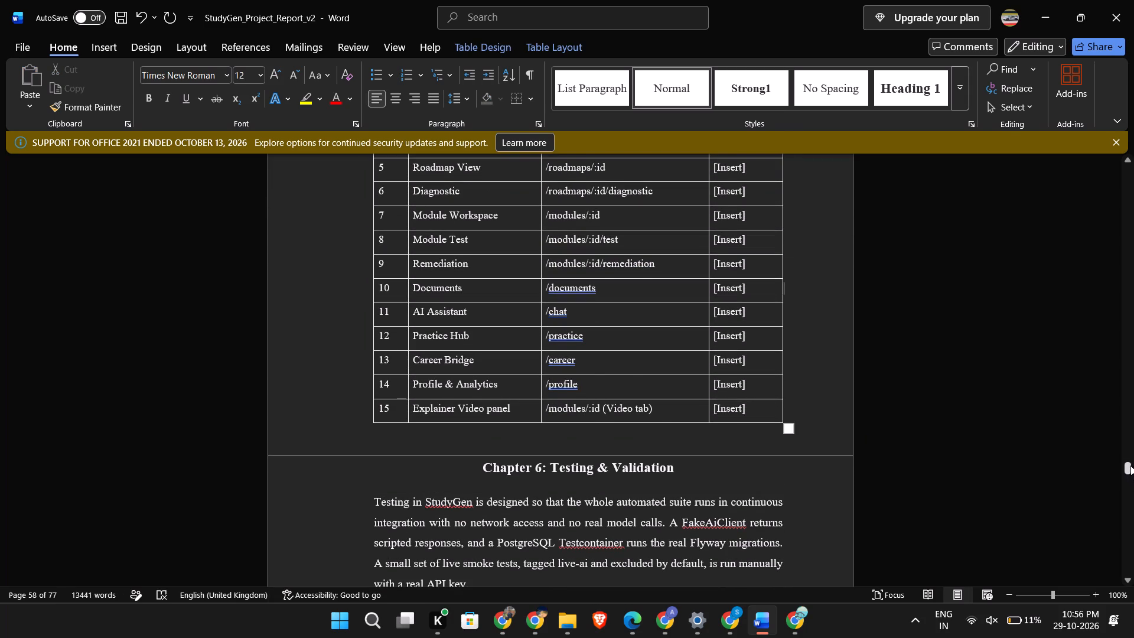
pyautogui.moveTo(1130, 466); pyautogui.dragTo(1133, 237)
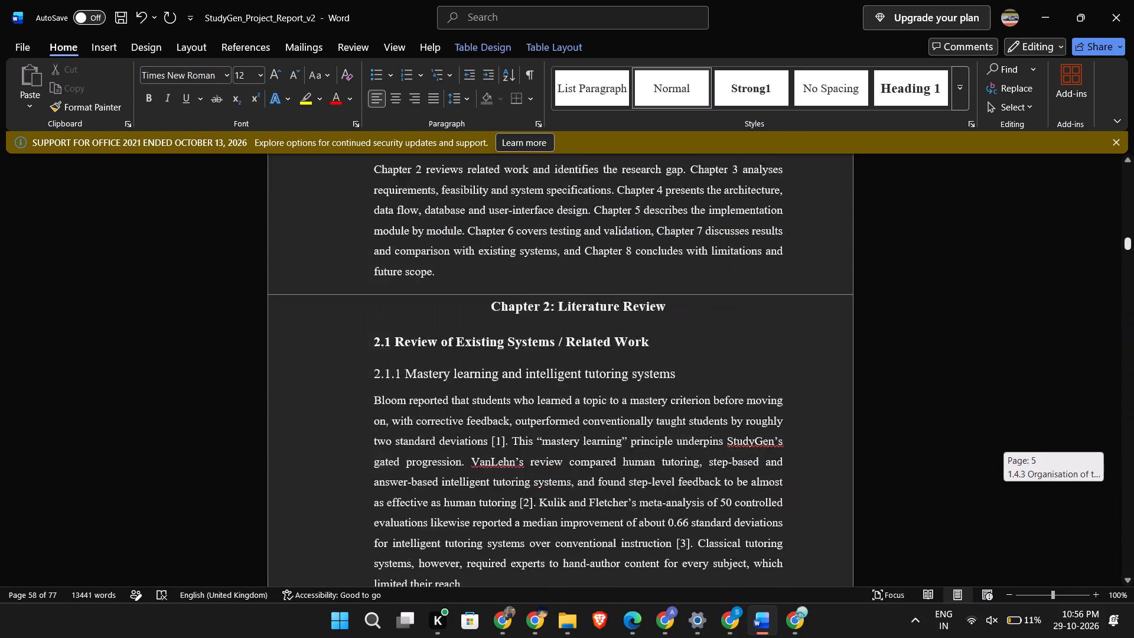
pyautogui.moveTo(1133, 237); pyautogui.dragTo(1133, 175)
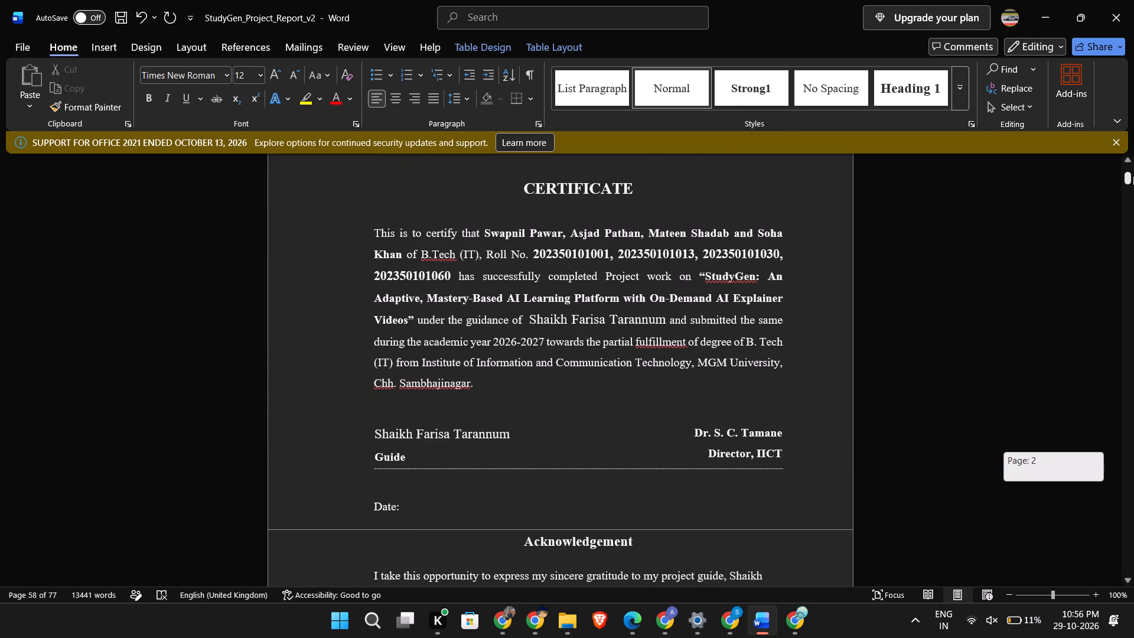
pyautogui.moveTo(1133, 175); pyautogui.dragTo(1133, 183)
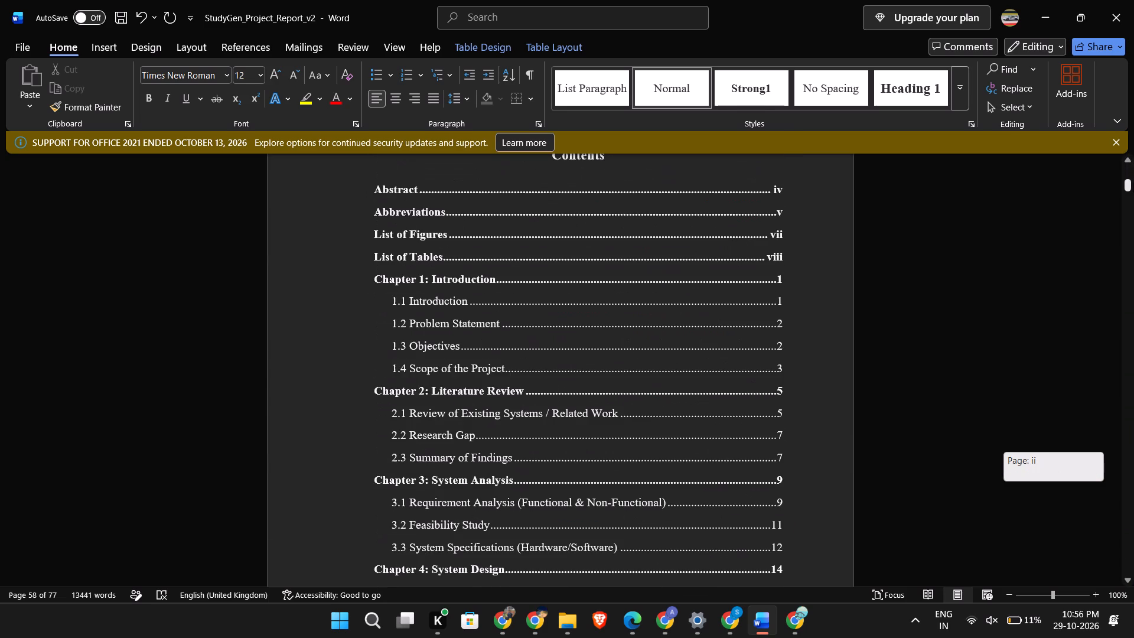
pyautogui.moveTo(1133, 183); pyautogui.dragTo(1059, 323)
pyautogui.click(1041, 335)
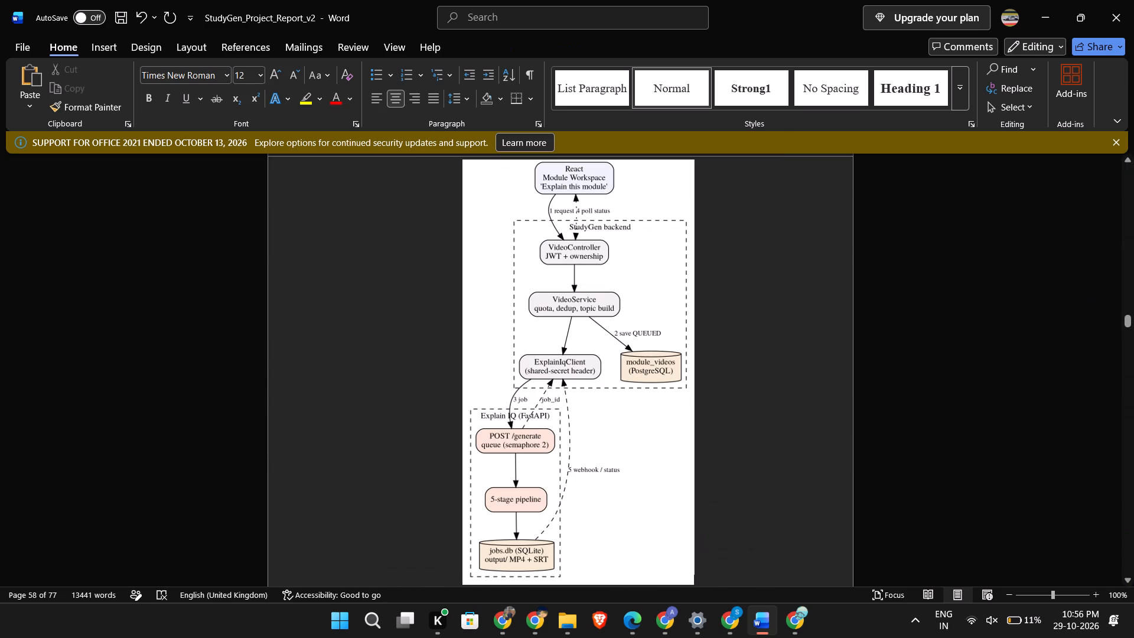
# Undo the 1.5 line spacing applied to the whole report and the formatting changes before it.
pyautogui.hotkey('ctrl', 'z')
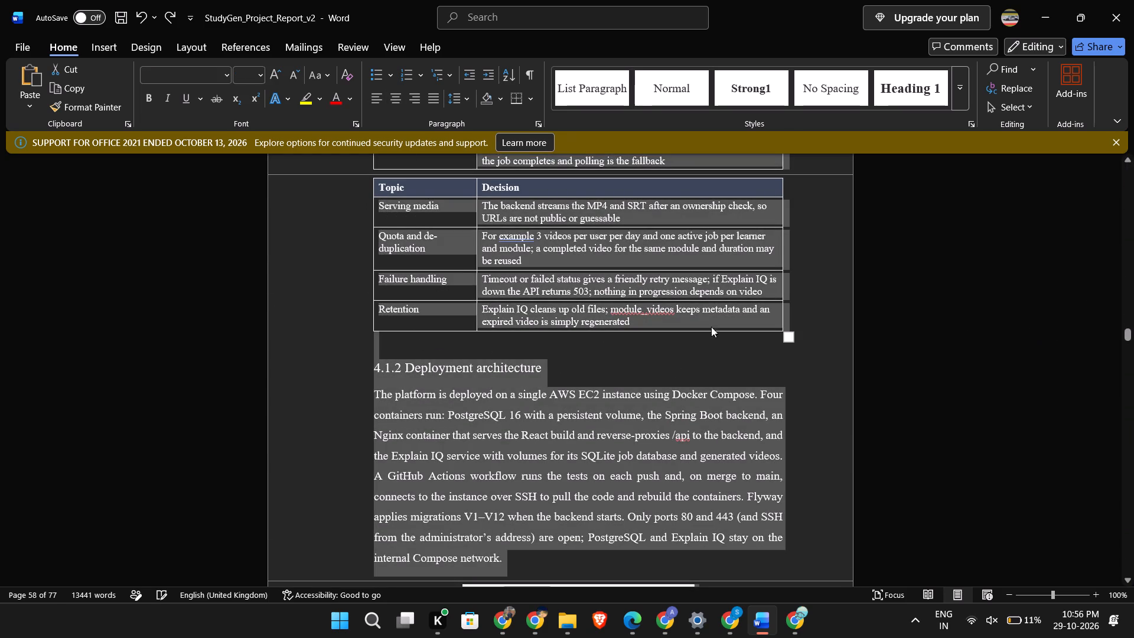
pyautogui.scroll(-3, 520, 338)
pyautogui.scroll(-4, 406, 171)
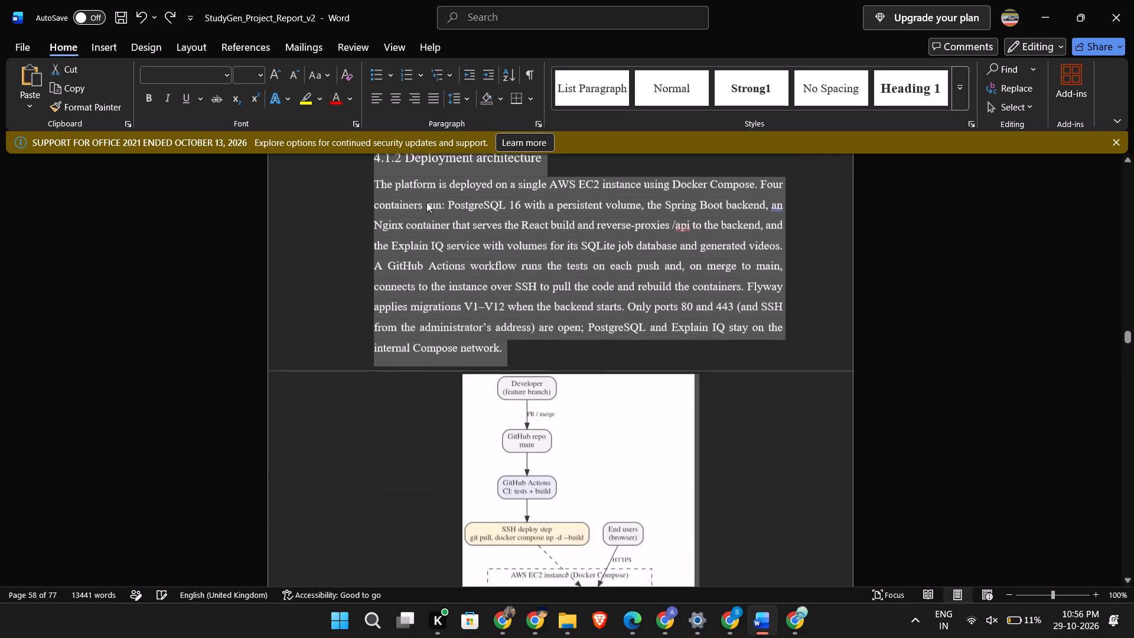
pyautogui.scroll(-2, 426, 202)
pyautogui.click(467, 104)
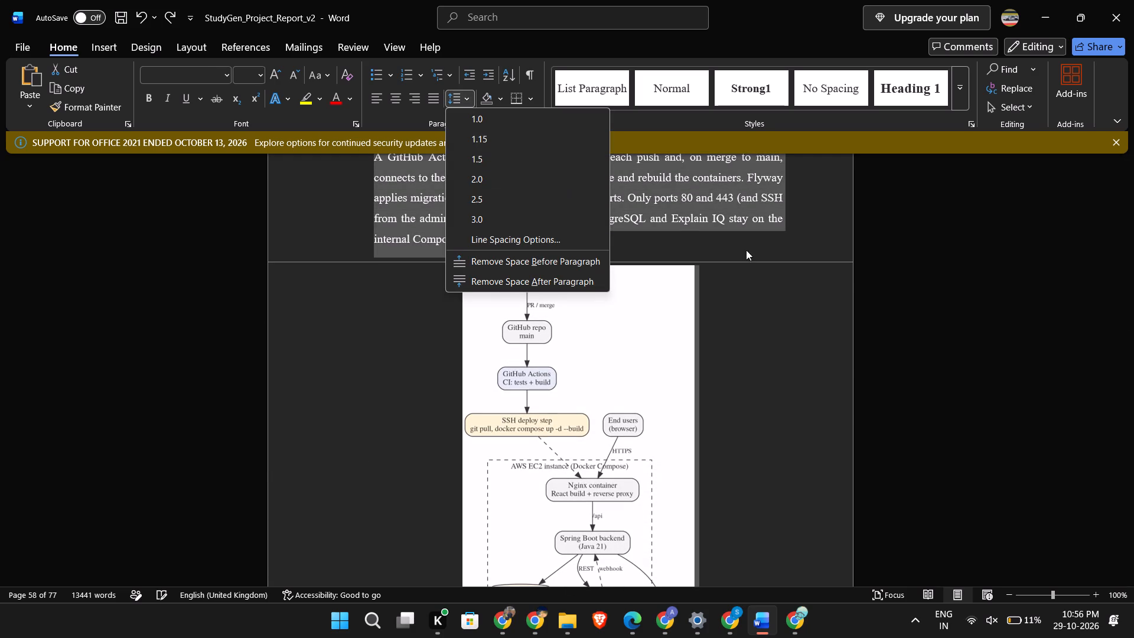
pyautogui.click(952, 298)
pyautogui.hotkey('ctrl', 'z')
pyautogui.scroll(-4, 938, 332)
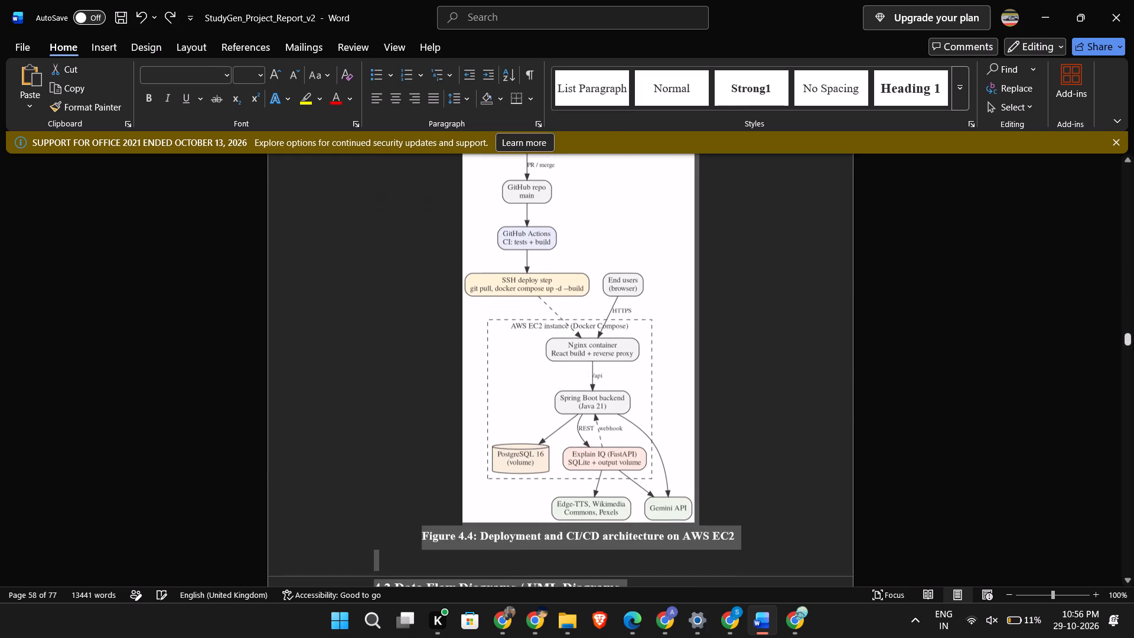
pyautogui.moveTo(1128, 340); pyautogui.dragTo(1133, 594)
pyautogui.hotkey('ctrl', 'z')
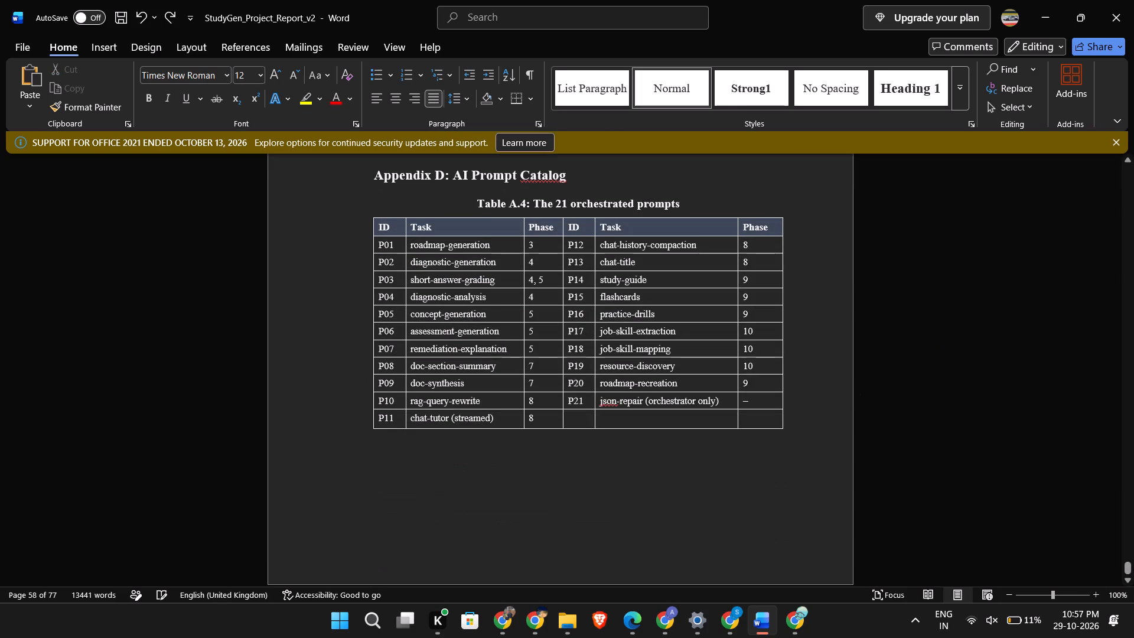
# Set the font of the whole report to Times New Roman again.
pyautogui.hotkey('ctrl', 'a')
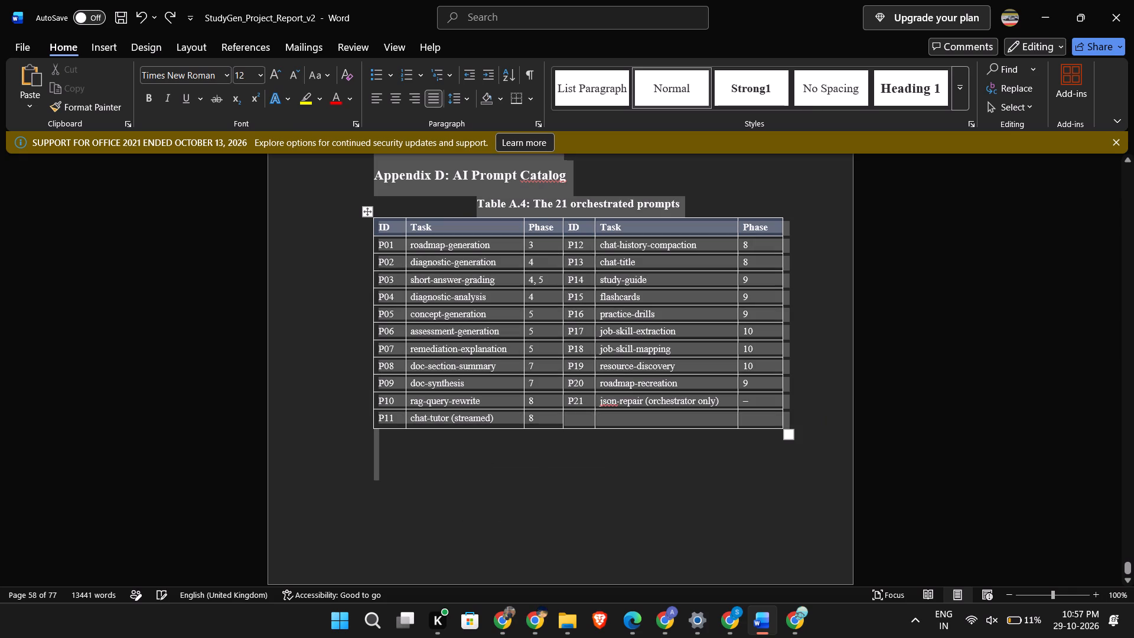
pyautogui.click(219, 76)
pyautogui.click(223, 76)
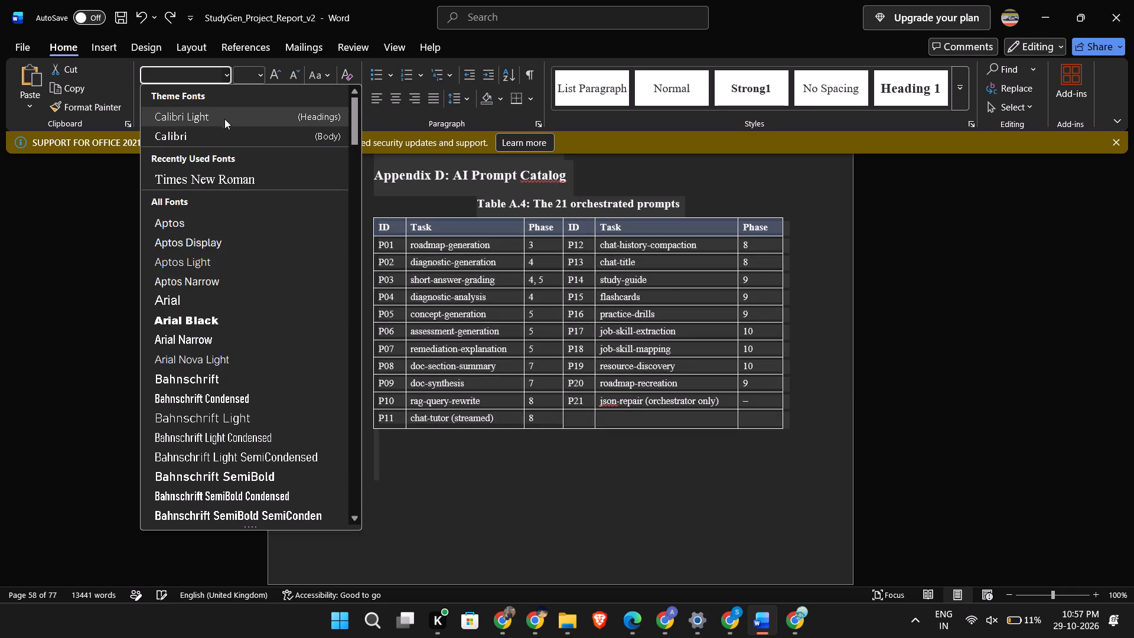
pyautogui.click(206, 177)
pyautogui.click(1002, 328)
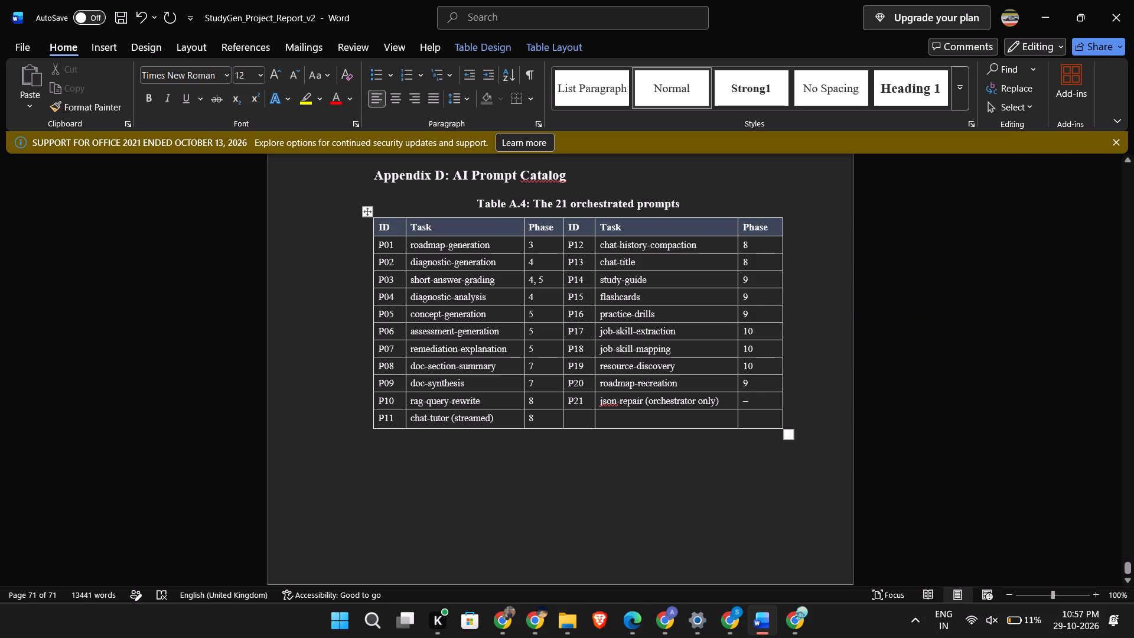
# Check the formatting of the appendix tables, the title page and the certificate page.
pyautogui.scroll(5, 1019, 328)
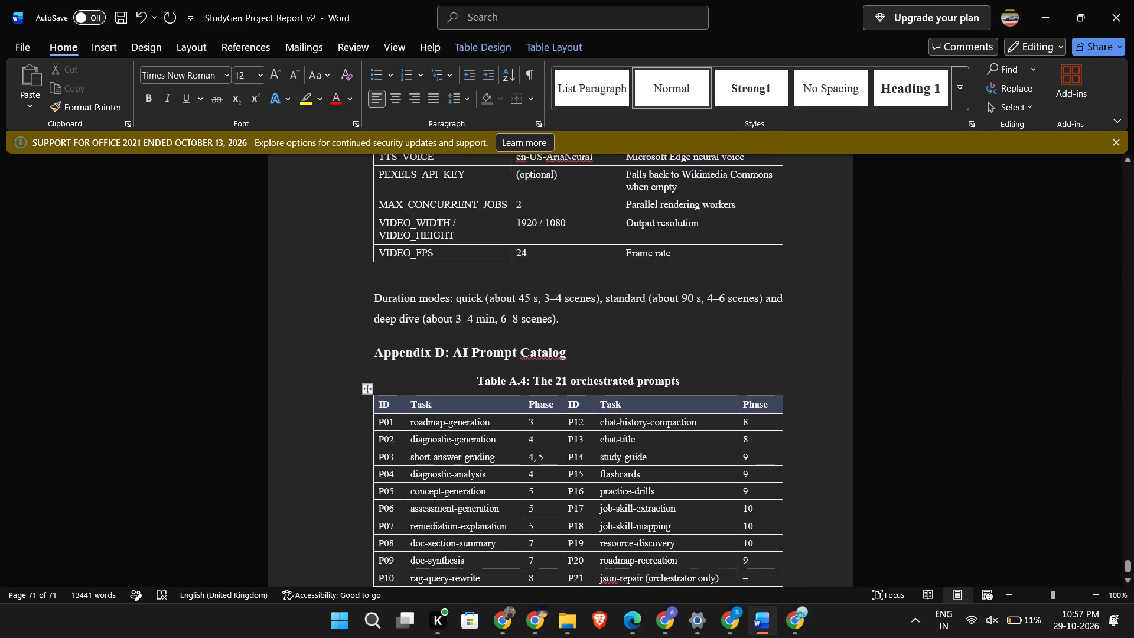
pyautogui.scroll(-3, 1063, 292)
pyautogui.moveTo(1126, 565); pyautogui.dragTo(1128, 557)
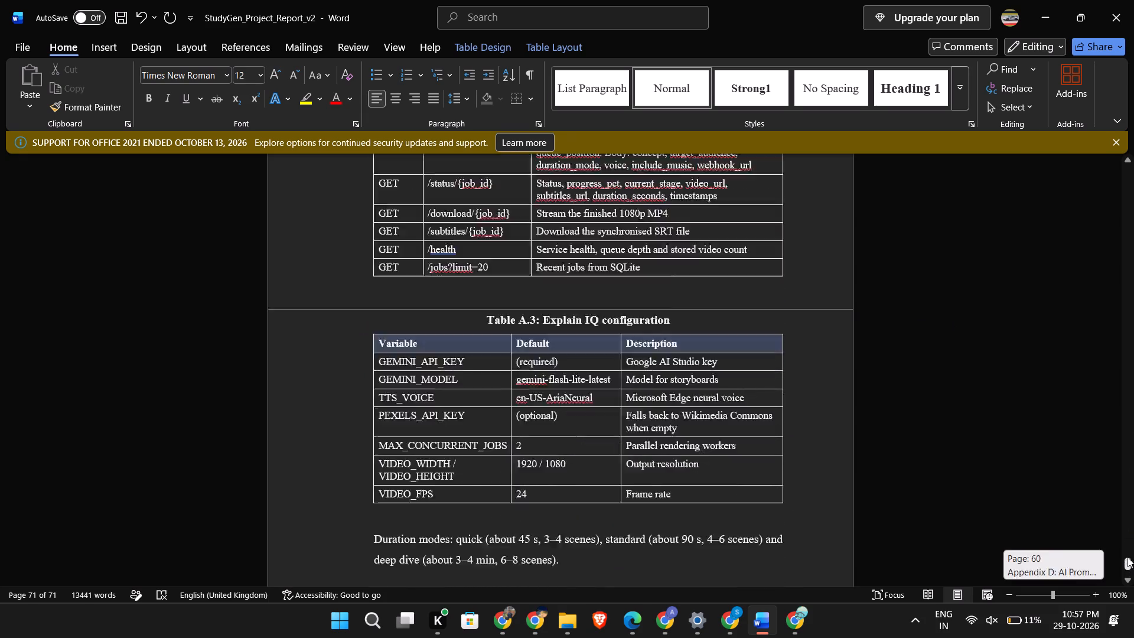
pyautogui.moveTo(1128, 557); pyautogui.dragTo(1133, 145)
pyautogui.scroll(-2, 698, 249)
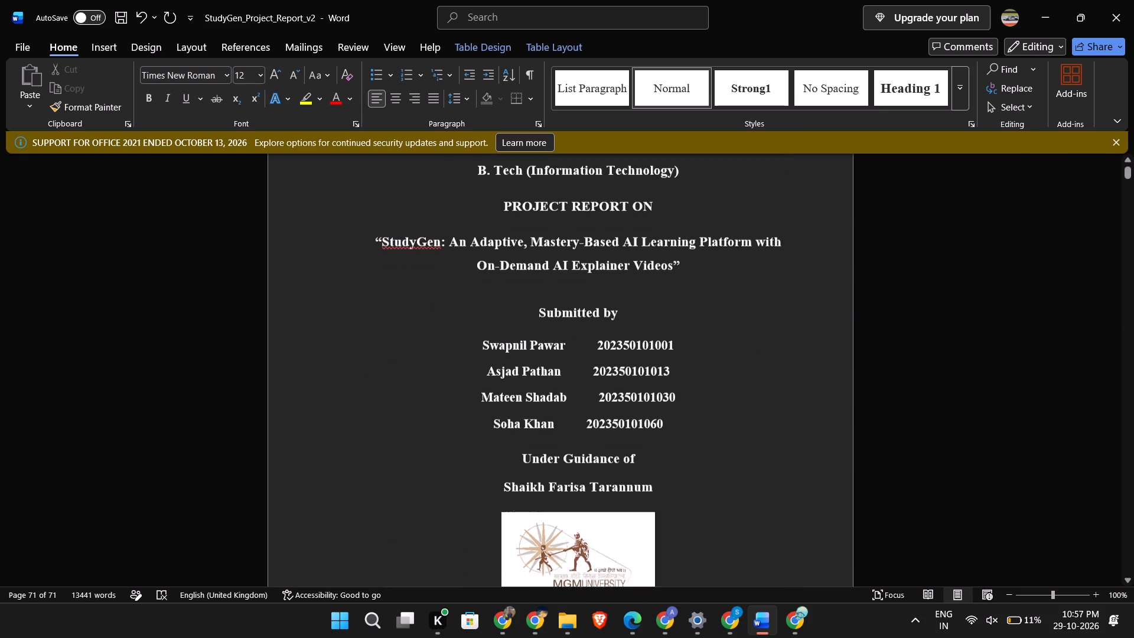
pyautogui.scroll(-11, 695, 252)
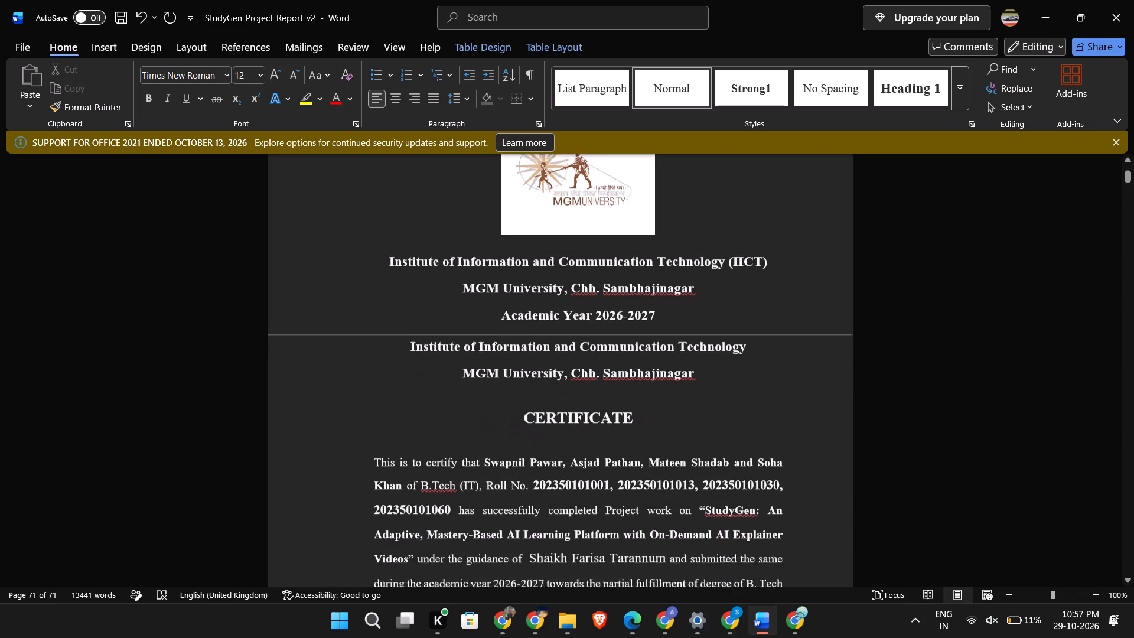
pyautogui.hotkey('ctrl', 'p')
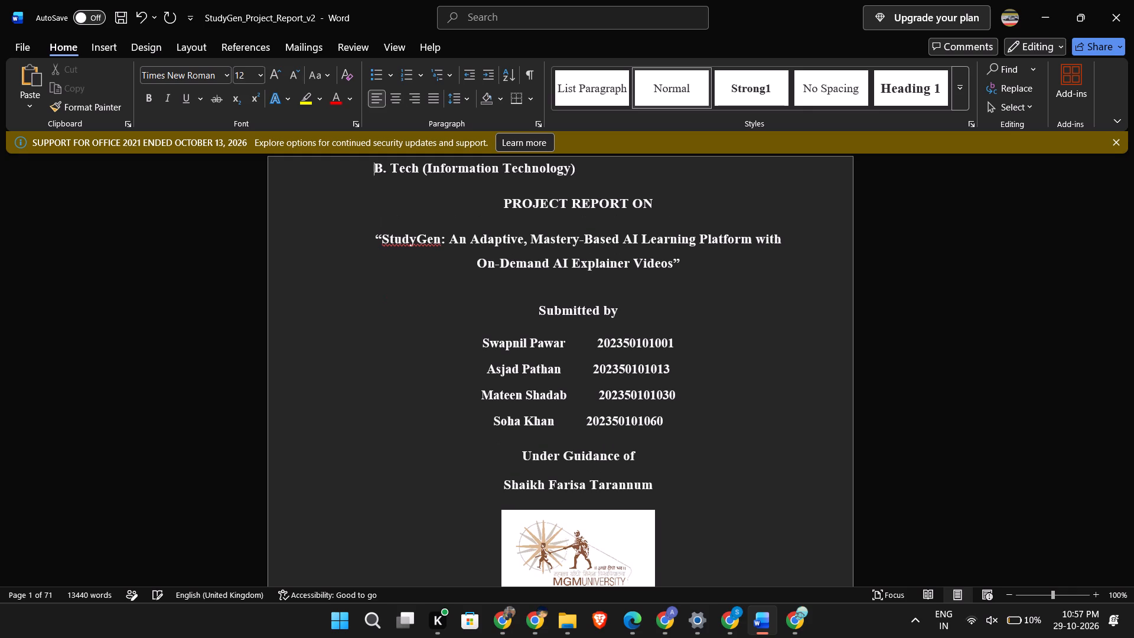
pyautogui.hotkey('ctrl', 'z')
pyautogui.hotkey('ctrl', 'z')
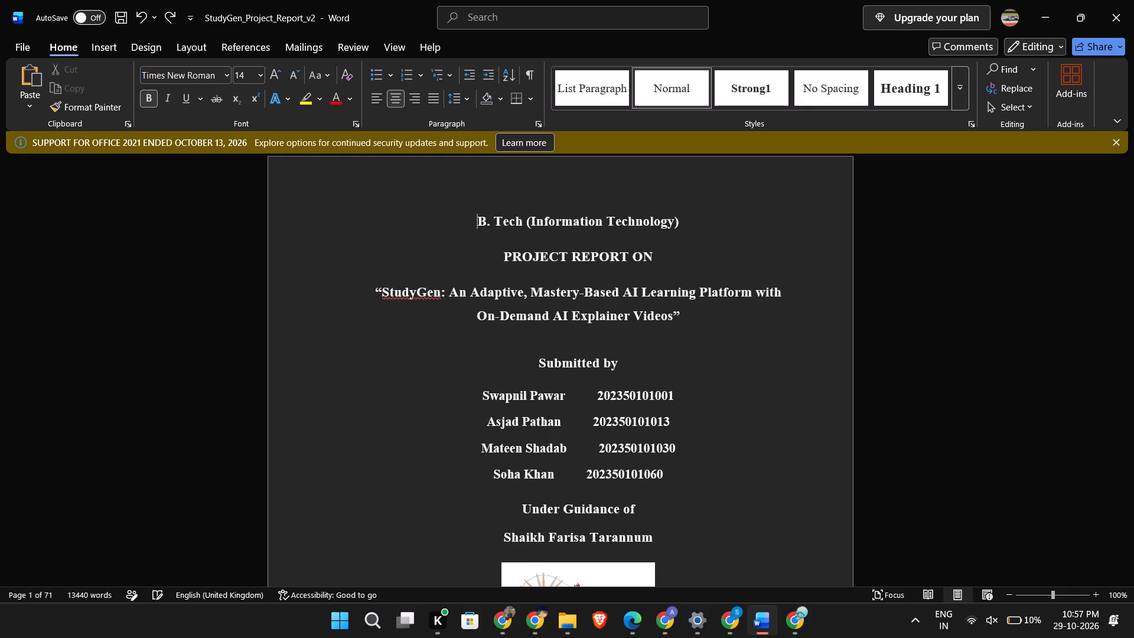
# Check the layout of the title page and certificate page in the document and in the print preview.
pyautogui.click(1003, 277)
pyautogui.scroll(-2, 968, 310)
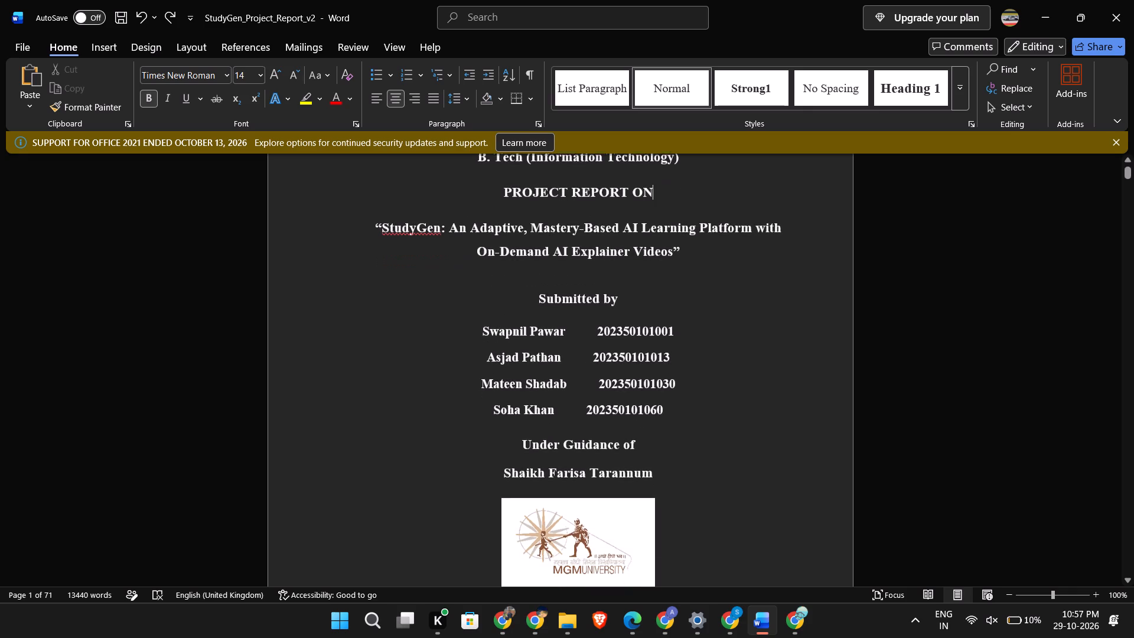
pyautogui.scroll(-10, 967, 312)
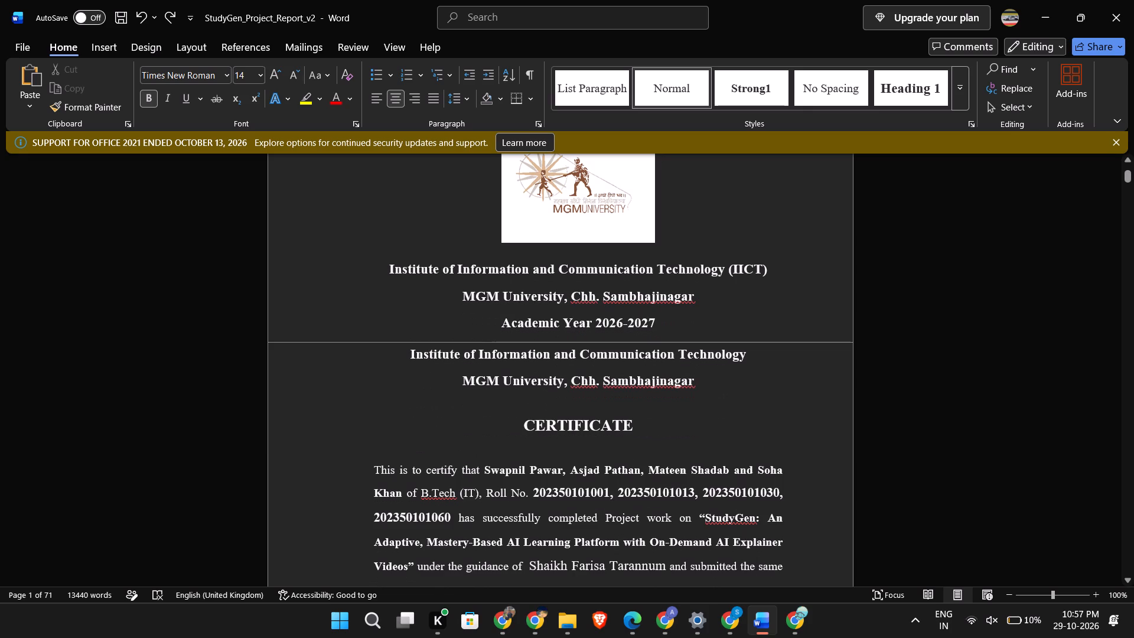
pyautogui.scroll(-4, 926, 249)
pyautogui.scroll(-3, 974, 278)
pyautogui.scroll(-2, 923, 245)
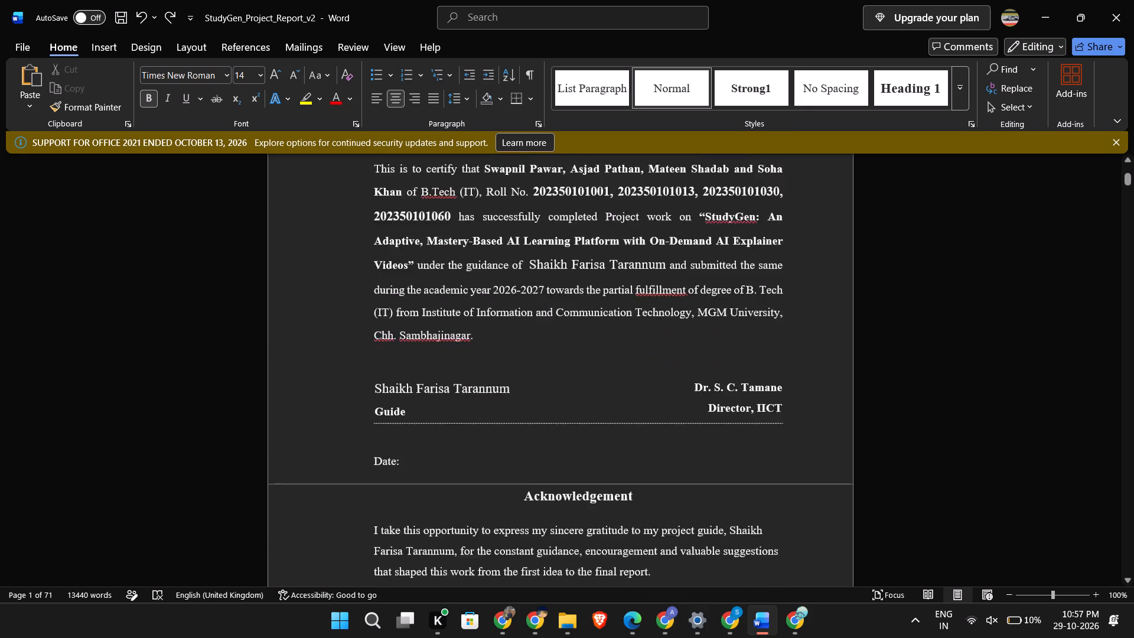
pyautogui.scroll(-1, 897, 322)
pyautogui.hotkey('alt', 'Tab')
pyautogui.hotkey('alt', 'Tab')
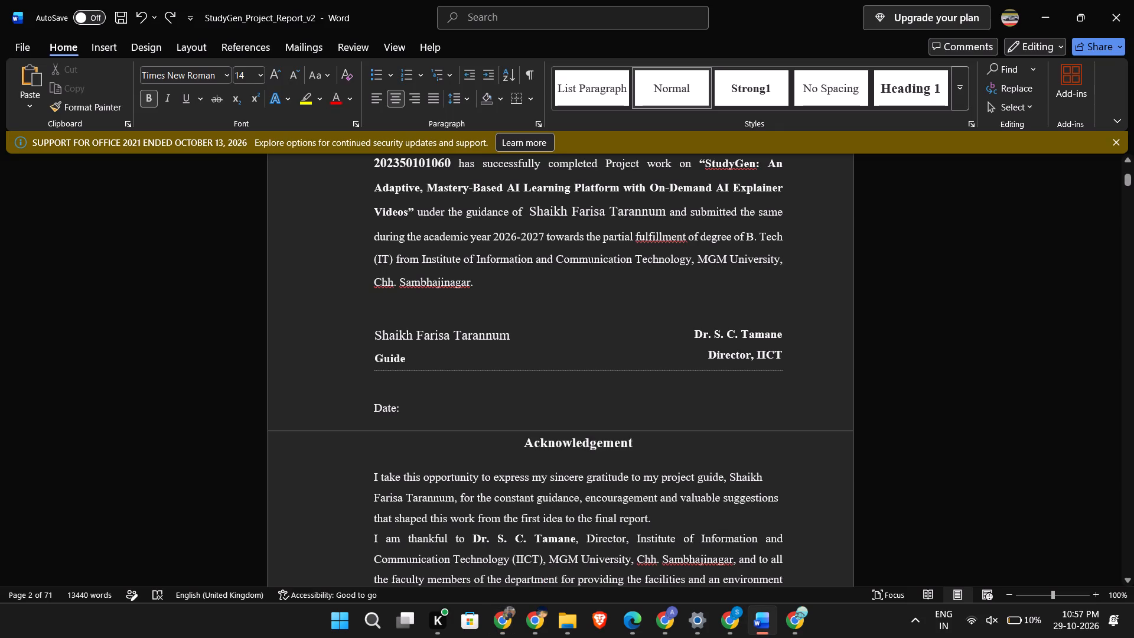
pyautogui.hotkey('ctrl', 'p')
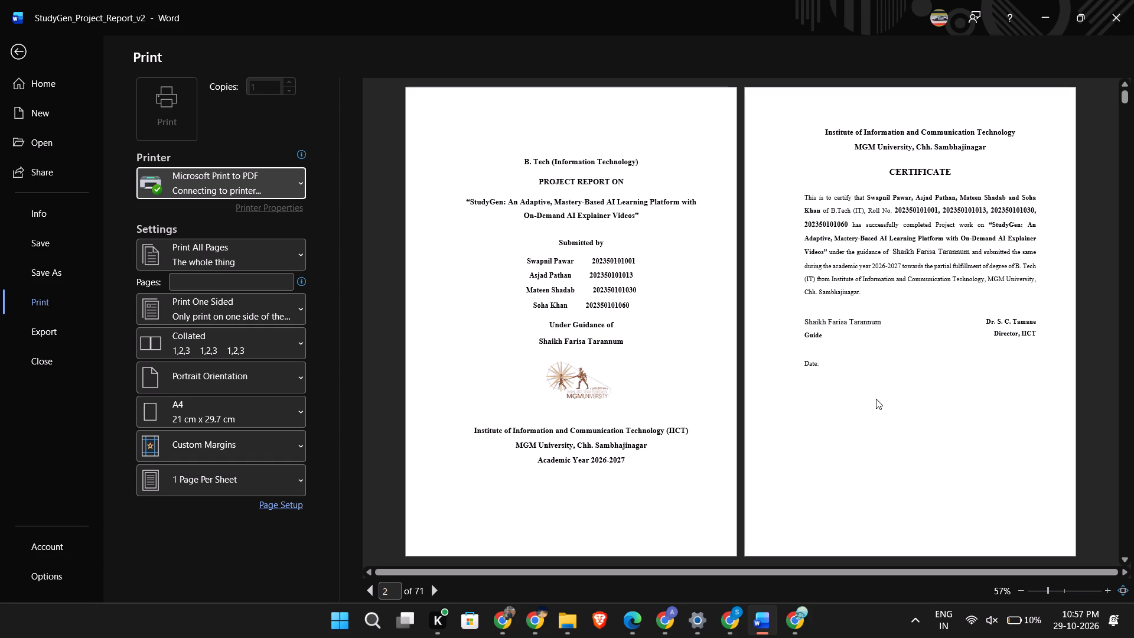
pyautogui.keyDown('ctrl'); pyautogui.scroll(1, 913, 350); pyautogui.keyUp('ctrl')
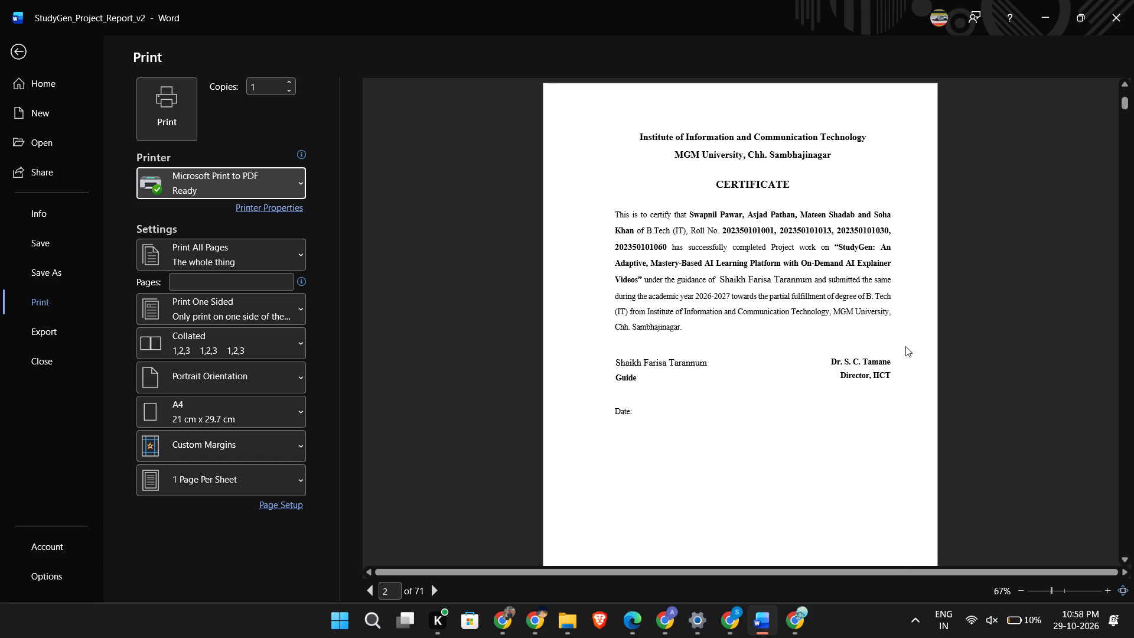
pyautogui.press('Escape')
# Undo the recent edits back through the deletions of the title page's "A" and of Appendix F.
pyautogui.hotkey('ctrl', 'z')
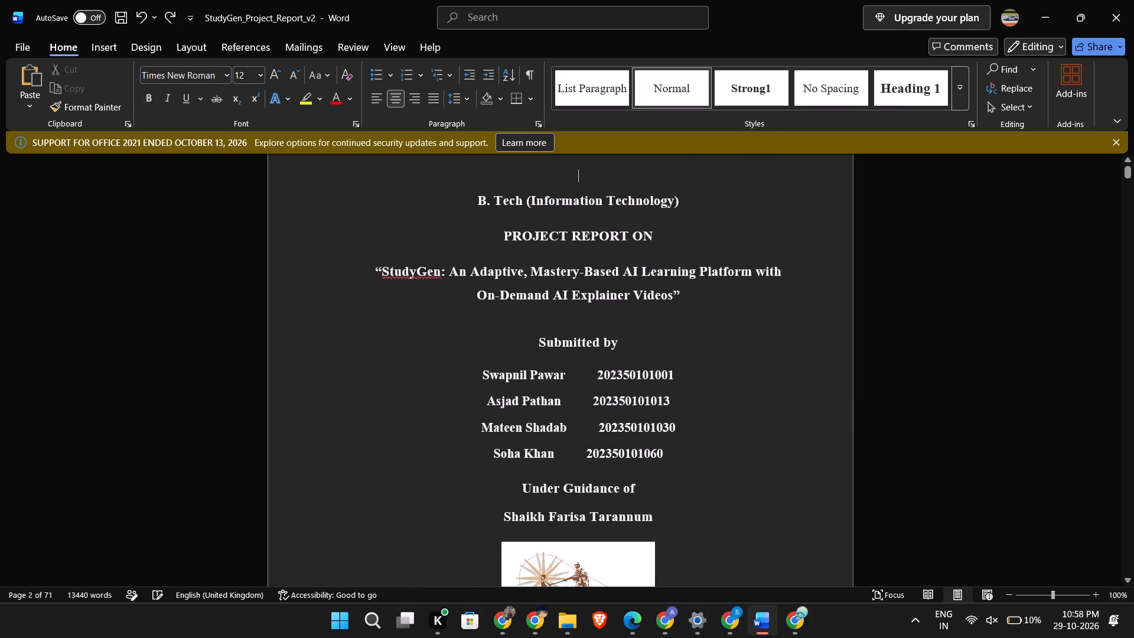
pyautogui.hotkey('ctrl', 'z')
pyautogui.hotkey('ctrl', 'z')
pyautogui.hotkey('ctrl', 'z')
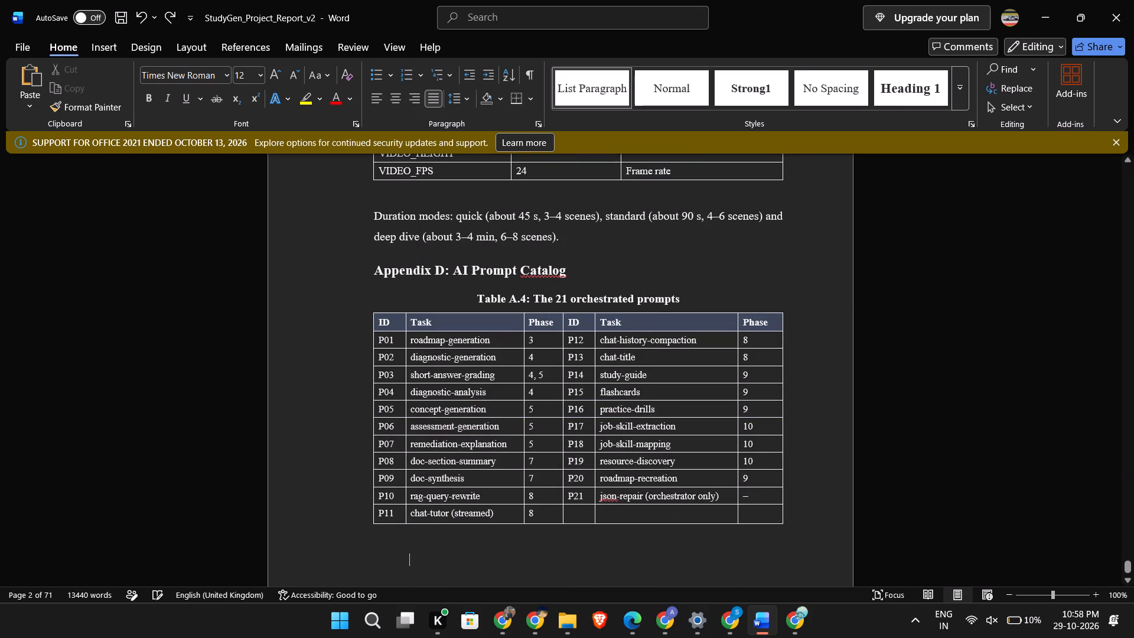
pyautogui.hotkey('ctrl', 'z')
pyautogui.hotkey('ctrl', 'z')
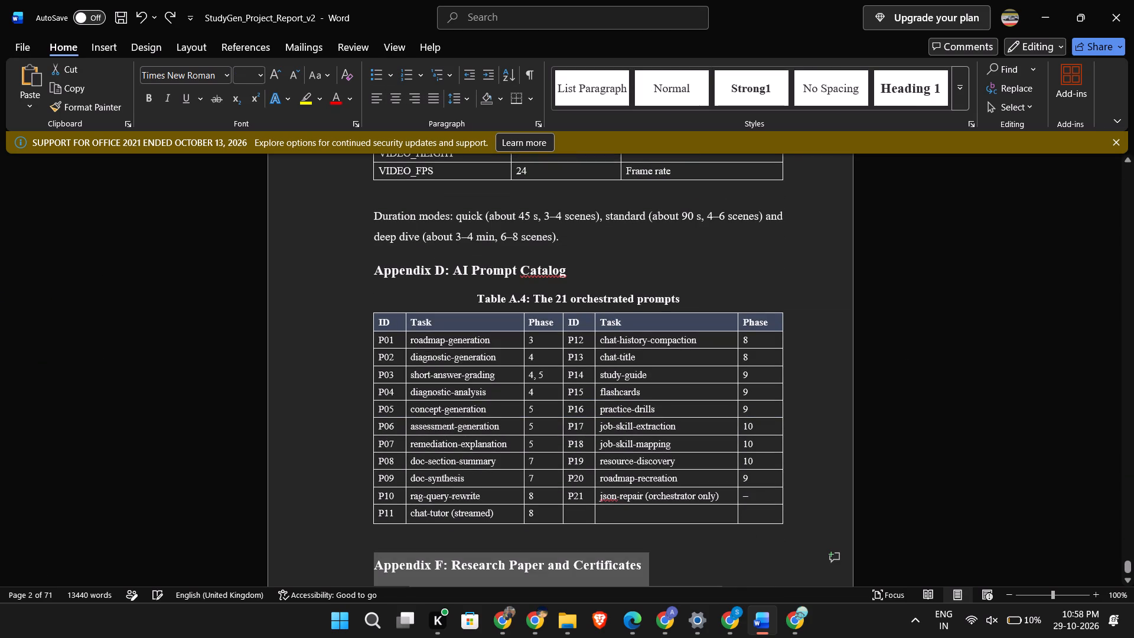
pyautogui.scroll(-1, 905, 346)
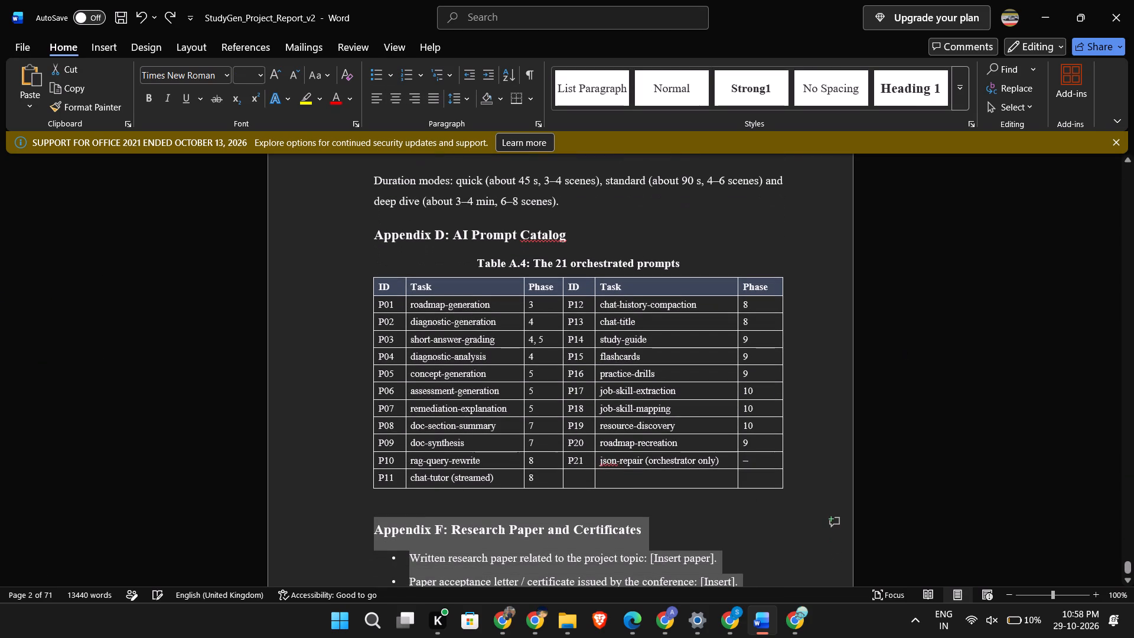
pyautogui.hotkey('ctrl', 'a')
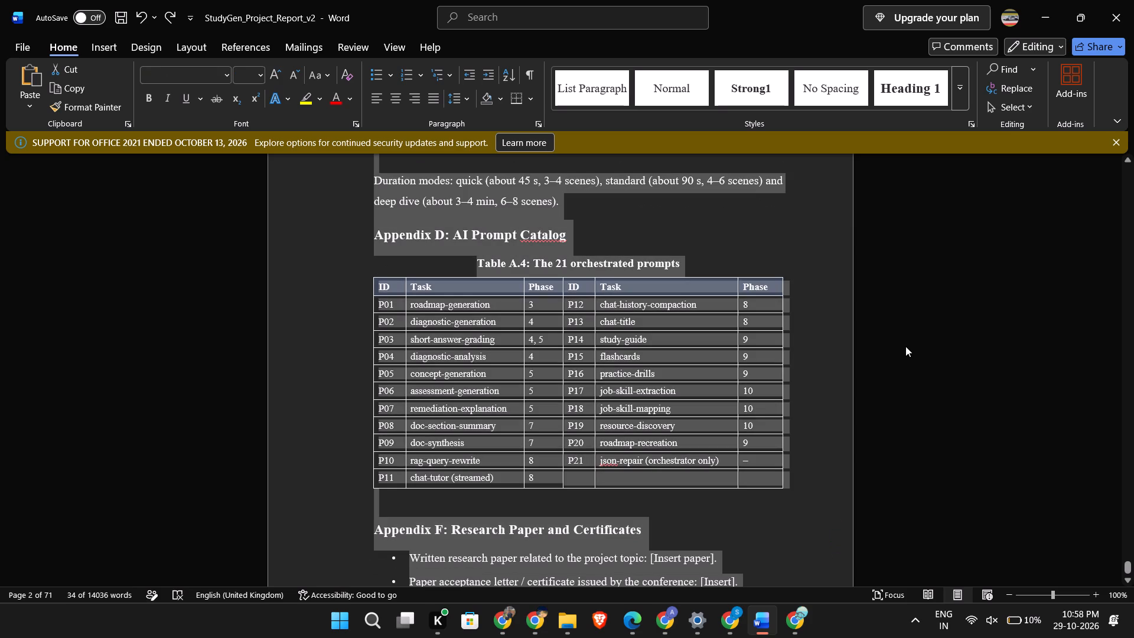
pyautogui.hotkey('ctrl', 'z')
pyautogui.hotkey('ctrl', 'y')
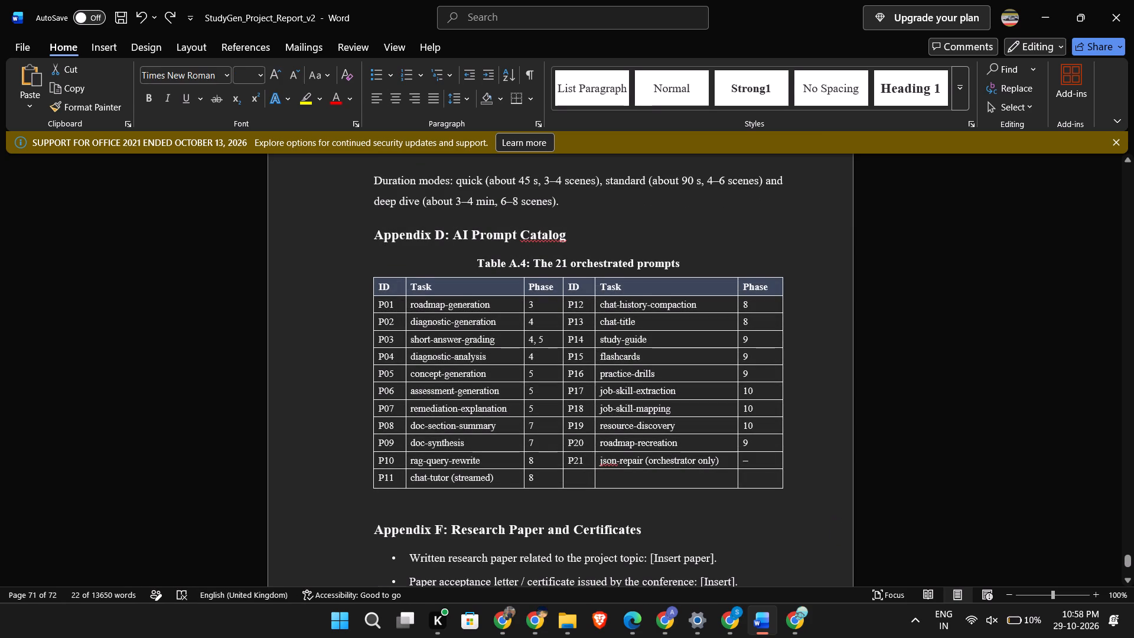
# Delete the "Appendix F: Research Paper and Certificates" heading and its three bullets at the end of the report.
pyautogui.scroll(-2, 382, 502)
pyautogui.moveTo(372, 473); pyautogui.dragTo(688, 569)
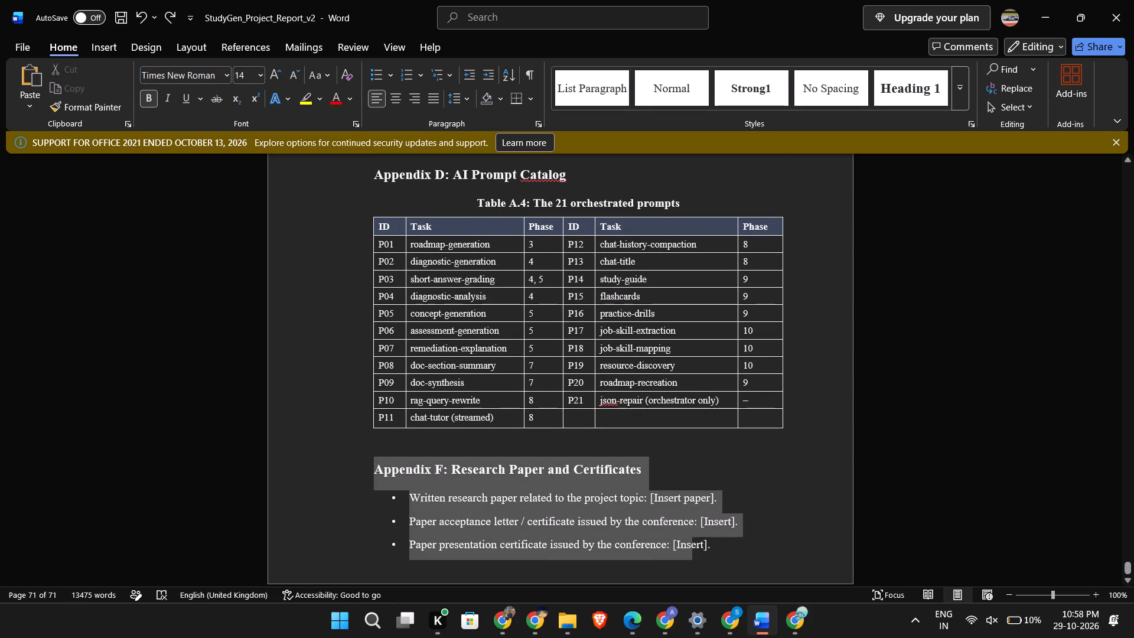
pyautogui.moveTo(688, 569); pyautogui.dragTo(744, 572)
pyautogui.press('BackSpace')
pyautogui.press('BackSpace')
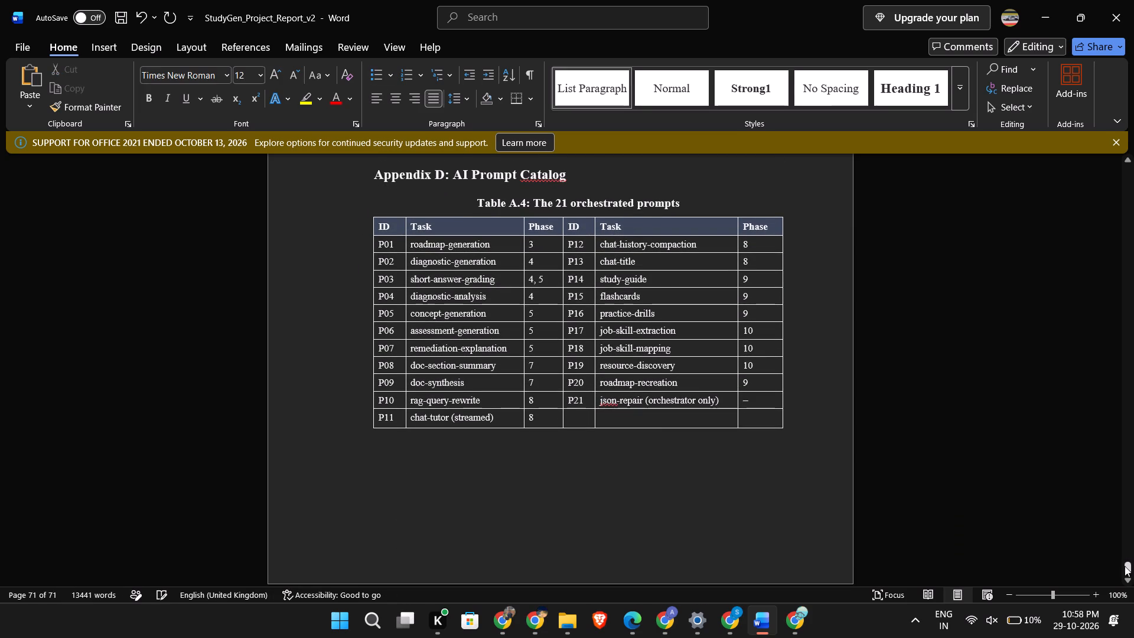
# Check the title page and certificate page again, including in the print preview.
pyautogui.moveTo(1125, 566); pyautogui.dragTo(1133, 34)
pyautogui.scroll(-14, 851, 296)
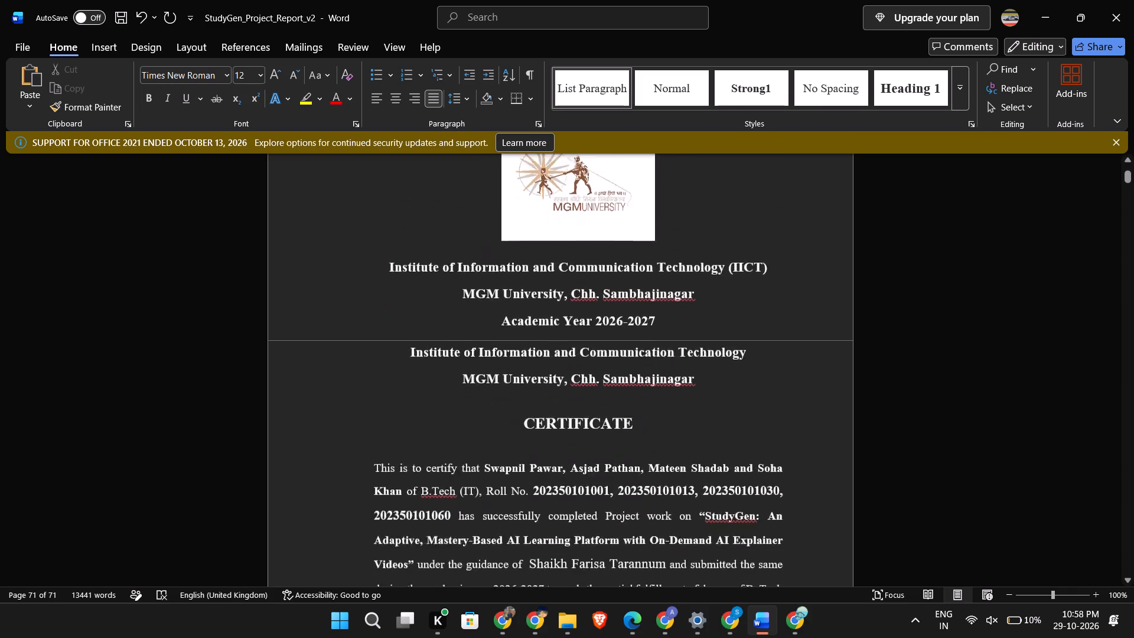
pyautogui.scroll(-6, 848, 301)
pyautogui.hotkey('ctrl', 'p')
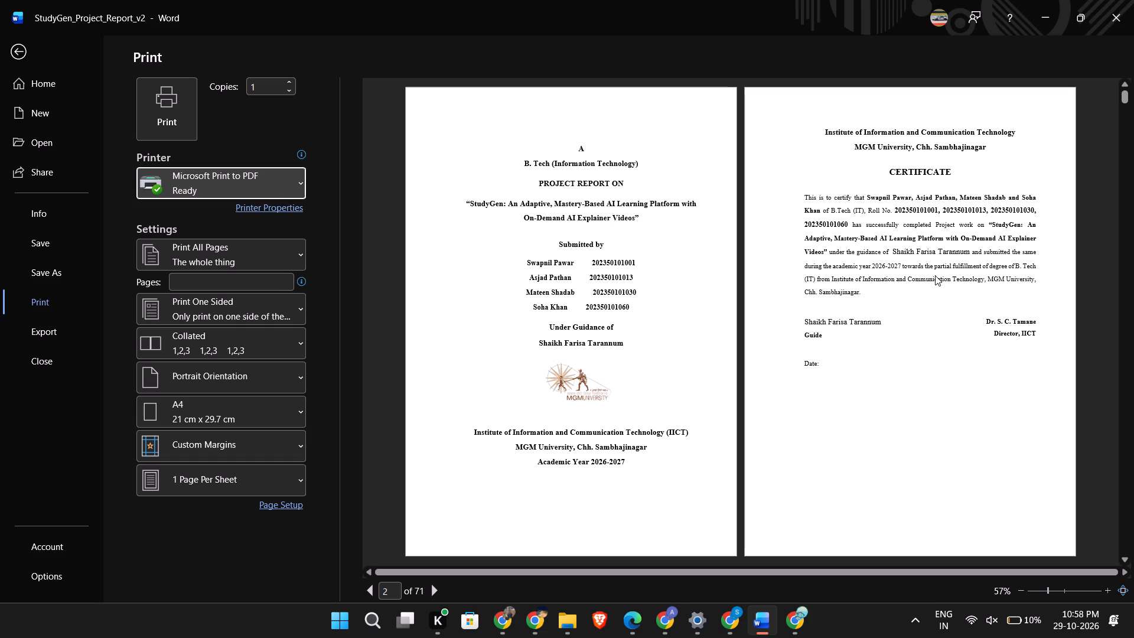
pyautogui.press('Escape')
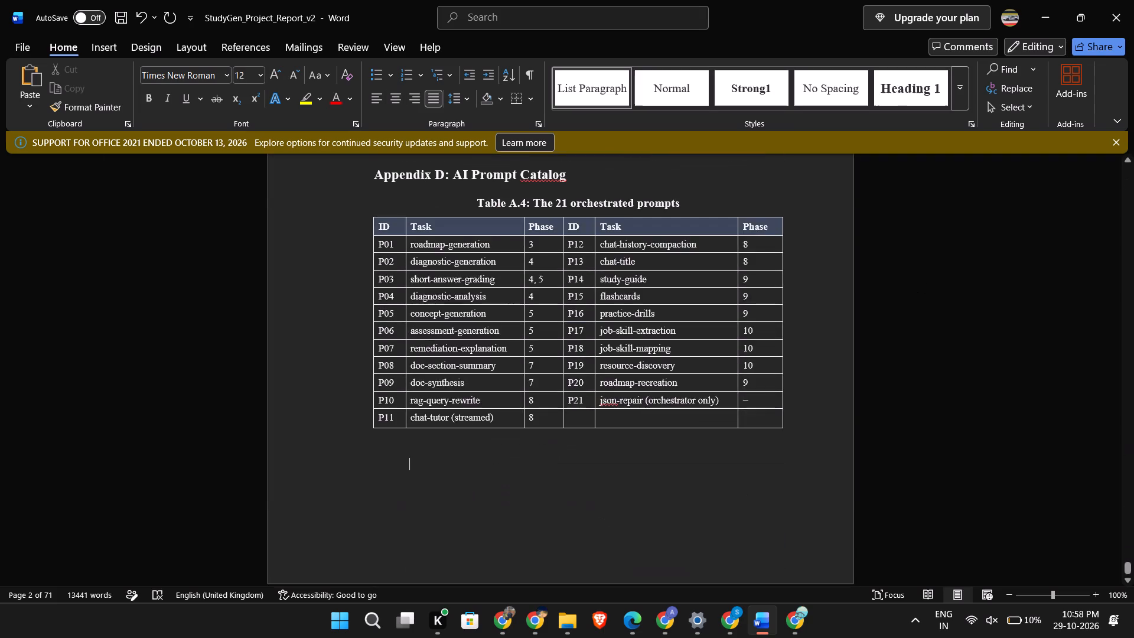
# Make the guide's name bold in the body paragraph of the certificate page.
pyautogui.scroll(1, 901, 310)
pyautogui.moveTo(1128, 572); pyautogui.dragTo(1133, 116)
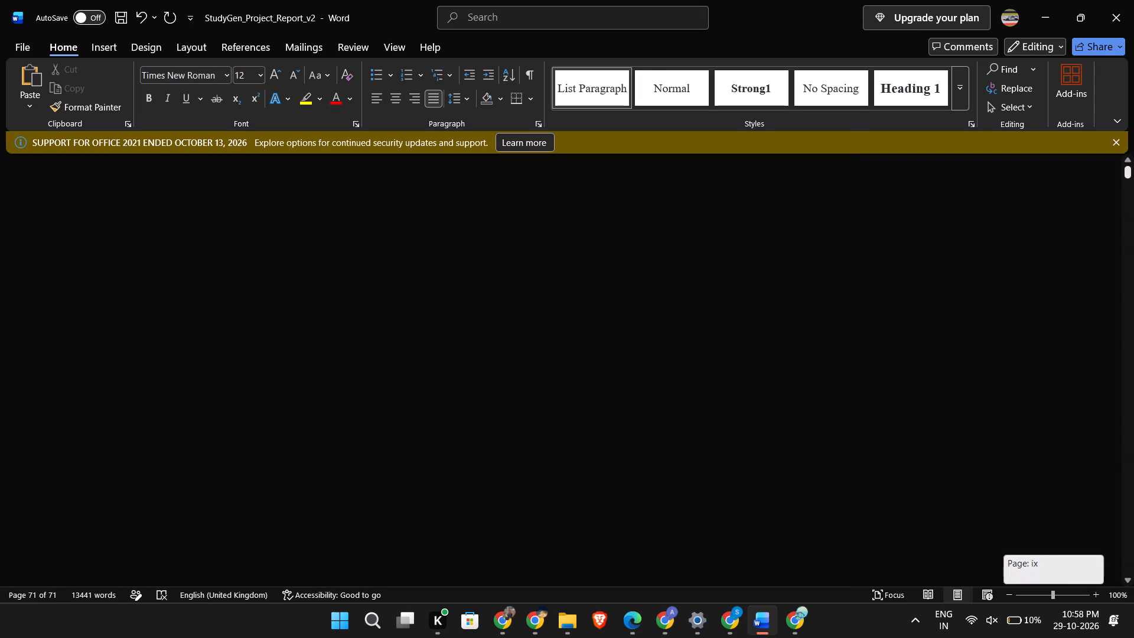
pyautogui.moveTo(1133, 116); pyautogui.dragTo(1133, 84)
pyautogui.scroll(-14, 678, 412)
pyautogui.scroll(2, 670, 414)
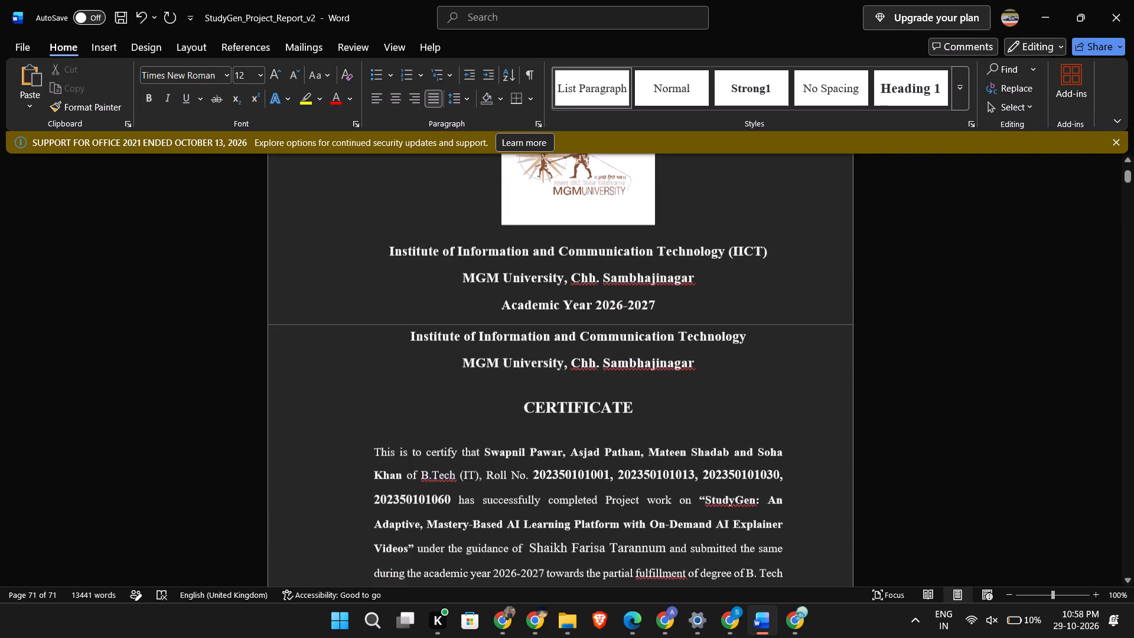
pyautogui.scroll(4, 670, 414)
pyautogui.scroll(-12, 670, 414)
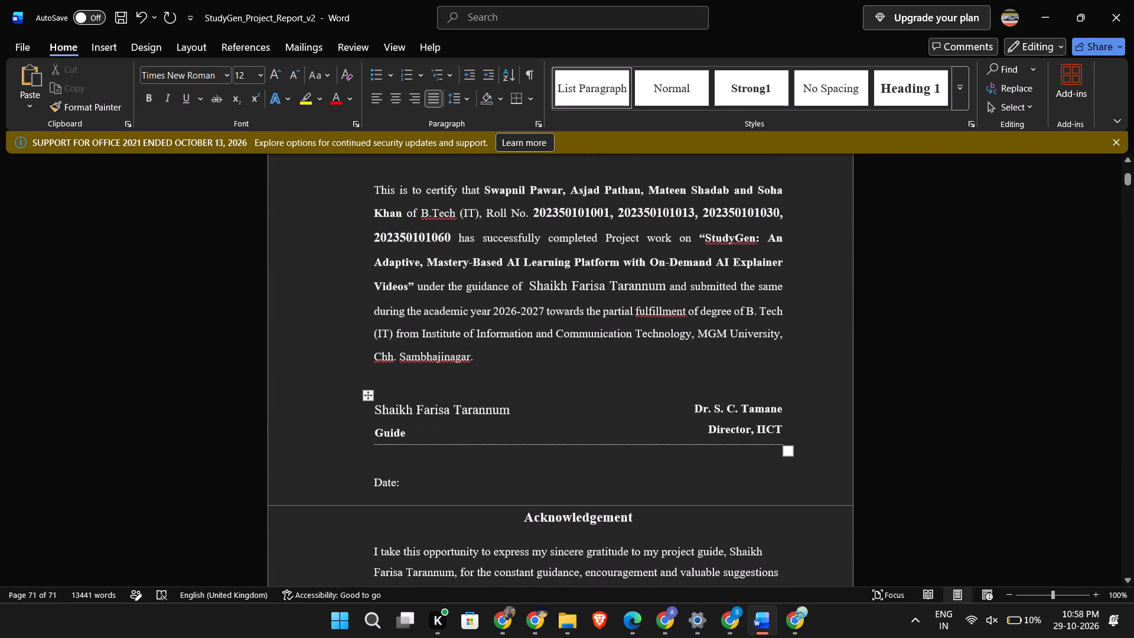
pyautogui.moveTo(530, 284); pyautogui.dragTo(659, 285)
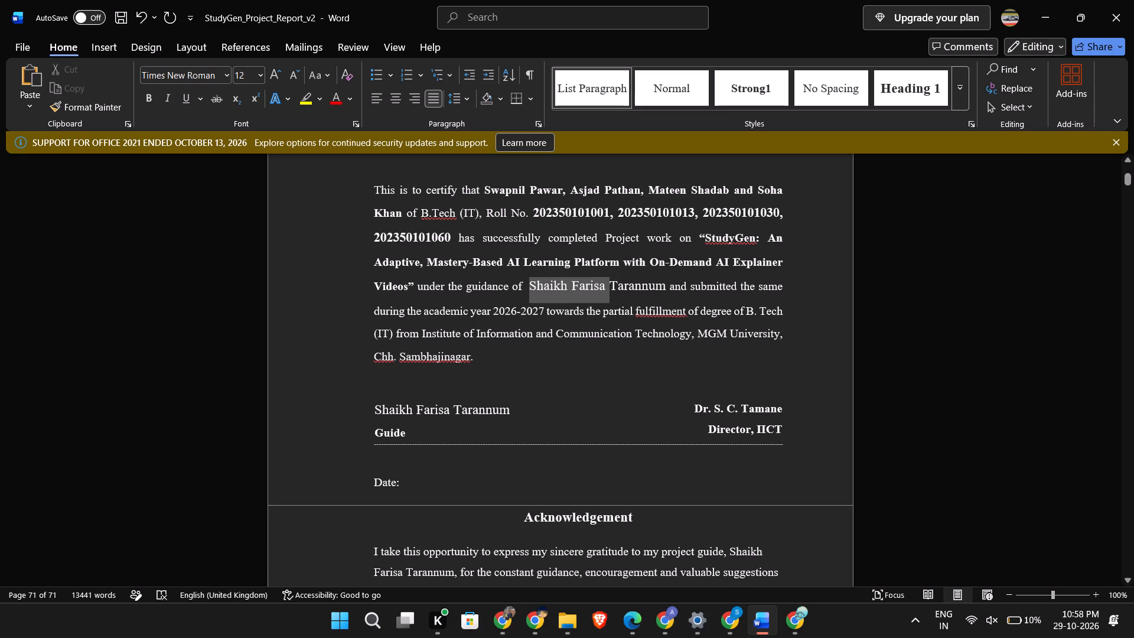
pyautogui.moveTo(659, 285); pyautogui.dragTo(663, 282)
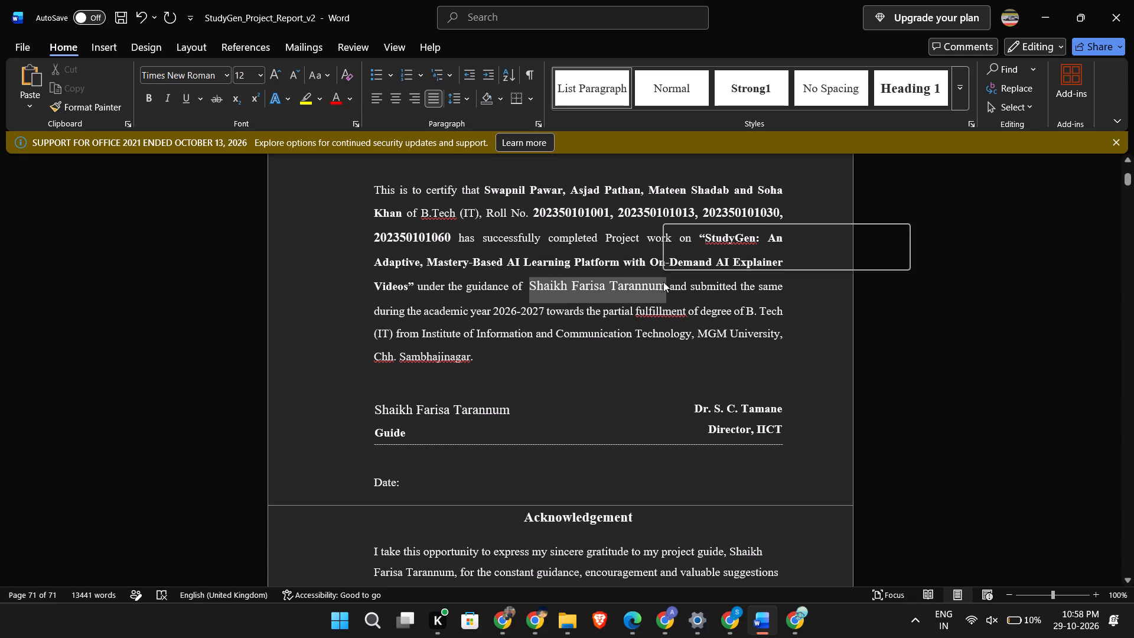
pyautogui.hotkey('ctrl', 'b')
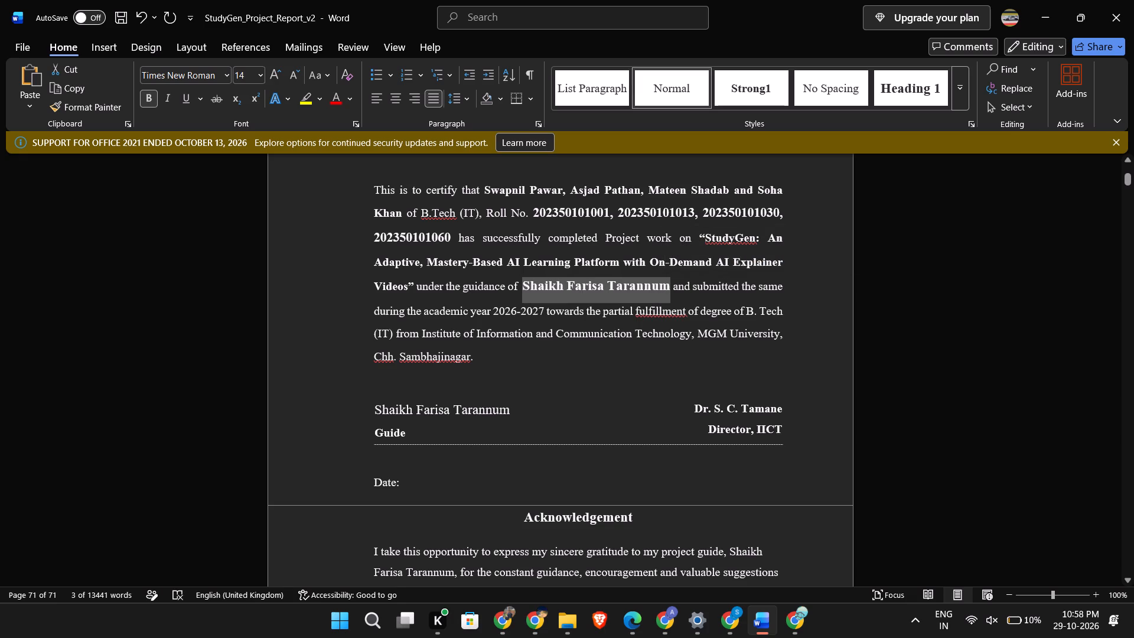
pyautogui.click(882, 303)
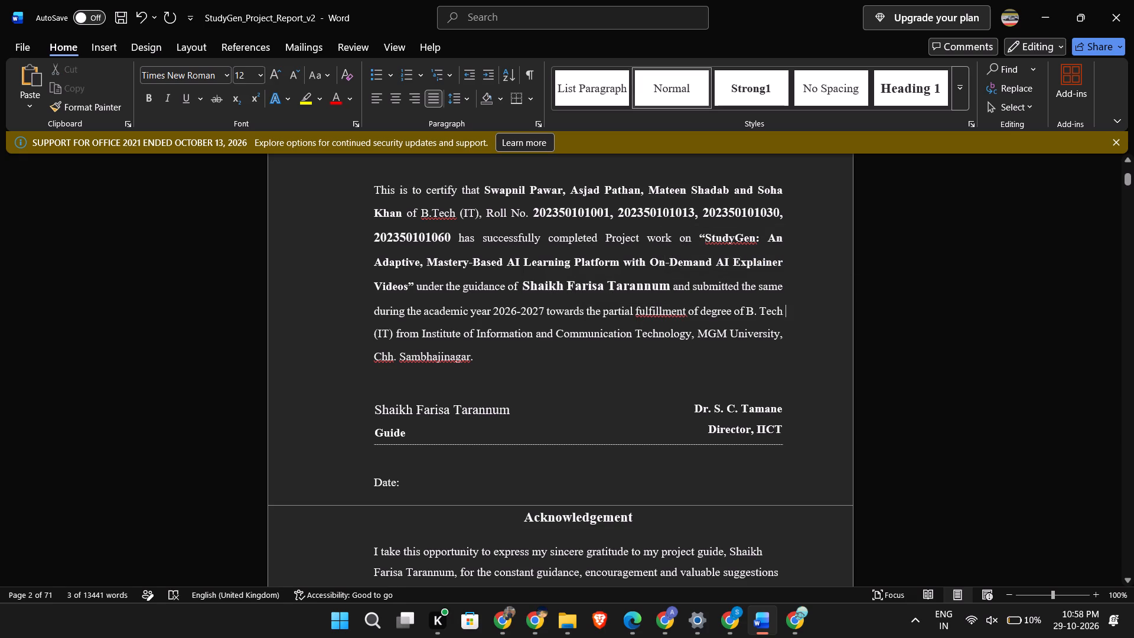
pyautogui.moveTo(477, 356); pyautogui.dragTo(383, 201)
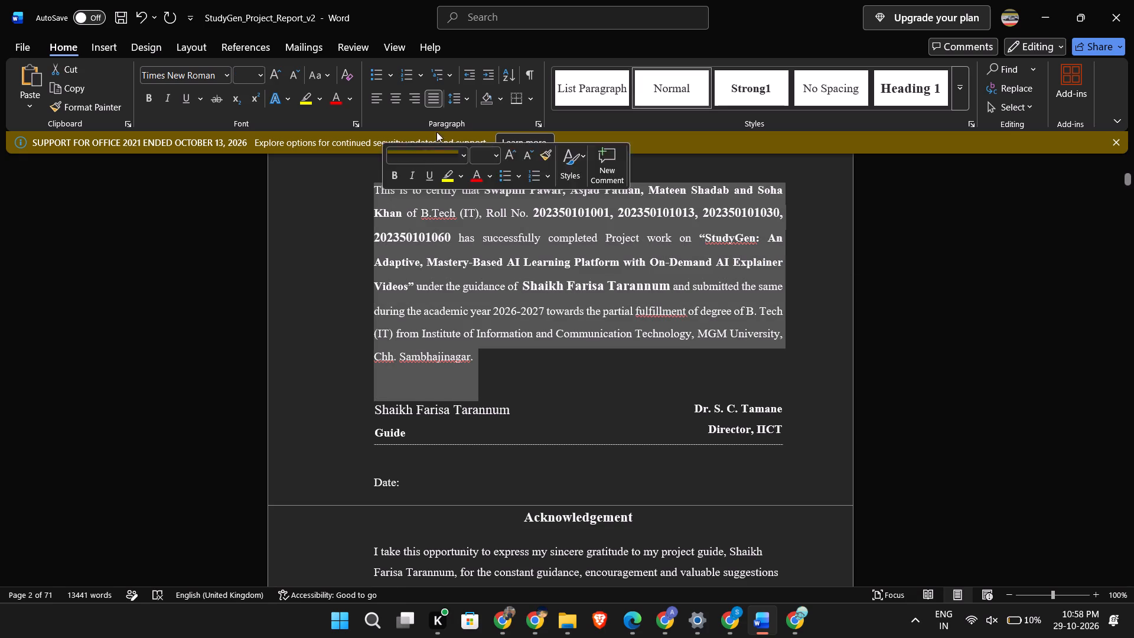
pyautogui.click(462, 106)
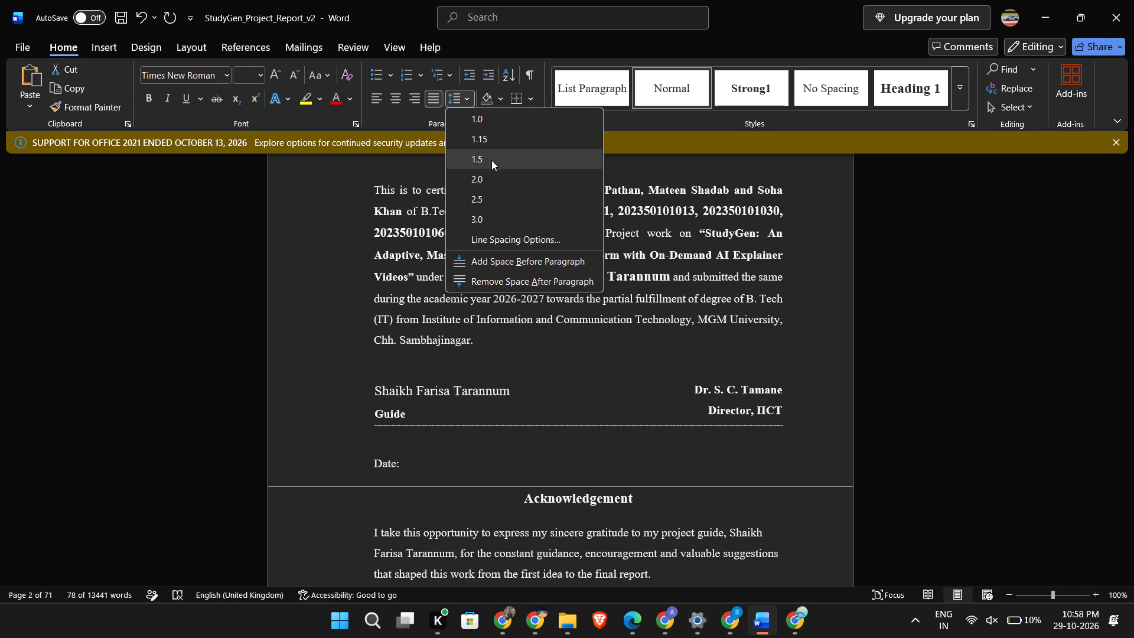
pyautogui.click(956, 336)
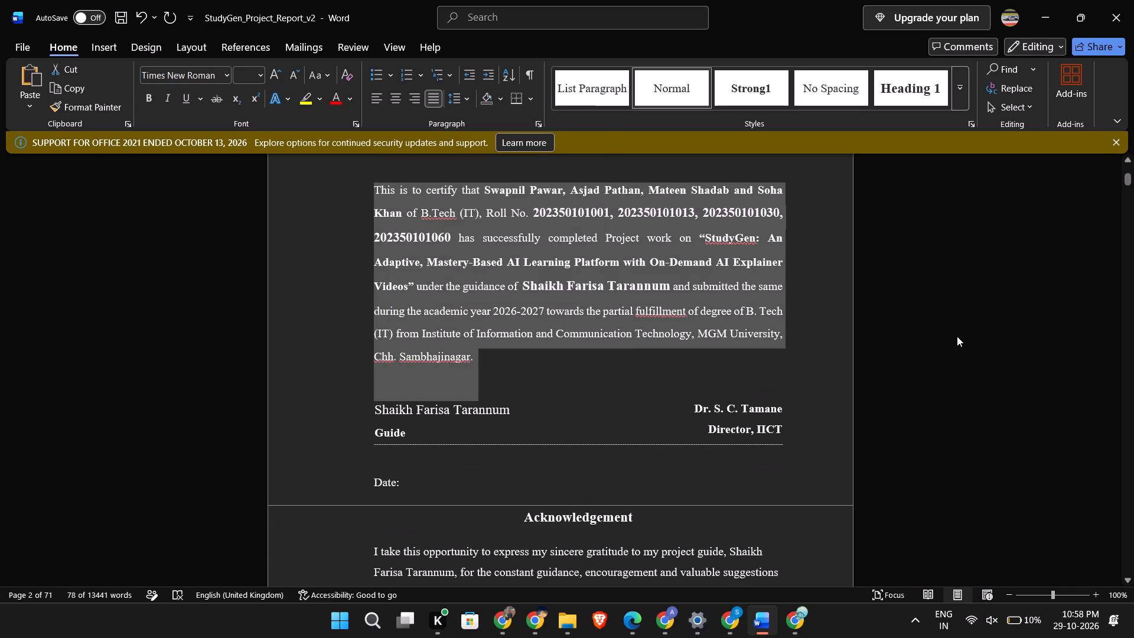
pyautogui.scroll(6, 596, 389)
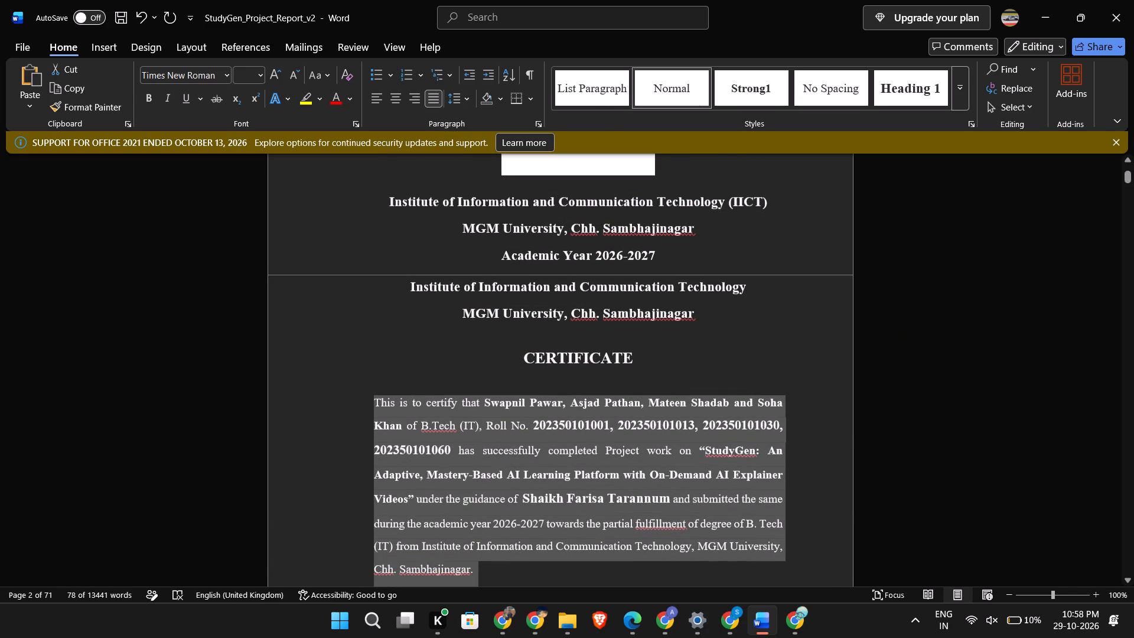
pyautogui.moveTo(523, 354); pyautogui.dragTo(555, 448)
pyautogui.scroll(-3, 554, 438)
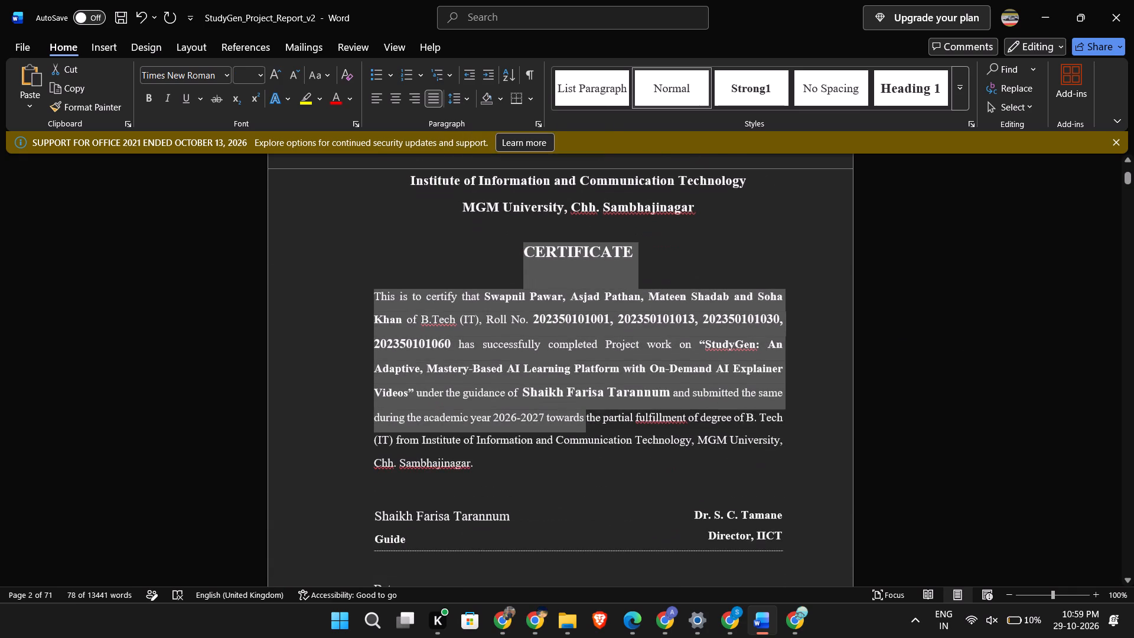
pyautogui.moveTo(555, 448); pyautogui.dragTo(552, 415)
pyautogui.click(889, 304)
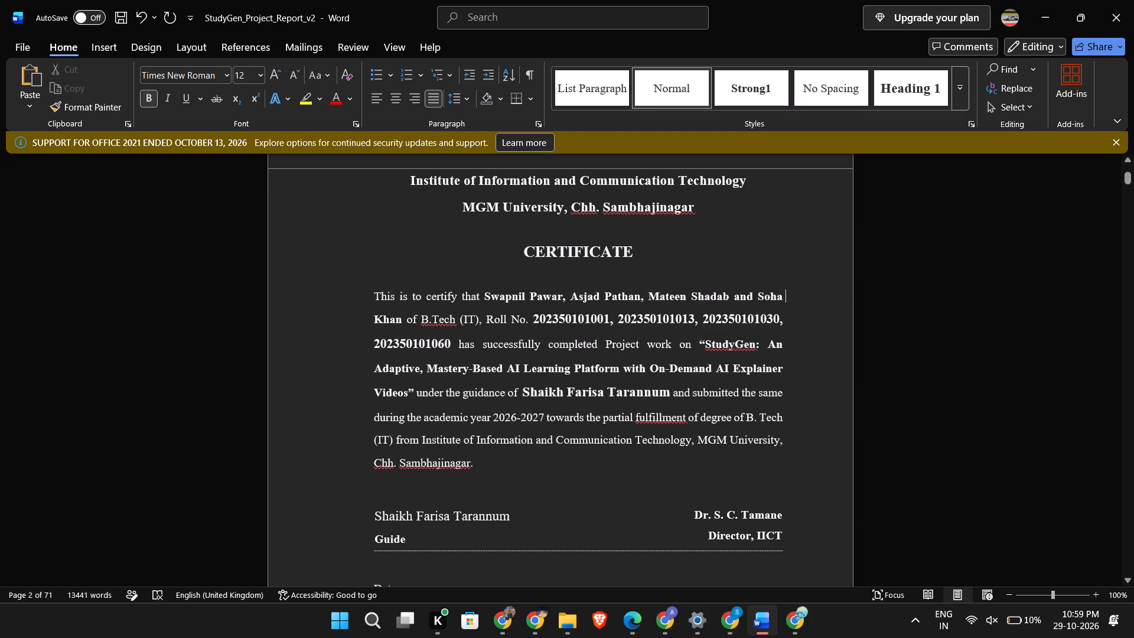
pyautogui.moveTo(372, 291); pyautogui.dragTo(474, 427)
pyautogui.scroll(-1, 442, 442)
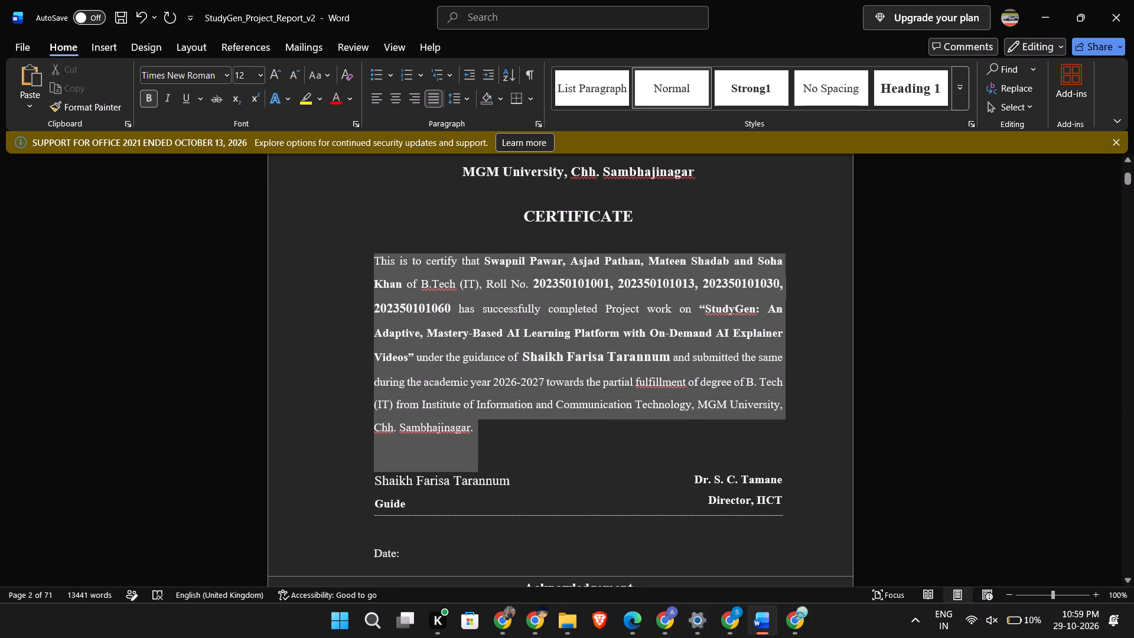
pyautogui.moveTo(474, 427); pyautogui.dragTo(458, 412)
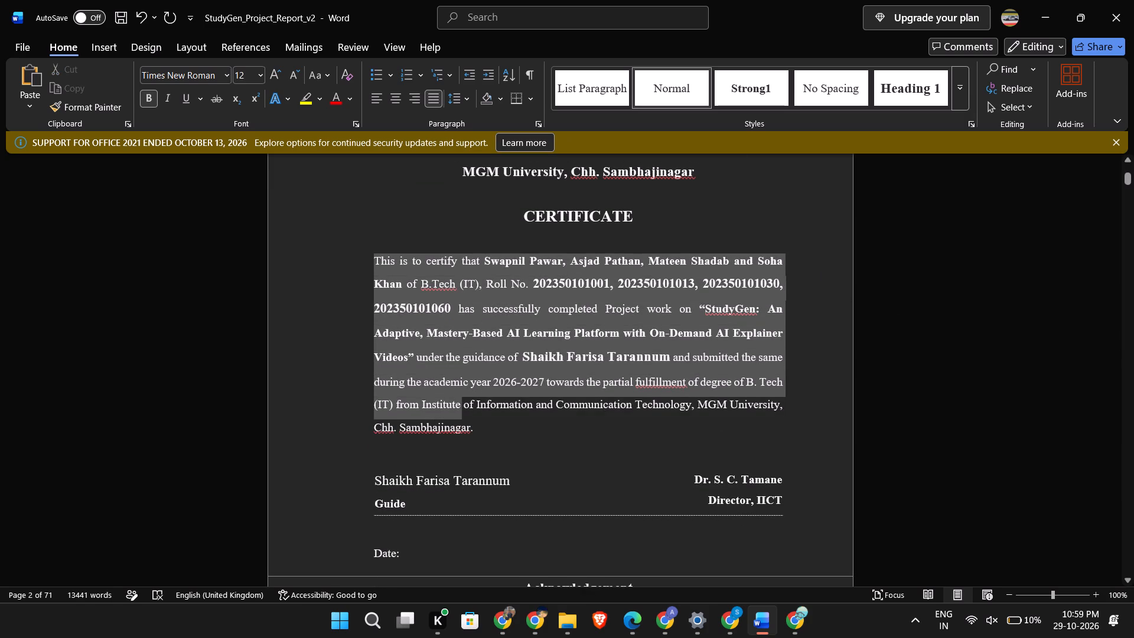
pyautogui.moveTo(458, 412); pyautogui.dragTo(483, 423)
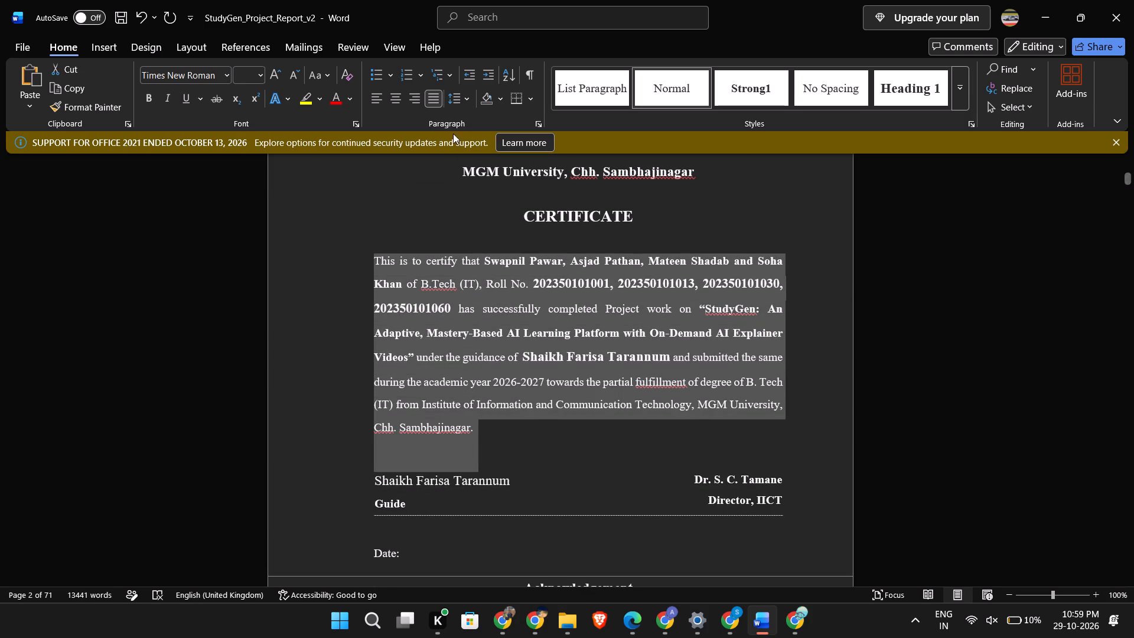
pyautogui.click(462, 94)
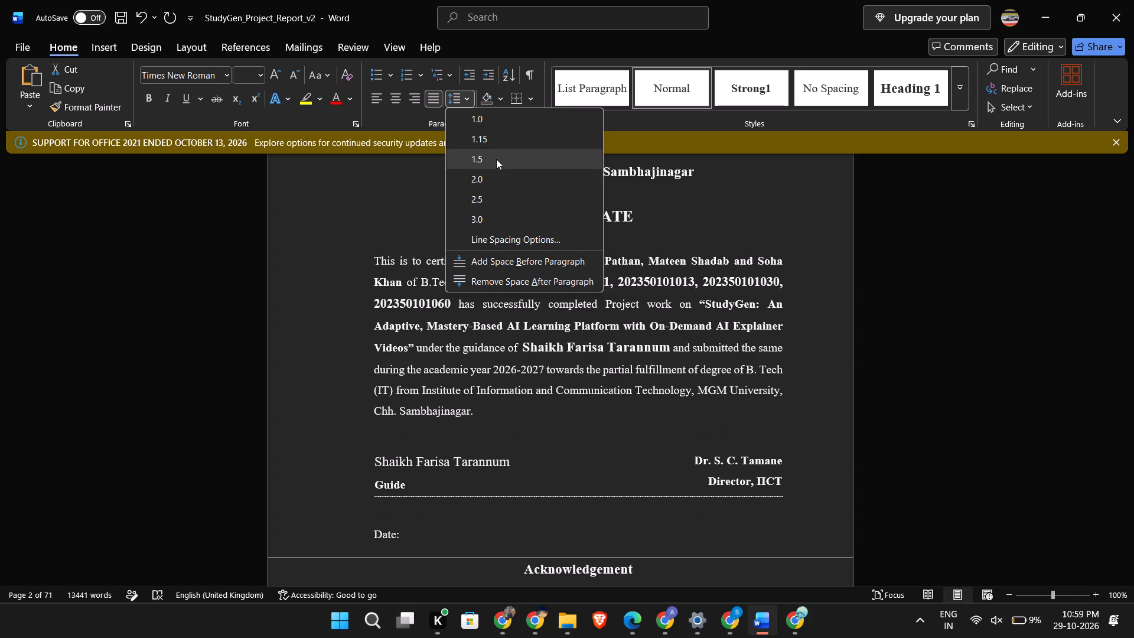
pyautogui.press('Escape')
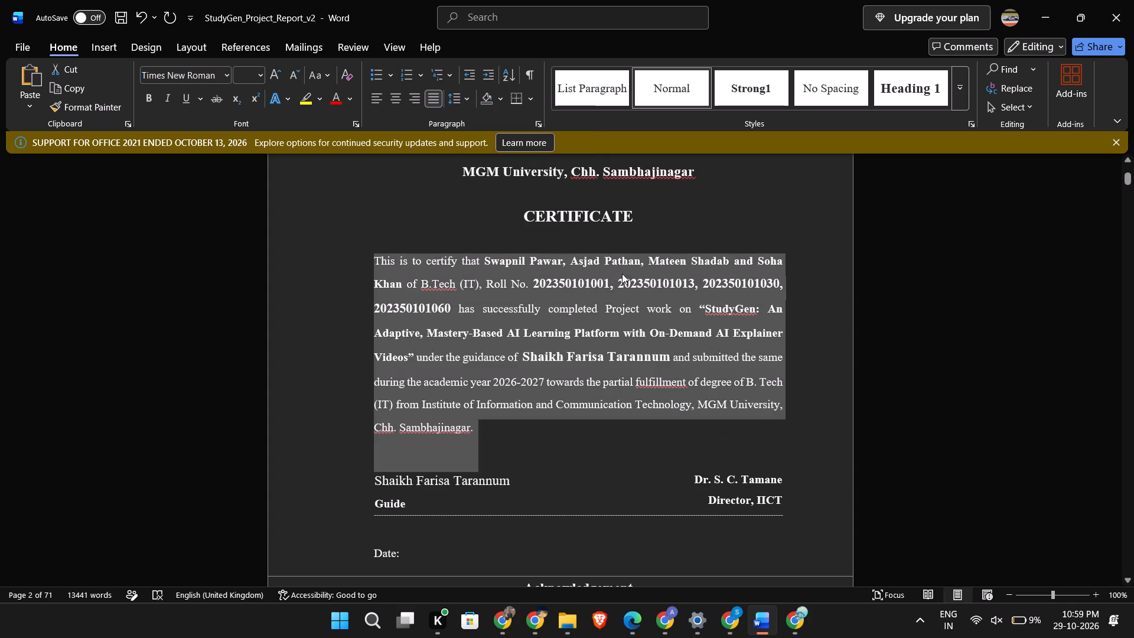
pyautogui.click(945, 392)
# Replace the names and "Roll No. [Roll No.]" placeholder under the Acknowledgement with the title page's list of student names and roll numbers.
pyautogui.scroll(-4, 944, 391)
pyautogui.scroll(-8, 900, 351)
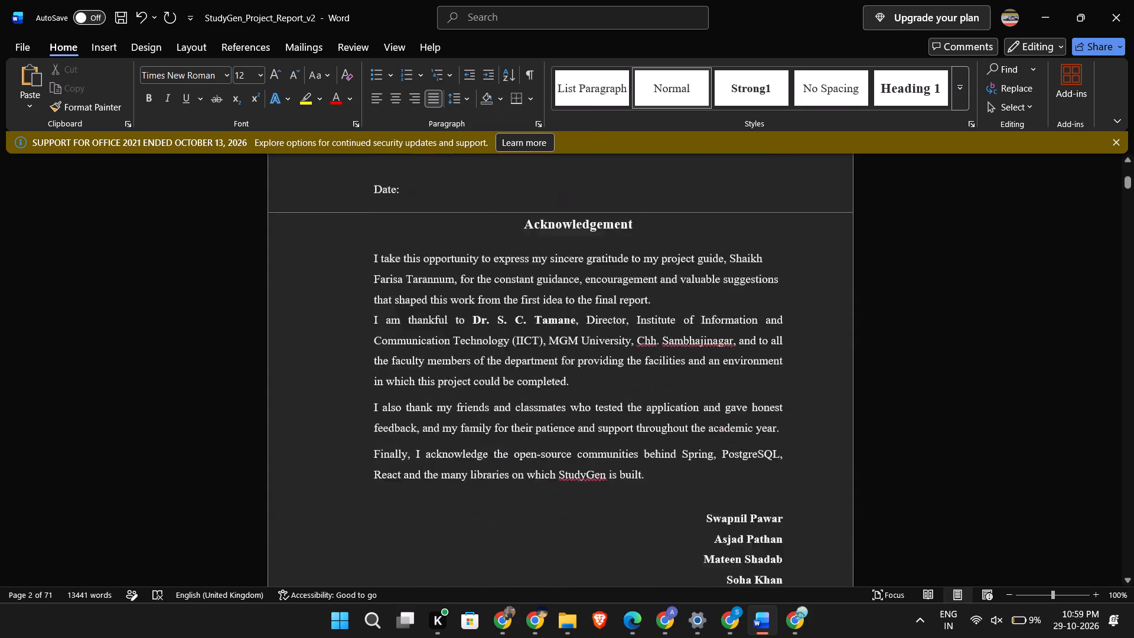
pyautogui.scroll(-3, 901, 355)
pyautogui.scroll(4, 901, 356)
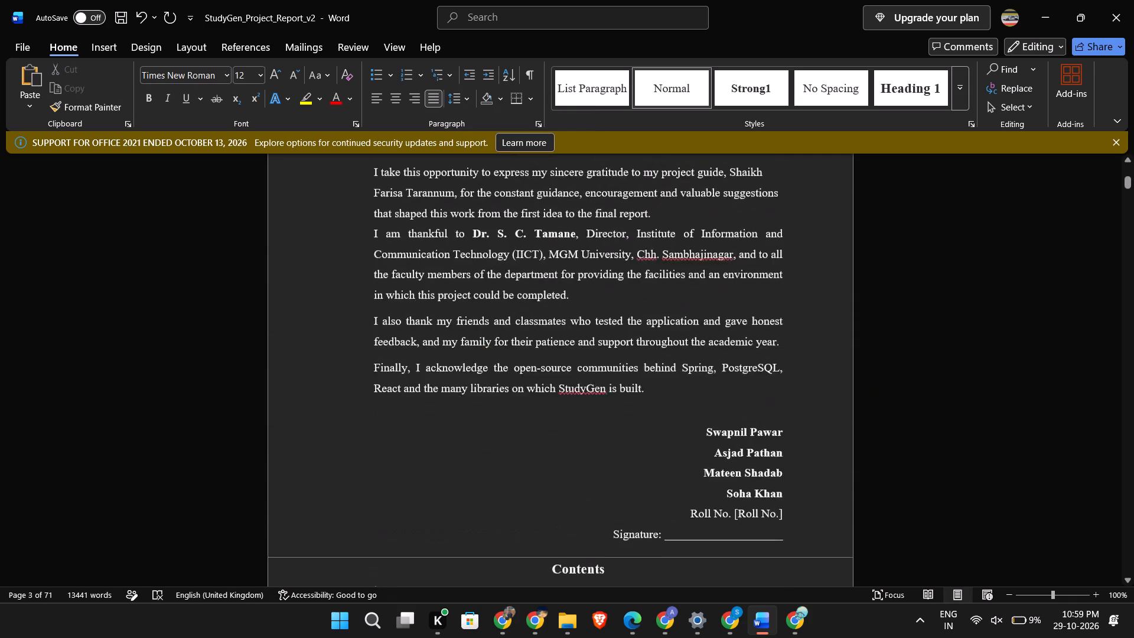
pyautogui.scroll(15, 901, 356)
pyautogui.scroll(11, 592, 334)
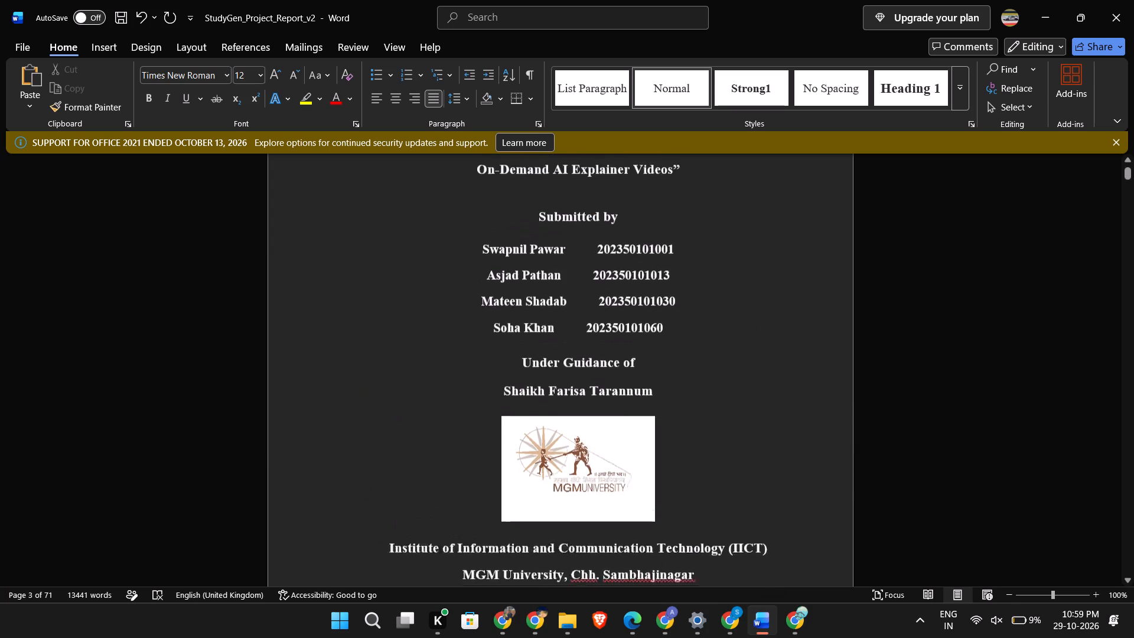
pyautogui.moveTo(673, 370); pyautogui.dragTo(486, 300)
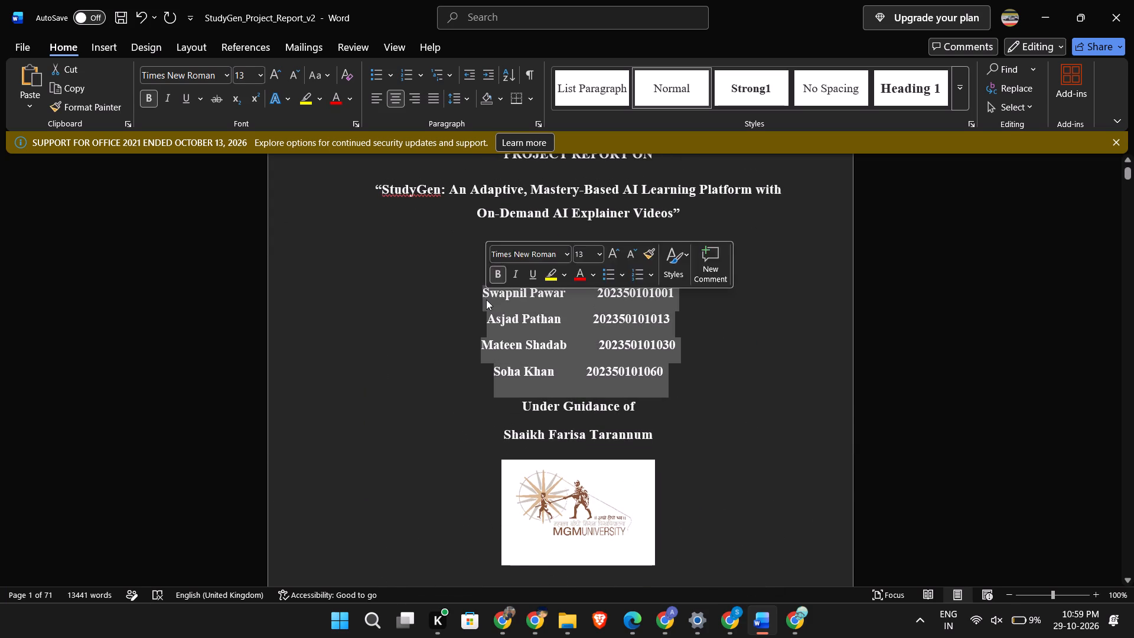
pyautogui.hotkey('ctrl', 'c')
pyautogui.hotkey('alt', 'Tab')
pyautogui.hotkey('alt', 'Tab')
pyautogui.scroll(-10, 680, 368)
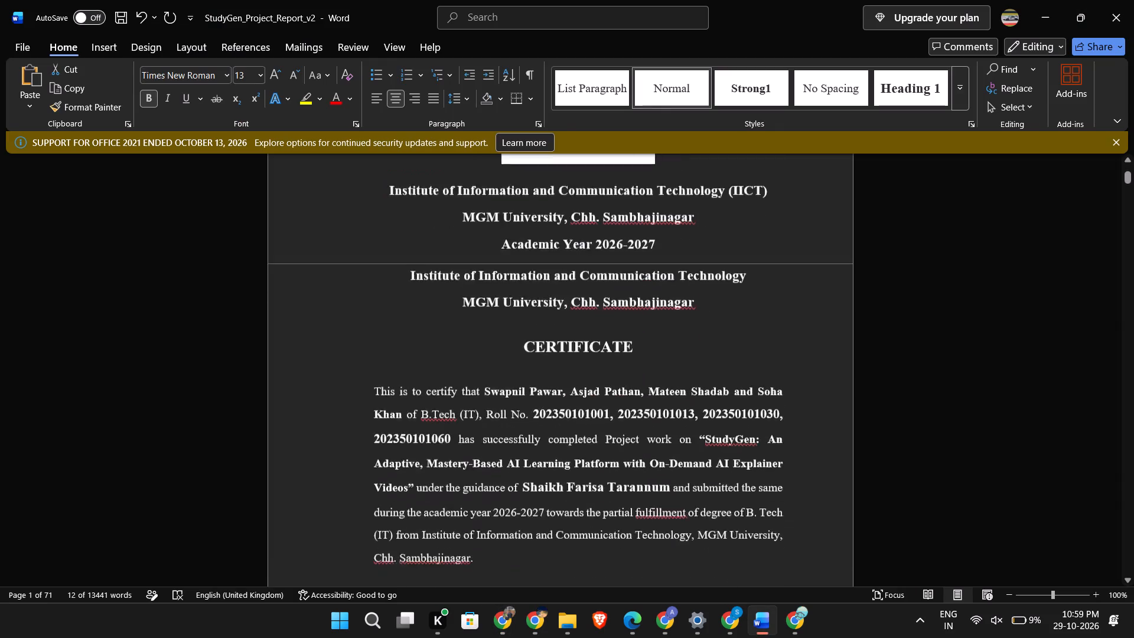
pyautogui.scroll(-20, 683, 370)
pyautogui.scroll(-1, 683, 370)
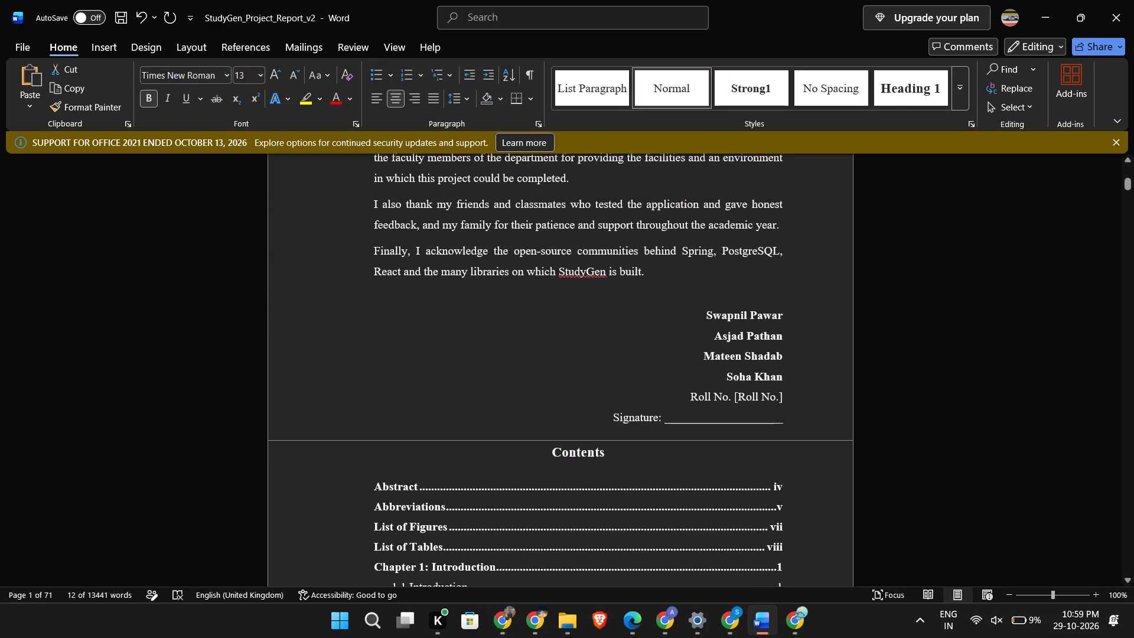
pyautogui.moveTo(787, 395); pyautogui.dragTo(687, 317)
pyautogui.hotkey('ctrl', 'v')
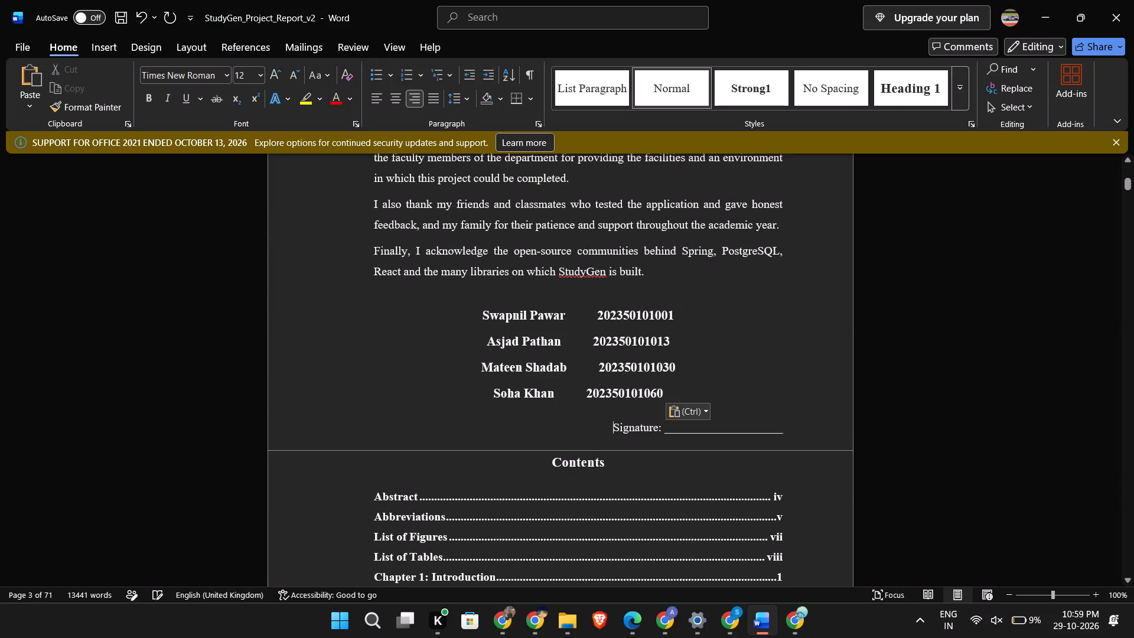
# Set the pasted student list above the Acknowledgement's signature line to 12 pt and align it right.
pyautogui.moveTo(667, 391); pyautogui.dragTo(451, 336)
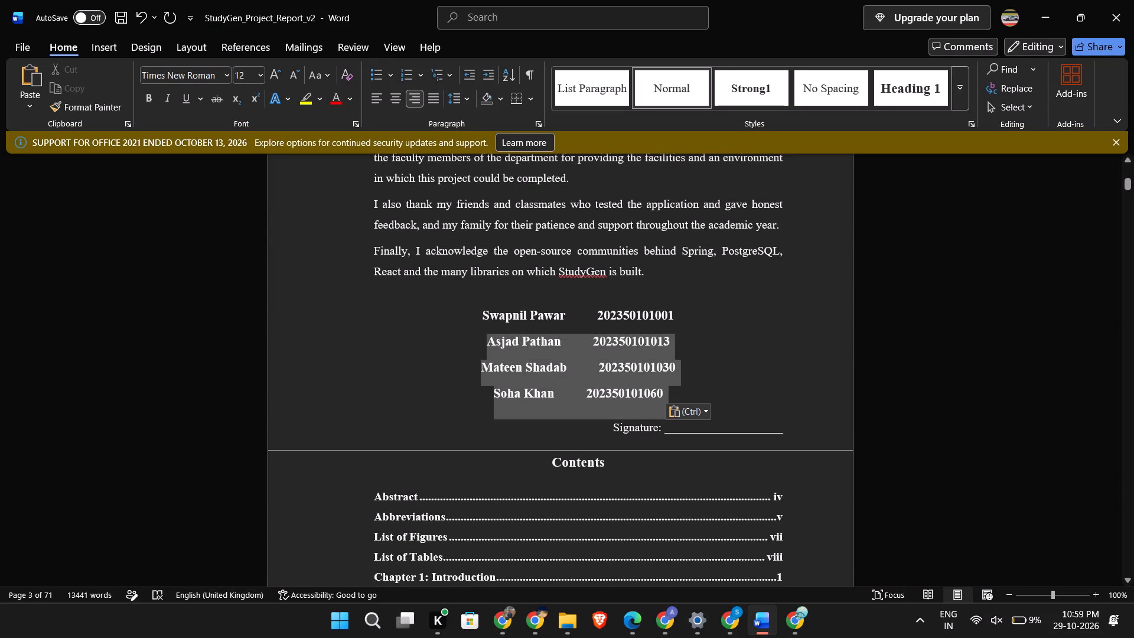
pyautogui.moveTo(451, 336); pyautogui.dragTo(452, 323)
pyautogui.click(260, 76)
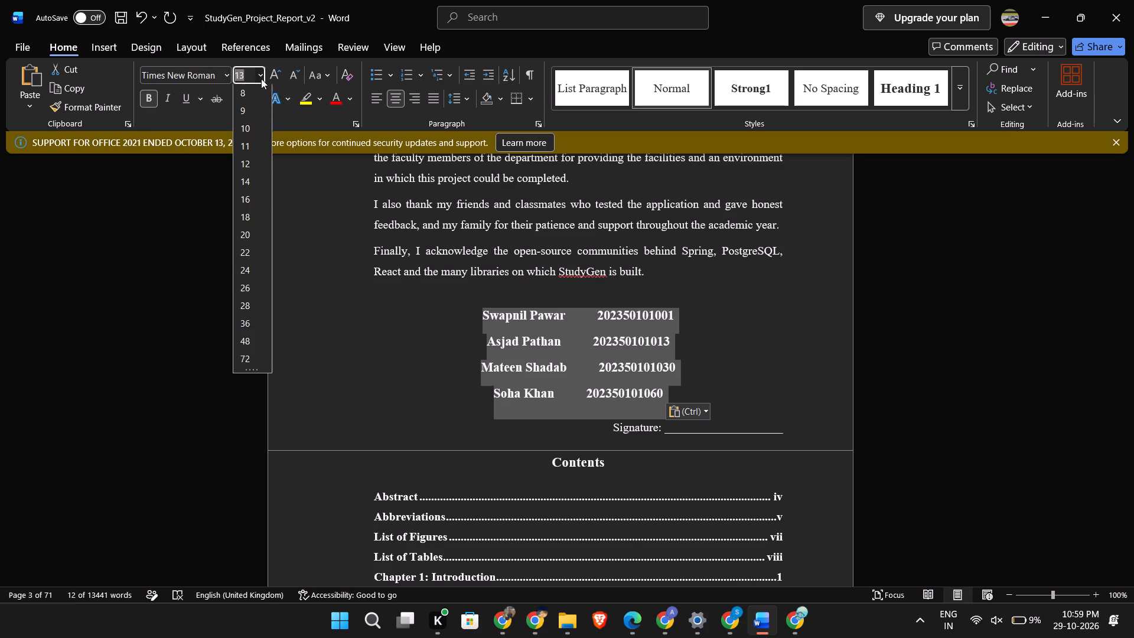
pyautogui.click(253, 162)
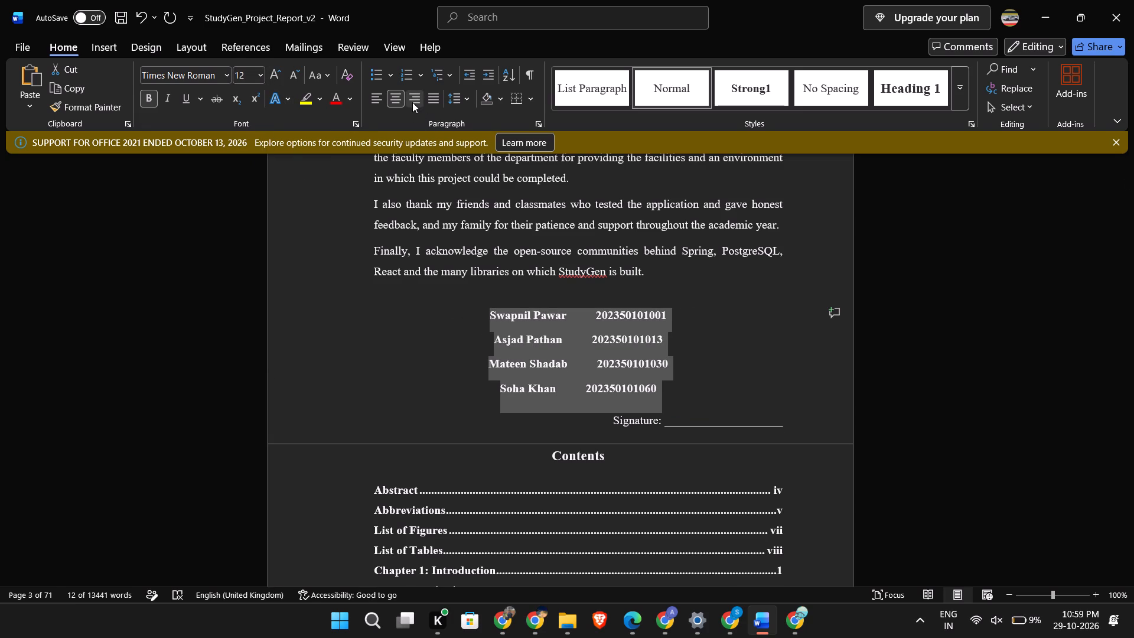
pyautogui.click(412, 103)
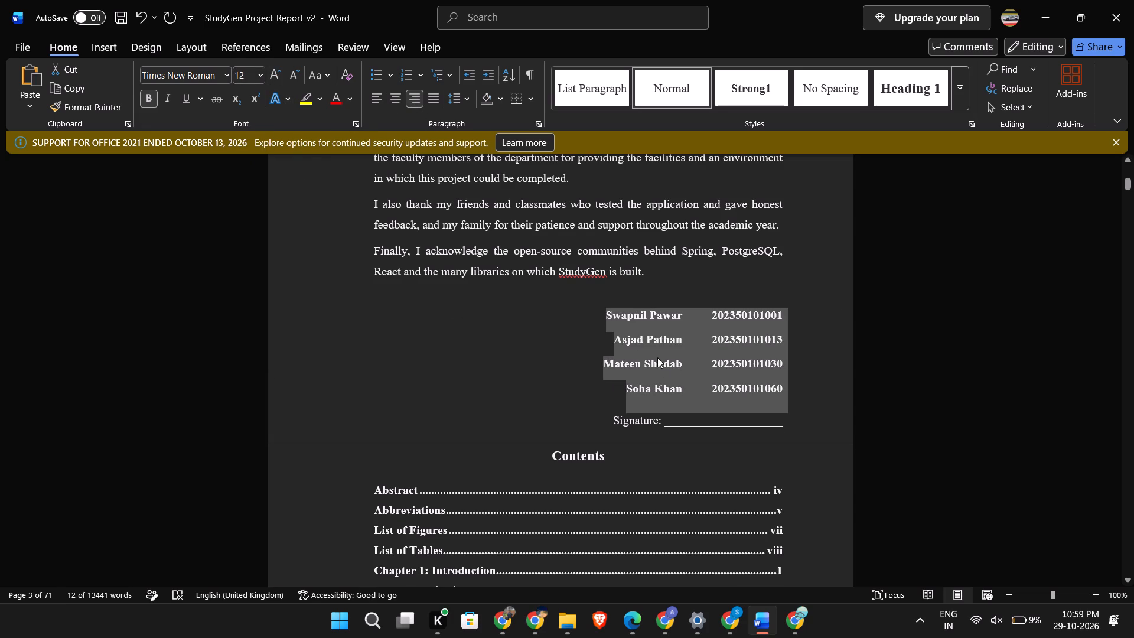
pyautogui.click(889, 369)
pyautogui.hotkey('alt', 'Tab')
pyautogui.hotkey('alt', 'Tab')
pyautogui.hotkey('ctrl', 'p')
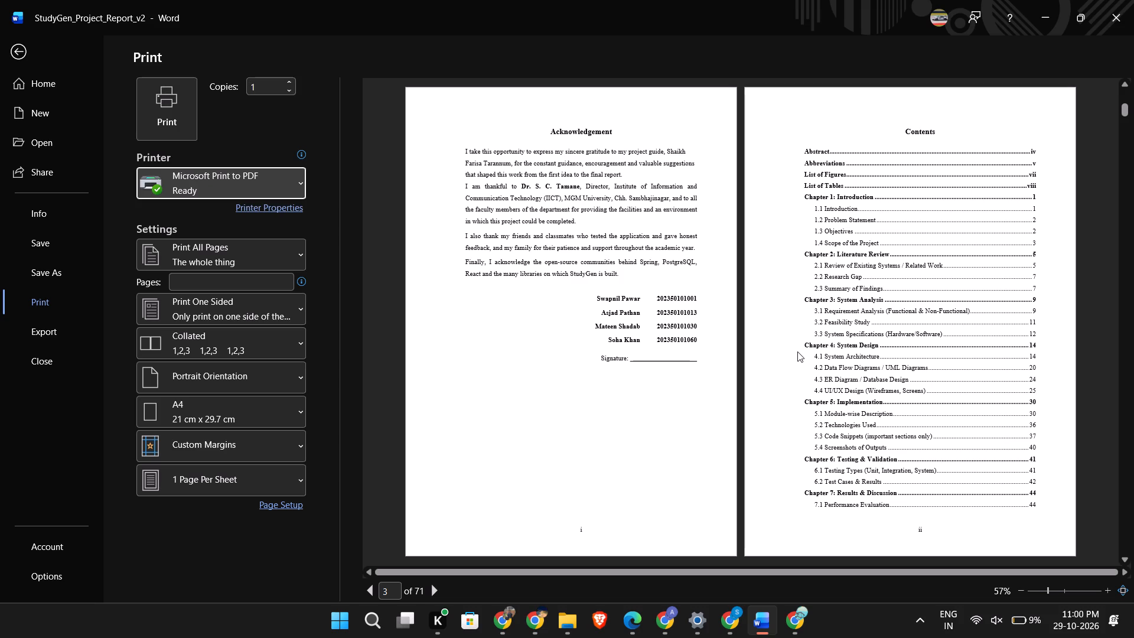
pyautogui.scroll(-1, 797, 353)
pyautogui.scroll(1, 797, 353)
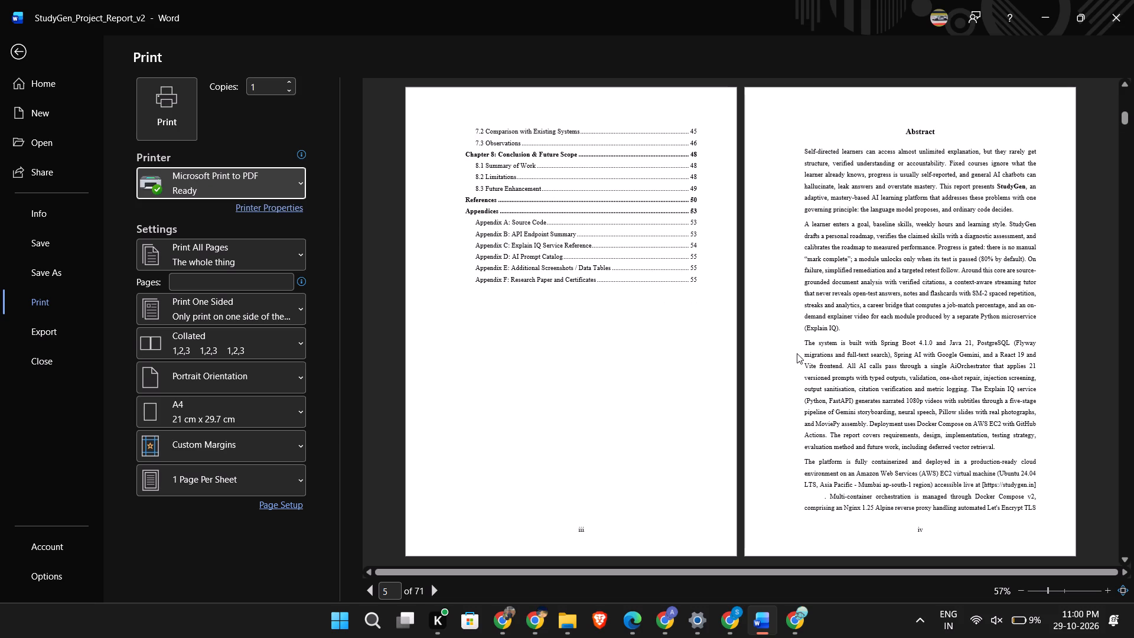
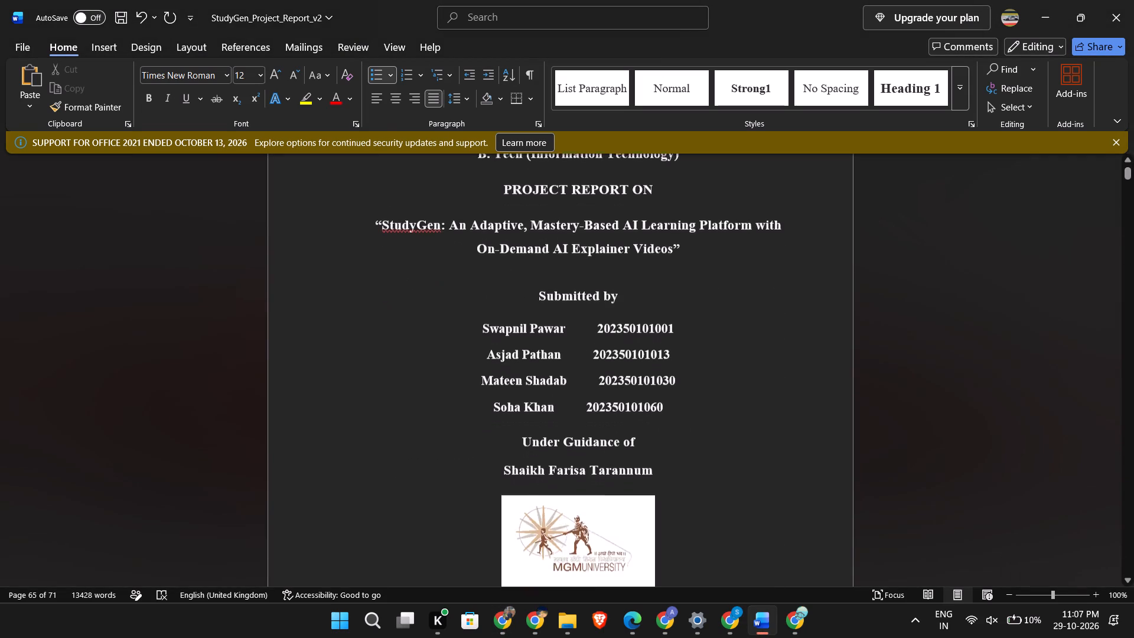
pyautogui.scroll(-16, 643, 392)
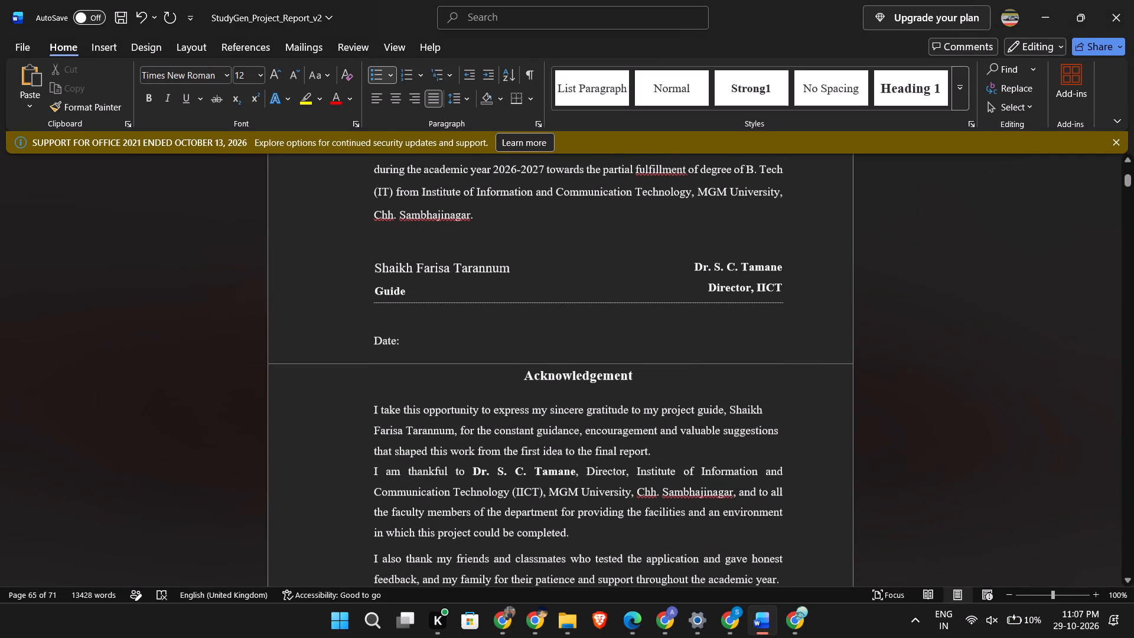
pyautogui.scroll(-9, 503, 430)
pyautogui.scroll(-12, 503, 430)
pyautogui.scroll(20, 503, 430)
pyautogui.scroll(9, 503, 430)
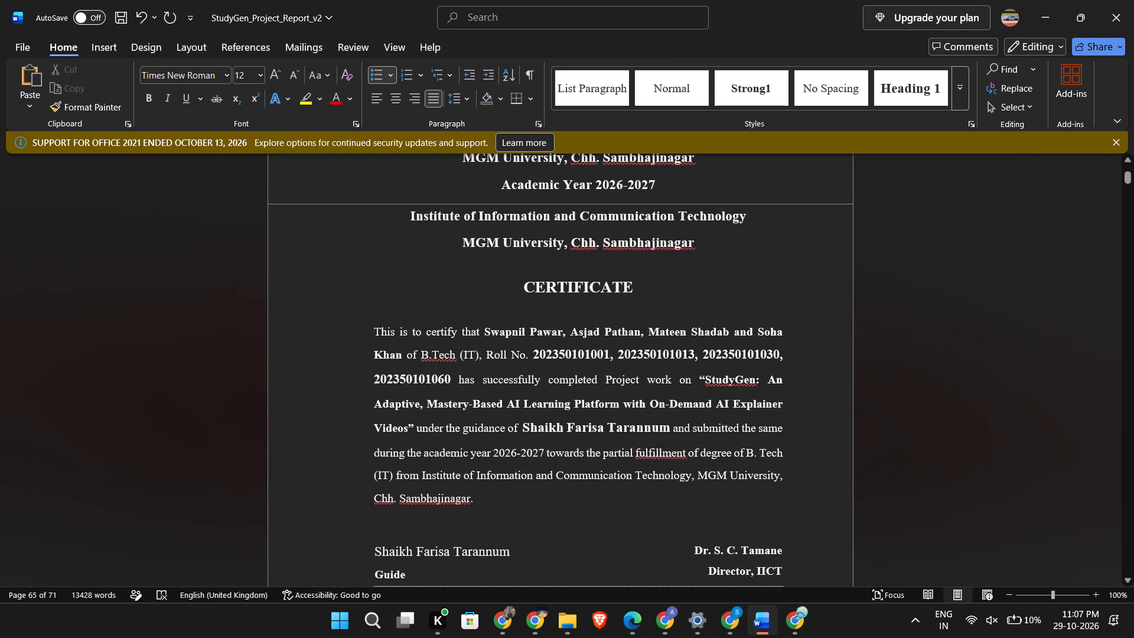
pyautogui.doubleClick(468, 379)
pyautogui.write('HAVE')
pyautogui.press('BackSpace')
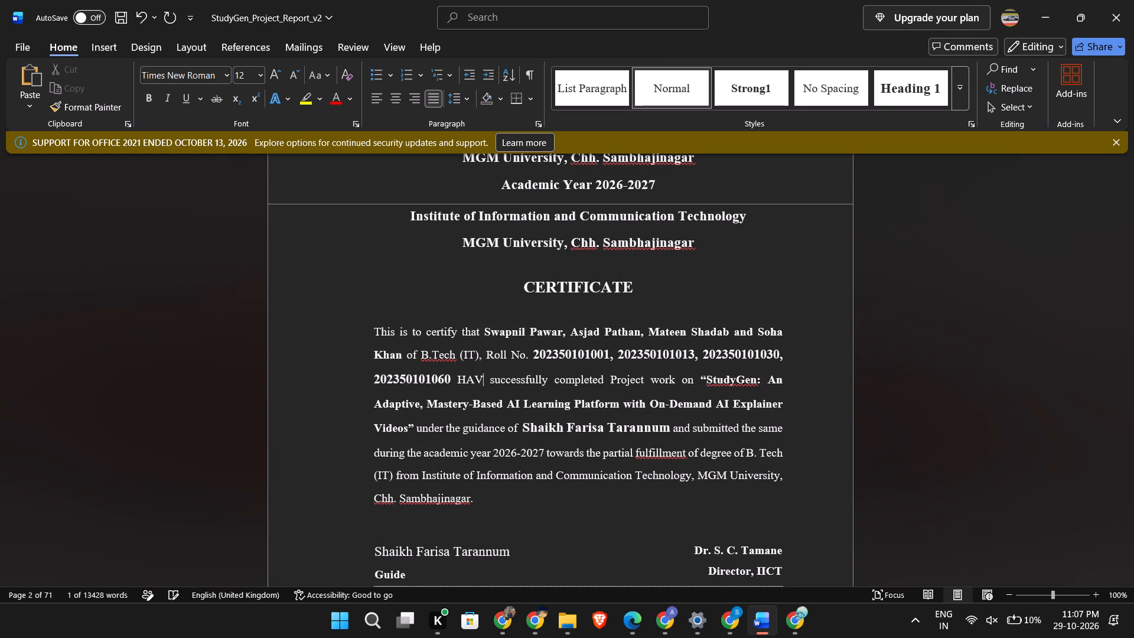
pyautogui.press('BackSpace')
pyautogui.press('BackSpace')
pyautogui.press('BackSpace')
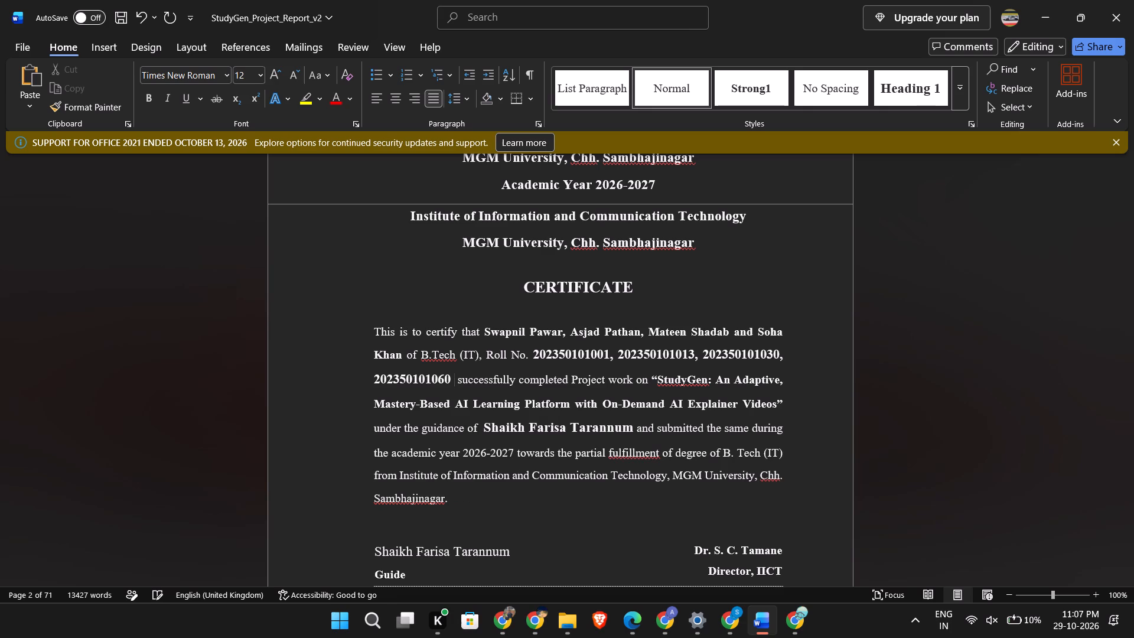
pyautogui.write('had')
pyautogui.press('BackSpace')
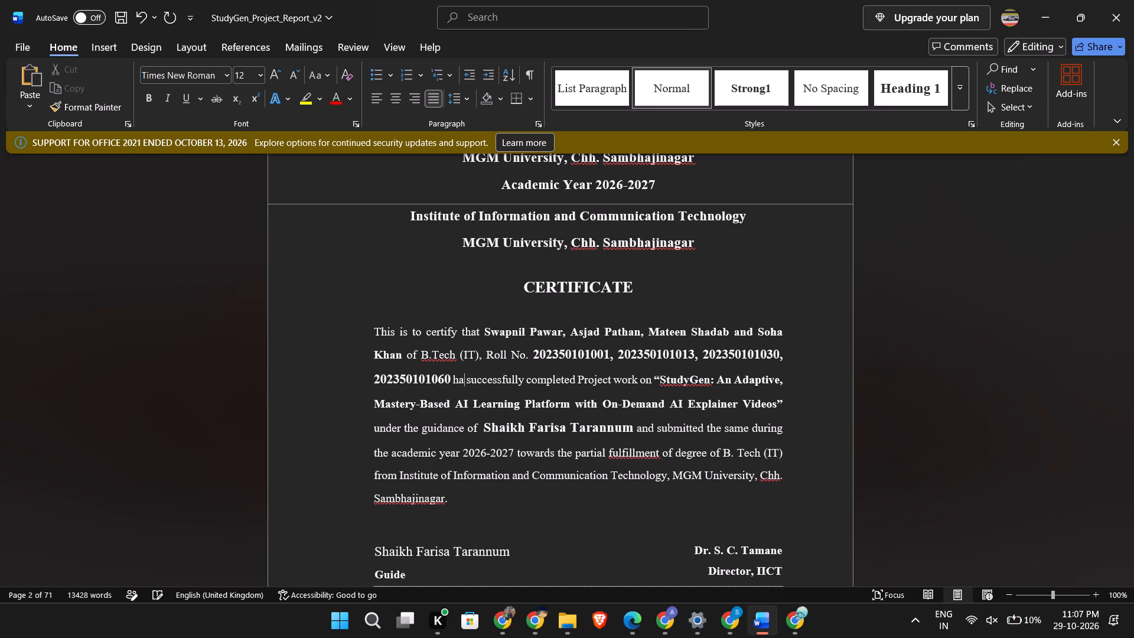
pyautogui.write('ve')
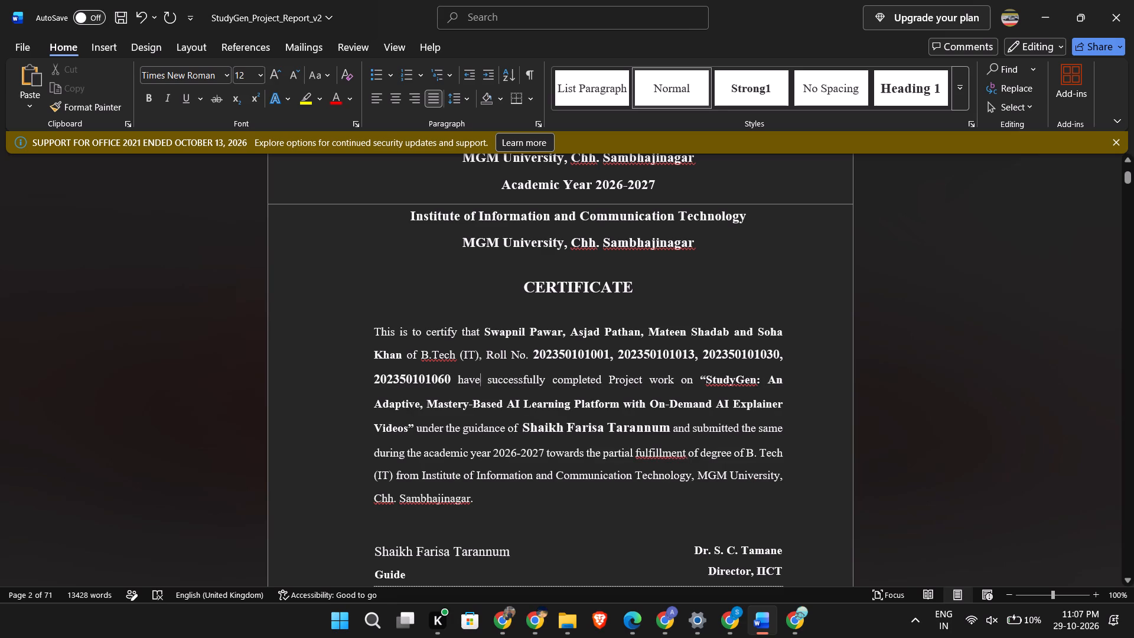
# Examine the Acknowledgement page's wording, student list and signature line, including its layout in print preview.
pyautogui.scroll(-13, 786, 386)
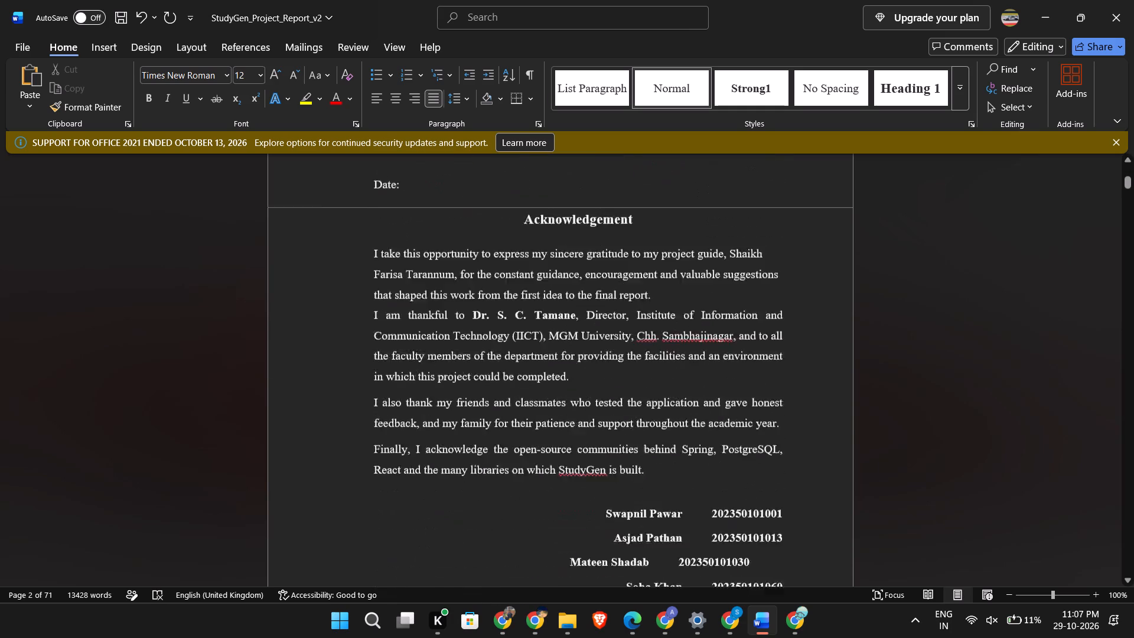
pyautogui.scroll(-12, 787, 385)
pyautogui.scroll(6, 787, 385)
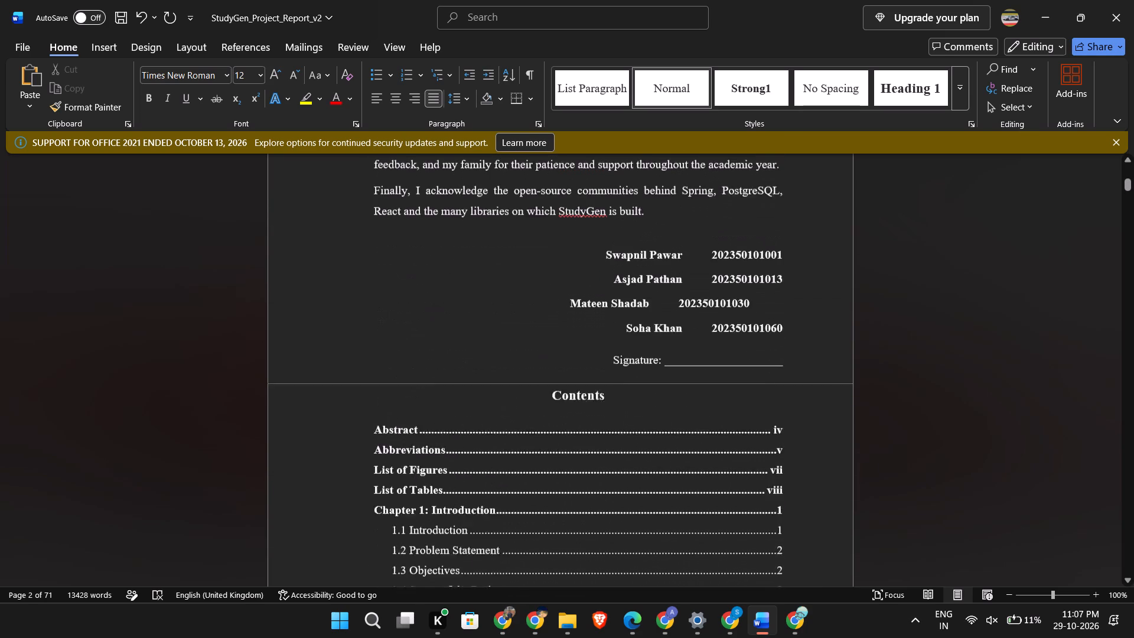
pyautogui.hotkey('ctrl', 'p')
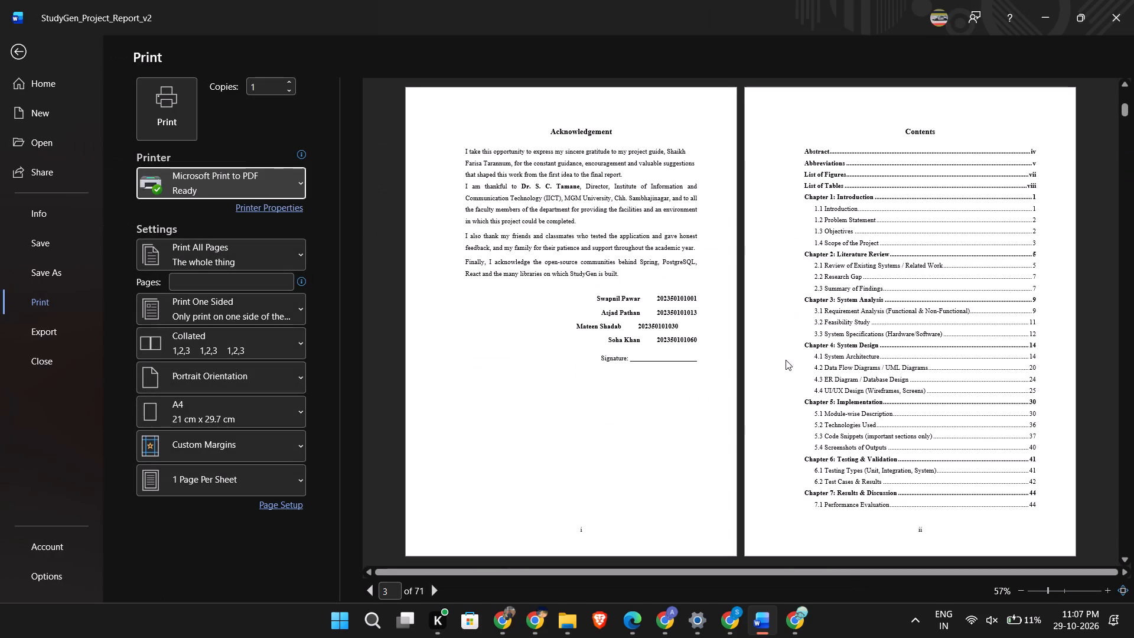
pyautogui.press('Escape')
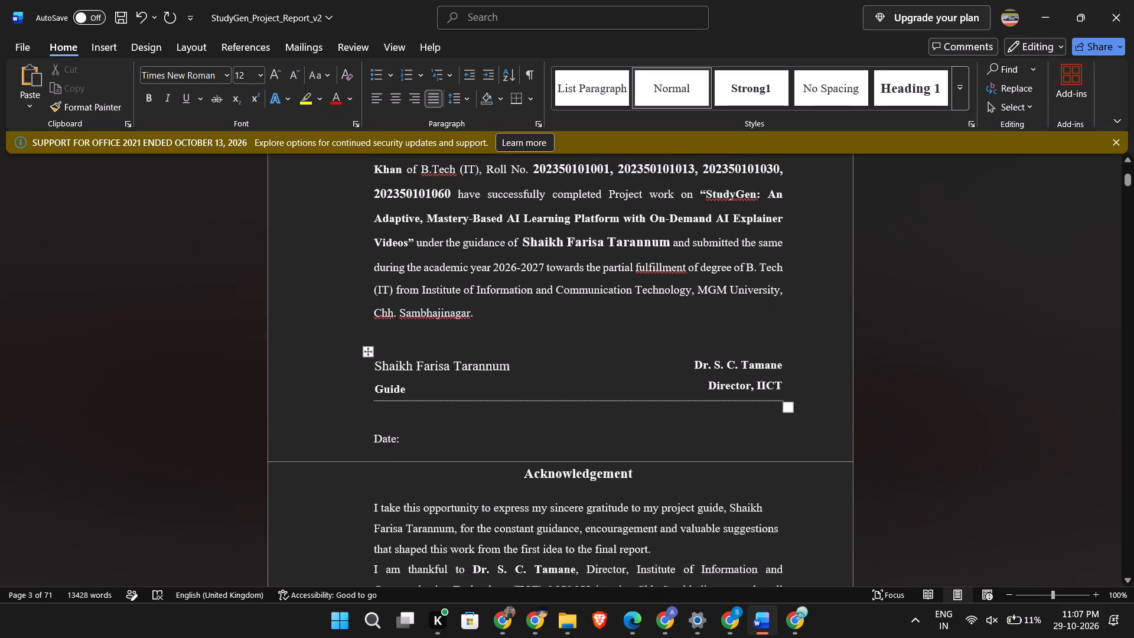
# Delete the trailing space after the third student's roll number on the Acknowledgement page to align that line with the others.
pyautogui.scroll(-10, 742, 474)
pyautogui.click(759, 455)
pyautogui.moveTo(757, 463); pyautogui.dragTo(800, 466)
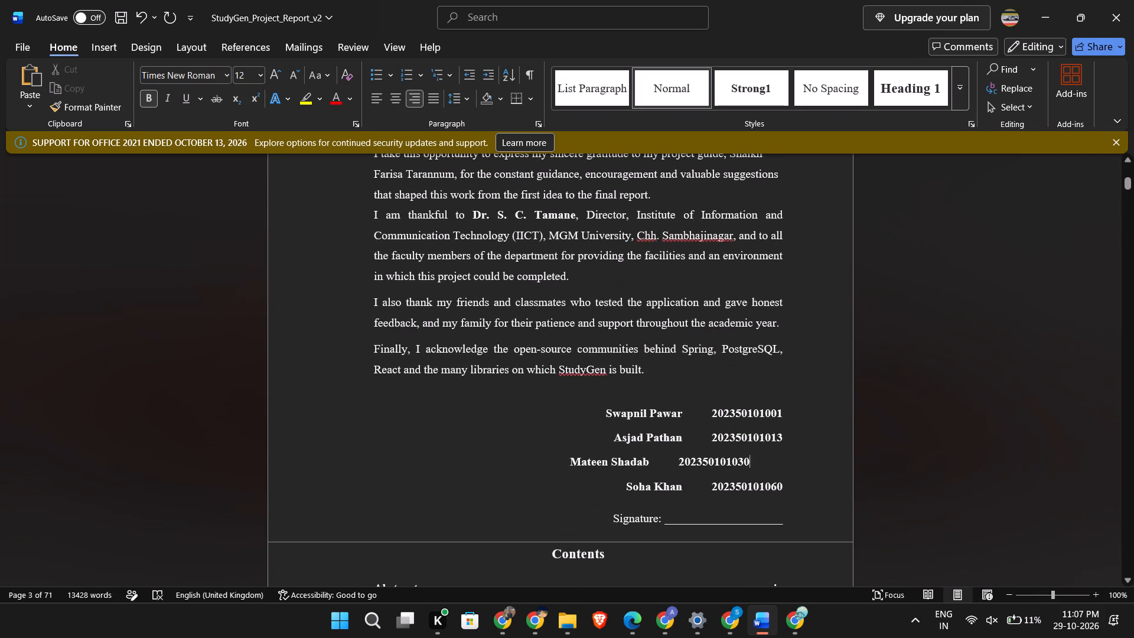
pyautogui.moveTo(800, 466); pyautogui.dragTo(814, 466)
pyautogui.press('BackSpace')
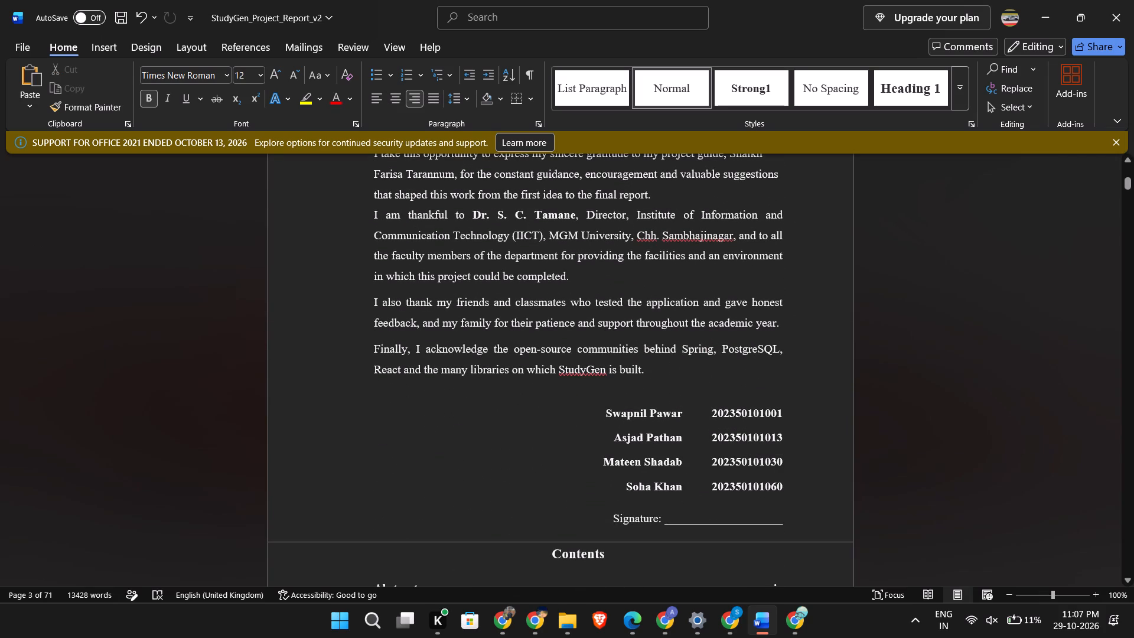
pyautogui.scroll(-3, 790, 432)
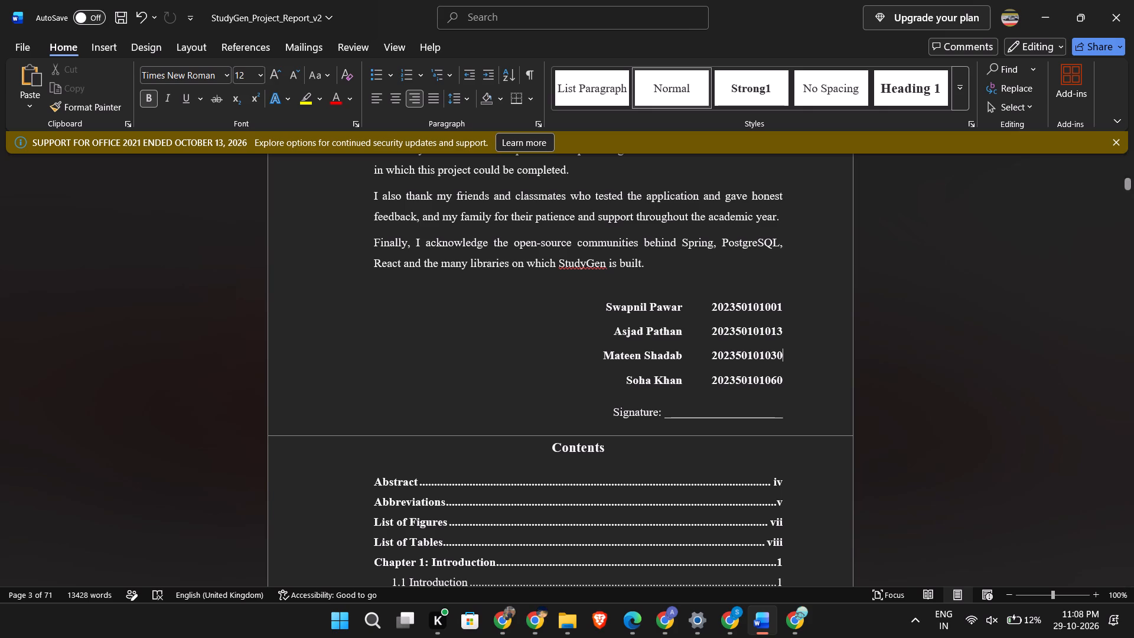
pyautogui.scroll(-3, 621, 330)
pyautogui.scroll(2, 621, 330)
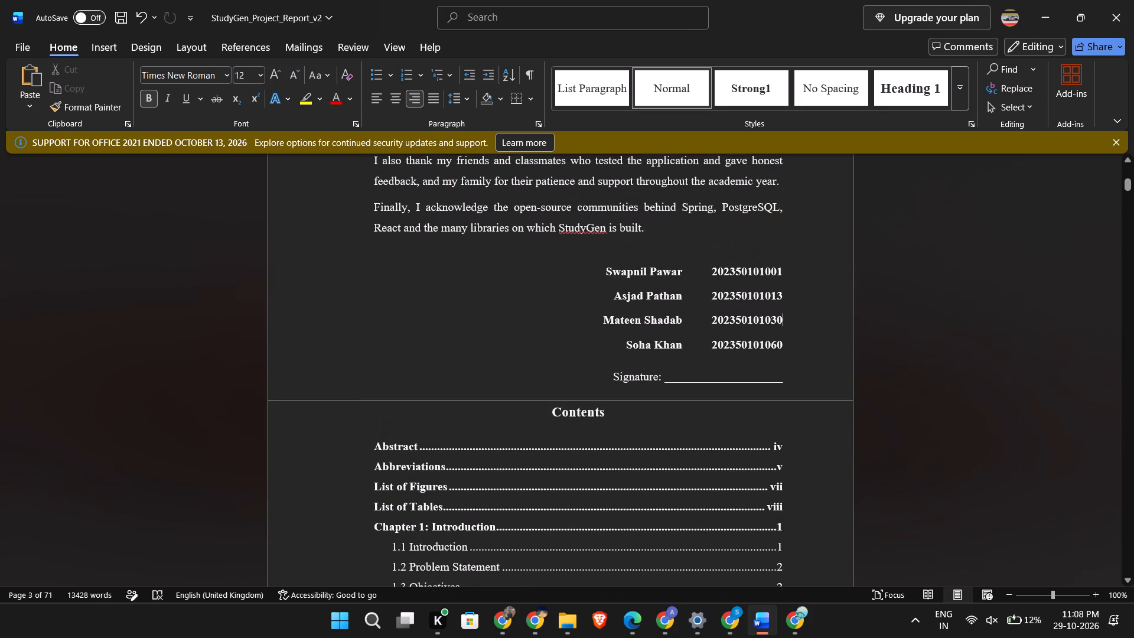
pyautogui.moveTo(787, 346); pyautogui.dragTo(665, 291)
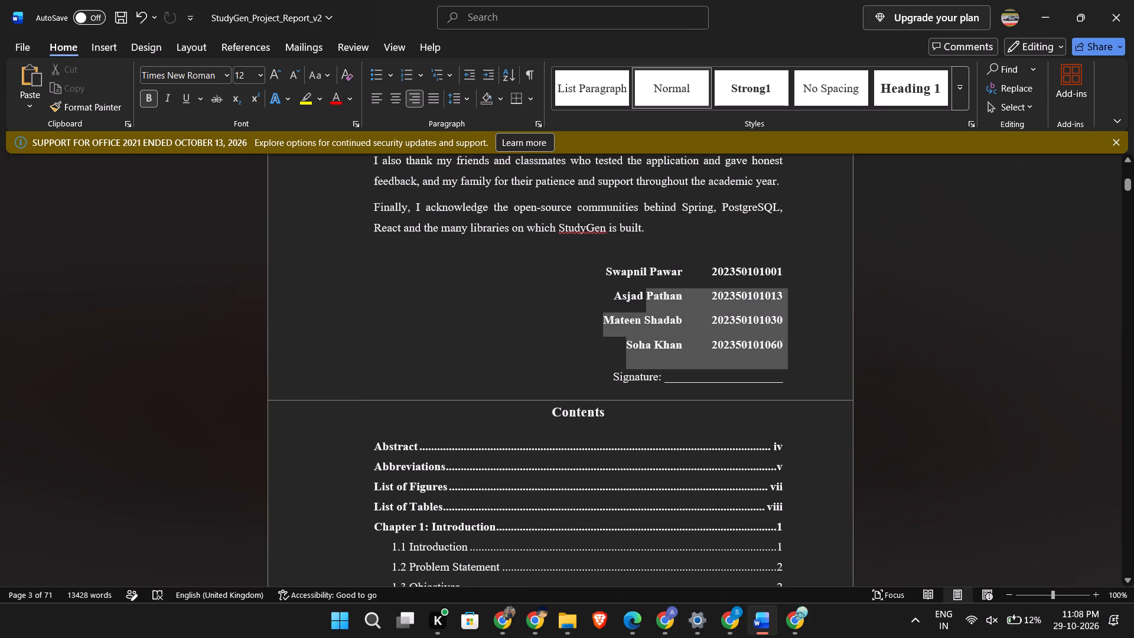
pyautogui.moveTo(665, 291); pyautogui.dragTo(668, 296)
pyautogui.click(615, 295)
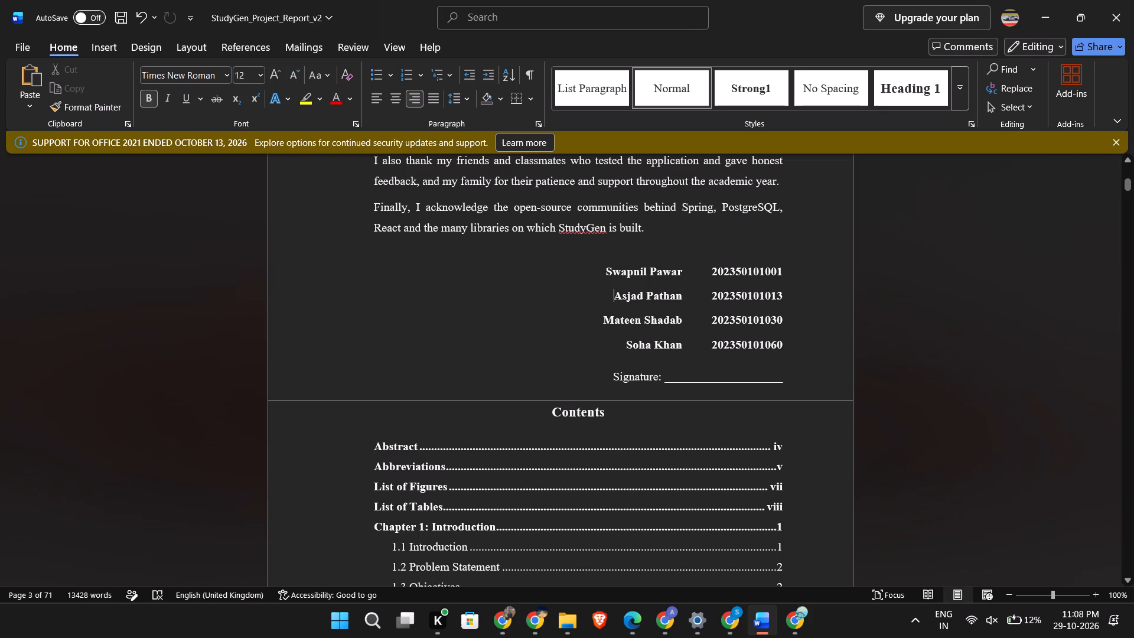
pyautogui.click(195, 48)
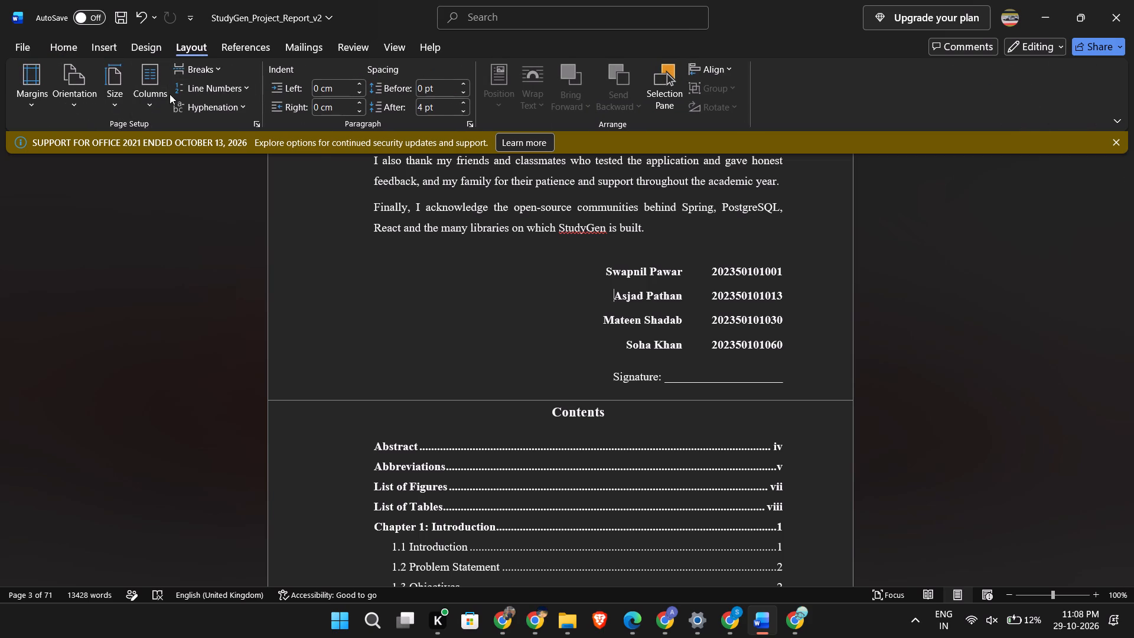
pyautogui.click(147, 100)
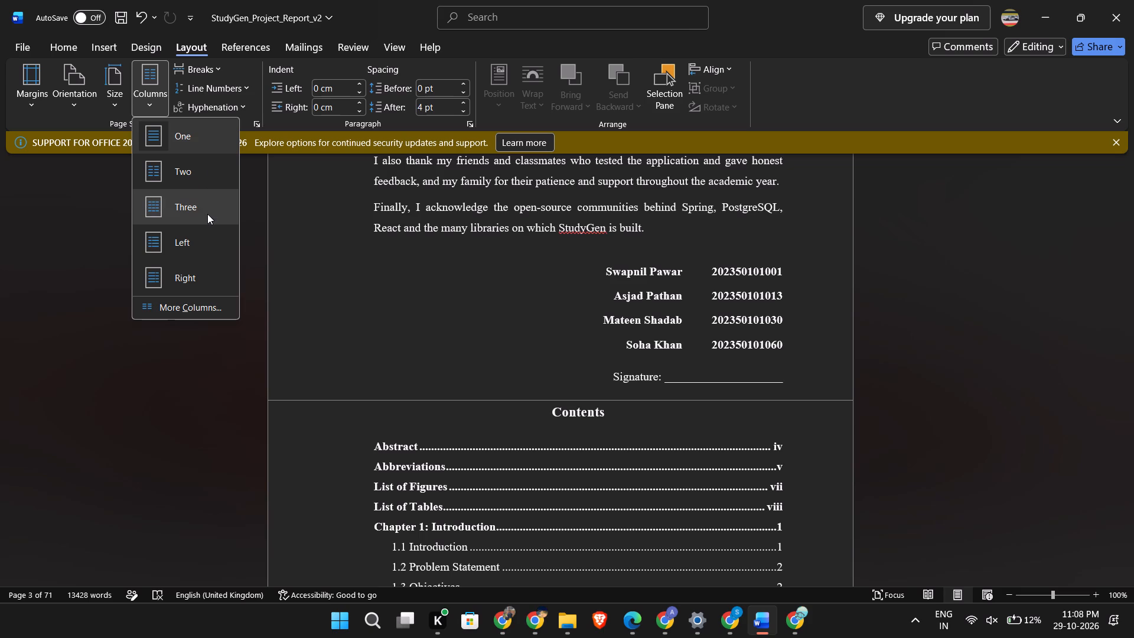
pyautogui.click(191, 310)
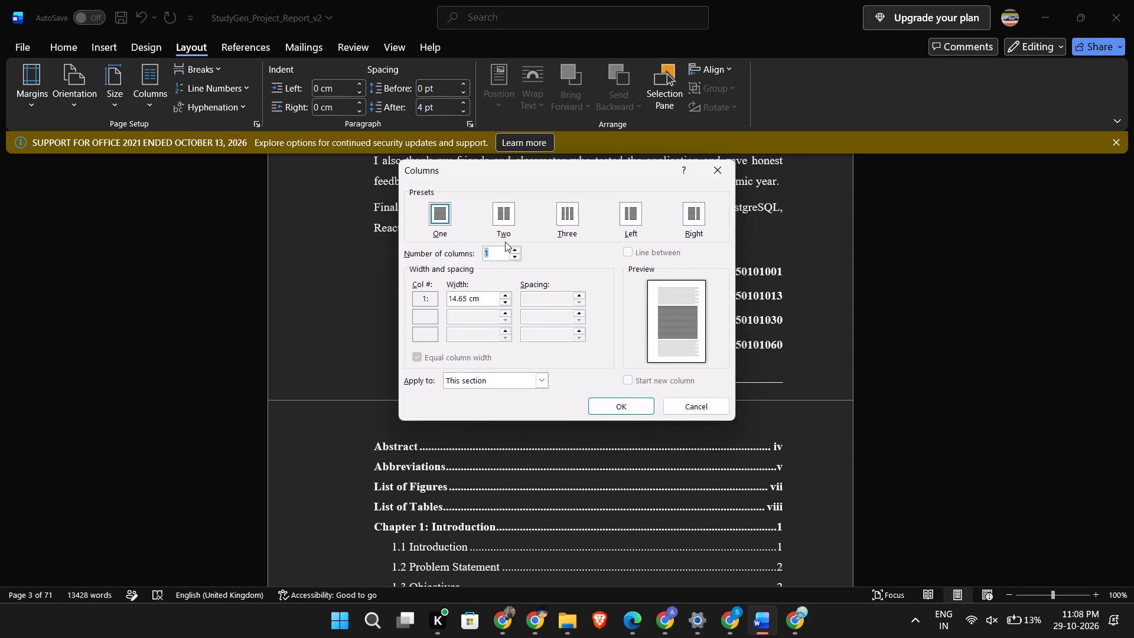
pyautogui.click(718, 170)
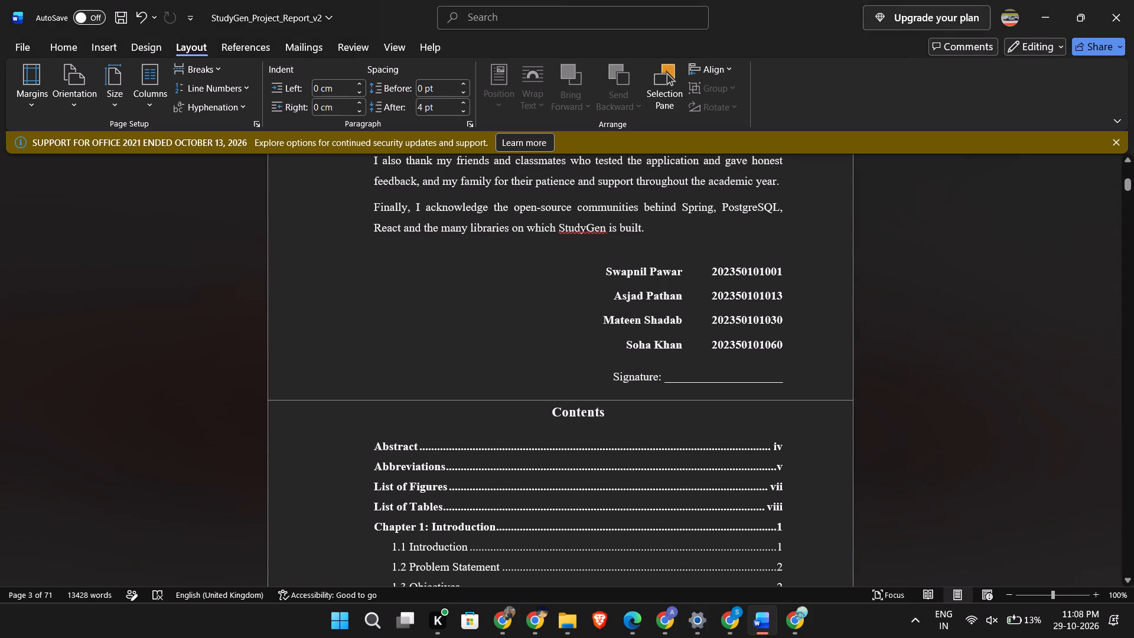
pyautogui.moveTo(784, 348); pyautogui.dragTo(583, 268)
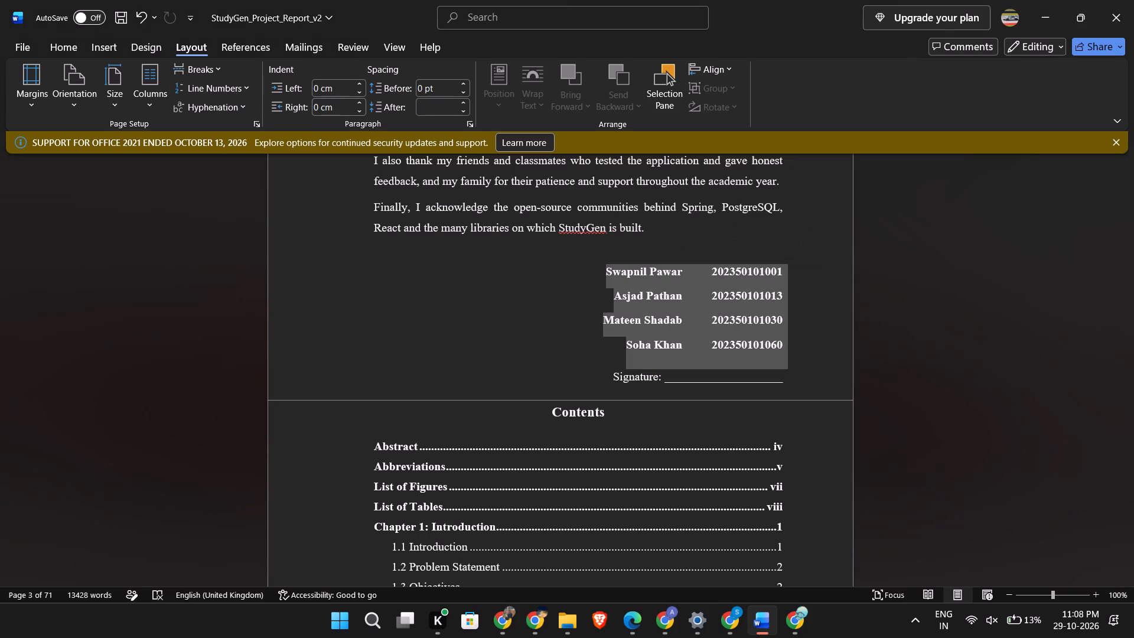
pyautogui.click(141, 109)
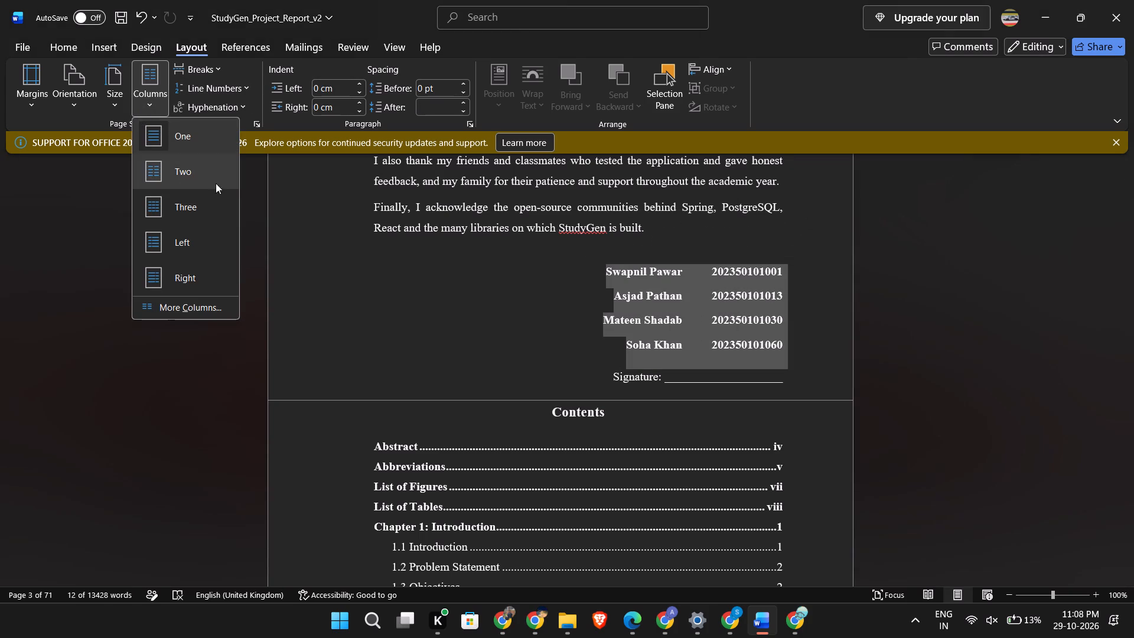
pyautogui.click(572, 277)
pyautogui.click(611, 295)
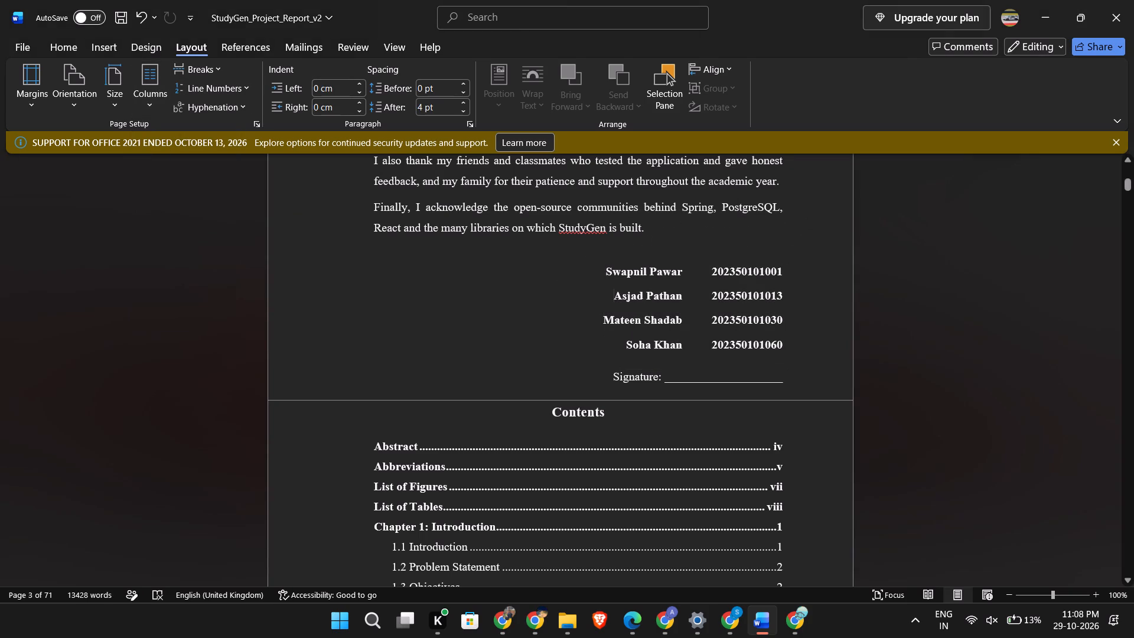
# Reduce the gap between the first student's name and roll number to one space, and move the roll number onto its own line.
pyautogui.click(713, 274)
pyautogui.press('BackSpace')
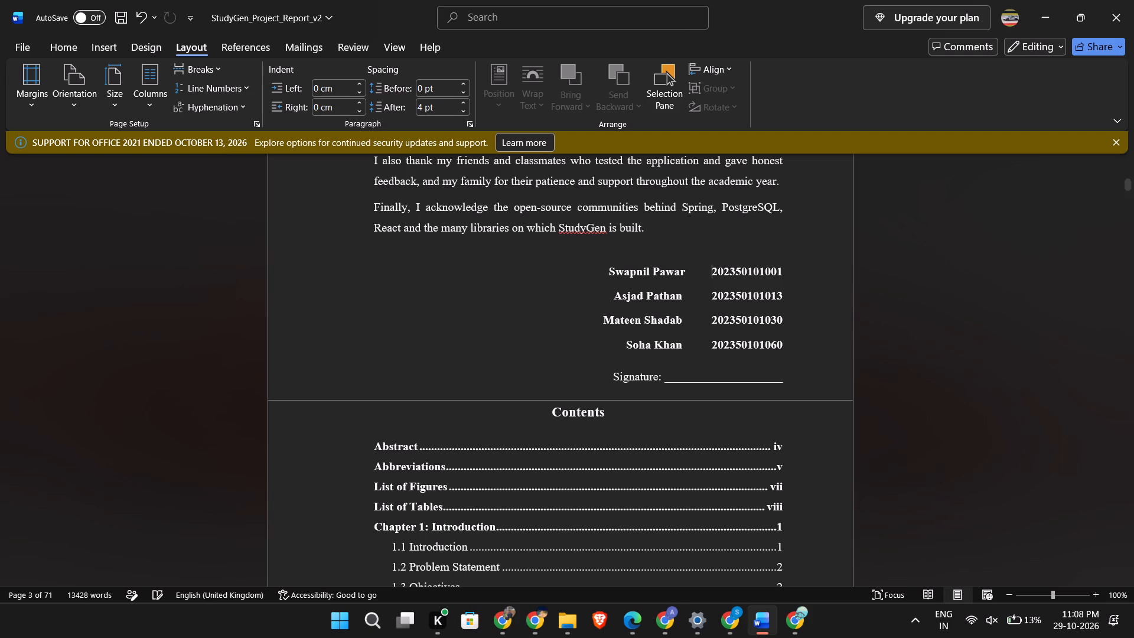
pyautogui.press('BackSpace')
pyautogui.press('BackSpace')
pyautogui.press('BackSpace')
pyautogui.press('BackSpace')
pyautogui.press('BackSpace')
pyautogui.press('BackSpace')
pyautogui.press('BackSpace')
pyautogui.press('BackSpace')
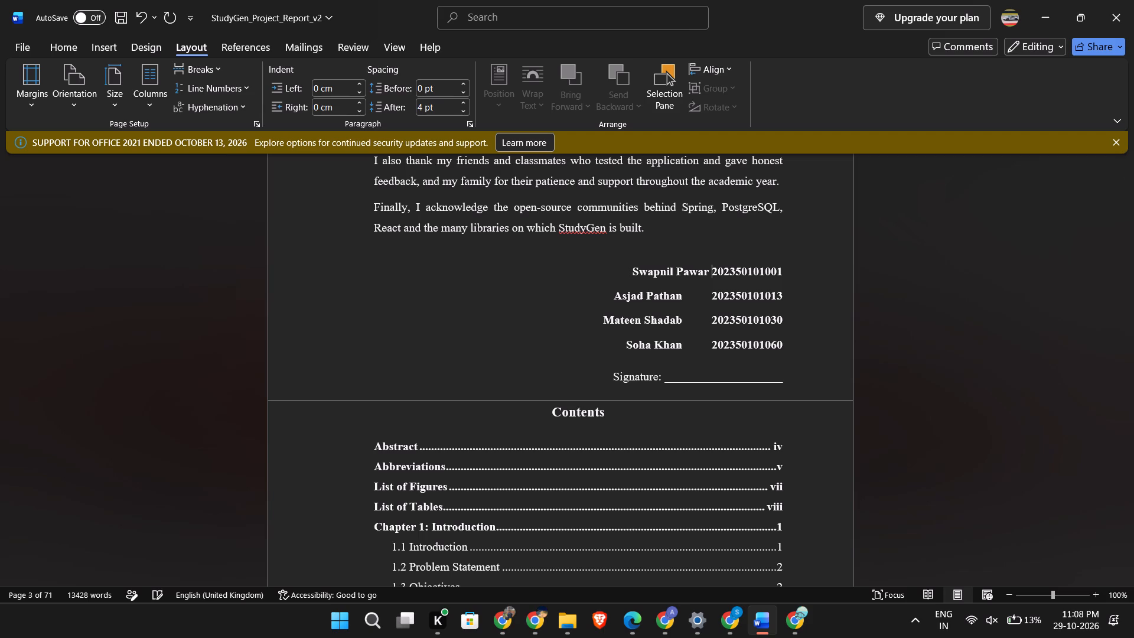
pyautogui.press('Return')
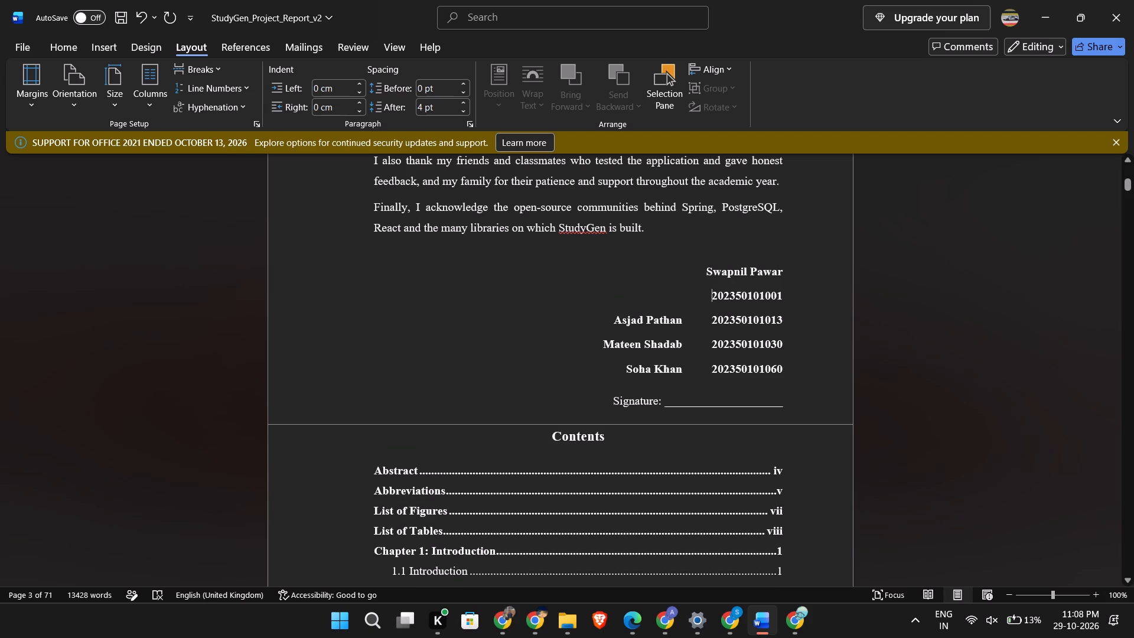
# Delete the gap between the second student's name and roll number, trying a line break there and undoing it.
pyautogui.moveTo(712, 319); pyautogui.dragTo(685, 321)
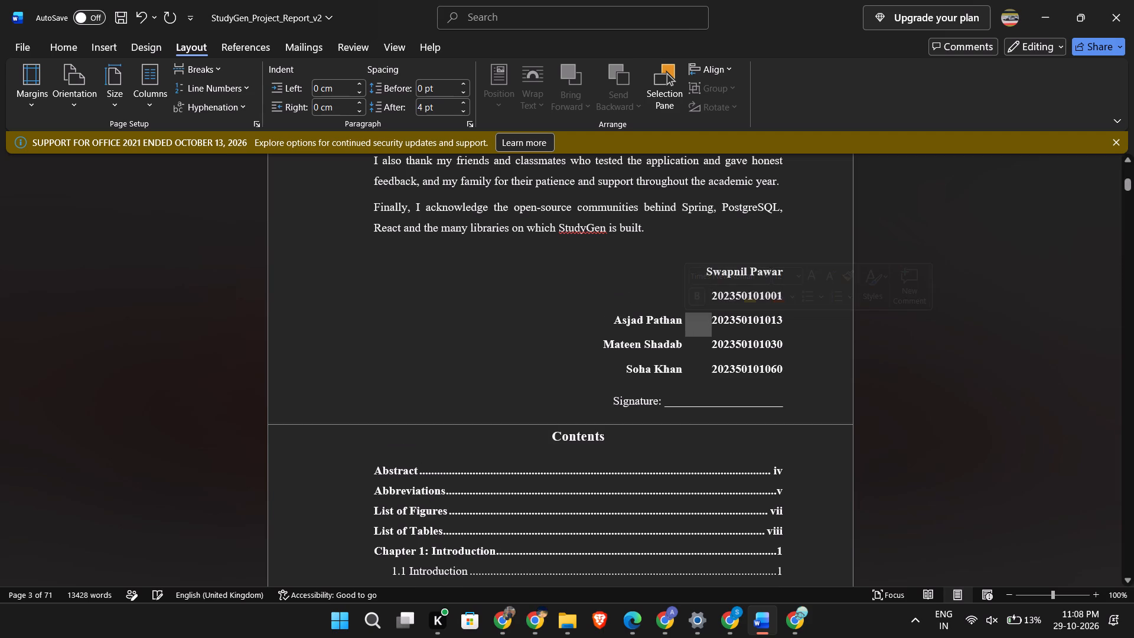
pyautogui.press('BackSpace')
pyautogui.press('BackSpace')
pyautogui.press('Return')
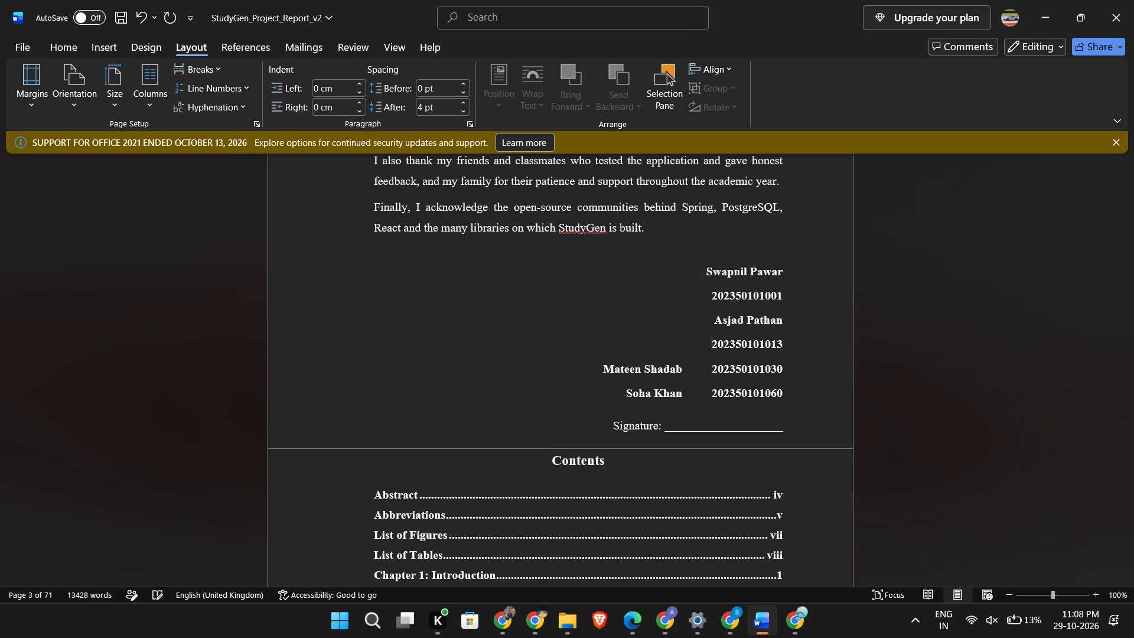
pyautogui.hotkey('ctrl', 'z')
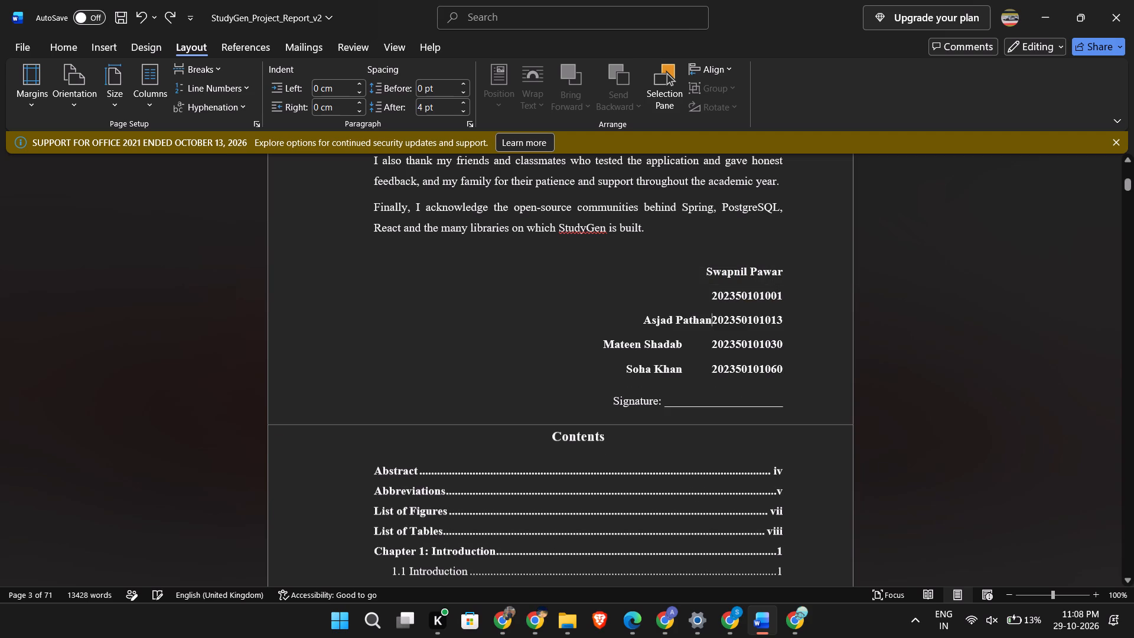
# Rejoin the first student's roll number to the name's line on the Acknowledgement page.
pyautogui.click(713, 295)
pyautogui.press('BackSpace')
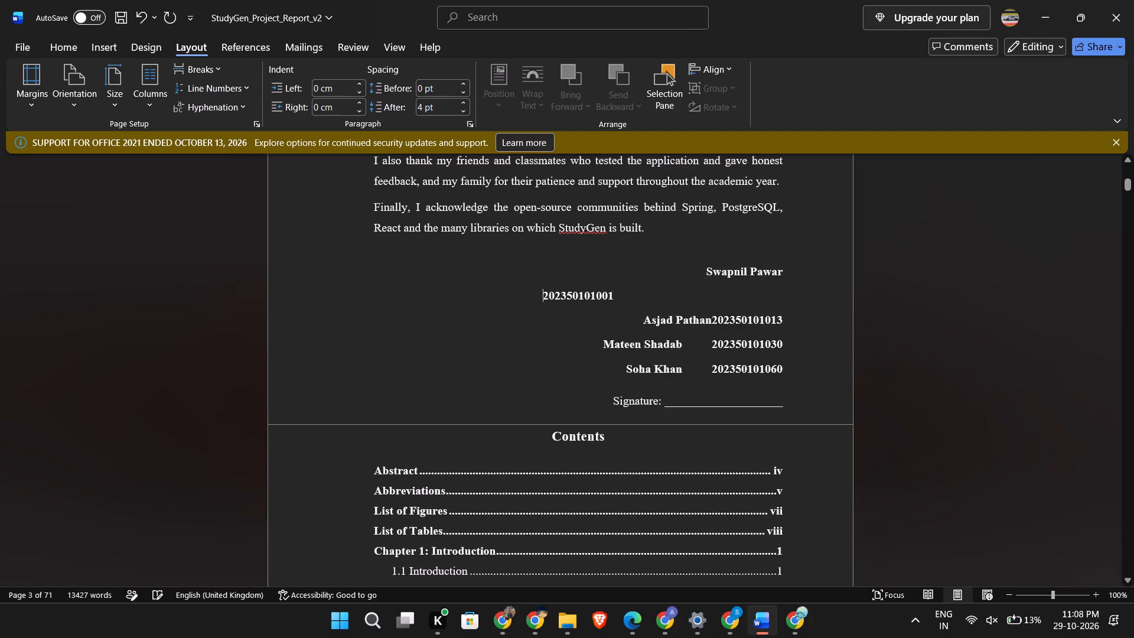
pyautogui.press('BackSpace')
pyautogui.press('BackSpace')
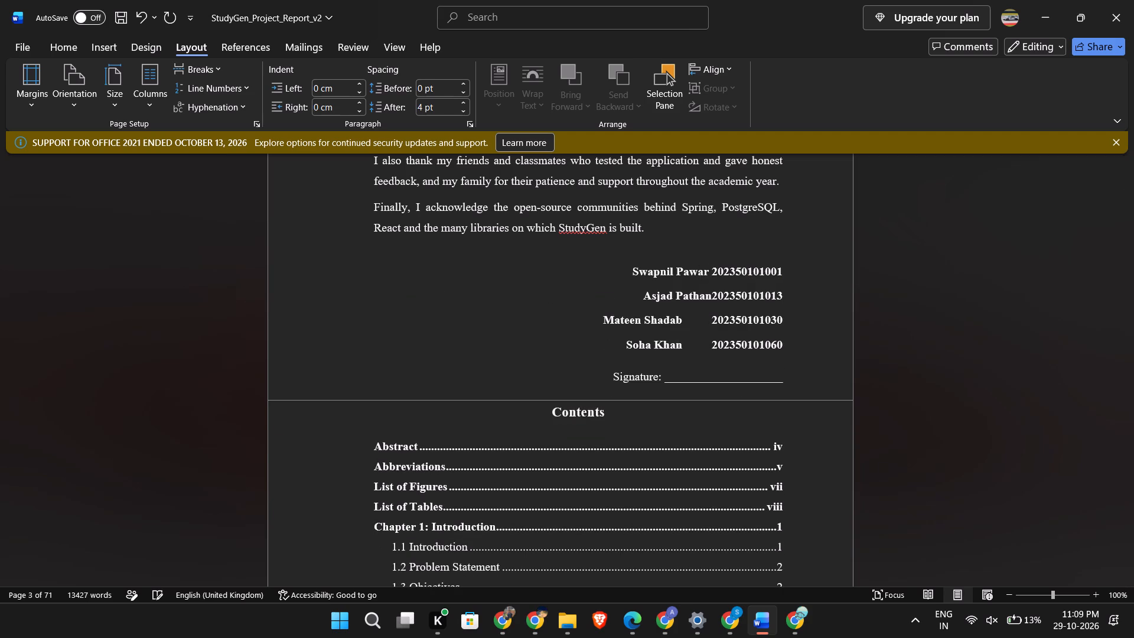
# Delete all the spacing between the third student's name and roll number in the acknowledgement list.
pyautogui.click(711, 316)
pyautogui.press('BackSpace')
pyautogui.press('BackSpace')
pyautogui.press('BackSpace')
pyautogui.press('BackSpace')
pyautogui.press('BackSpace')
pyautogui.press('BackSpace')
pyautogui.press('BackSpace')
pyautogui.press('BackSpace')
pyautogui.press('BackSpace')
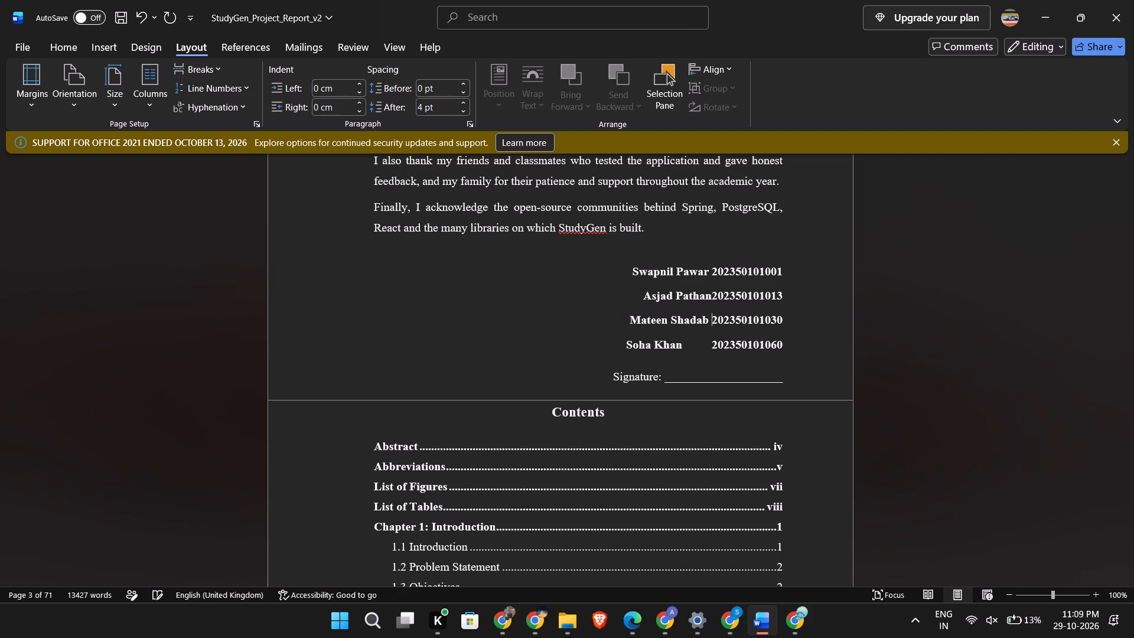
pyautogui.press('BackSpace')
# Delete all the spacing between the fourth student's name and roll number in the acknowledgement list.
pyautogui.moveTo(716, 344); pyautogui.dragTo(690, 344)
pyautogui.click(699, 344)
pyautogui.doubleClick(692, 344)
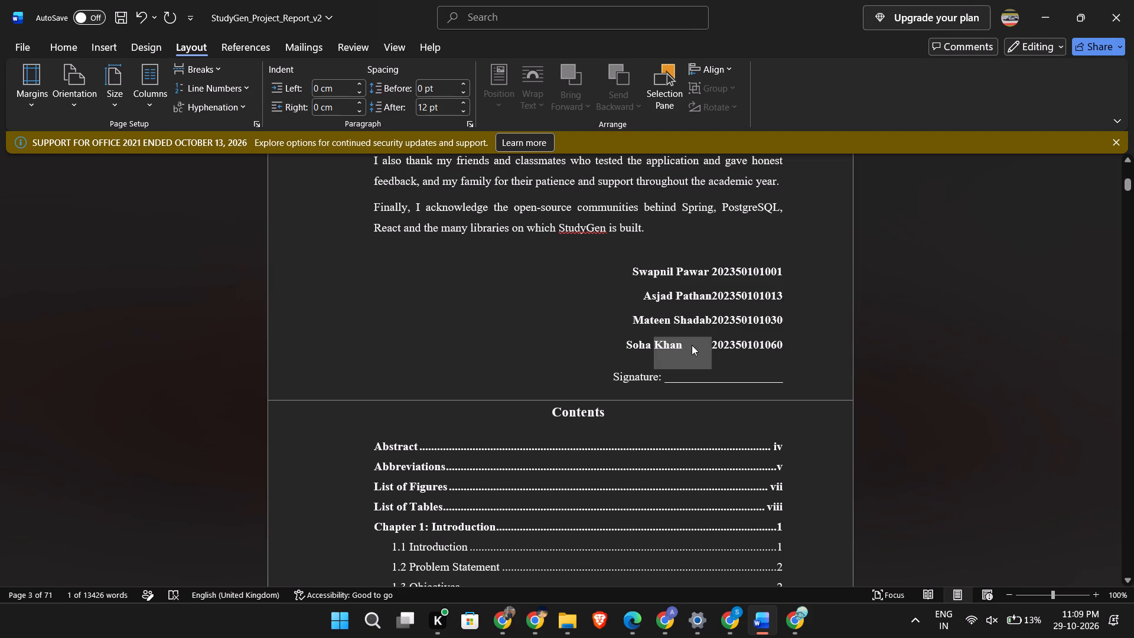
pyautogui.hotkey('shift', 'Right')
pyautogui.hotkey('shift', 'Right')
pyautogui.click(692, 345)
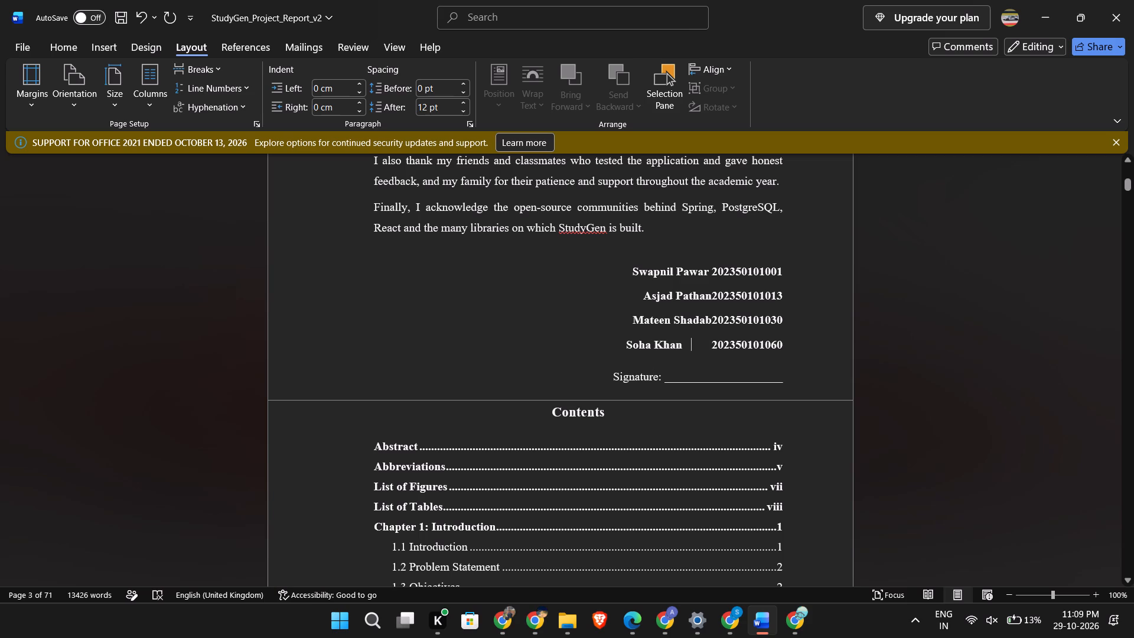
pyautogui.moveTo(682, 344); pyautogui.dragTo(710, 344)
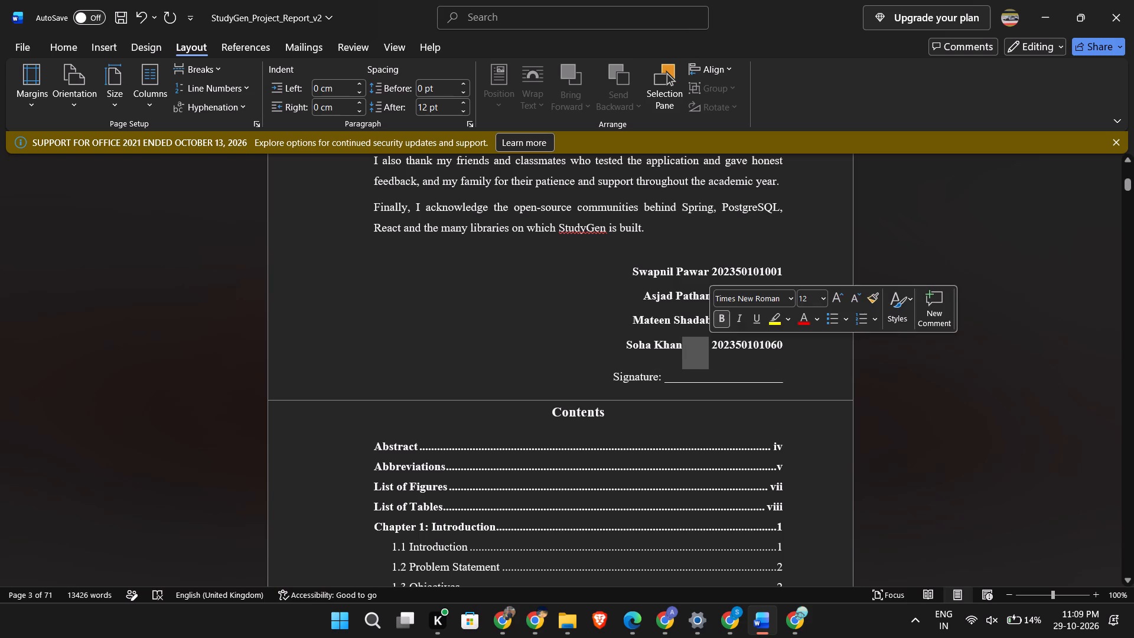
pyautogui.press('BackSpace')
pyautogui.press('Right')
pyautogui.press('BackSpace')
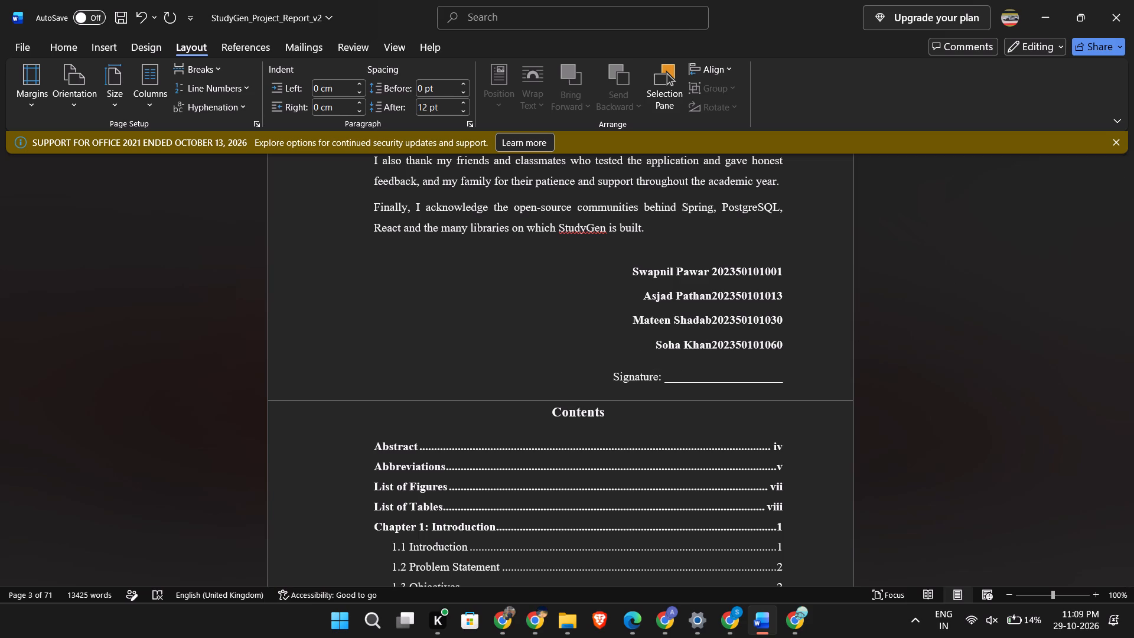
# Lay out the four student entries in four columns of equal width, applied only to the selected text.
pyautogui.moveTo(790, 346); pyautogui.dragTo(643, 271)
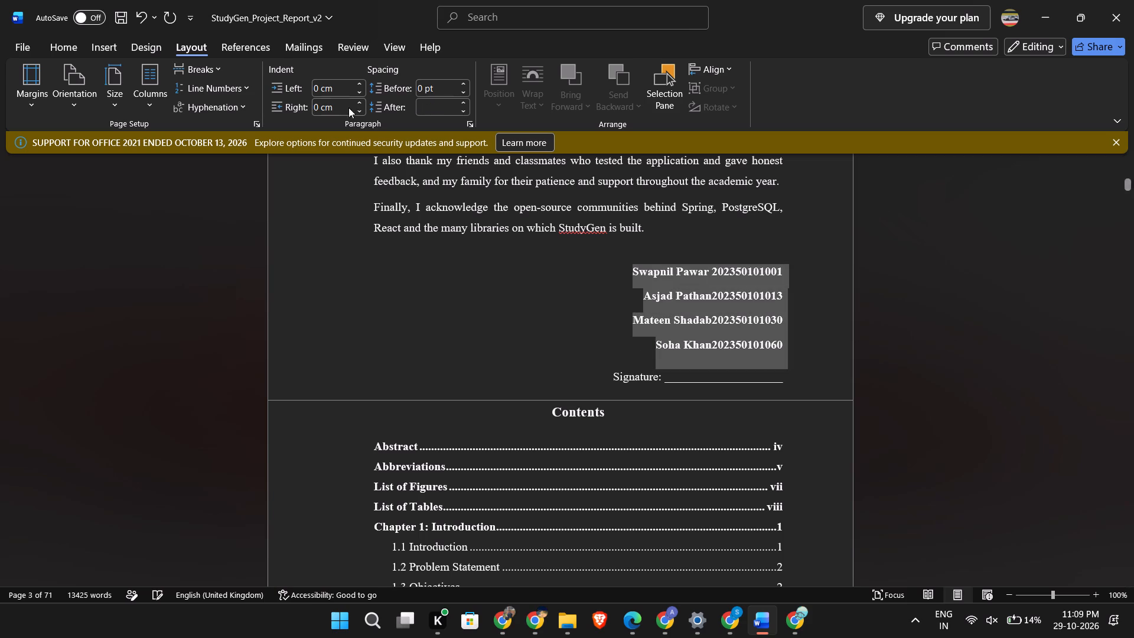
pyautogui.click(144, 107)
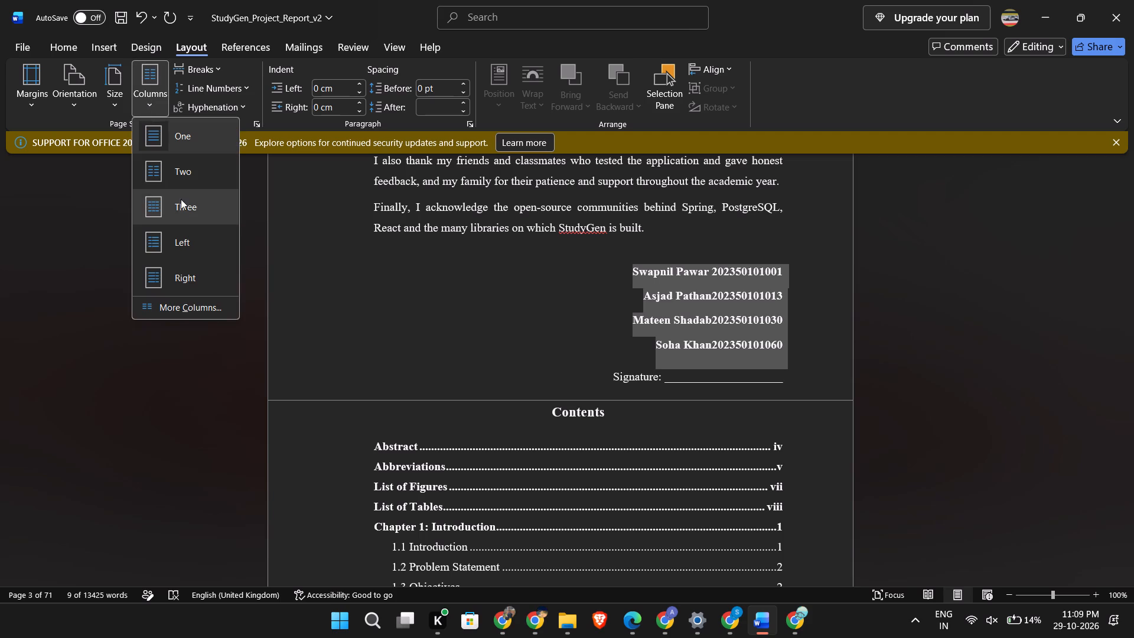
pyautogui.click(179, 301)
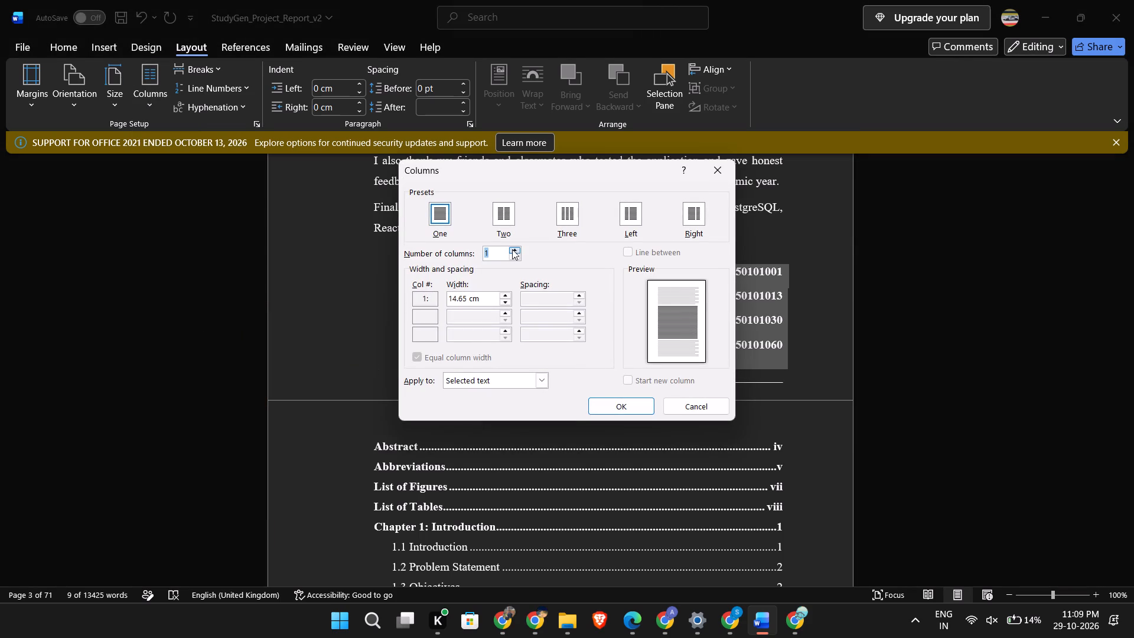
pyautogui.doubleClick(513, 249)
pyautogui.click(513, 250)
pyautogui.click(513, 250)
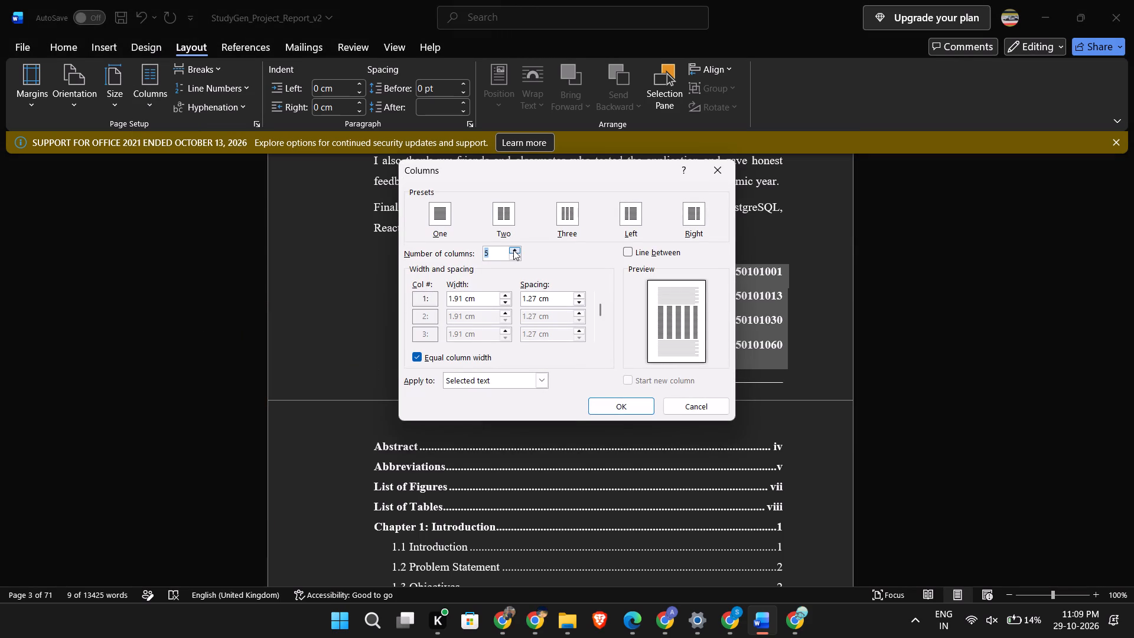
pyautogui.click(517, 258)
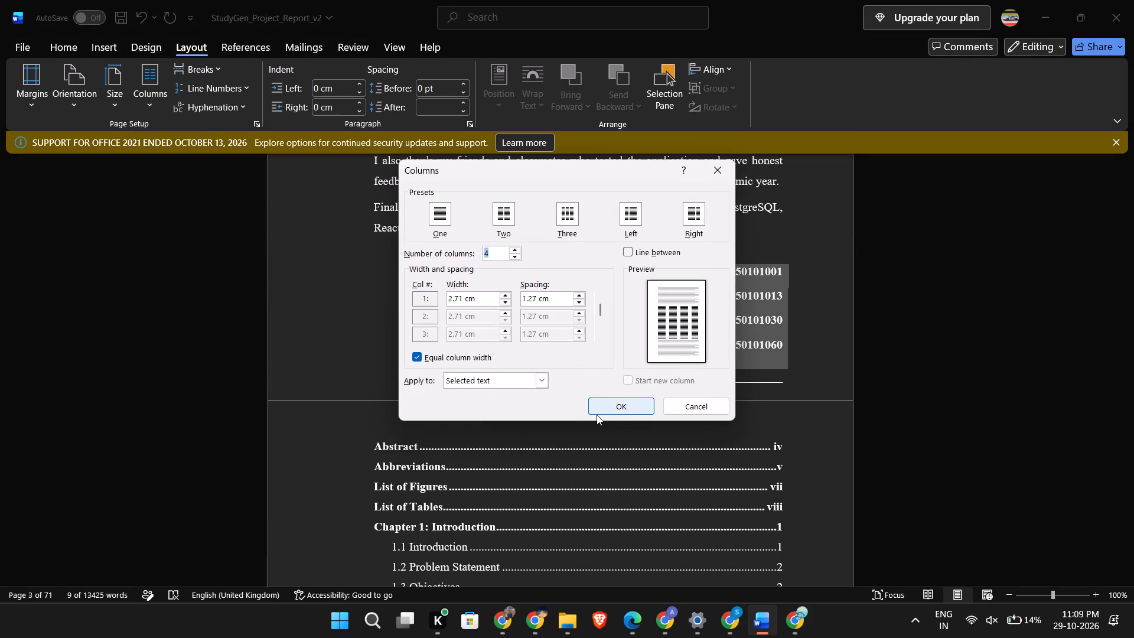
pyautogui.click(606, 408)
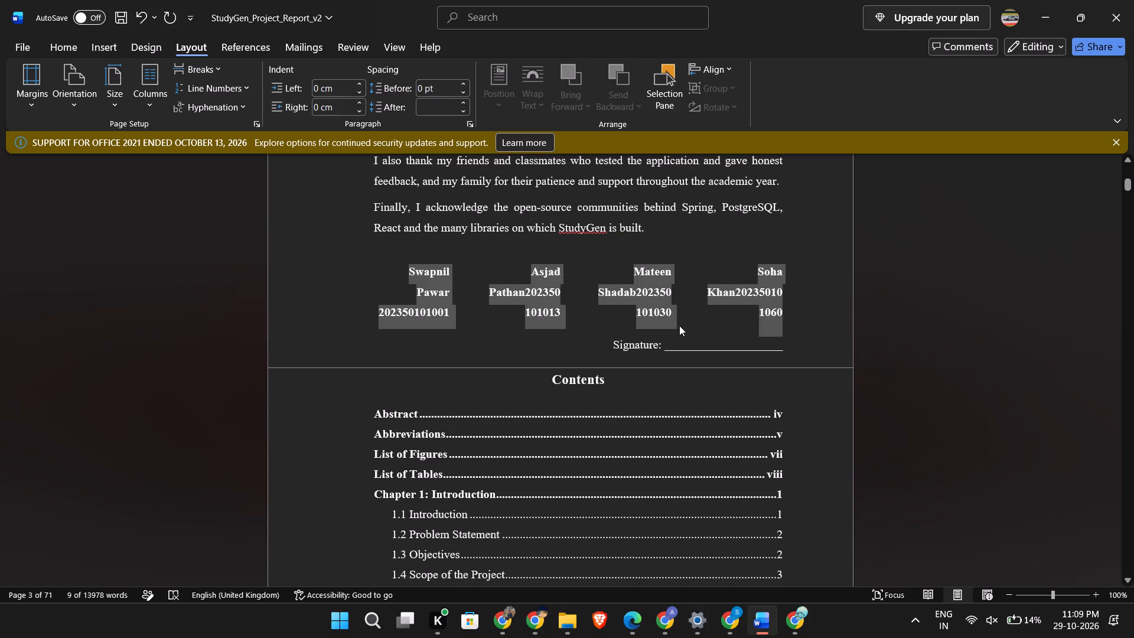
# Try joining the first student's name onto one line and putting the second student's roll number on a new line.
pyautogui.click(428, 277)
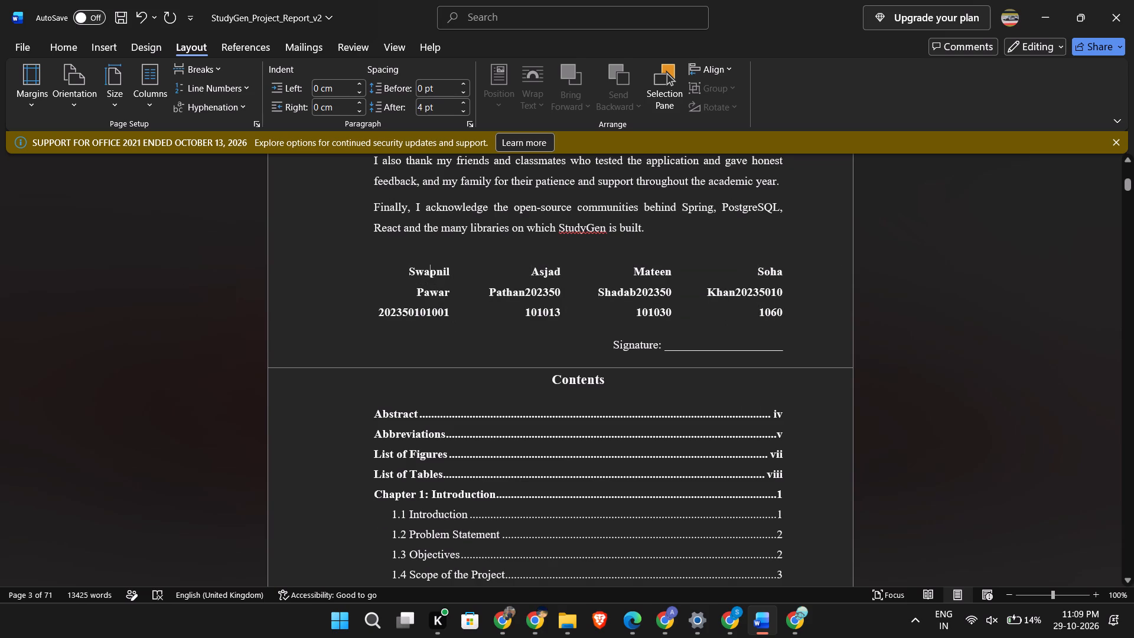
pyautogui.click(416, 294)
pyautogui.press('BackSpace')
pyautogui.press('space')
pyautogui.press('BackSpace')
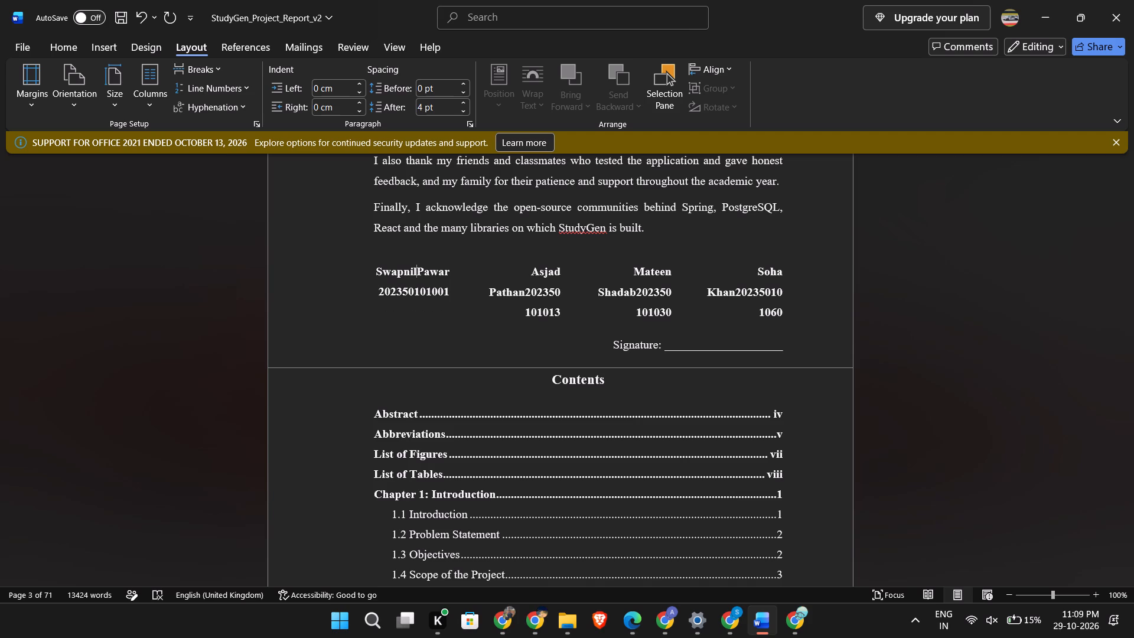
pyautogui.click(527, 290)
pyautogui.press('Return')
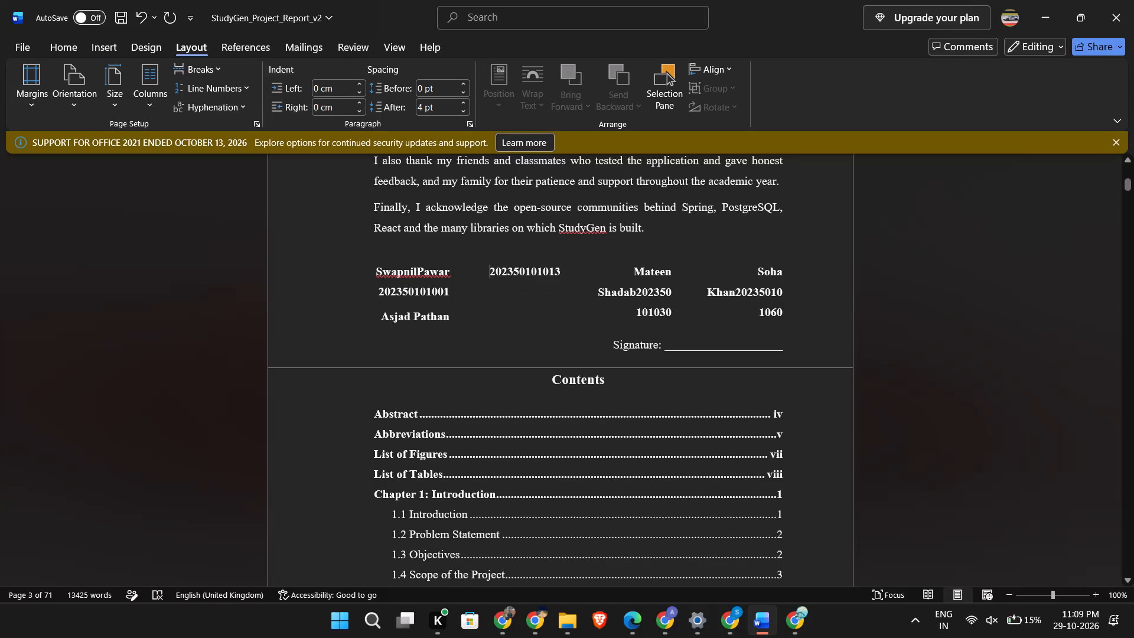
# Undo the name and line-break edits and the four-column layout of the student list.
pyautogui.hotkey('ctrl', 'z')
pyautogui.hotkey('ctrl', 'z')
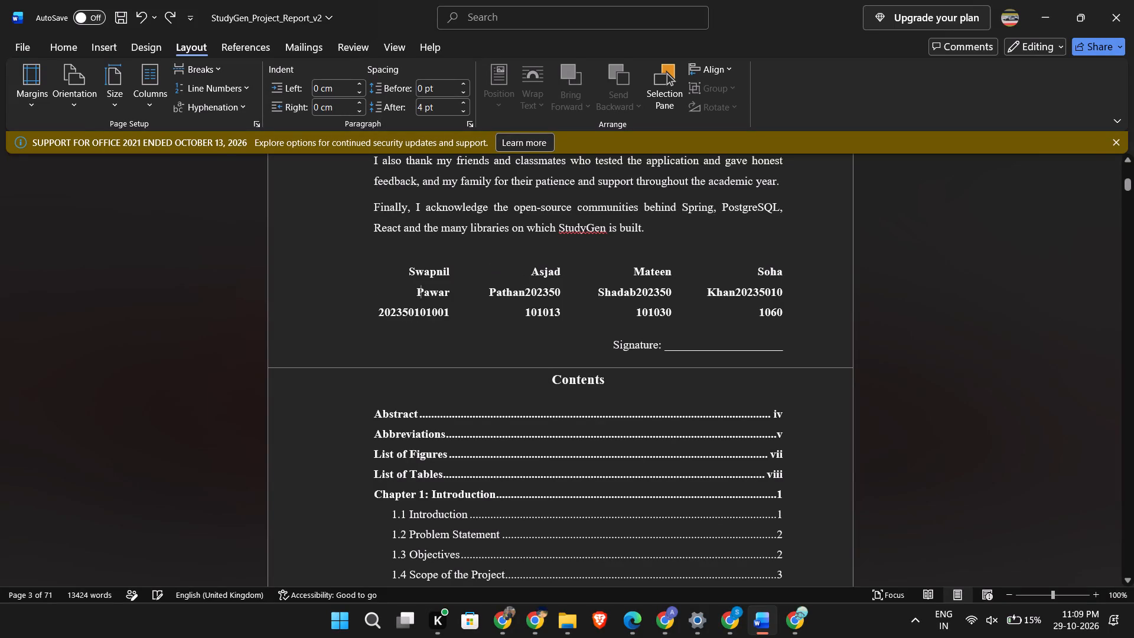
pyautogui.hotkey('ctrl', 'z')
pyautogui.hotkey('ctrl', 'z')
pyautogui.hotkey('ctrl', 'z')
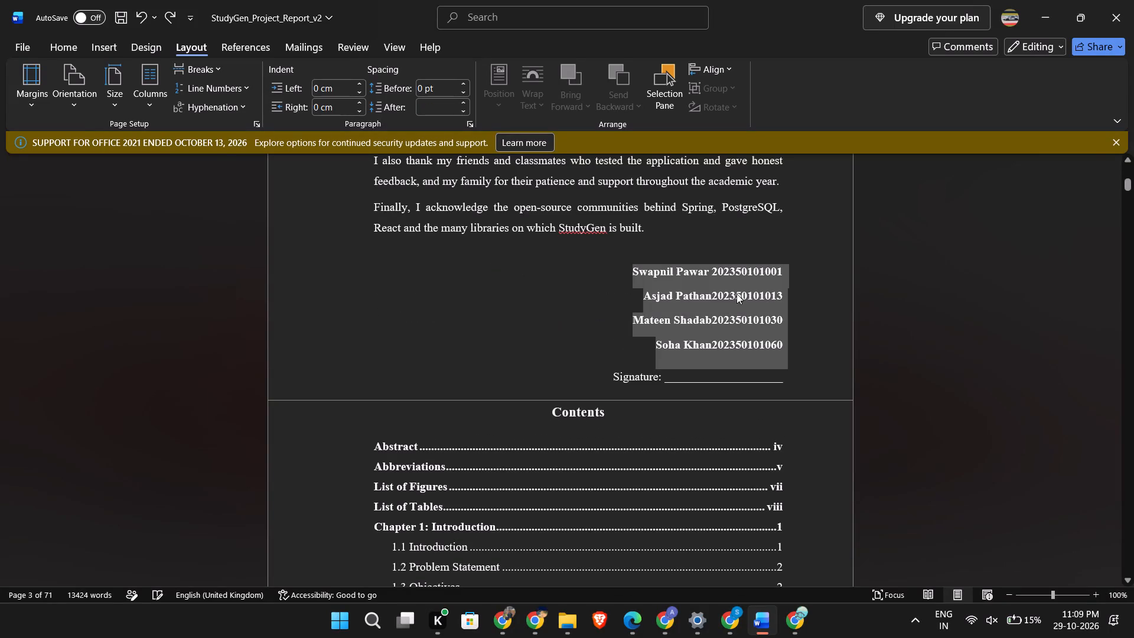
# Insert a space between the name and roll number of the second, third and fourth students.
pyautogui.click(712, 292)
pyautogui.press('space')
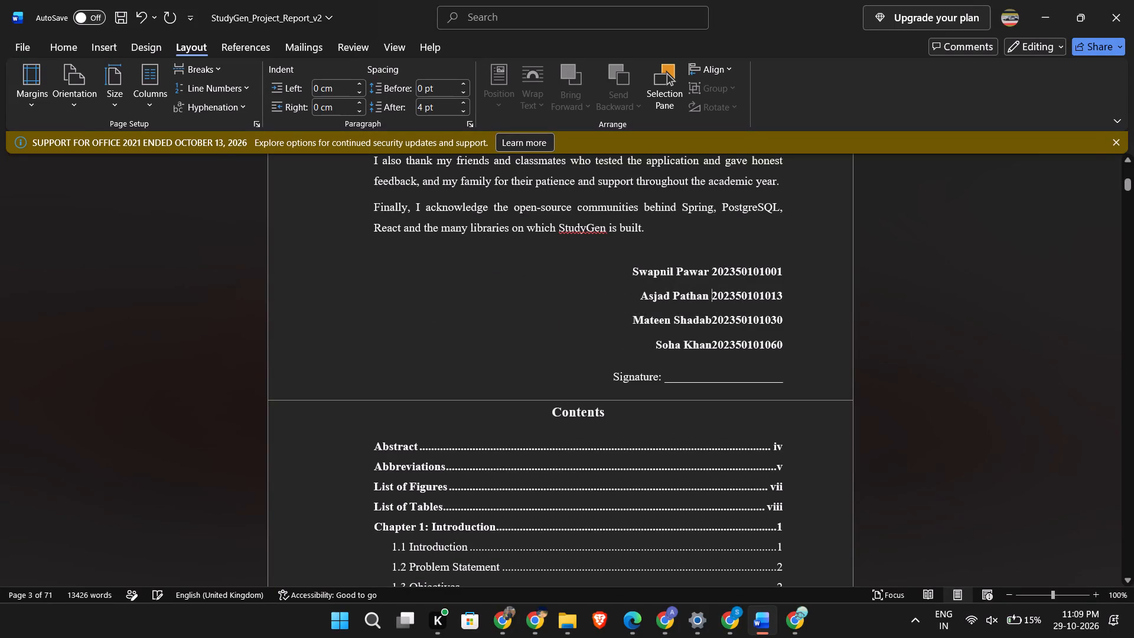
pyautogui.click(711, 321)
pyautogui.press('space')
pyautogui.click(712, 348)
pyautogui.press('space')
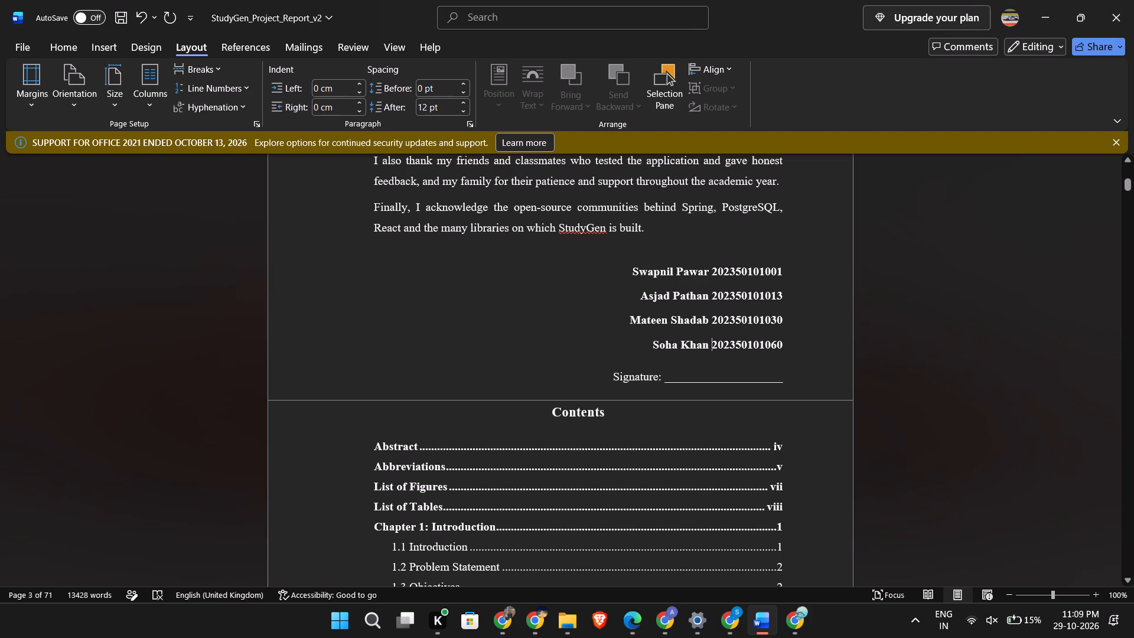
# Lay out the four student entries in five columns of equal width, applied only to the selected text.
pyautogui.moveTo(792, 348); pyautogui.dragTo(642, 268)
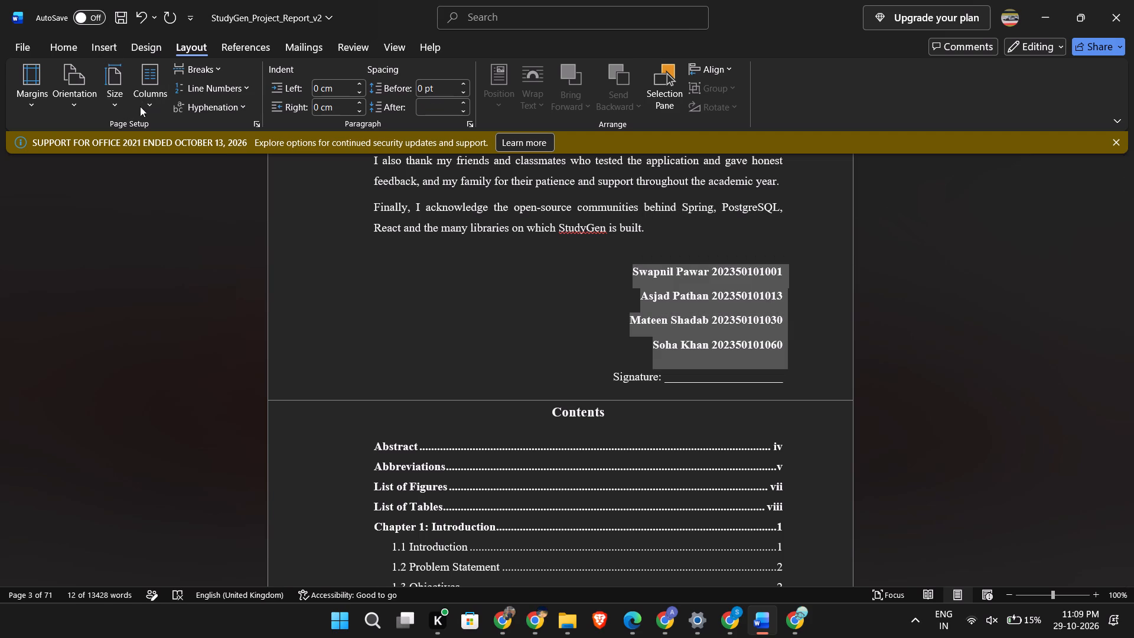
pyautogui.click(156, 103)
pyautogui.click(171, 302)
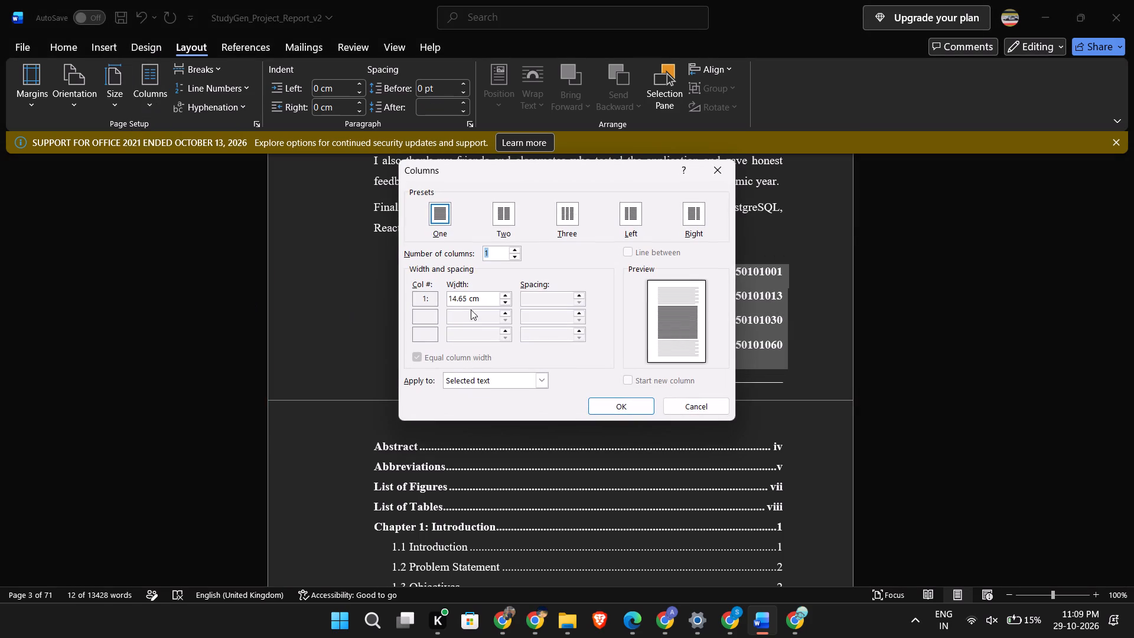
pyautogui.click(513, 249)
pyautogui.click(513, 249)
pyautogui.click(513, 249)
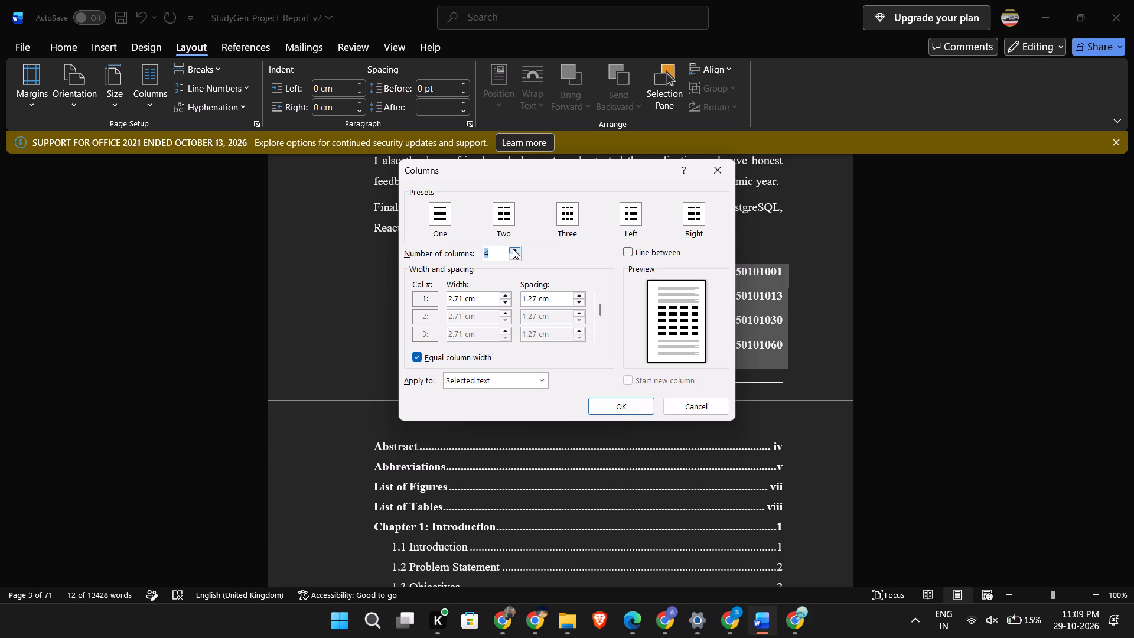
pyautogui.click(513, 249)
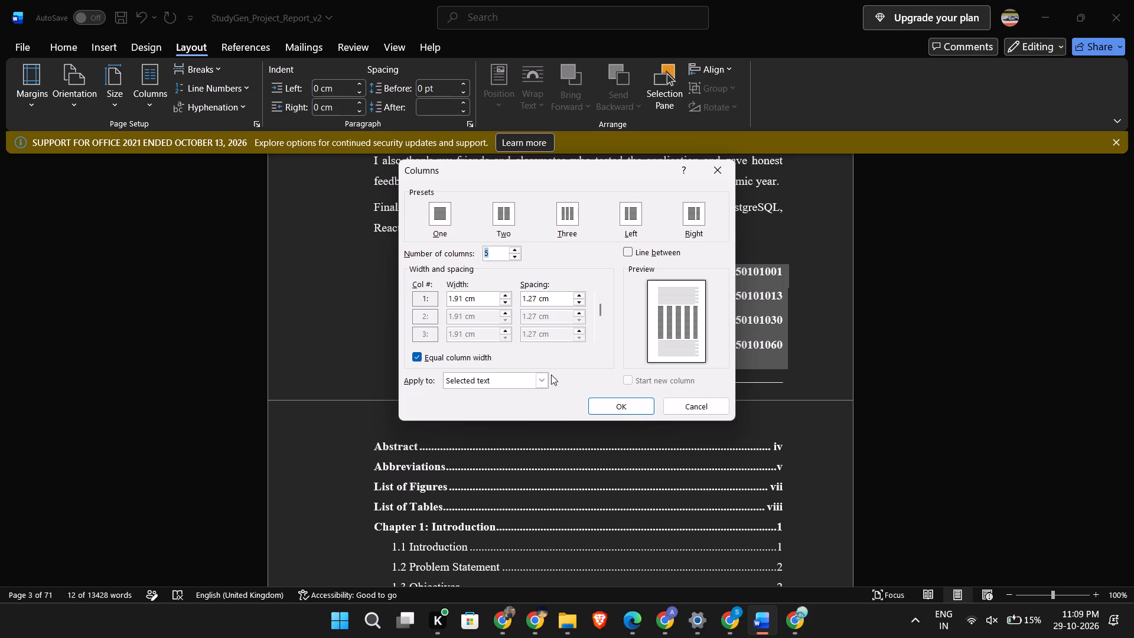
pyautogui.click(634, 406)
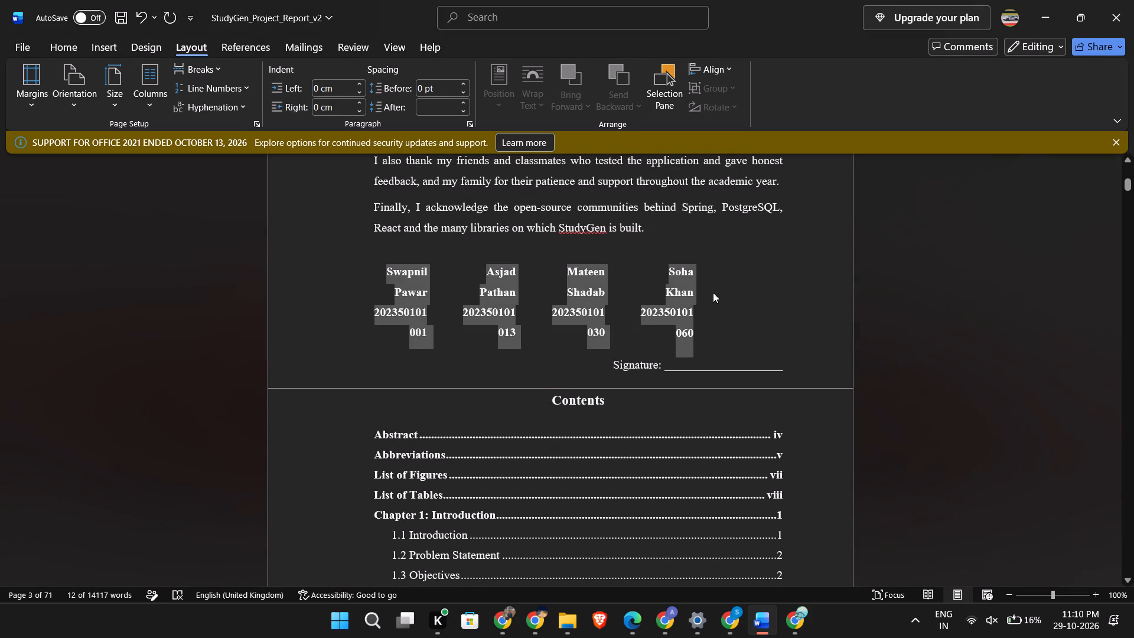
# Center all four student entries in their columns.
pyautogui.click(713, 312)
pyautogui.moveTo(731, 282); pyautogui.dragTo(787, 297)
pyautogui.click(690, 346)
pyautogui.moveTo(702, 334); pyautogui.dragTo(467, 284)
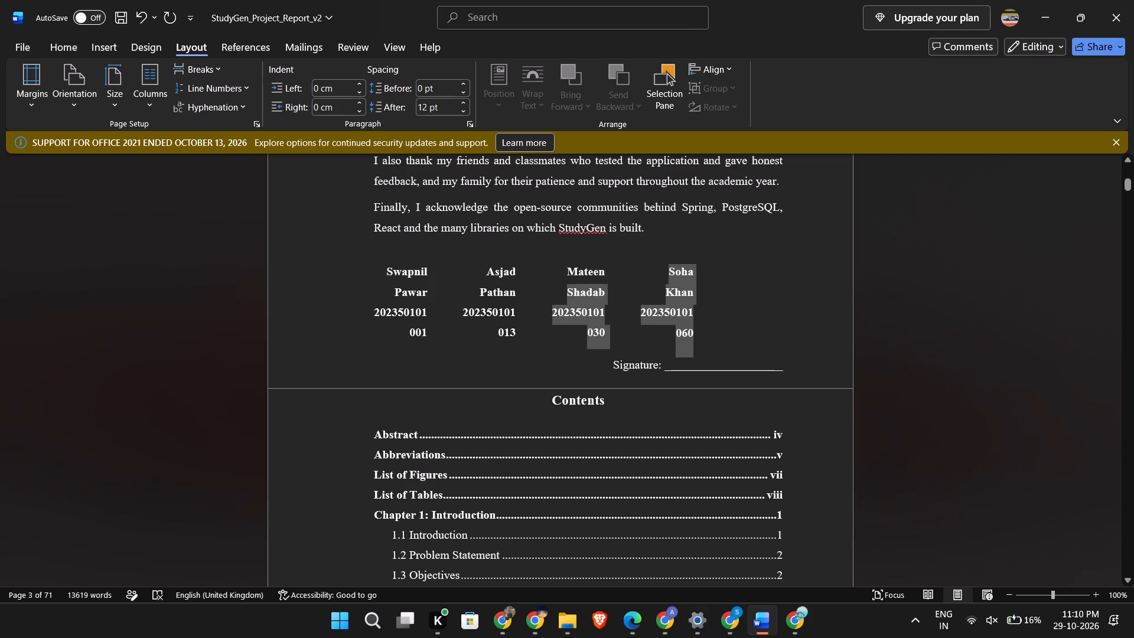
pyautogui.moveTo(467, 284); pyautogui.dragTo(398, 267)
pyautogui.click(74, 43)
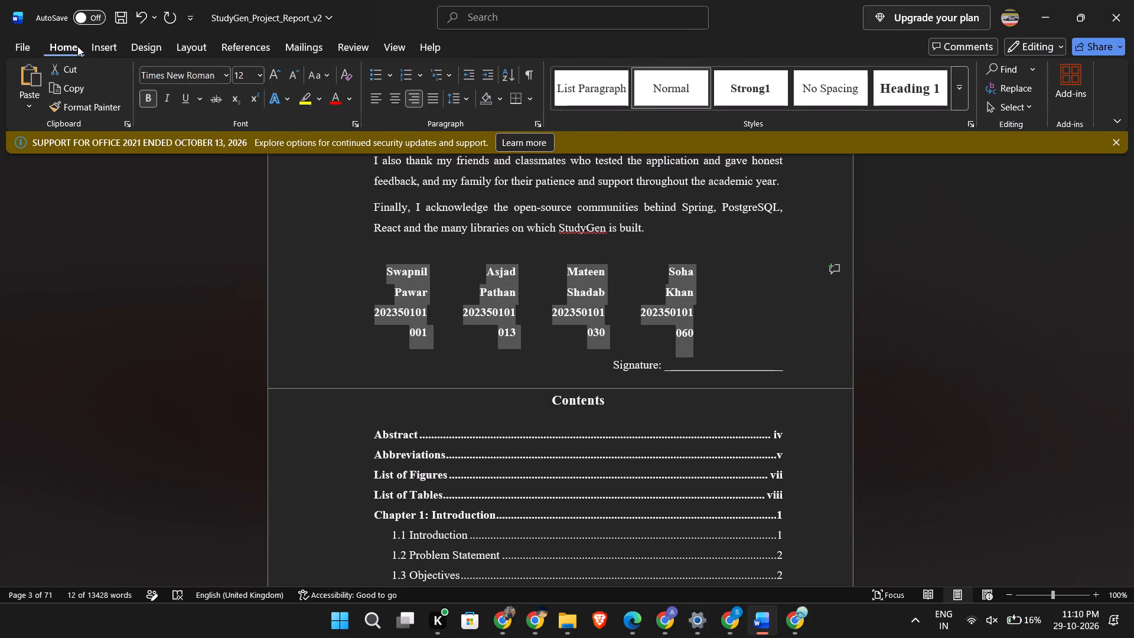
pyautogui.click(395, 97)
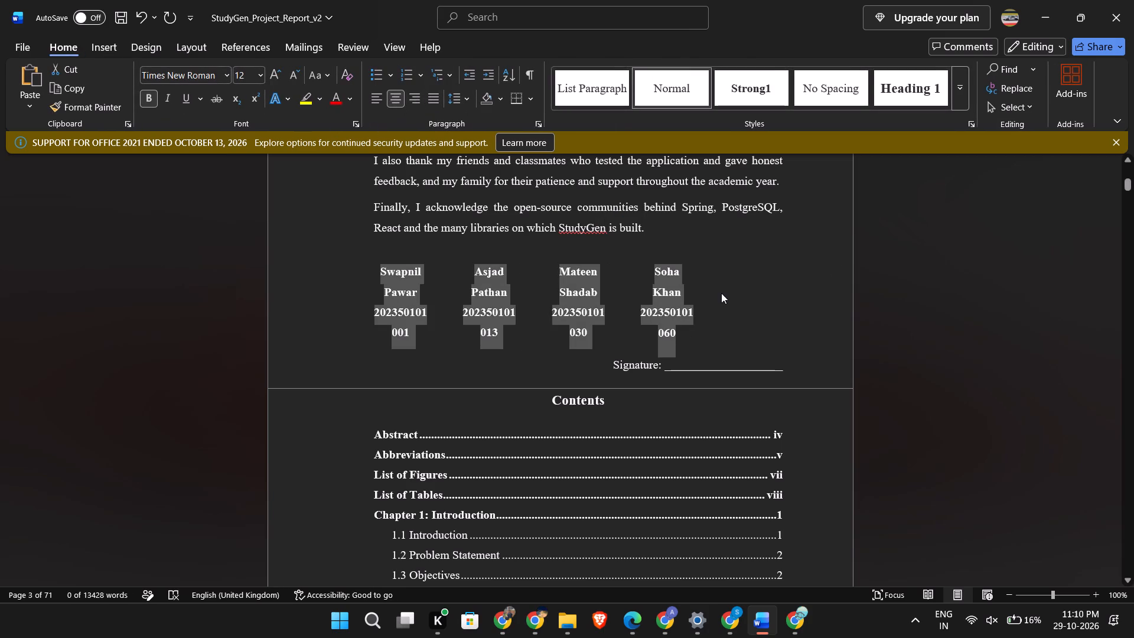
# Check how the student entries look on the Acknowledgement page in the print preview.
pyautogui.click(721, 293)
pyautogui.moveTo(699, 267); pyautogui.dragTo(823, 344)
pyautogui.click(711, 311)
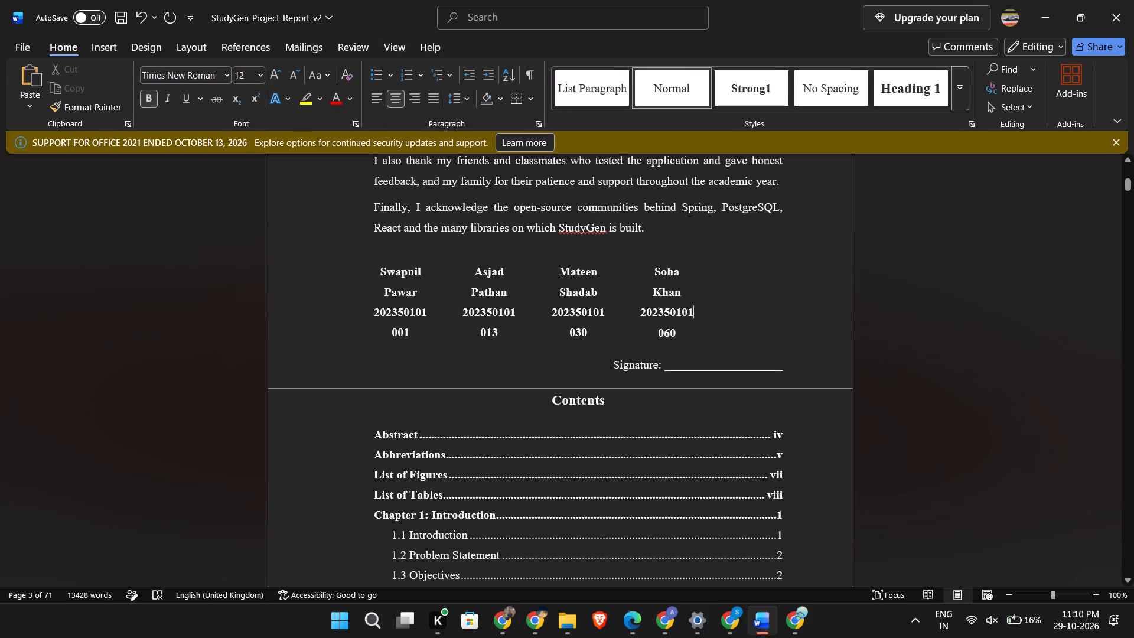
pyautogui.moveTo(690, 337); pyautogui.dragTo(376, 264)
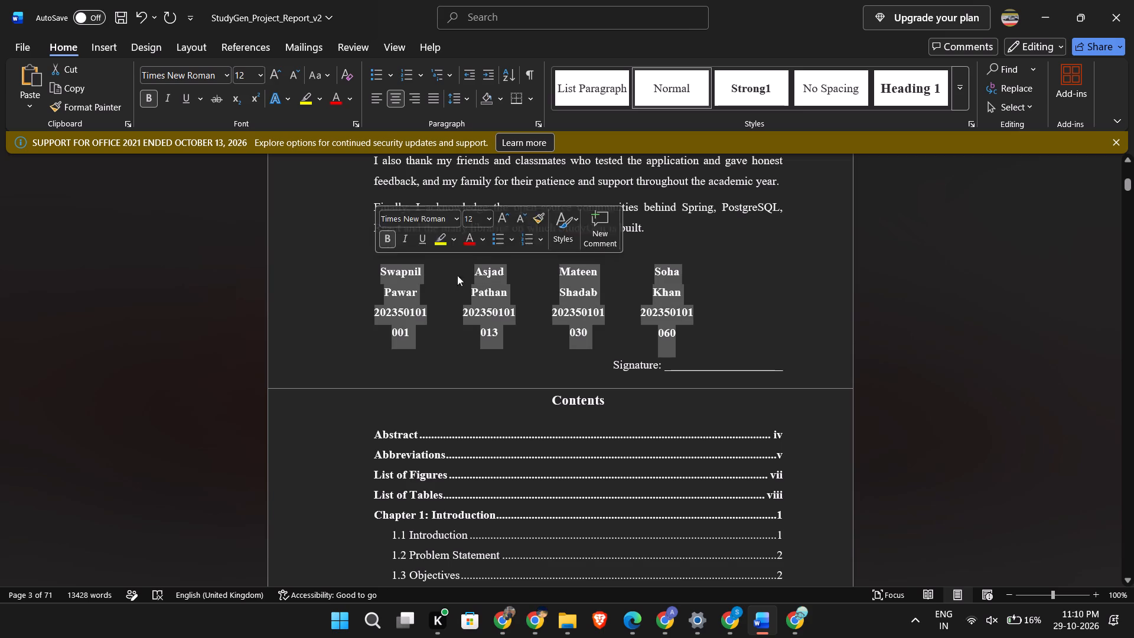
pyautogui.hotkey('ctrl', 'p')
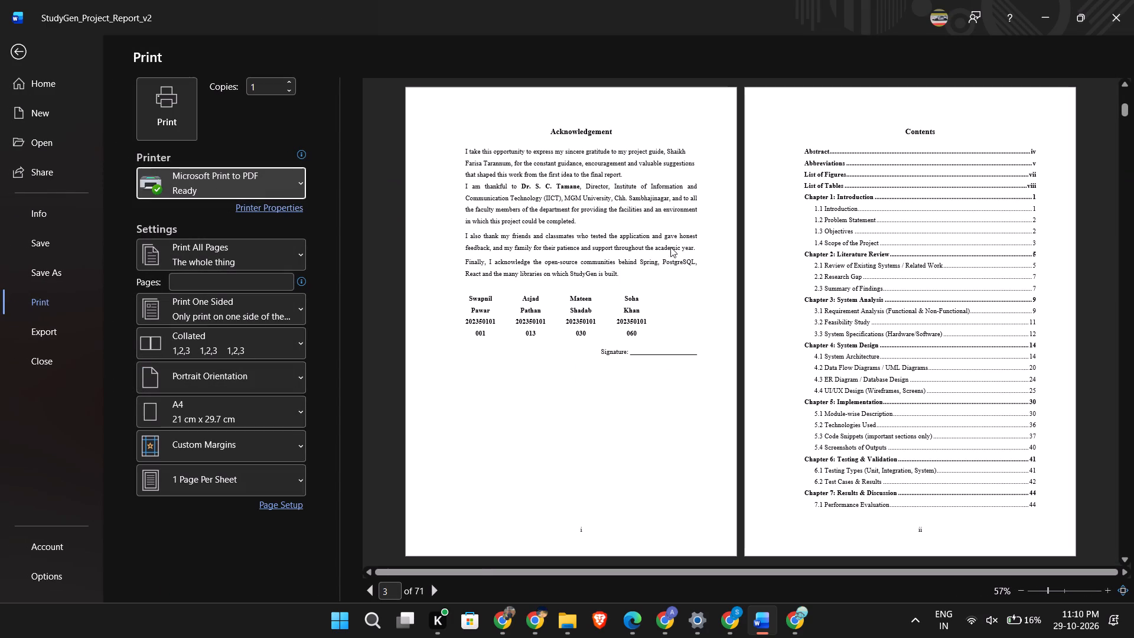
pyautogui.press('Escape')
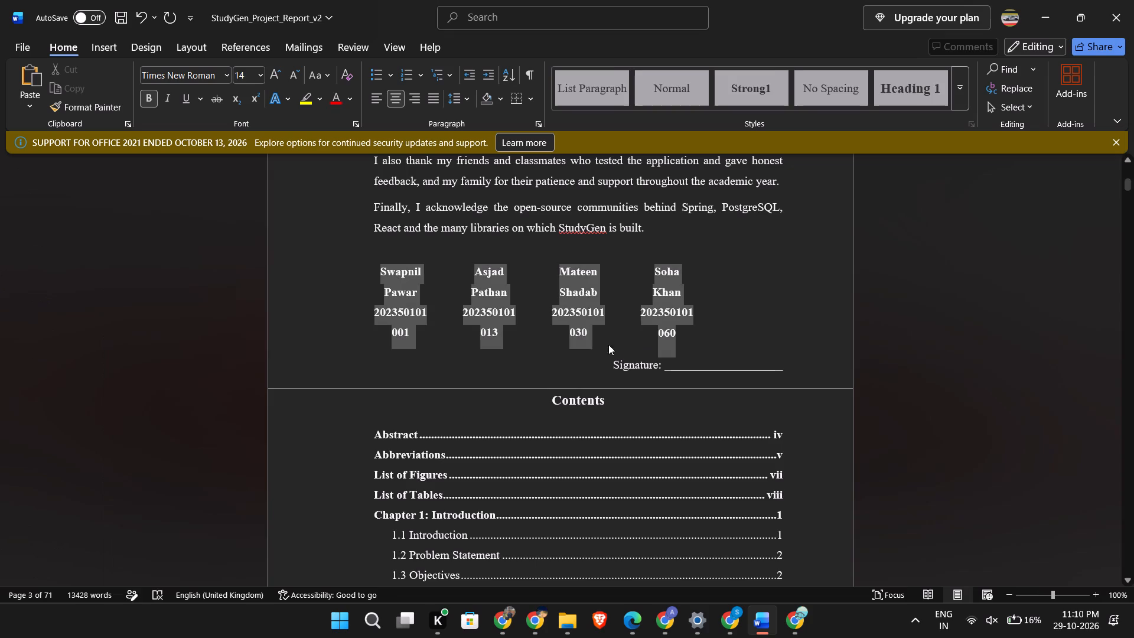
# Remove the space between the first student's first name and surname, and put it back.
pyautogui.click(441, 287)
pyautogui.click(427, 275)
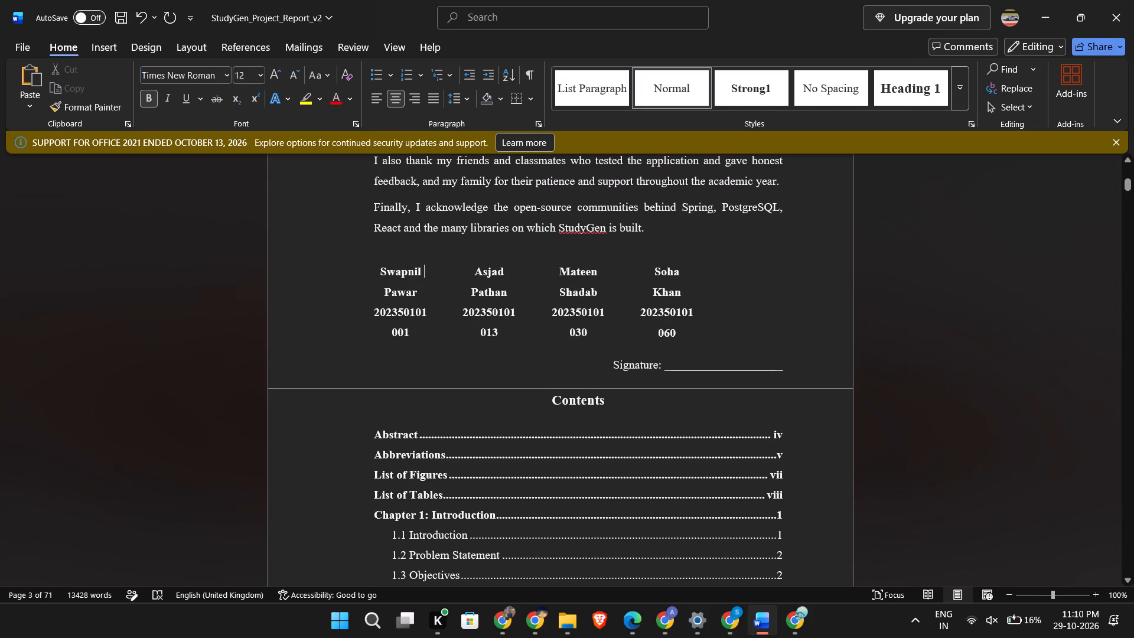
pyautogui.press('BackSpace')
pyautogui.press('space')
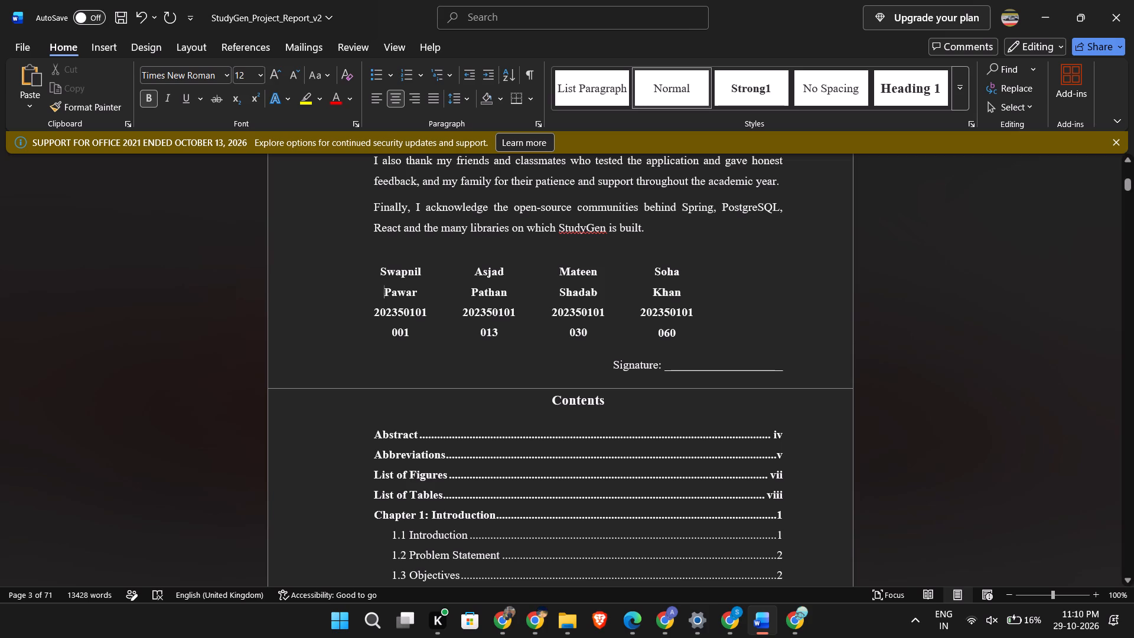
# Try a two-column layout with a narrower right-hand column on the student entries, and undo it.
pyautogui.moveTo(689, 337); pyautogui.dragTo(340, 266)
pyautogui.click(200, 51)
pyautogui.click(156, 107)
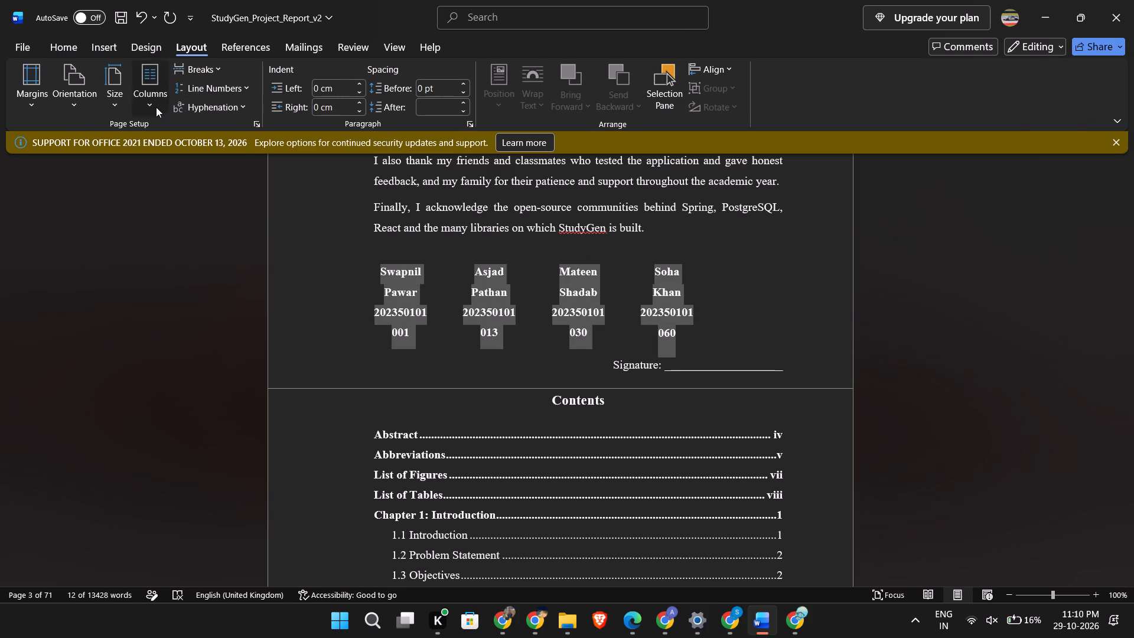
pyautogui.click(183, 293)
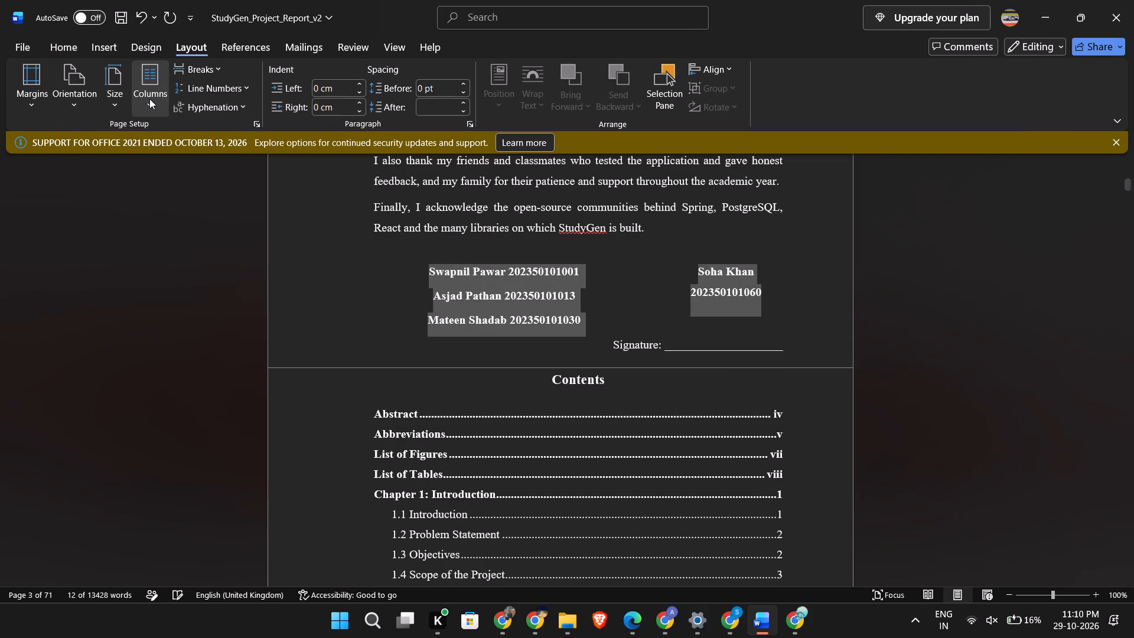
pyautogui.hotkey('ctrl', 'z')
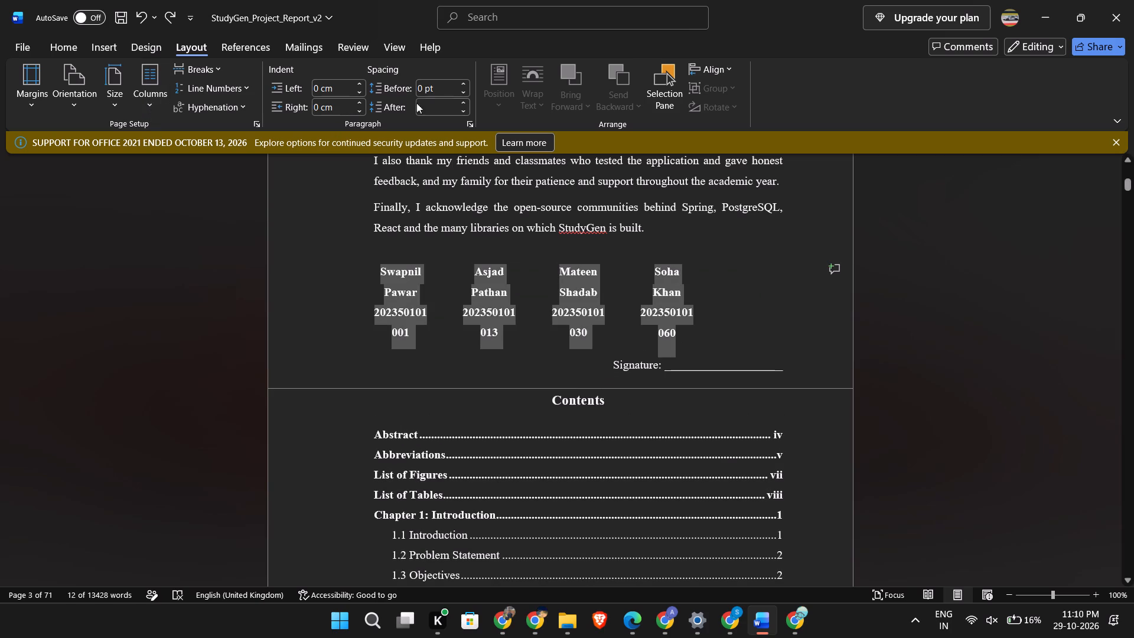
# Change the student entries to 4 columns of equal width, applied only to the selected text.
pyautogui.click(158, 108)
pyautogui.click(187, 310)
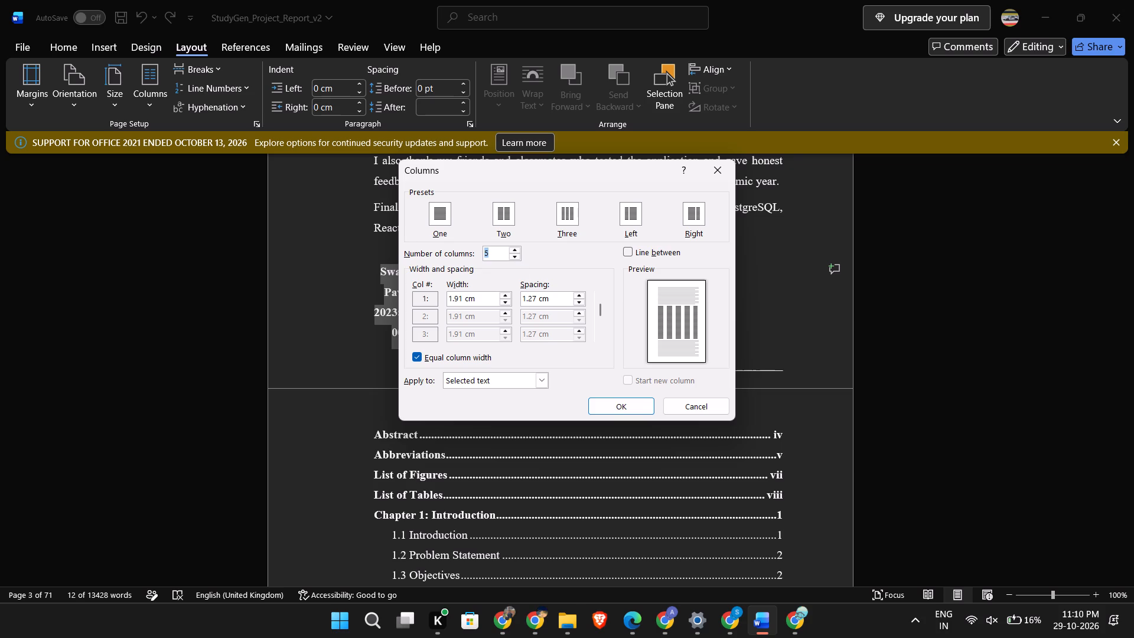
pyautogui.press('4')
pyautogui.press('Return')
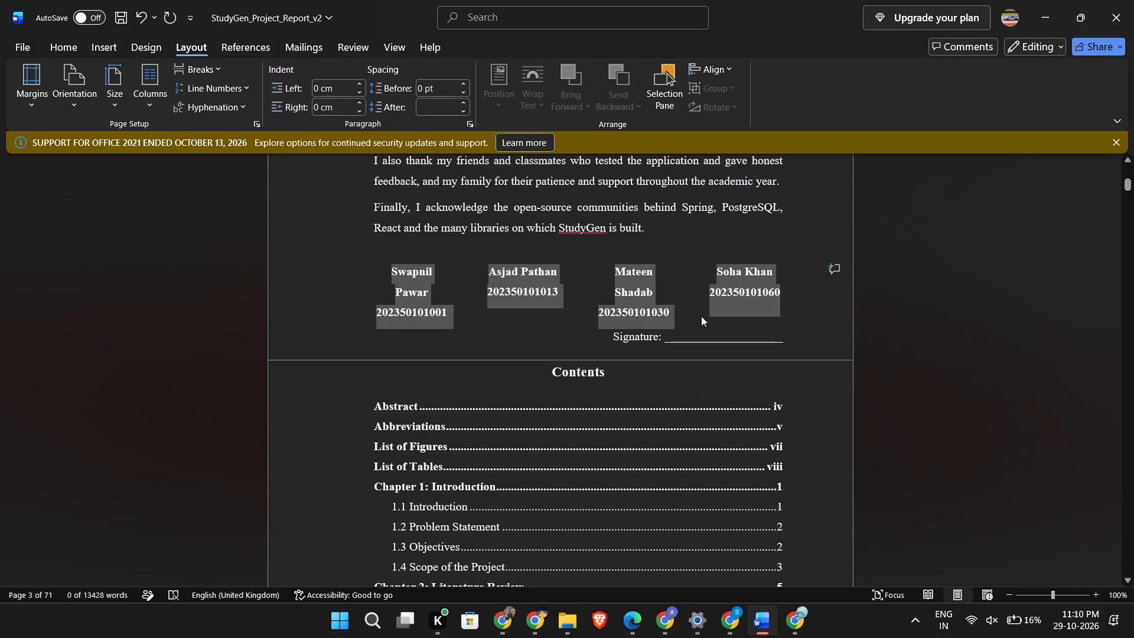
# Check the four-column student list on the Acknowledgement page in the print preview.
pyautogui.hotkey('ctrl', 'p')
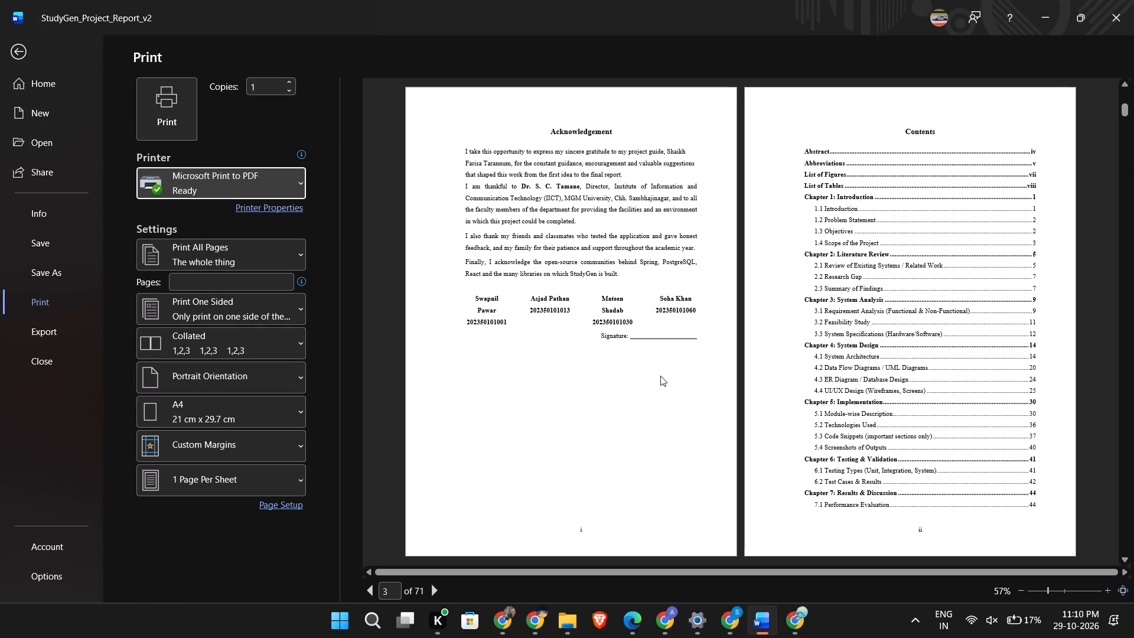
pyautogui.press('Escape')
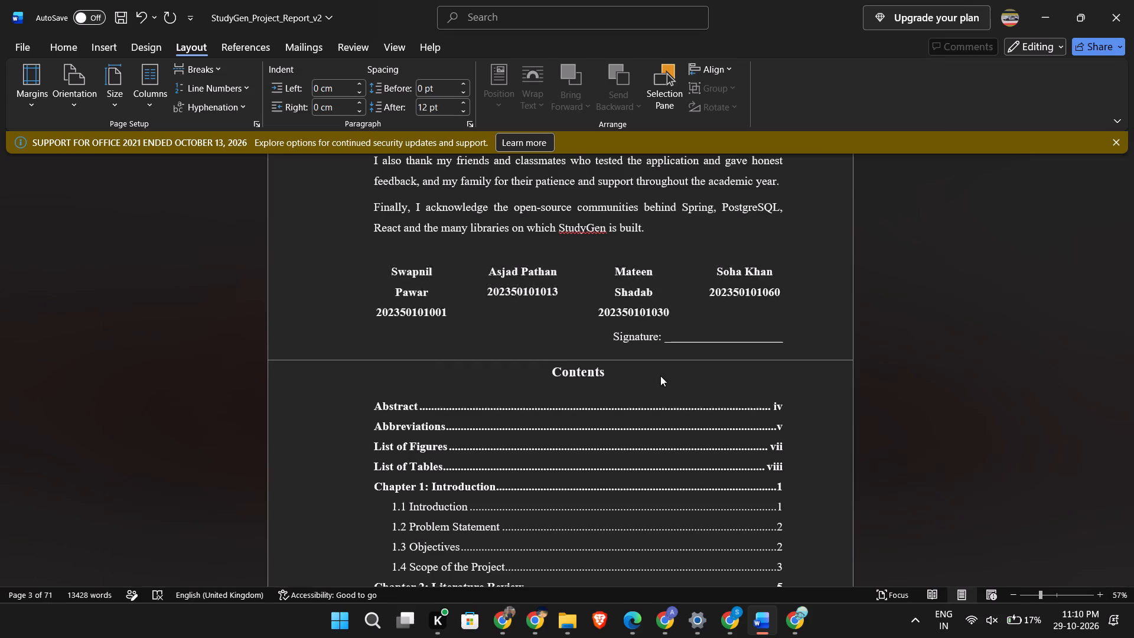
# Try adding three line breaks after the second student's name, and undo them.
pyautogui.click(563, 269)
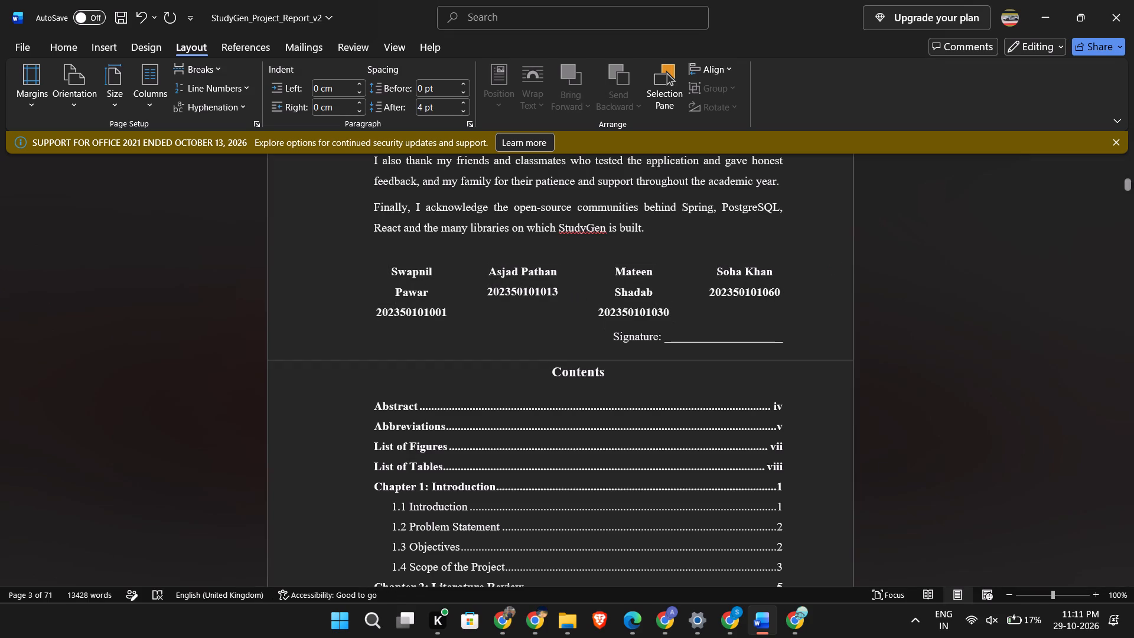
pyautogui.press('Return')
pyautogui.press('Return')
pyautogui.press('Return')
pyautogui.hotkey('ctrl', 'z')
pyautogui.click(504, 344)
# Consult Gemini's findings in Chrome, delete the stray "A" atop the Word report's cover page, and put a blank line above "B. Tech (Information Technology)".
pyautogui.scroll(-1, 524, 352)
pyautogui.hotkey('alt', 'Tab')
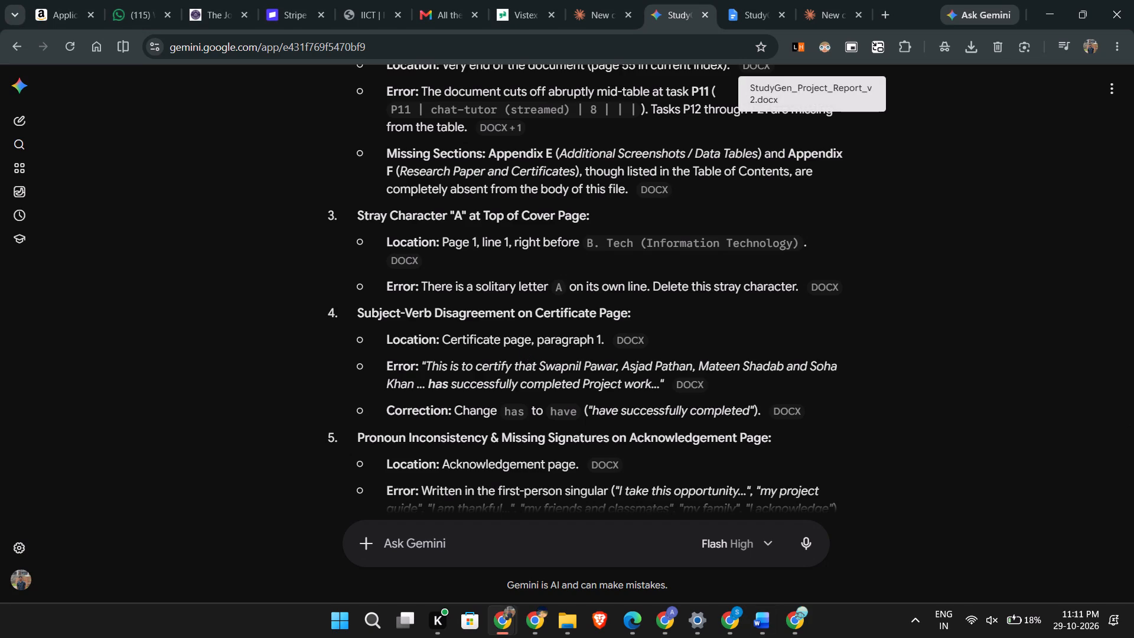
pyautogui.hotkey('alt', 'Tab')
pyautogui.scroll(20, 533, 331)
pyautogui.scroll(11, 533, 331)
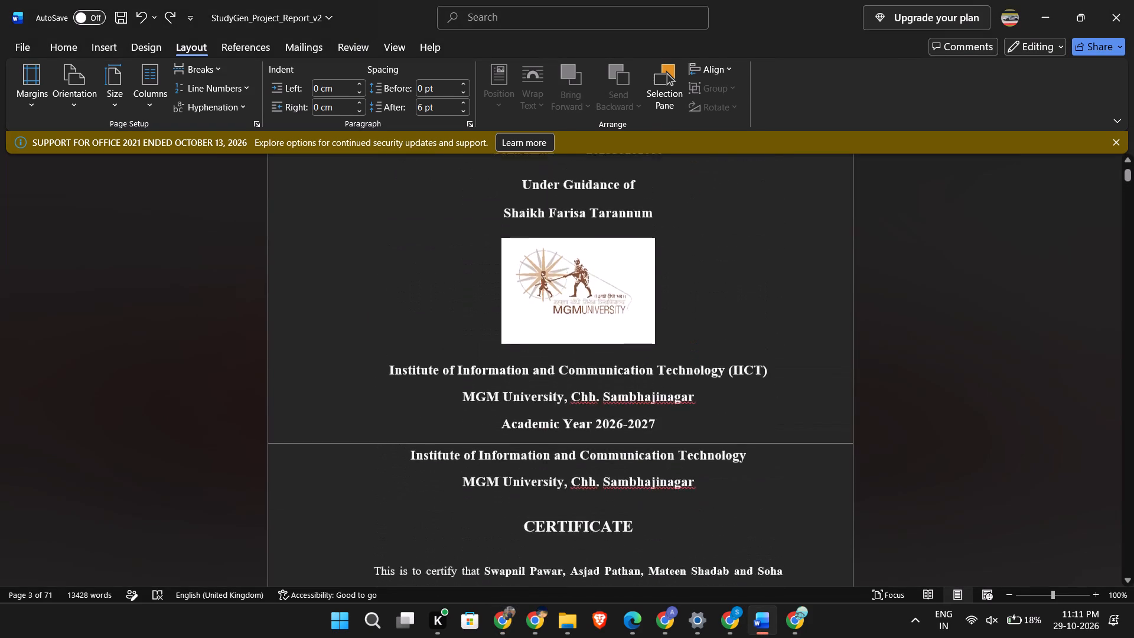
pyautogui.scroll(8, 535, 331)
pyautogui.scroll(3, 553, 206)
pyautogui.doubleClick(578, 196)
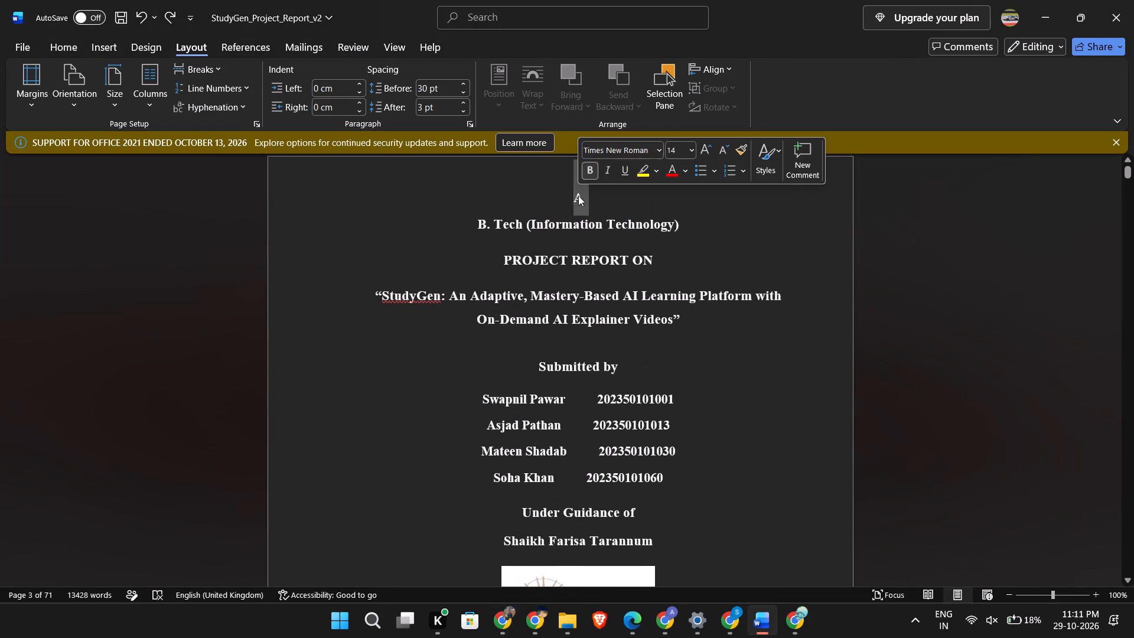
pyautogui.press('BackSpace')
pyautogui.press('Return')
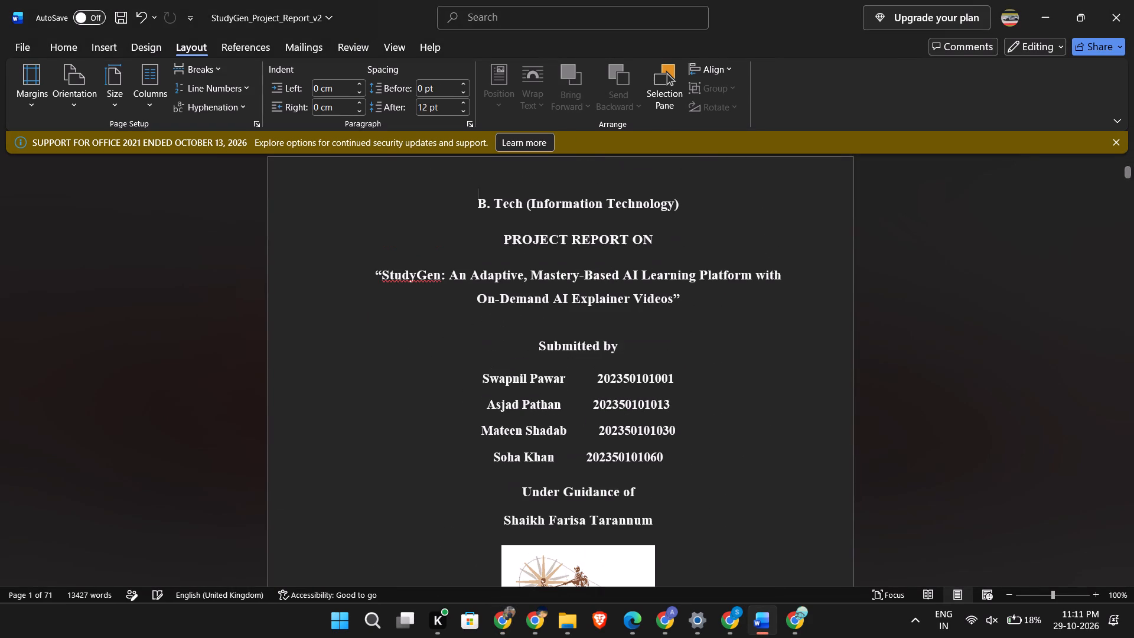
# Delete the "Appendix E: Additional Screenshots / Data Tables" entry from the Contents list.
pyautogui.scroll(-20, 578, 196)
pyautogui.scroll(-1, 578, 196)
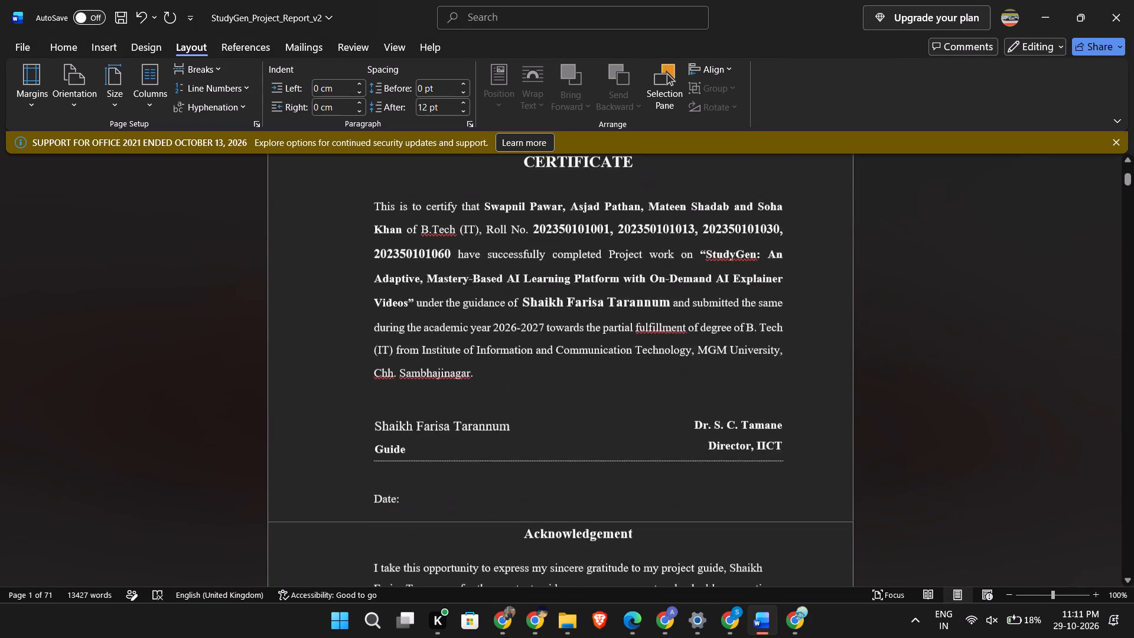
pyautogui.scroll(-20, 600, 276)
pyautogui.scroll(-16, 600, 276)
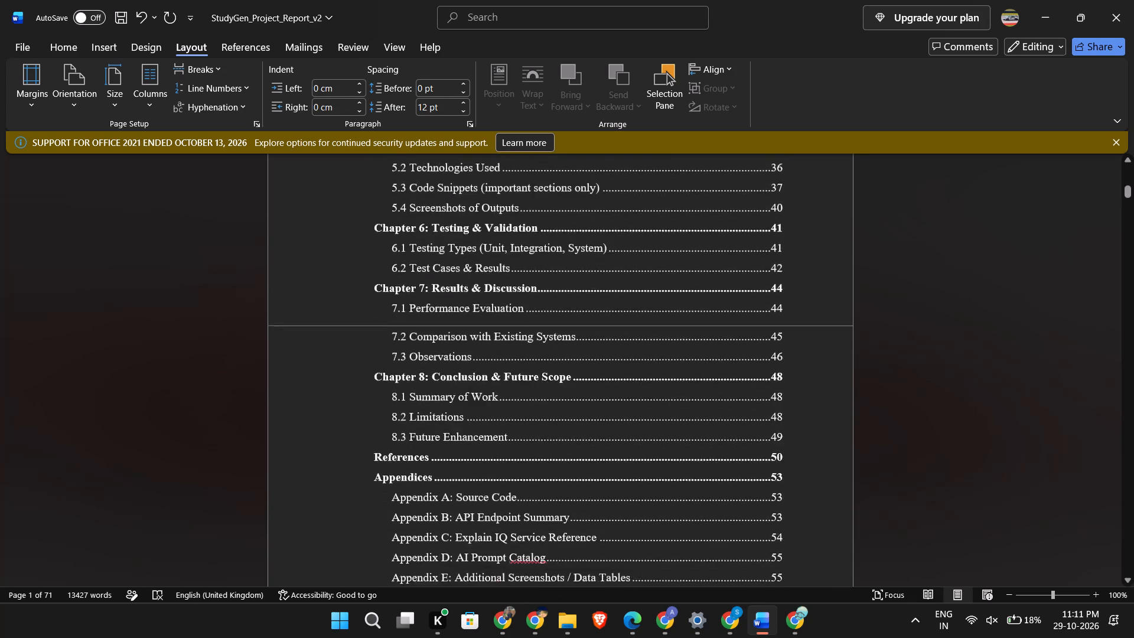
pyautogui.scroll(-2, 600, 288)
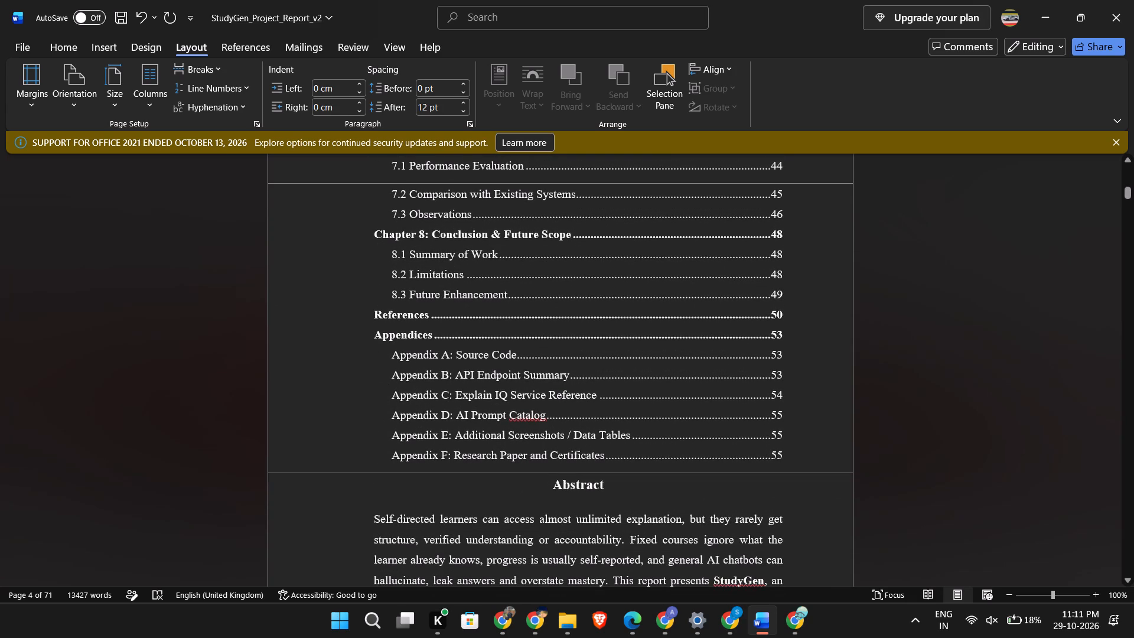
pyautogui.tripleClick(481, 438)
pyautogui.press('BackSpace')
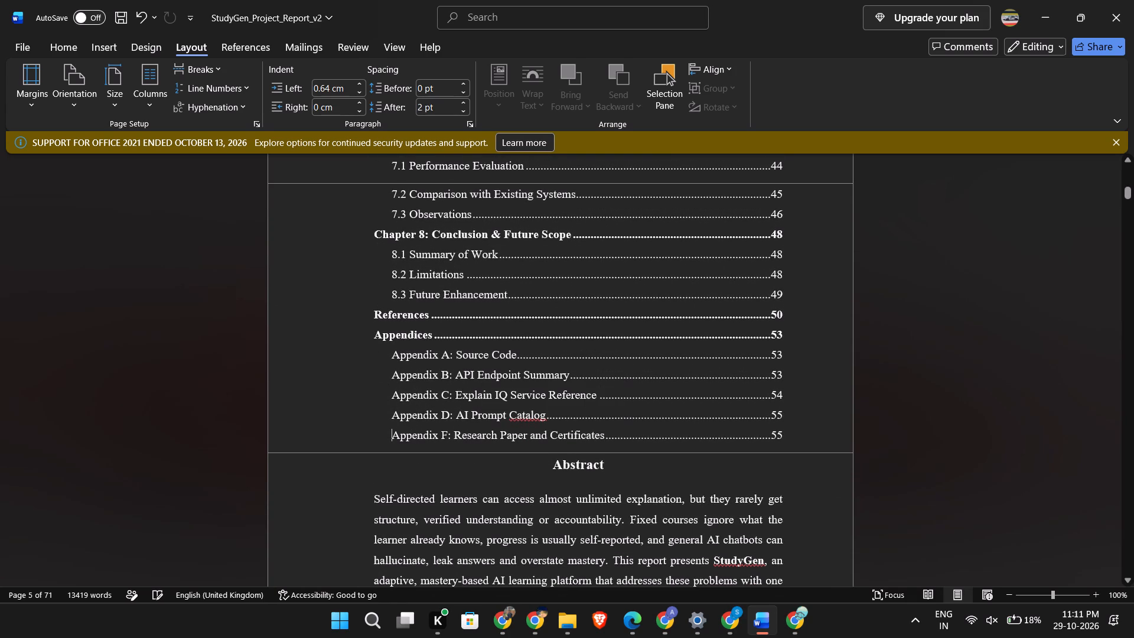
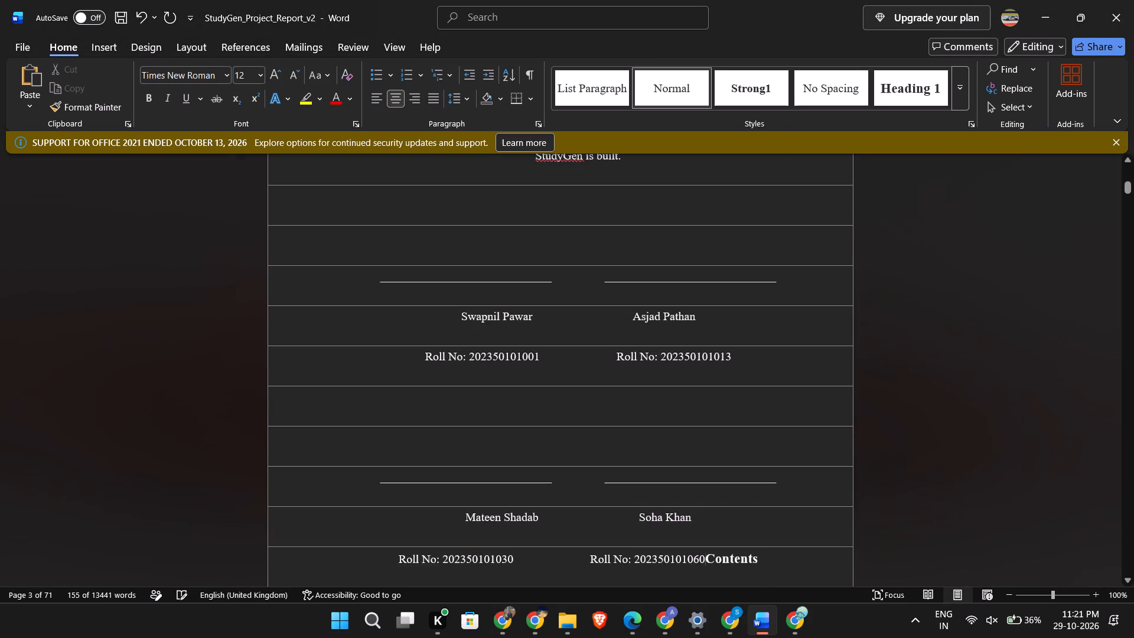
# Check in the print preview how the pasted Acknowledgement text and signature block are laid out across the pages.
pyautogui.scroll(3, 418, 239)
pyautogui.scroll(-14, 418, 240)
pyautogui.scroll(8, 418, 242)
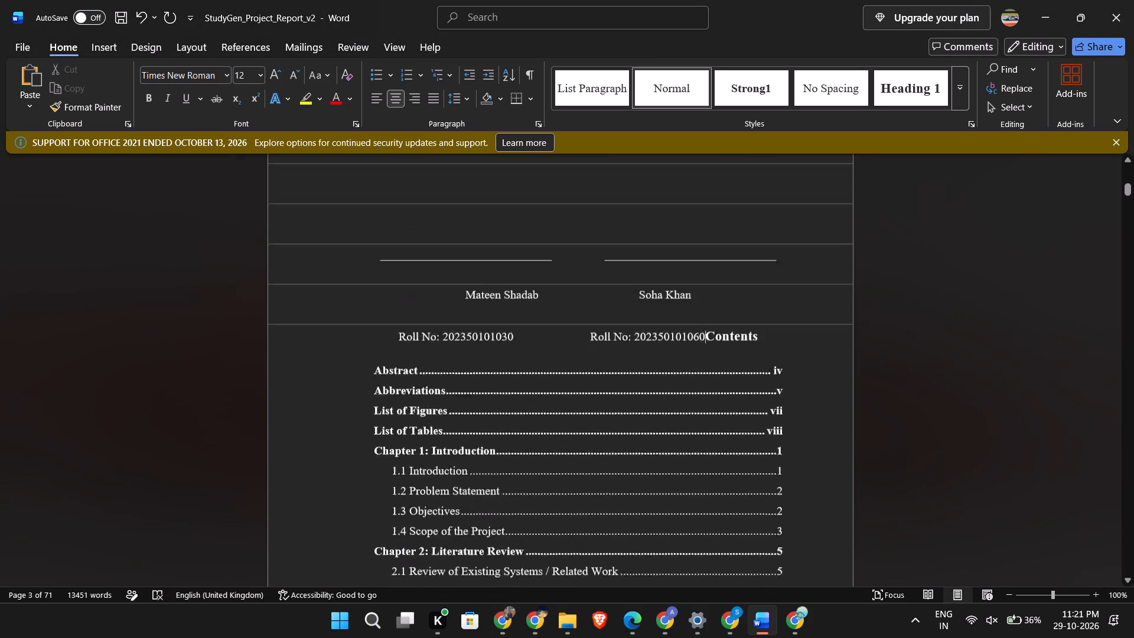
pyautogui.scroll(11, 418, 242)
pyautogui.hotkey('ctrl', 'p')
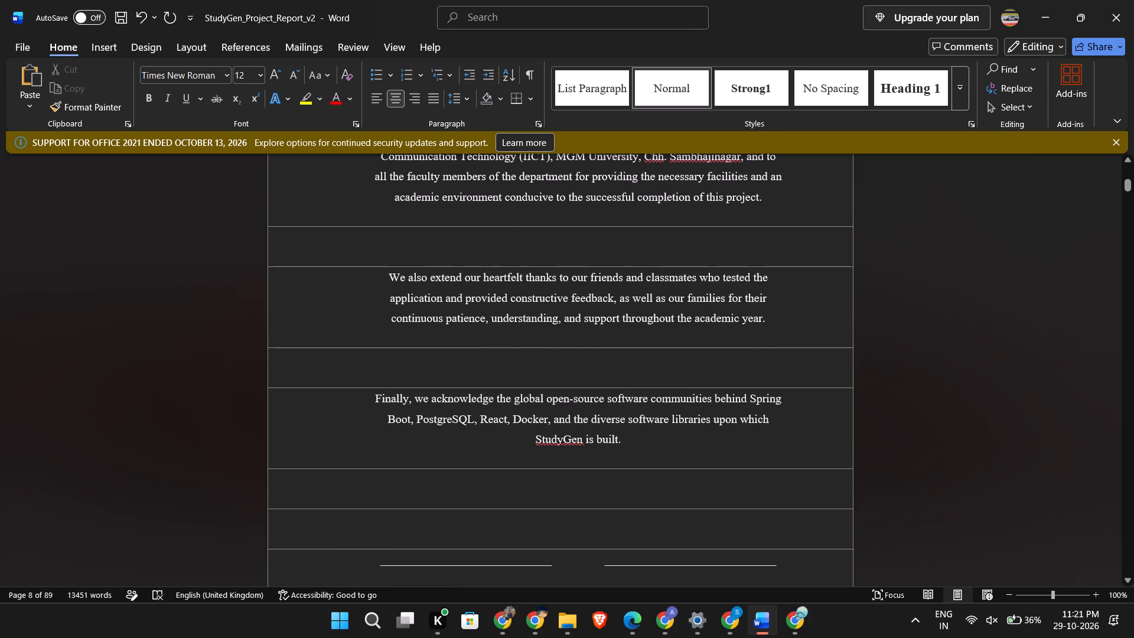
pyautogui.scroll(5, 749, 359)
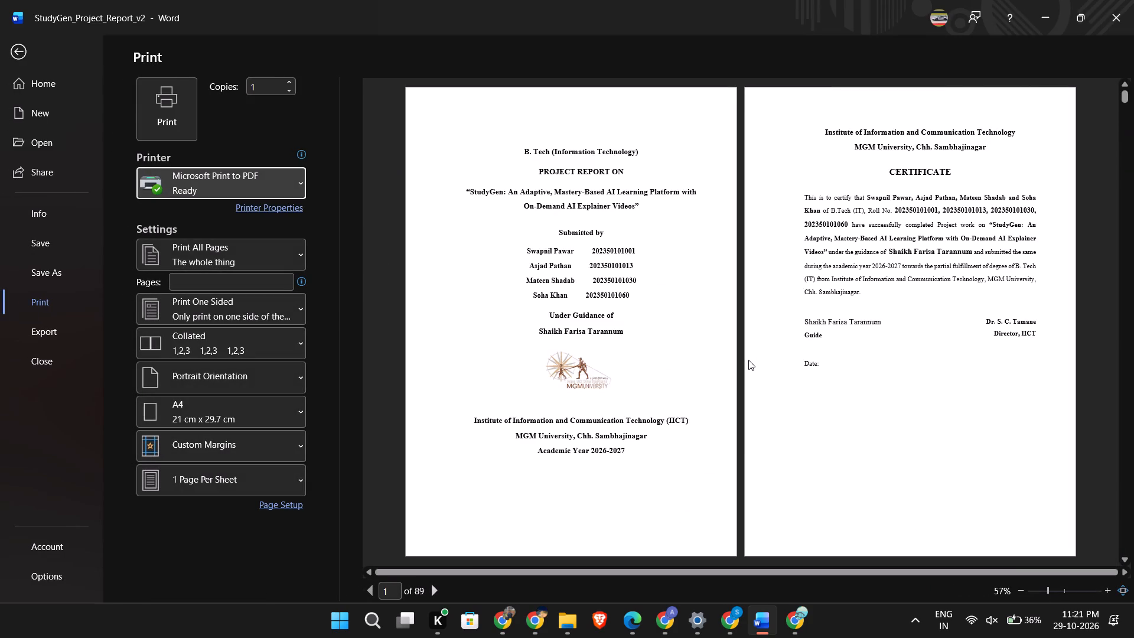
pyautogui.scroll(-3, 748, 360)
pyautogui.scroll(2, 748, 360)
pyautogui.scroll(-1, 748, 360)
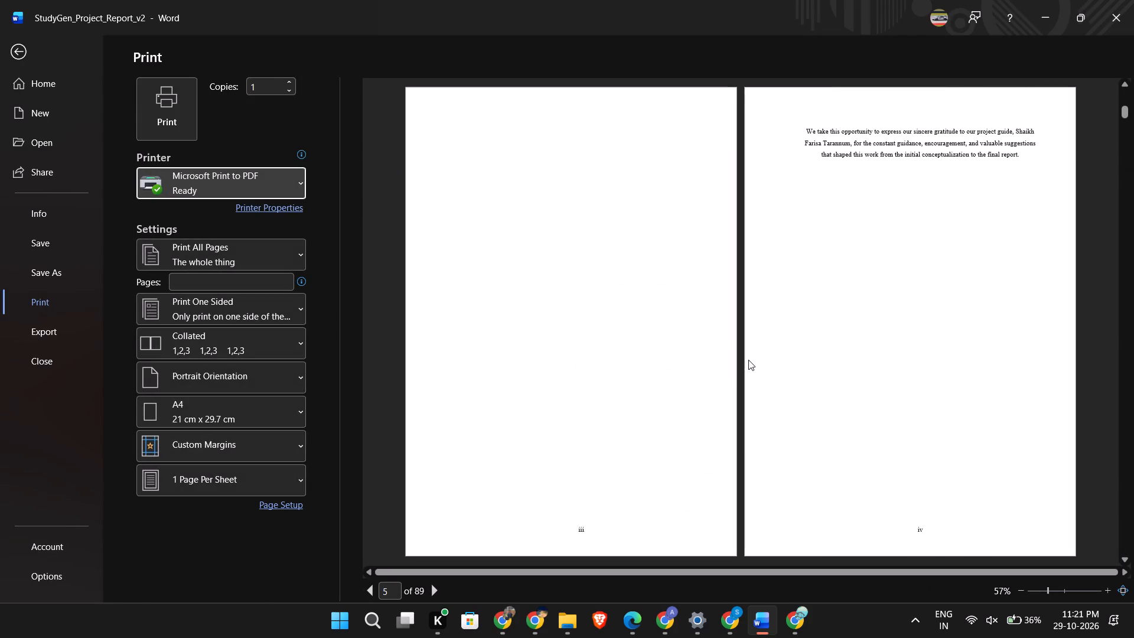
pyautogui.scroll(-3, 748, 360)
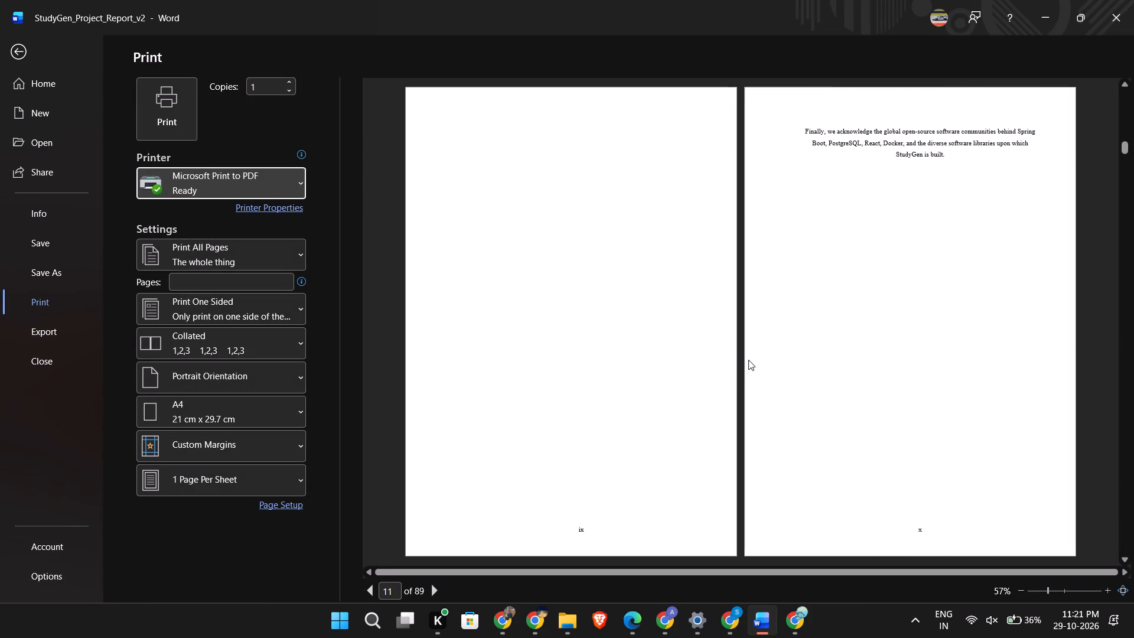
pyautogui.scroll(-3, 748, 360)
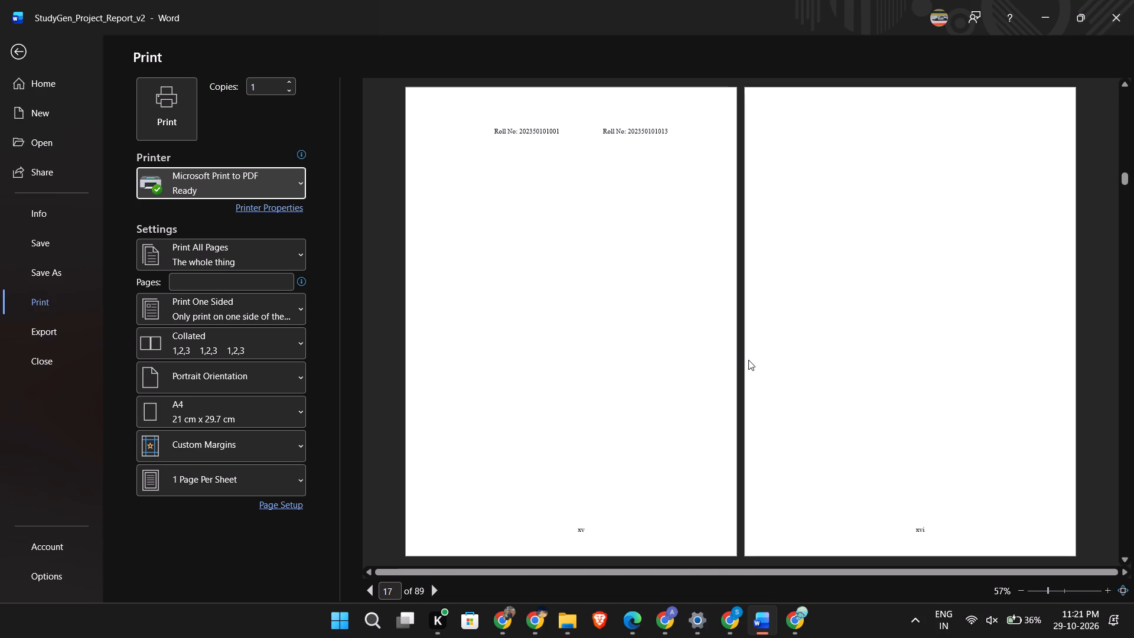
pyautogui.hotkey('alt', 'Tab')
pyautogui.hotkey('alt', 'Tab')
pyautogui.press('Escape')
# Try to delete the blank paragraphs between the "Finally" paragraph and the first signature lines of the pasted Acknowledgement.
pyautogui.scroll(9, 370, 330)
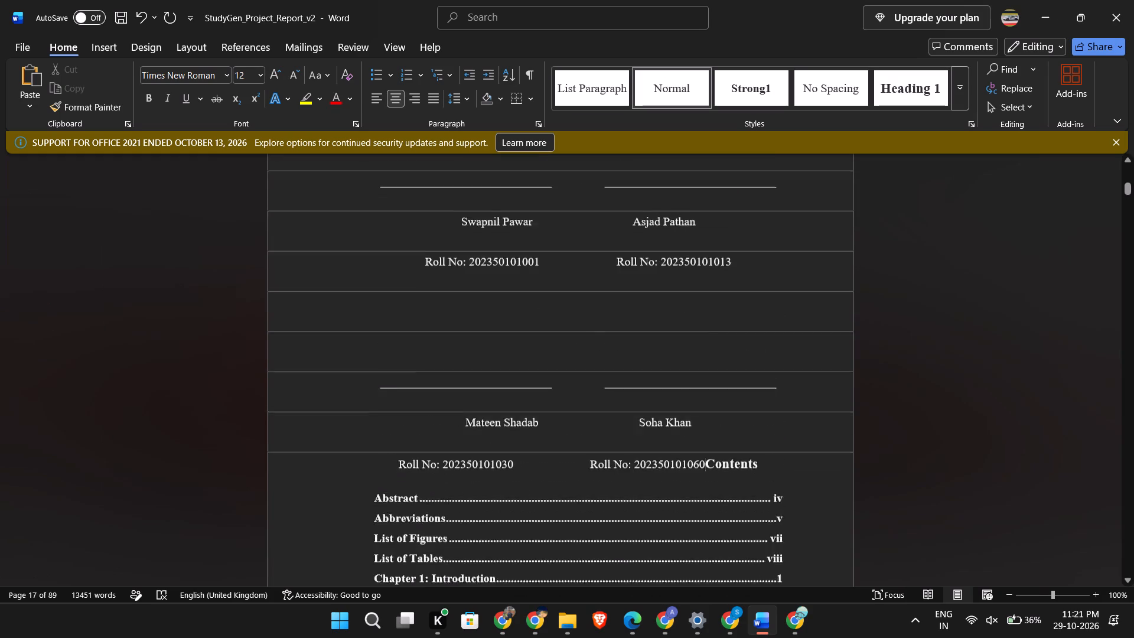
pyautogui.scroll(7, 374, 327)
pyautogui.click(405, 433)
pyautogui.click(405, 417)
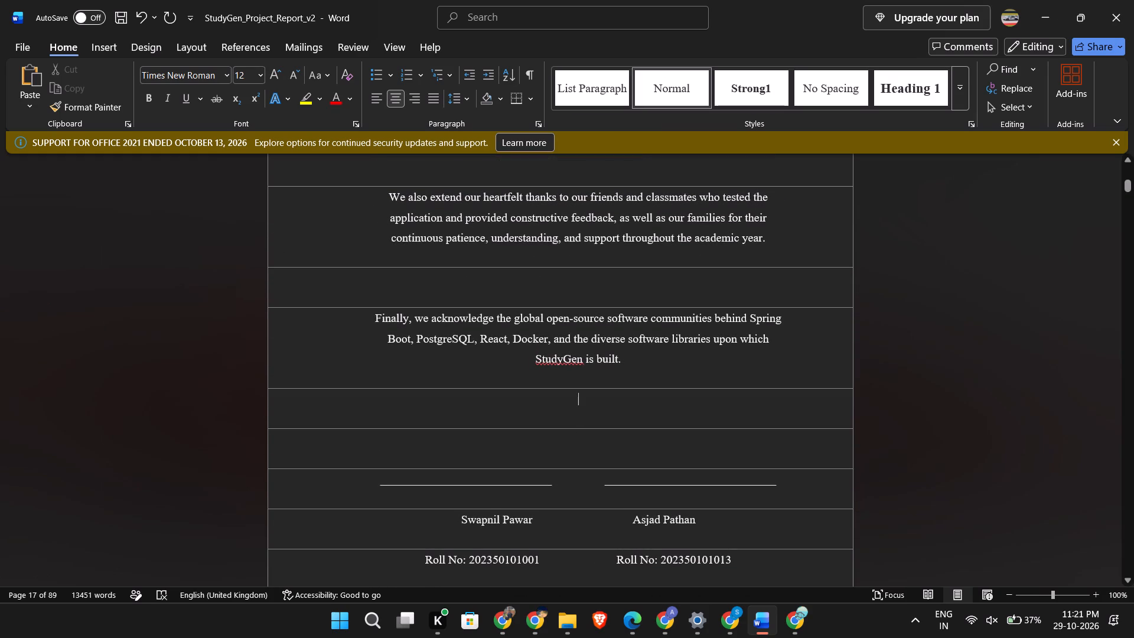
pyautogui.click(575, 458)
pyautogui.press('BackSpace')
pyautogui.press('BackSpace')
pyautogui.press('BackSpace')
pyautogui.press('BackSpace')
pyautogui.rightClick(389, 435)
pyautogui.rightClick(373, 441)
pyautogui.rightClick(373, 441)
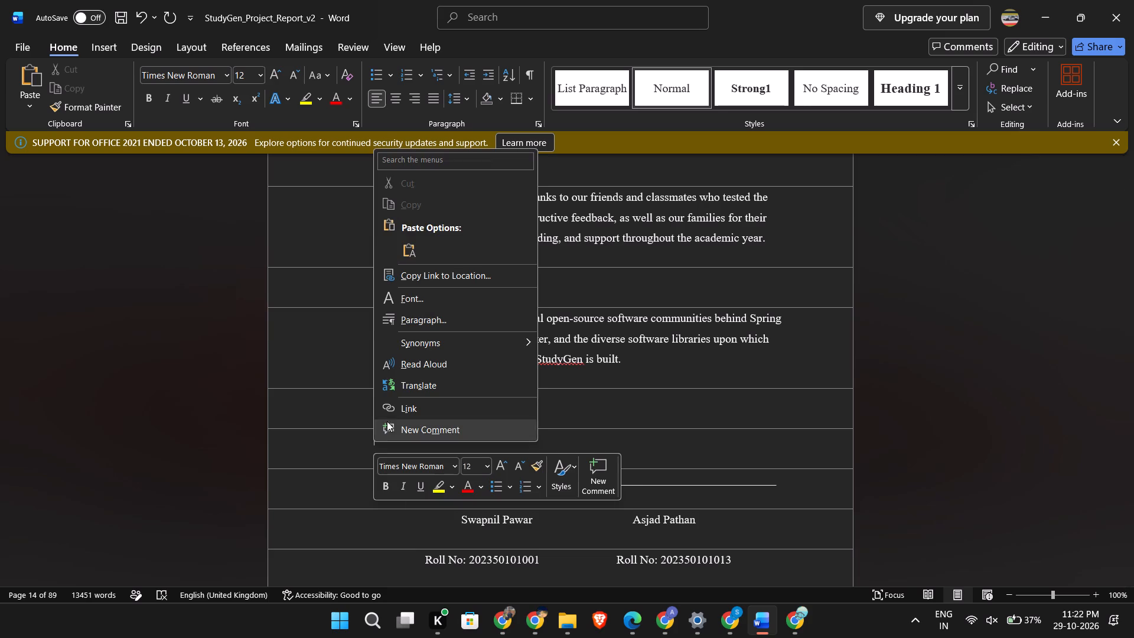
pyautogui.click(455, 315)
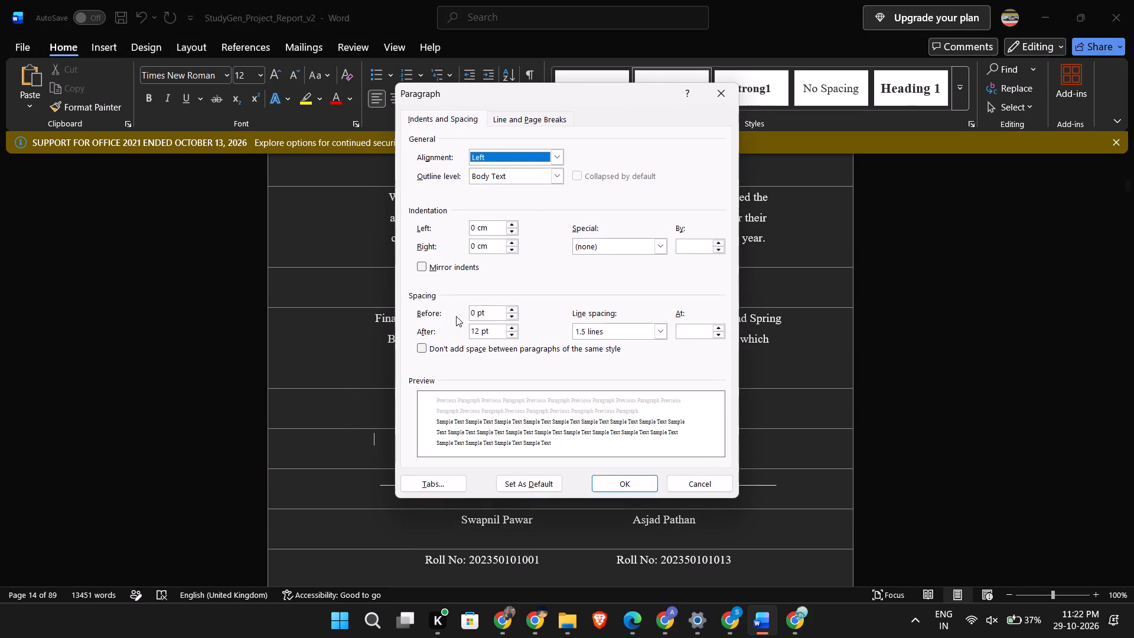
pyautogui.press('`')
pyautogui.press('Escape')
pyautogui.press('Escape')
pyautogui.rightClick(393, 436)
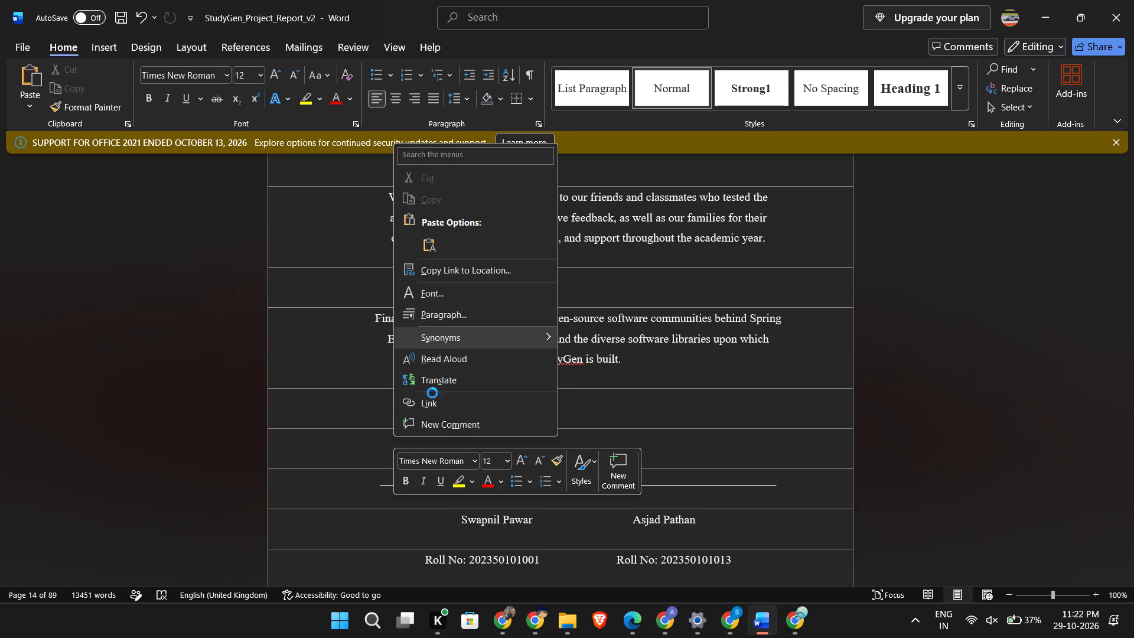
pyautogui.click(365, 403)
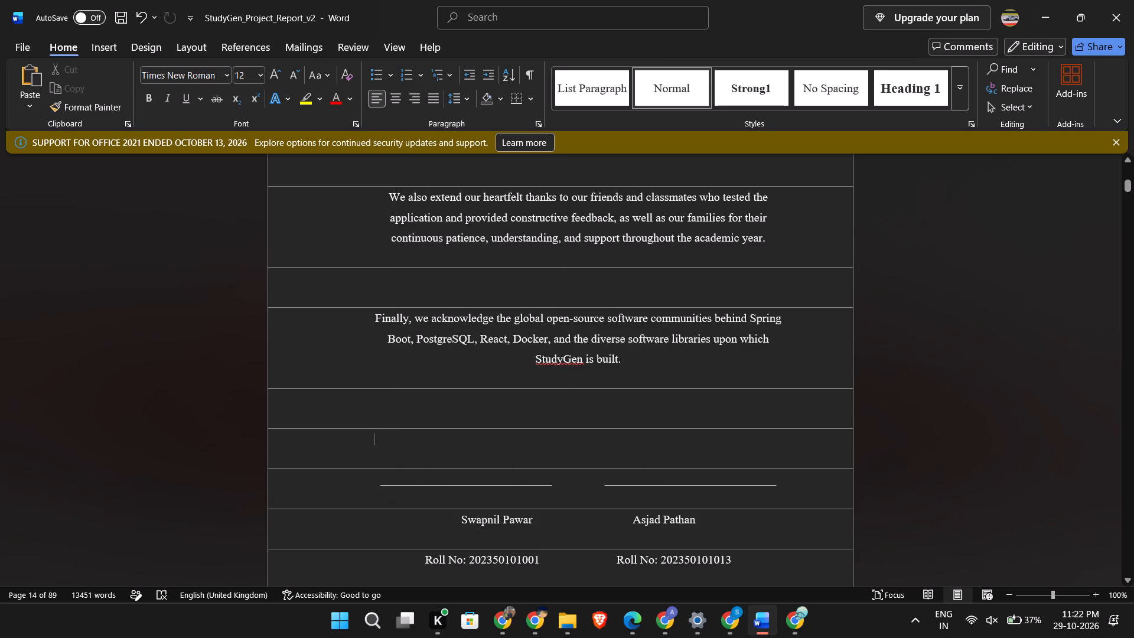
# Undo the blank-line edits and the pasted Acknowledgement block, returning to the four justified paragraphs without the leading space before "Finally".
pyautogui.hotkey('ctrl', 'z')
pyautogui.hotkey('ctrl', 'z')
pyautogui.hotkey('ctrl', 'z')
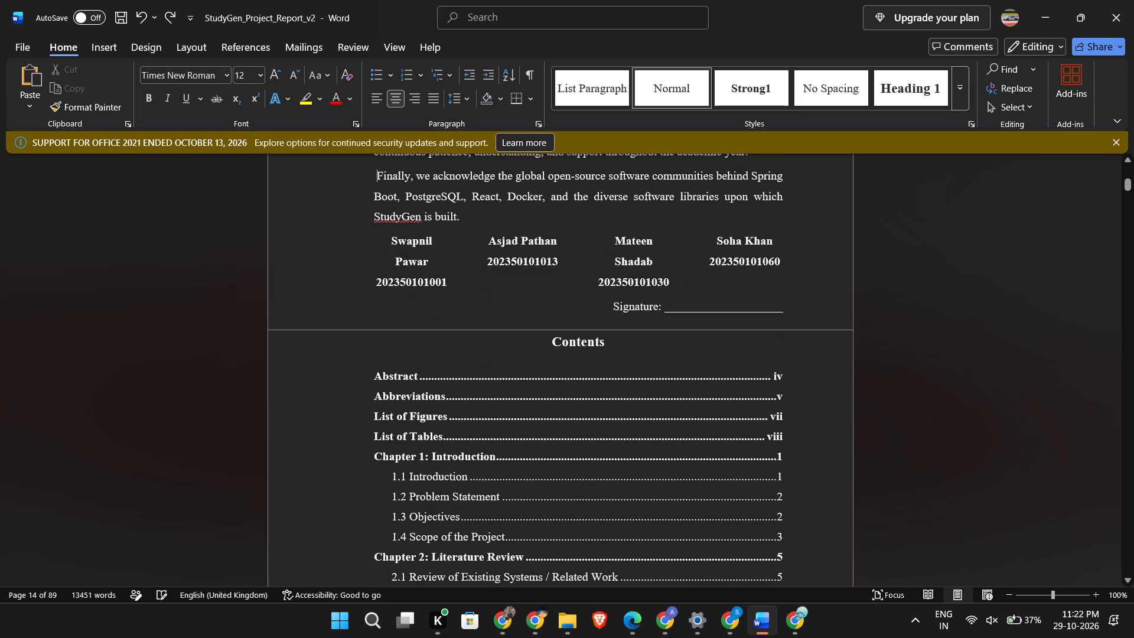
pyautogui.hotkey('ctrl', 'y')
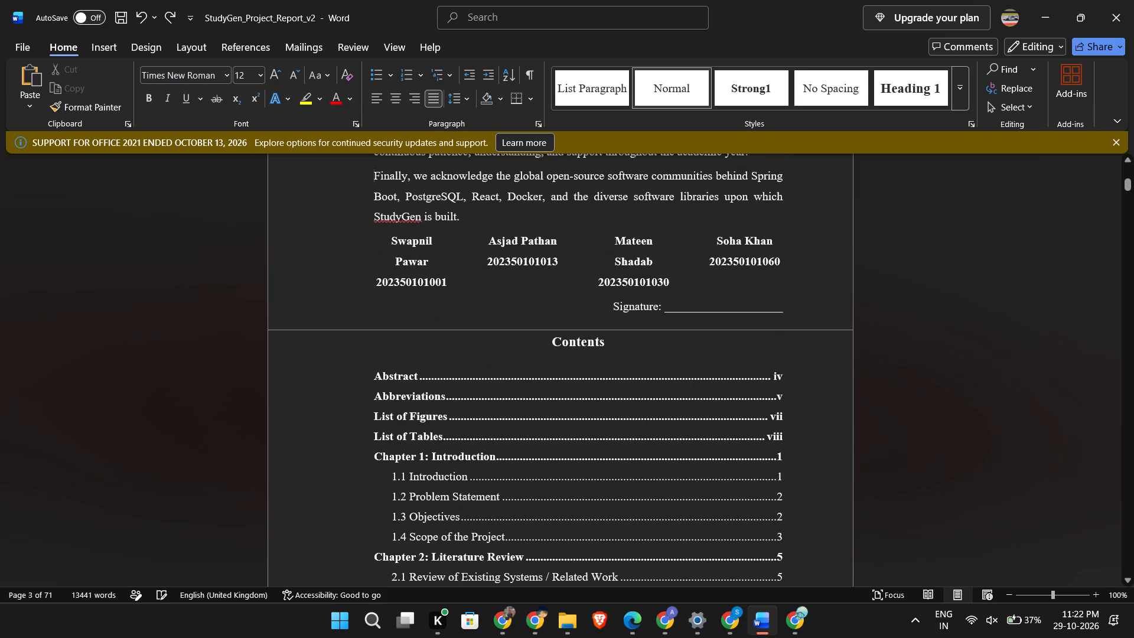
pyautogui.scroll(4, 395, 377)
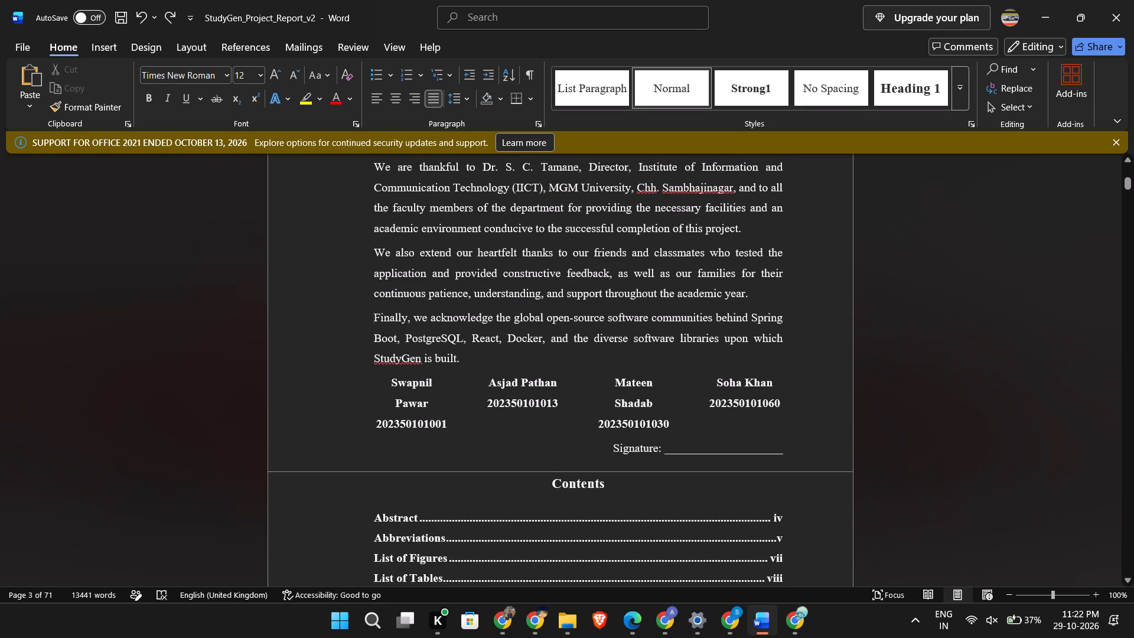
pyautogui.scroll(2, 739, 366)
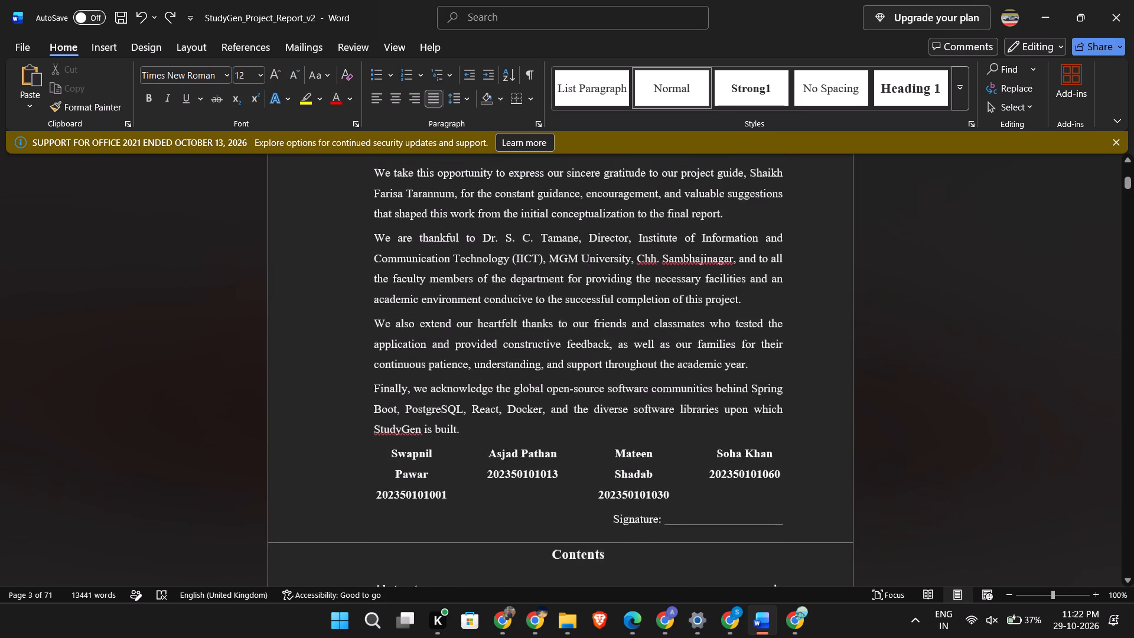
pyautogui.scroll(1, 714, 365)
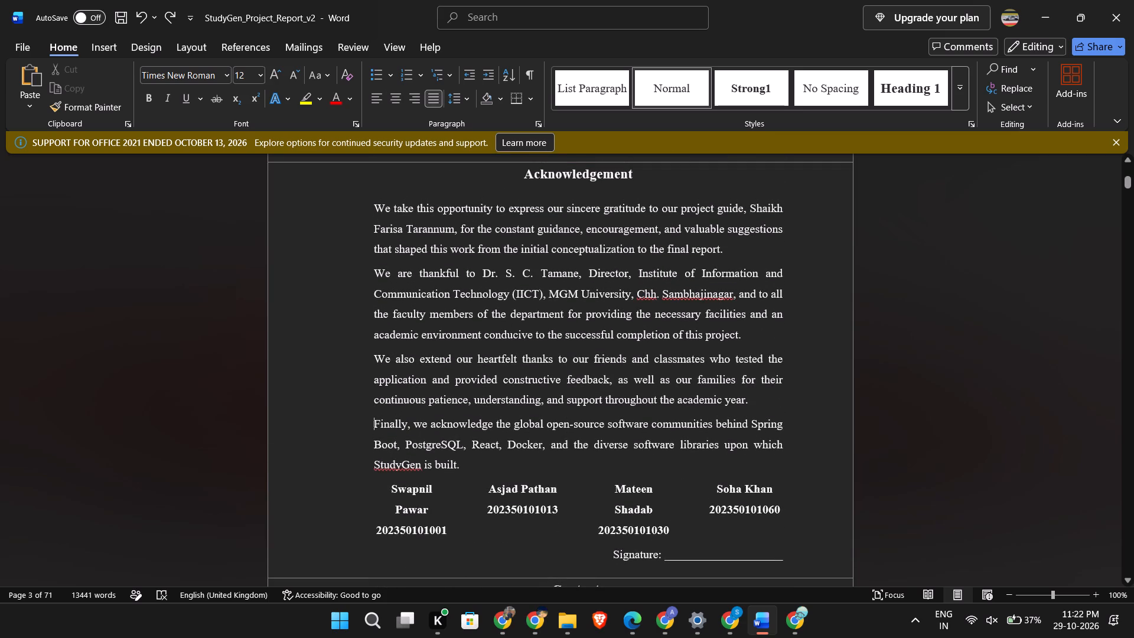
# Set the block of four student names and roll numbers below the Acknowledgement text to a single column.
pyautogui.moveTo(389, 491); pyautogui.dragTo(775, 516)
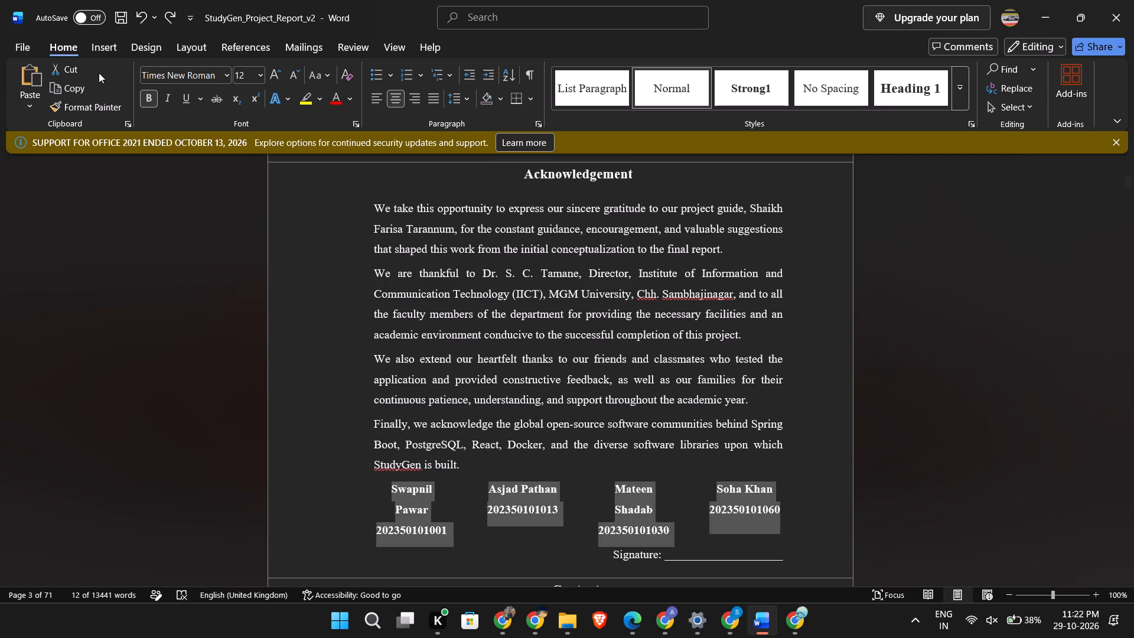
pyautogui.click(207, 50)
pyautogui.click(148, 108)
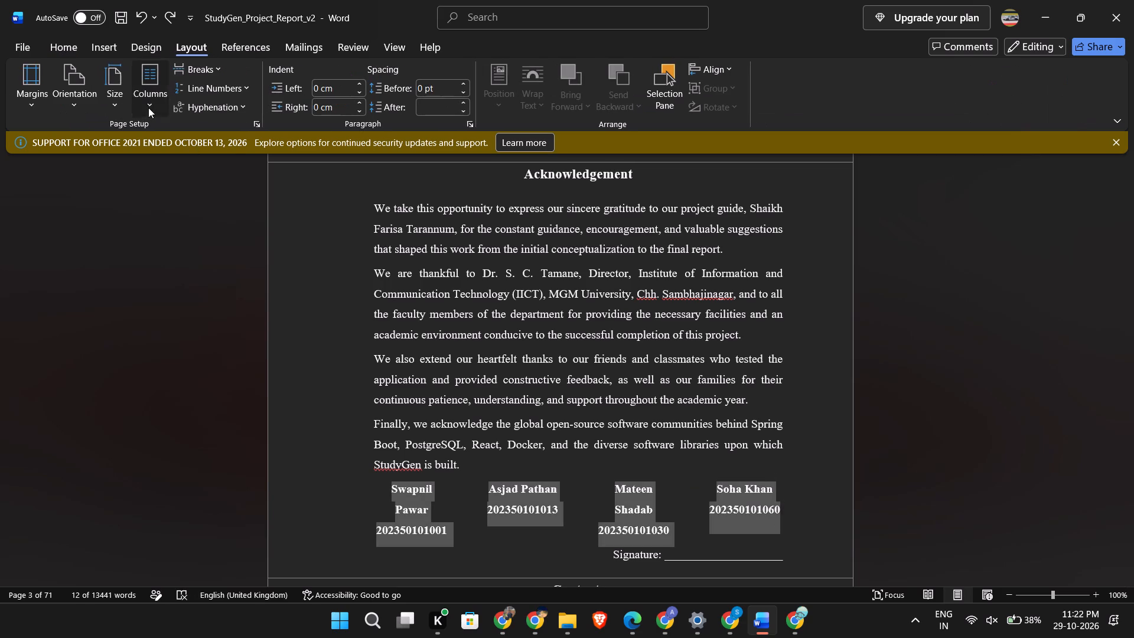
pyautogui.click(157, 136)
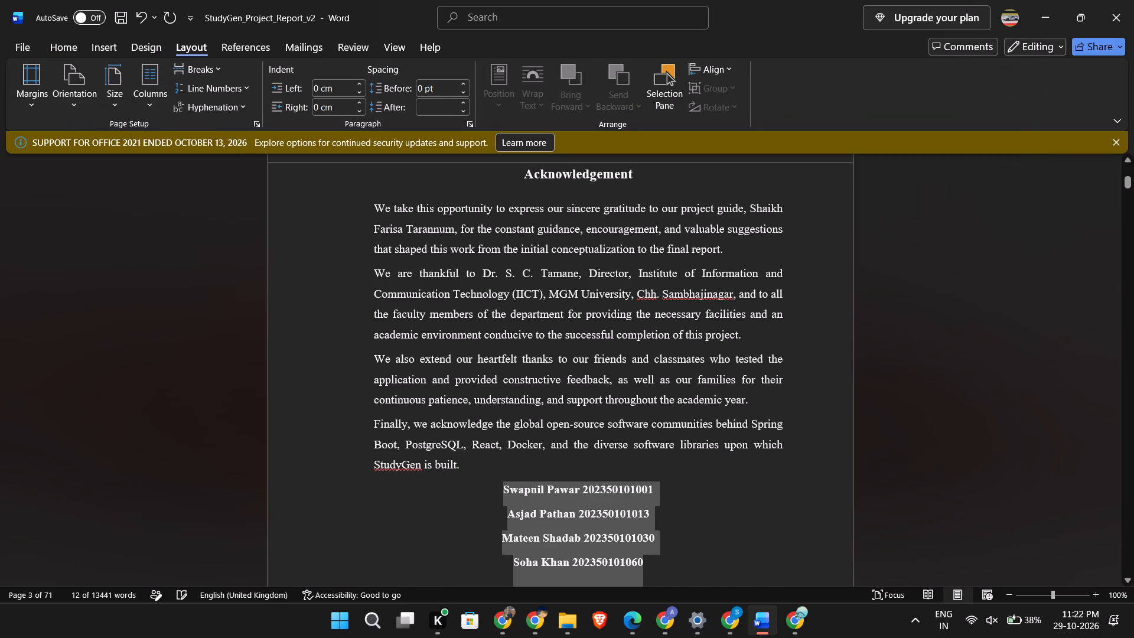
pyautogui.scroll(-3, 369, 308)
pyautogui.scroll(-1, 472, 361)
pyautogui.click(664, 418)
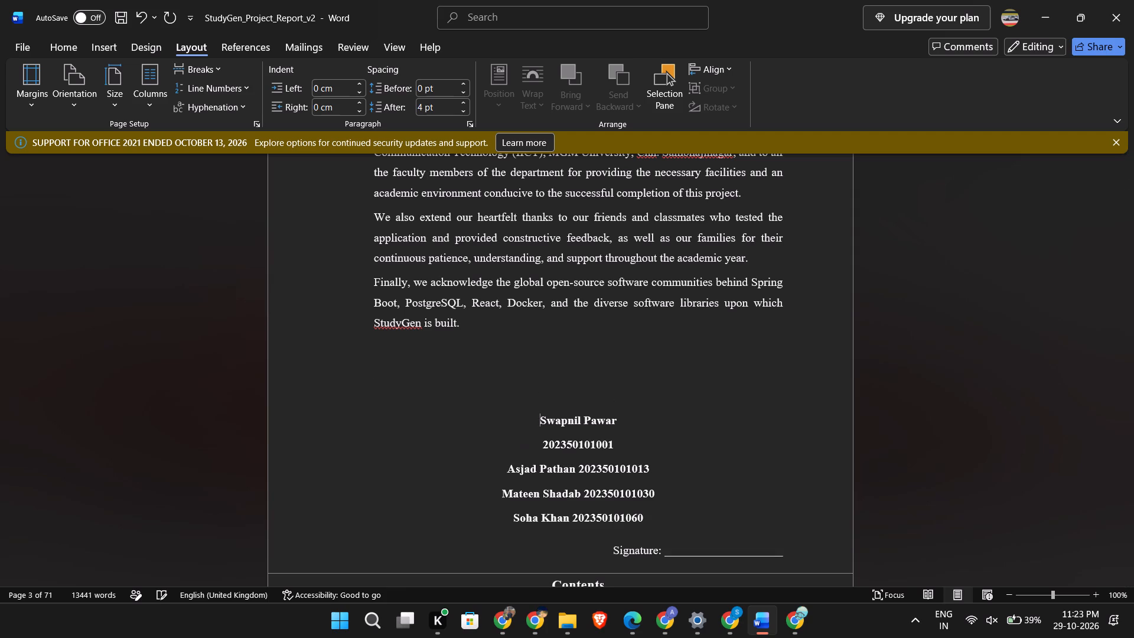
pyautogui.press('Up')
pyautogui.hotkey('ctrl', 'v')
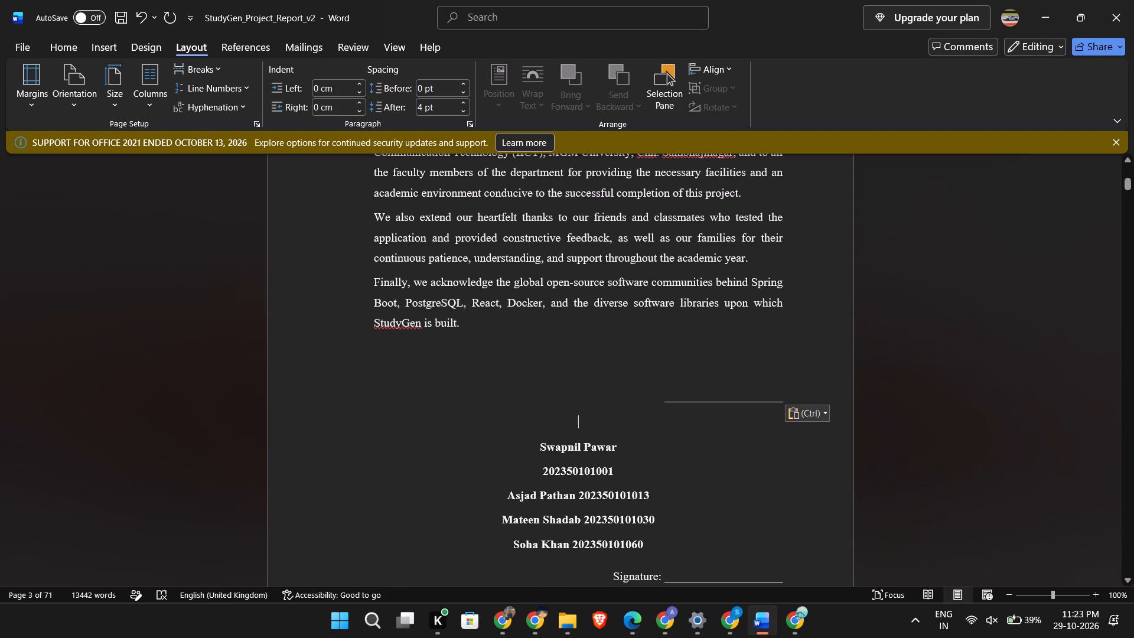
pyautogui.moveTo(654, 405); pyautogui.dragTo(545, 412)
pyautogui.press('BackSpace')
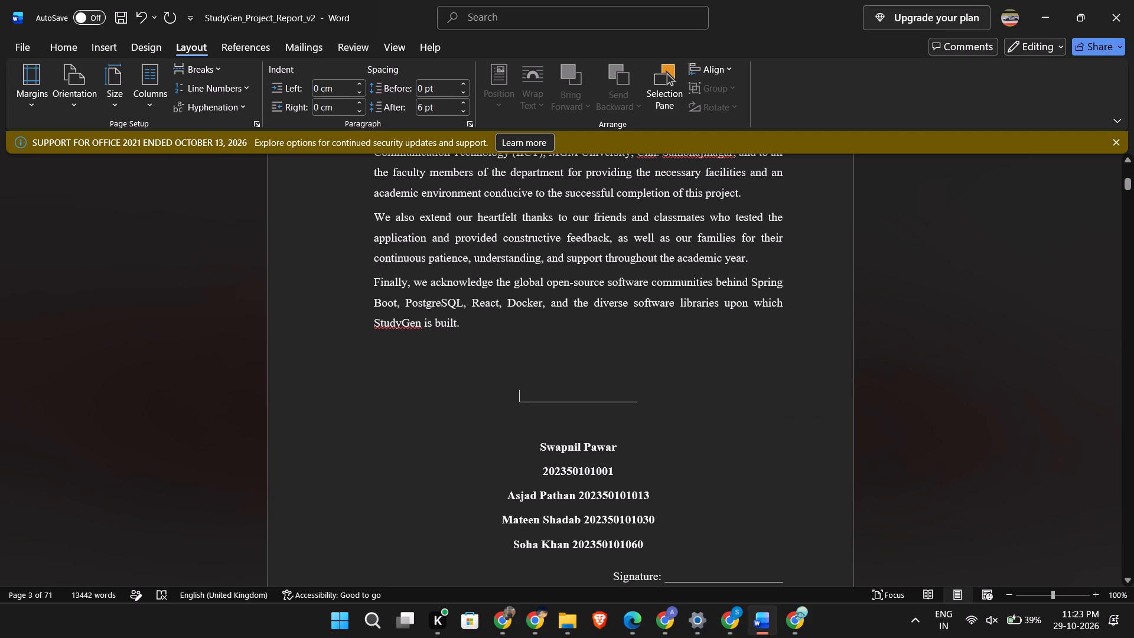
pyautogui.press('End')
pyautogui.press('Right')
pyautogui.press('BackSpace')
pyautogui.press('BackSpace')
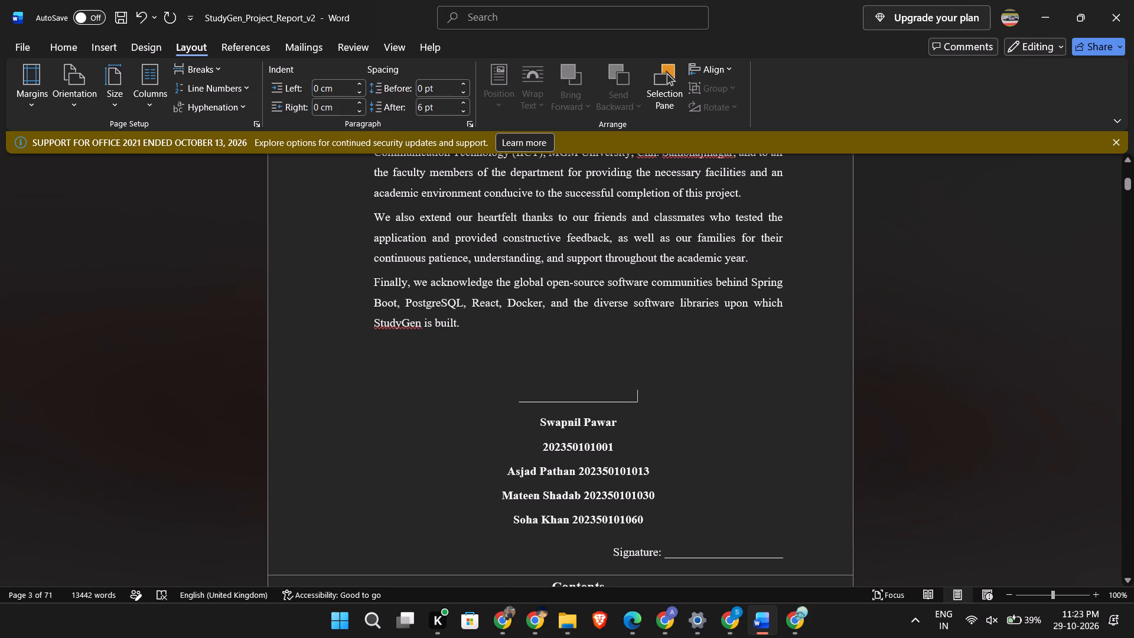
# Copy the centred underline to a new line directly above the second student's name and remove the extra blank paragraph.
pyautogui.doubleClick(578, 397)
pyautogui.hotkey('ctrl', 'c')
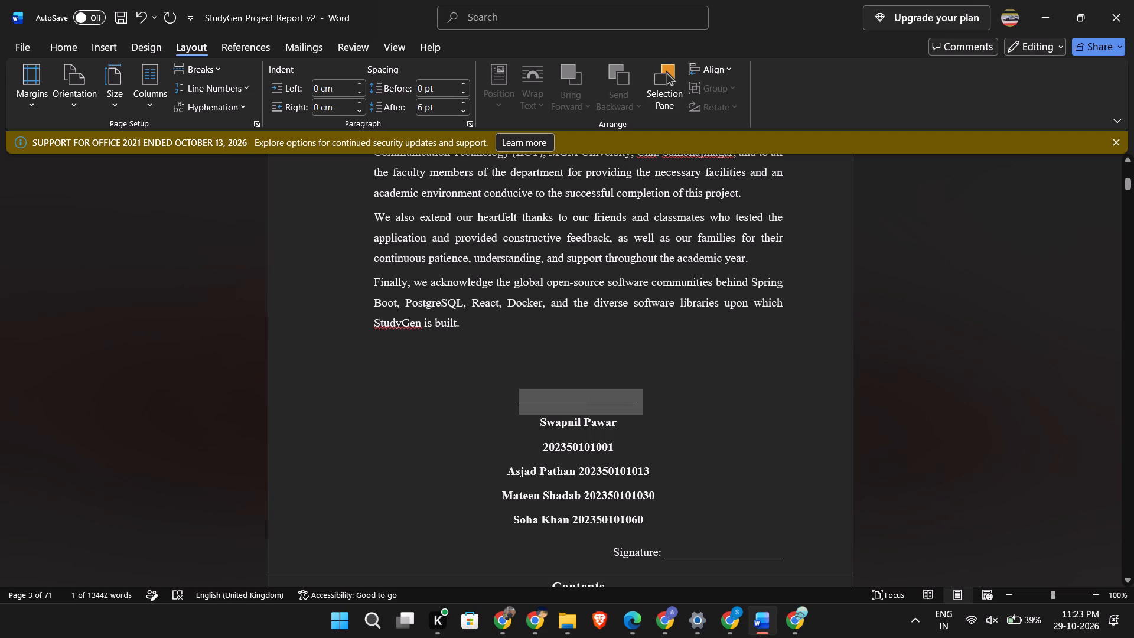
pyautogui.click(616, 452)
pyautogui.press('Return')
pyautogui.hotkey('ctrl', 'v')
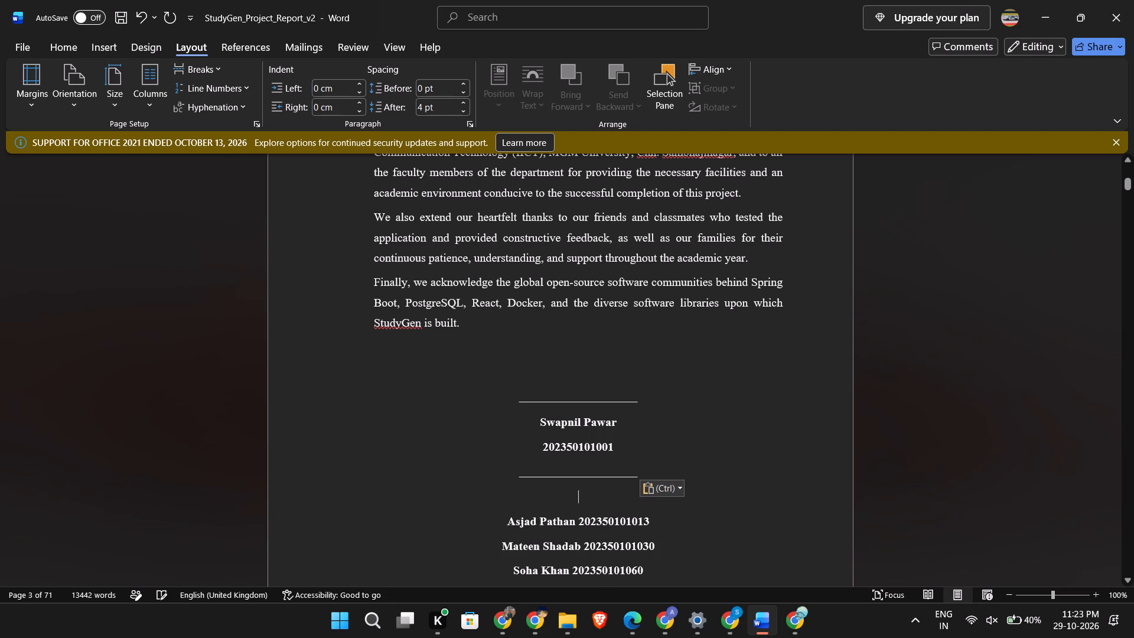
pyautogui.press('BackSpace')
pyautogui.press('BackSpace')
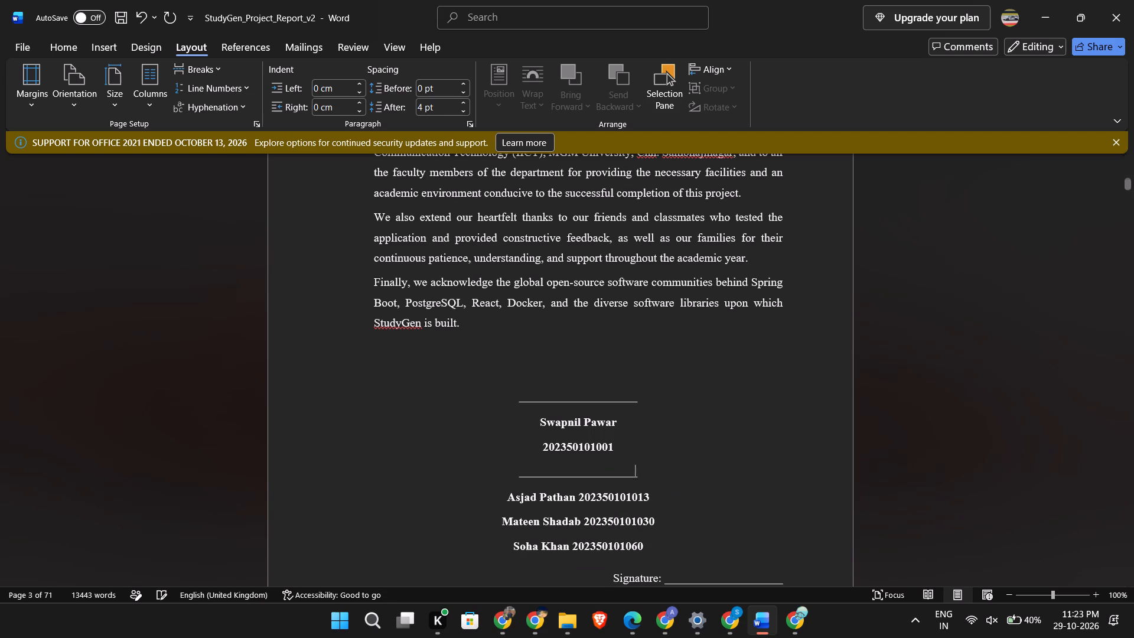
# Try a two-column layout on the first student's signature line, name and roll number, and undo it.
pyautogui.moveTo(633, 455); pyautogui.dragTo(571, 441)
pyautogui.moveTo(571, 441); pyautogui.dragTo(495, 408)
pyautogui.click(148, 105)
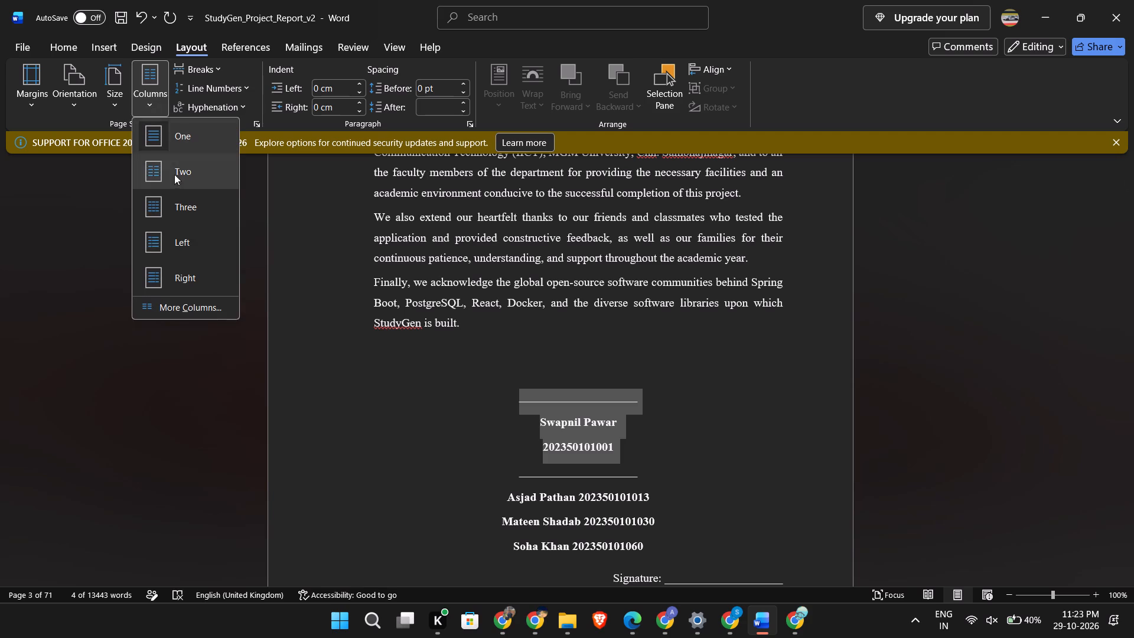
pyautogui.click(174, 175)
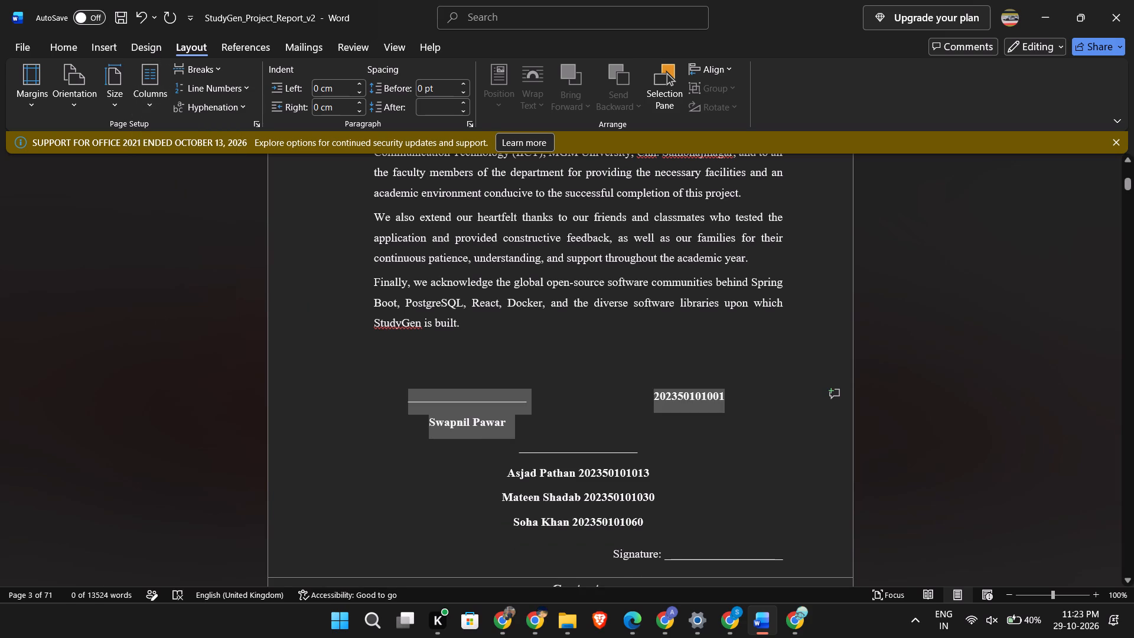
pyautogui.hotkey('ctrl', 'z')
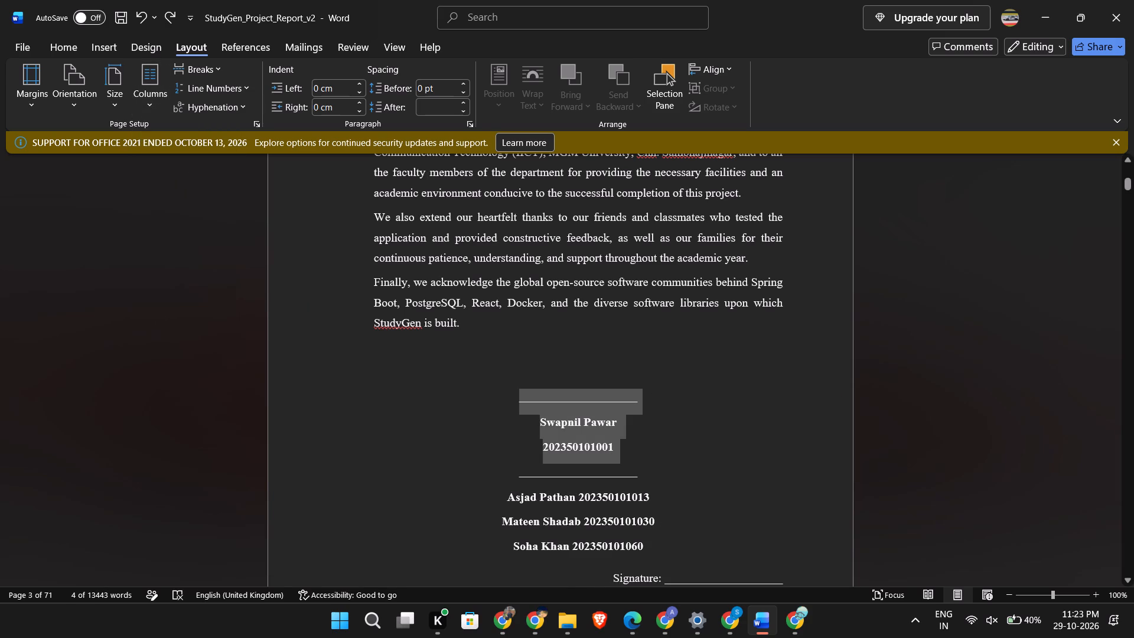
# Split the second student's name and roll number onto two separate lines.
pyautogui.moveTo(656, 499); pyautogui.dragTo(548, 444)
pyautogui.click(582, 493)
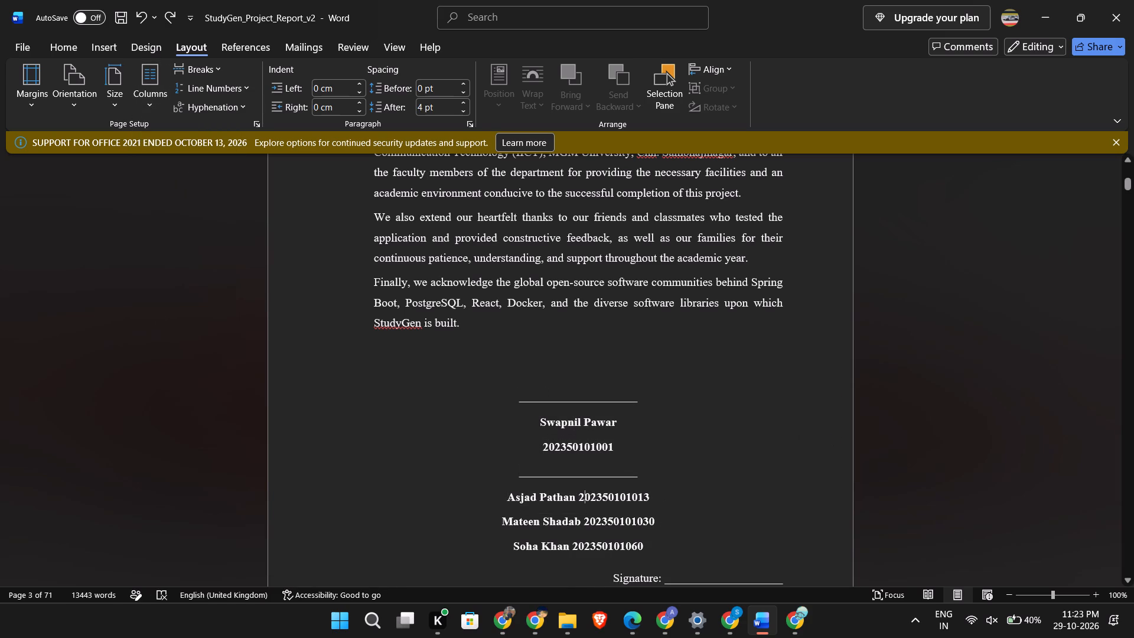
pyautogui.click(579, 497)
pyautogui.press('Return')
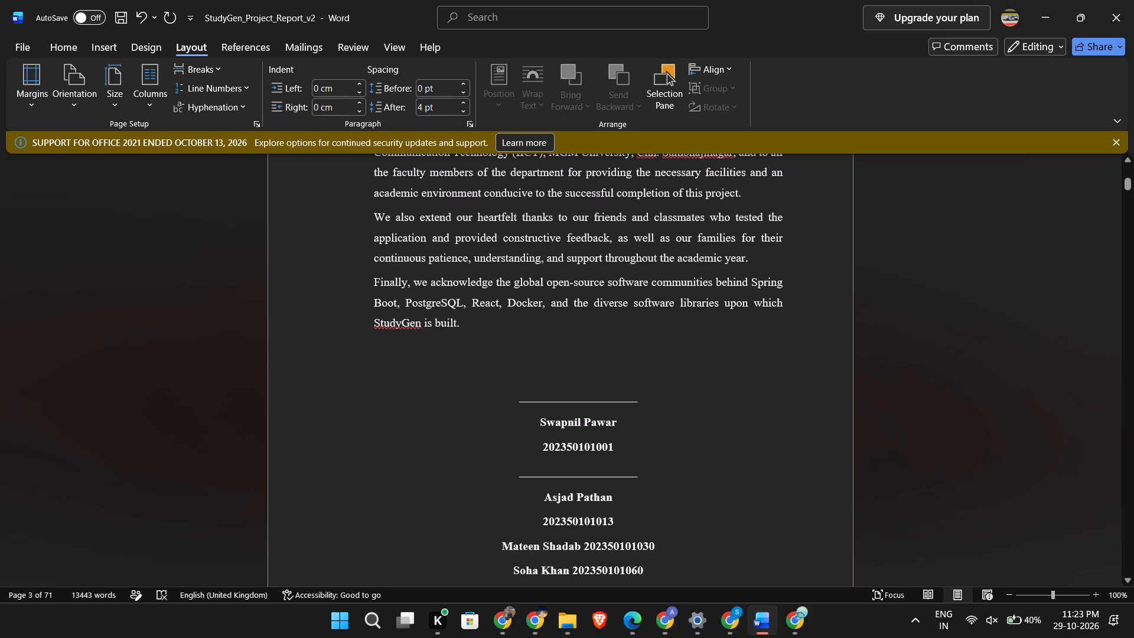
# Lay out the first and second students' signature lines, names and roll numbers in two columns.
pyautogui.moveTo(623, 519); pyautogui.dragTo(491, 414)
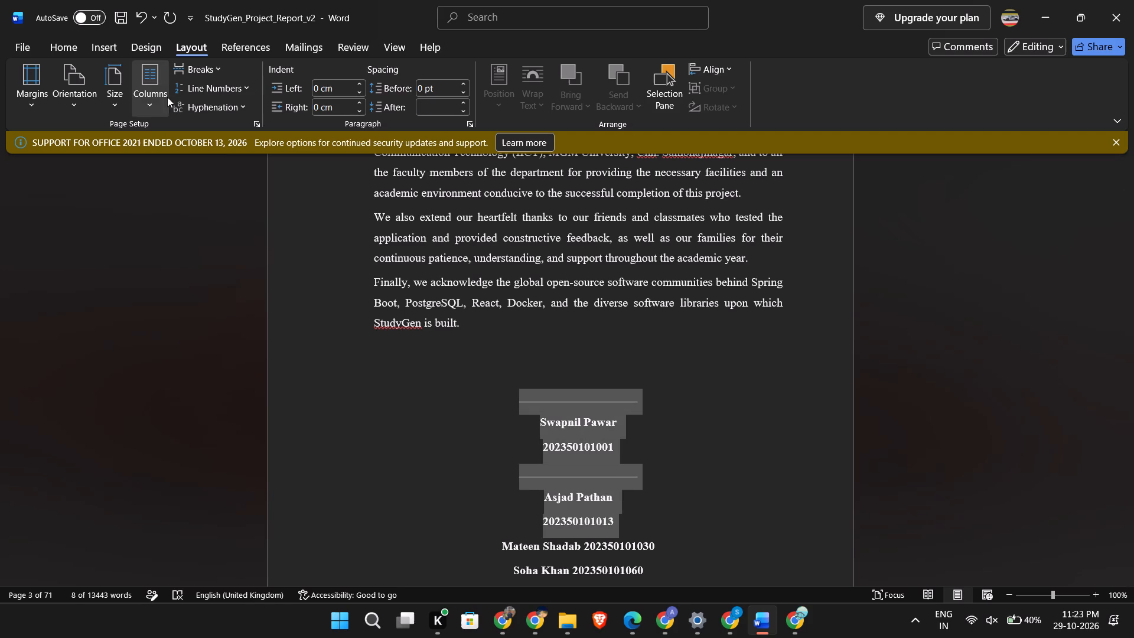
pyautogui.click(151, 104)
pyautogui.click(173, 184)
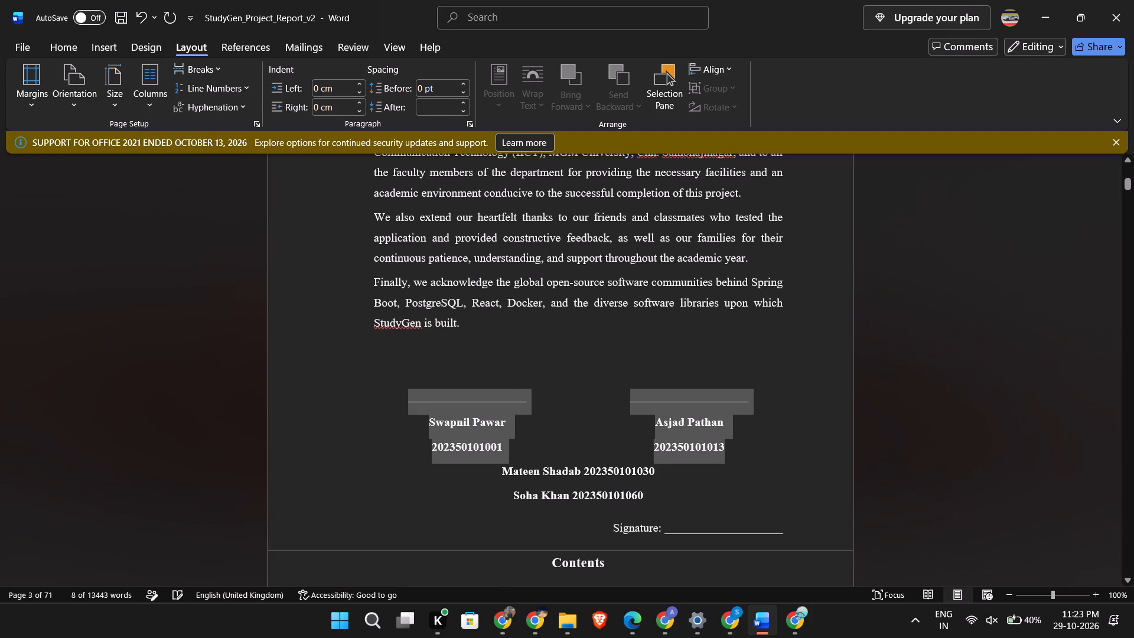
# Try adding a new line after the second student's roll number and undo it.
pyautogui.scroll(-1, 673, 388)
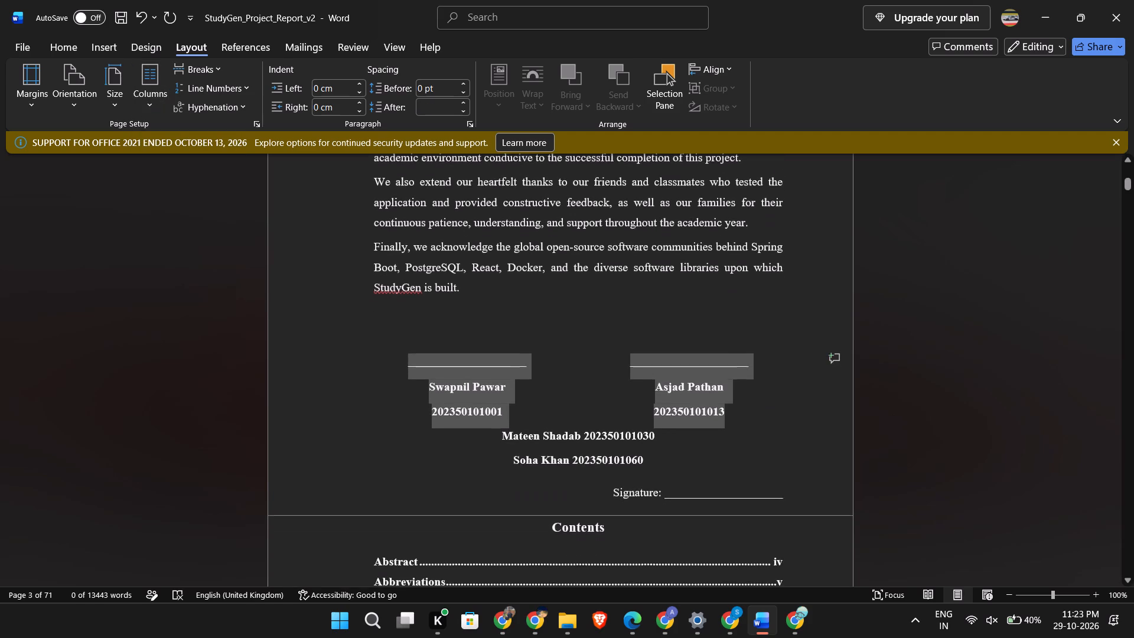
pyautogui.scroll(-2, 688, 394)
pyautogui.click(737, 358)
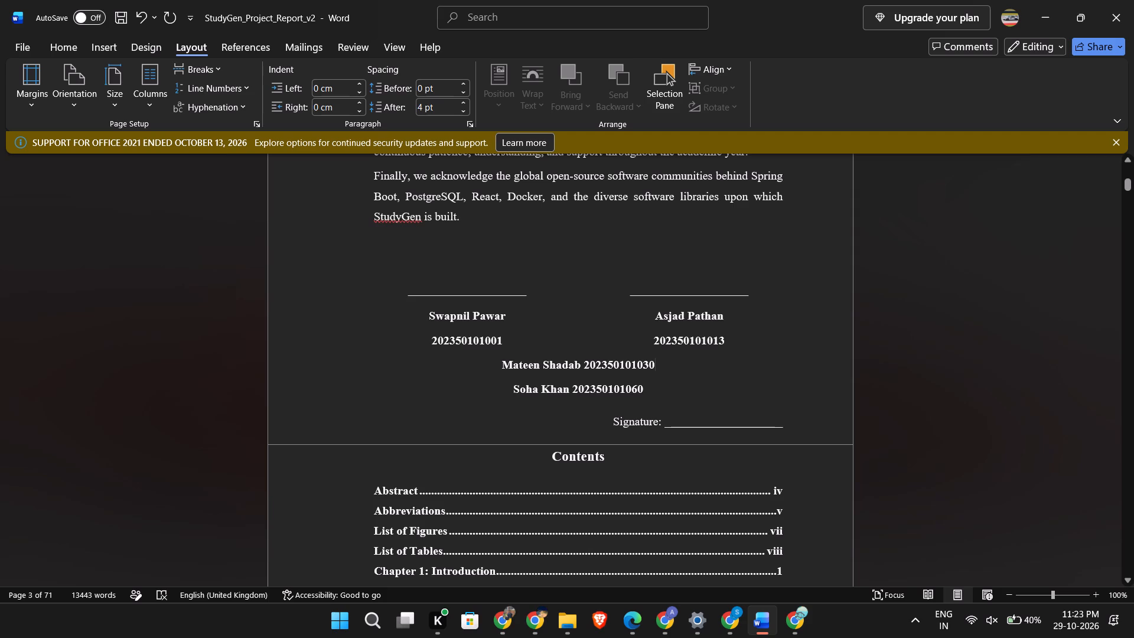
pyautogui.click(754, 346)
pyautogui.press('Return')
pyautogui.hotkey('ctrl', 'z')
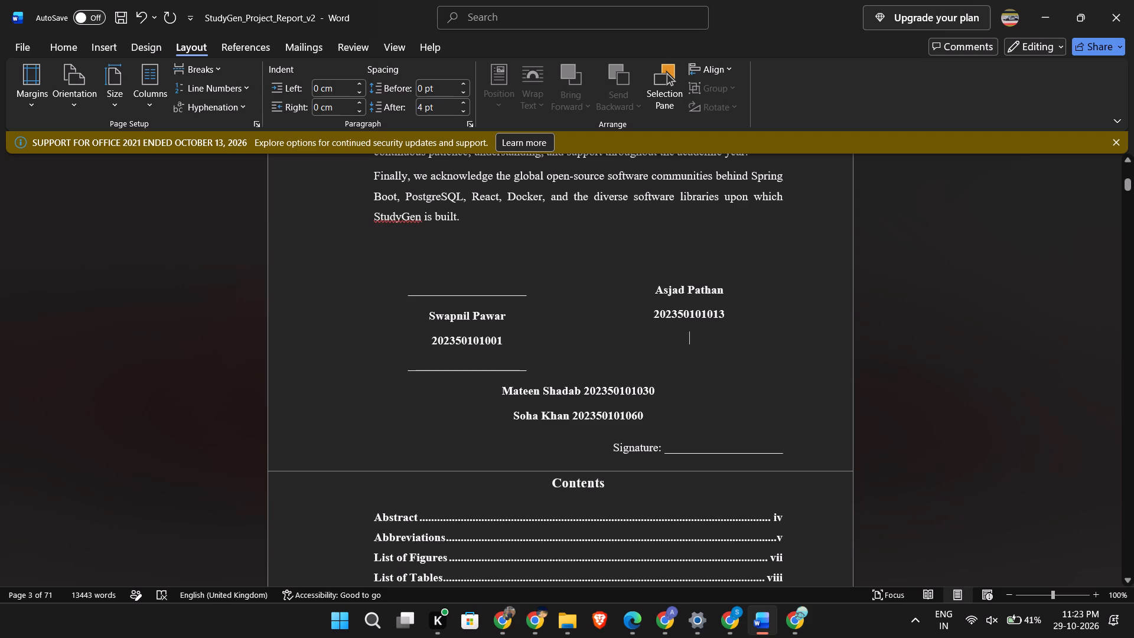
# Insert three blank lines above the third student's name to separate it from the two-column blocks.
pyautogui.click(499, 364)
pyautogui.press('Return')
pyautogui.press('Return')
pyautogui.press('Return')
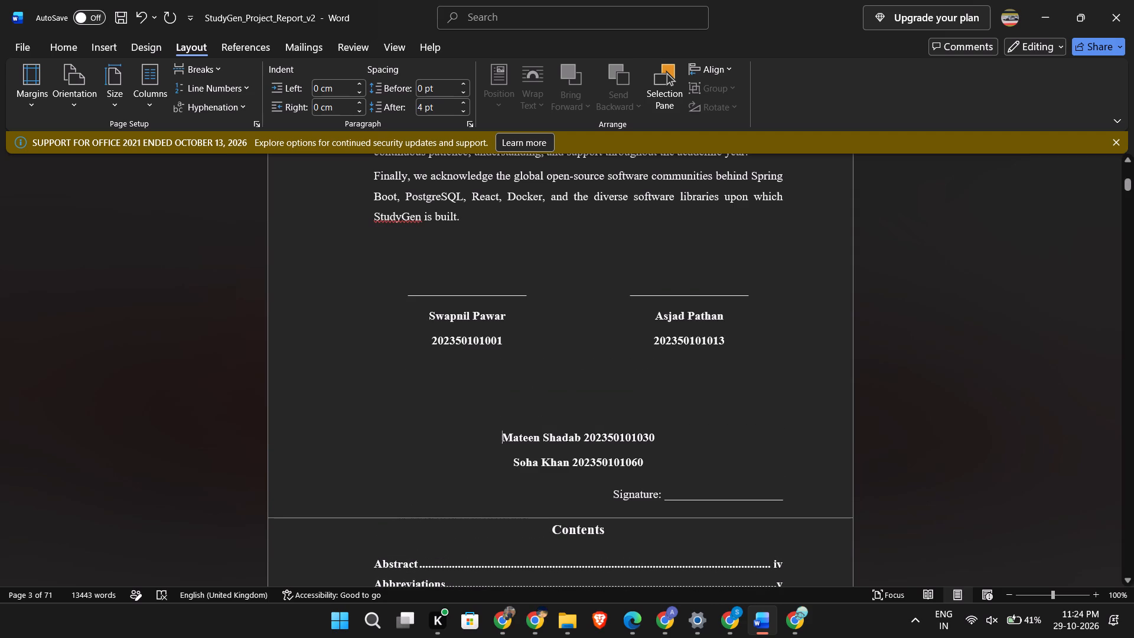
# Delete the "Signature:" line with its underline from the bottom of the Acknowledgement page.
pyautogui.tripleClick(640, 491)
pyautogui.press('BackSpace')
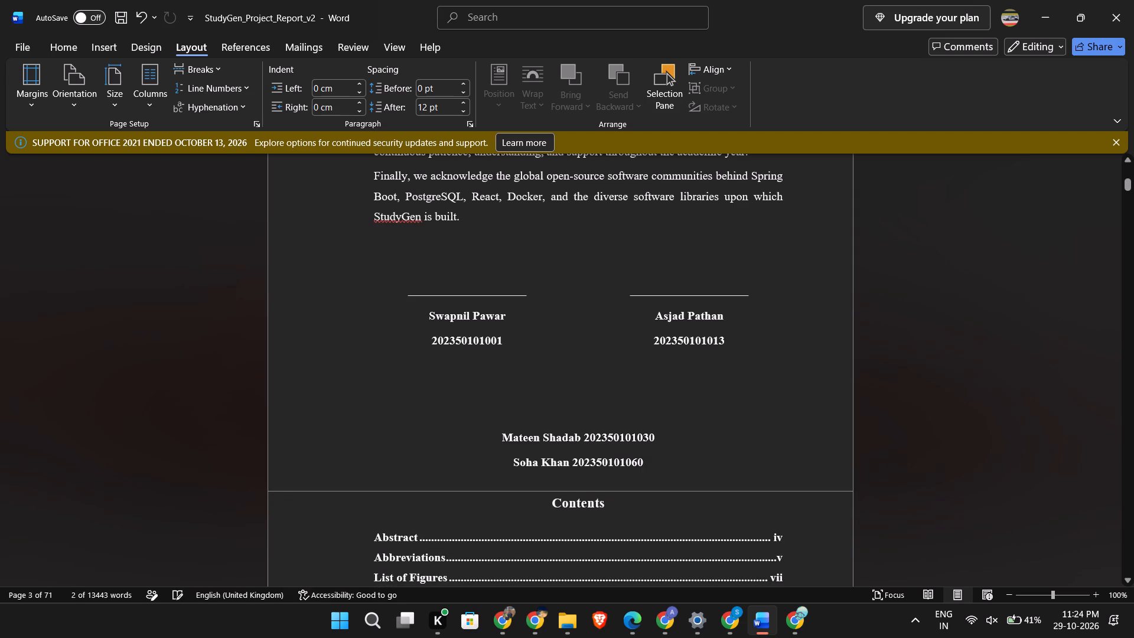
# Copy the first student's signature line directly above the third student's name, without a blank paragraph between.
pyautogui.doubleClick(468, 290)
pyautogui.hotkey('ctrl', 'c')
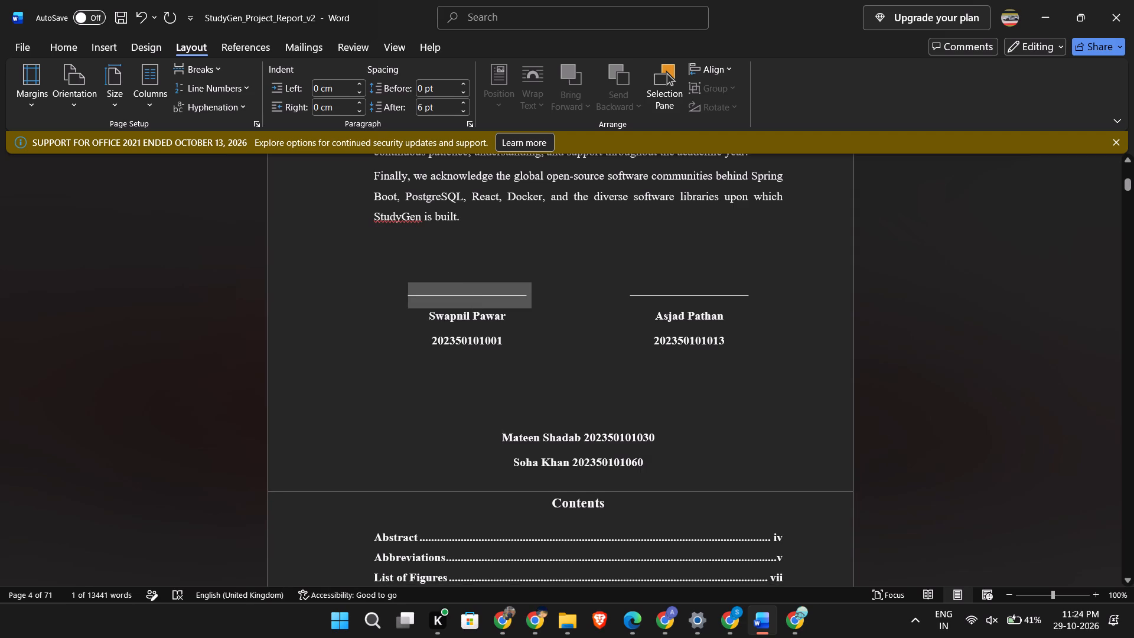
pyautogui.click(559, 428)
pyautogui.hotkey('ctrl', 'v')
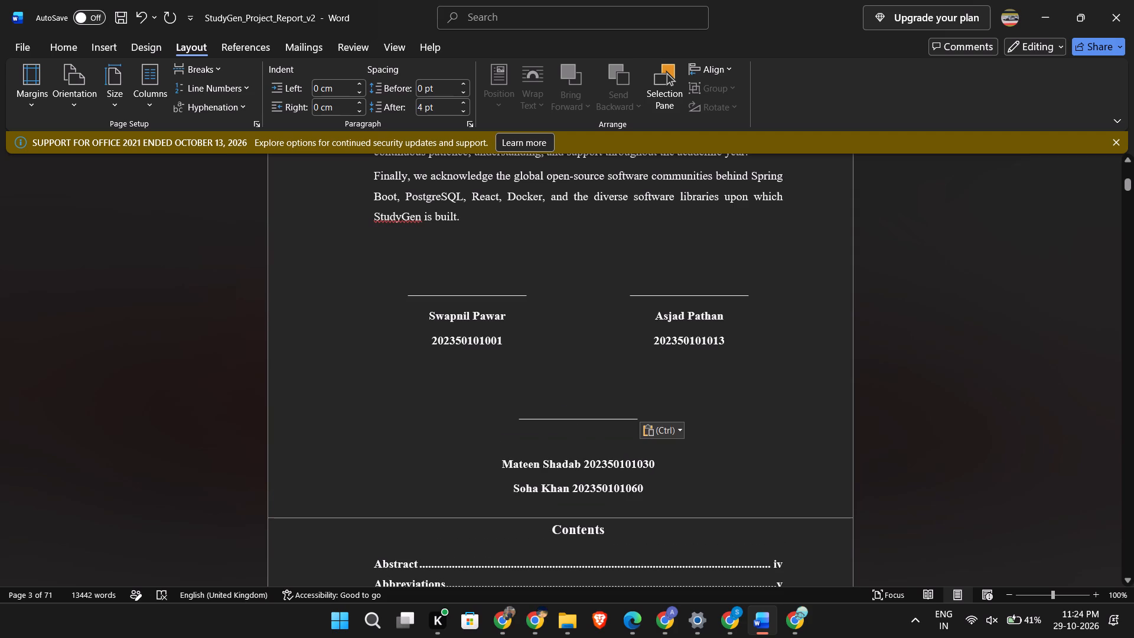
pyautogui.press('BackSpace')
pyautogui.press('BackSpace')
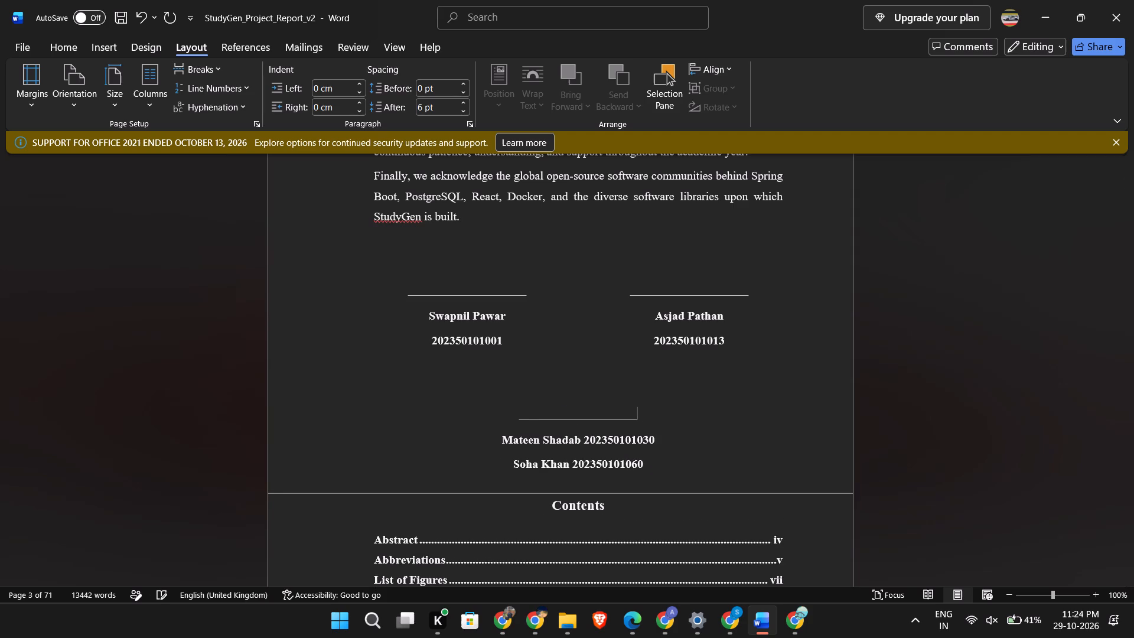
# Add the copied signature line on a new line directly above the fourth student's name and remove the extra blank paragraph.
pyautogui.click(621, 450)
pyautogui.click(515, 462)
pyautogui.press('Return')
pyautogui.press('Up')
pyautogui.hotkey('ctrl', 'v')
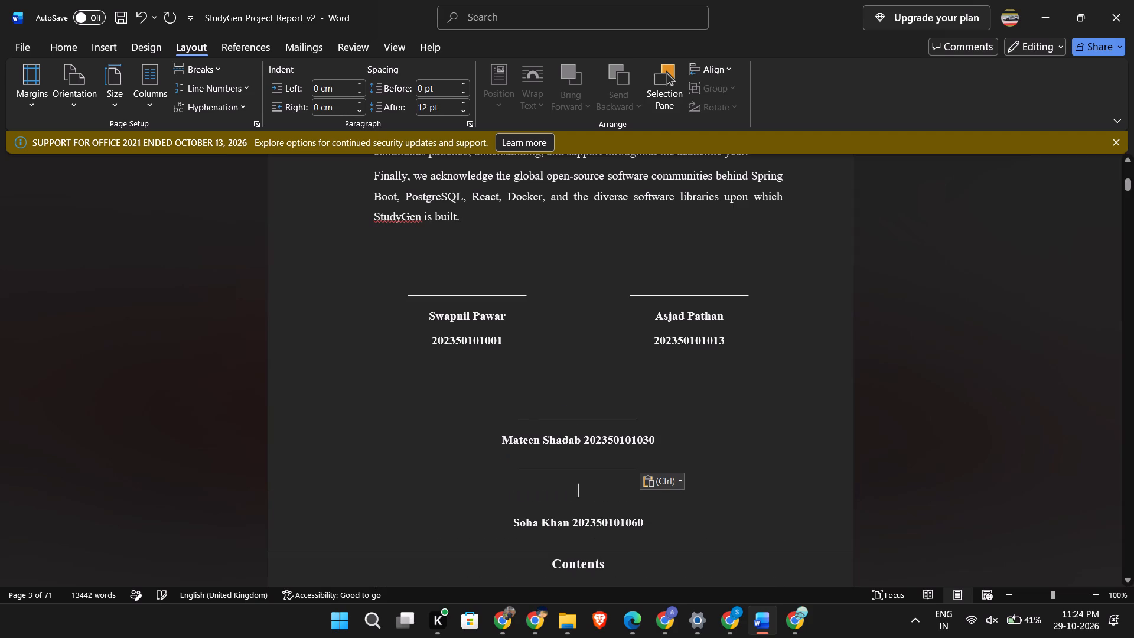
pyautogui.press('BackSpace')
pyautogui.press('BackSpace')
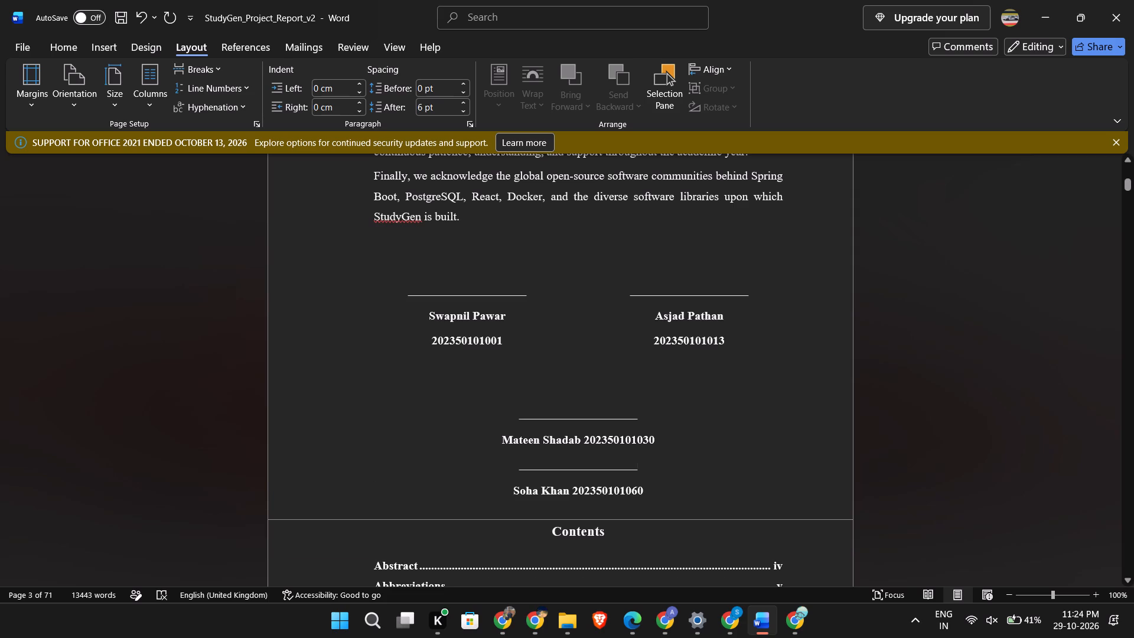
# Lay out the third and fourth students' signature blocks in two columns.
pyautogui.moveTo(664, 499); pyautogui.dragTo(522, 424)
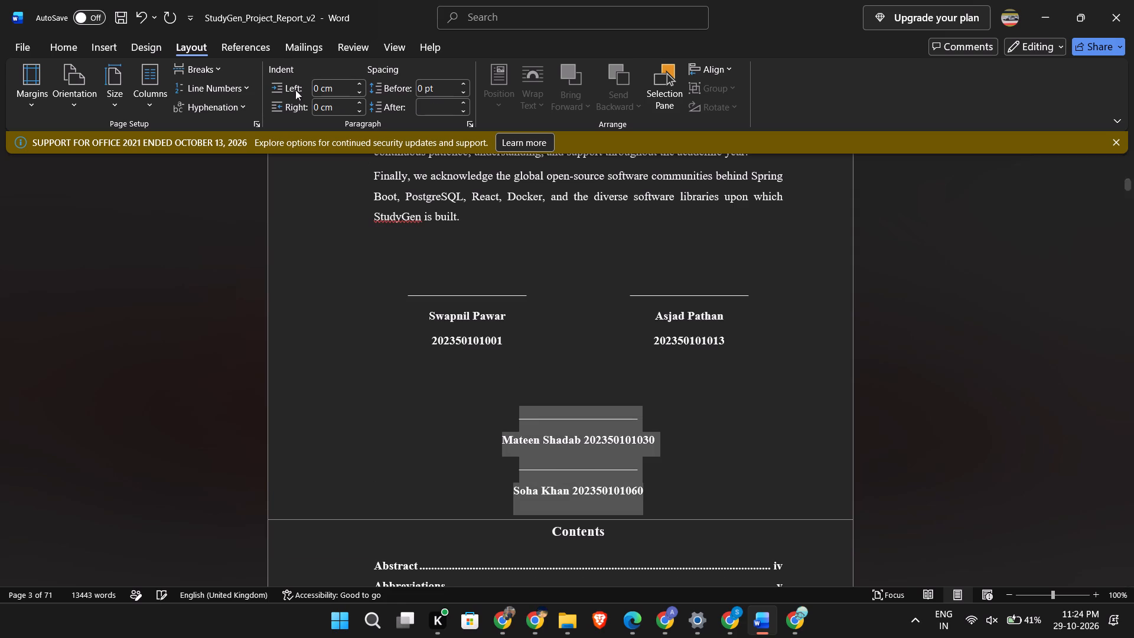
pyautogui.click(144, 98)
pyautogui.click(171, 164)
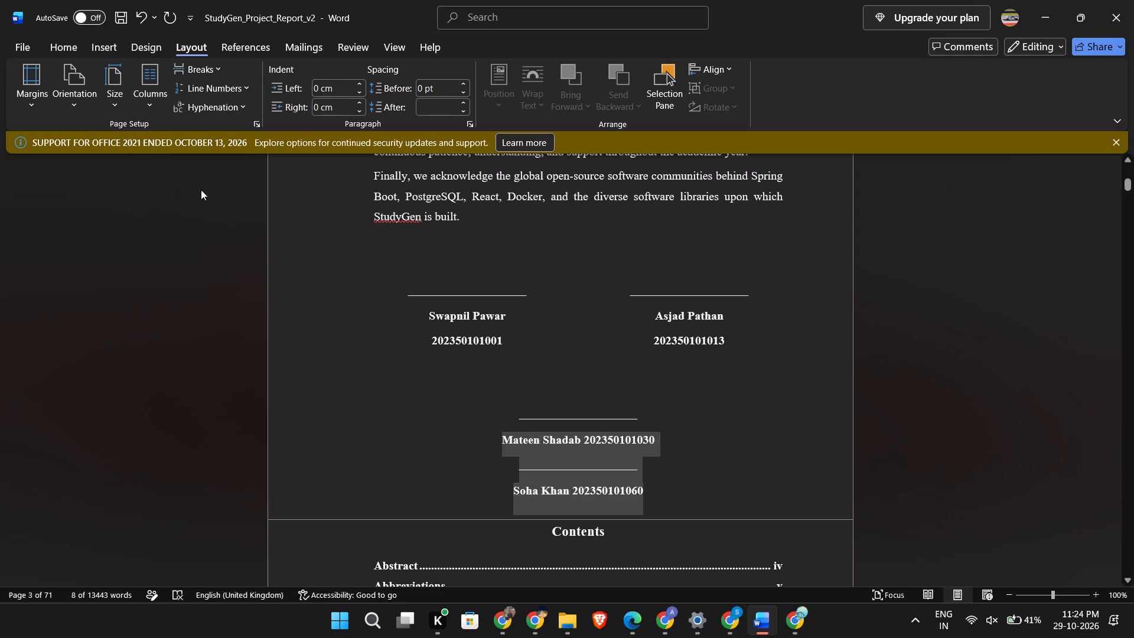
pyautogui.click(799, 375)
# Examine the Acknowledgement page's signature layout in the print preview and return to the document.
pyautogui.hotkey('ctrl', 'p')
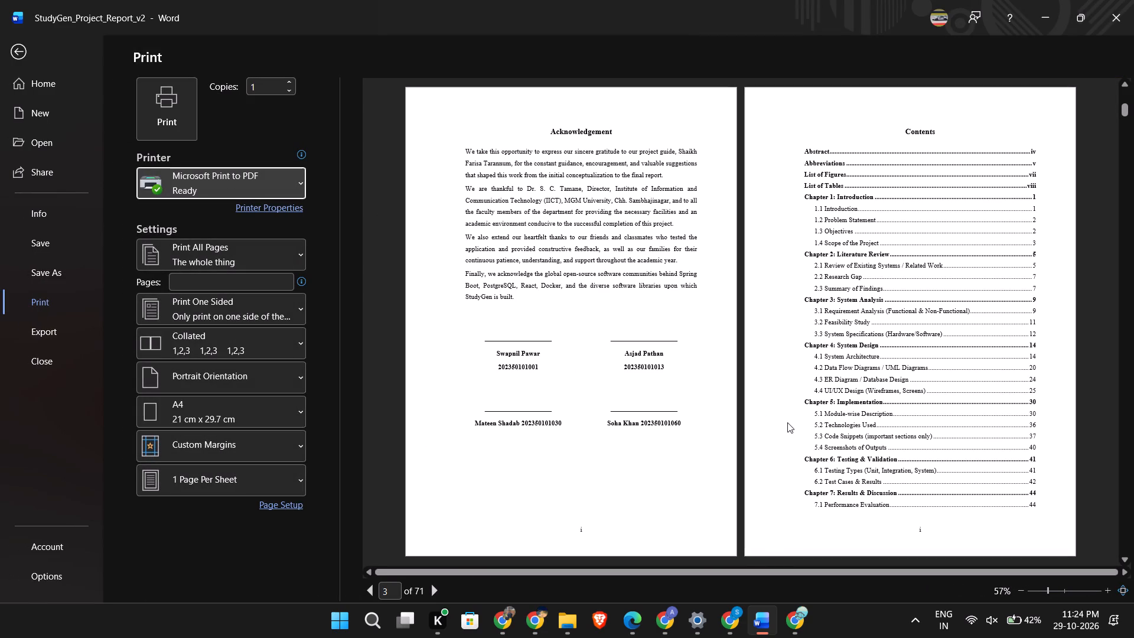
pyautogui.press('Escape')
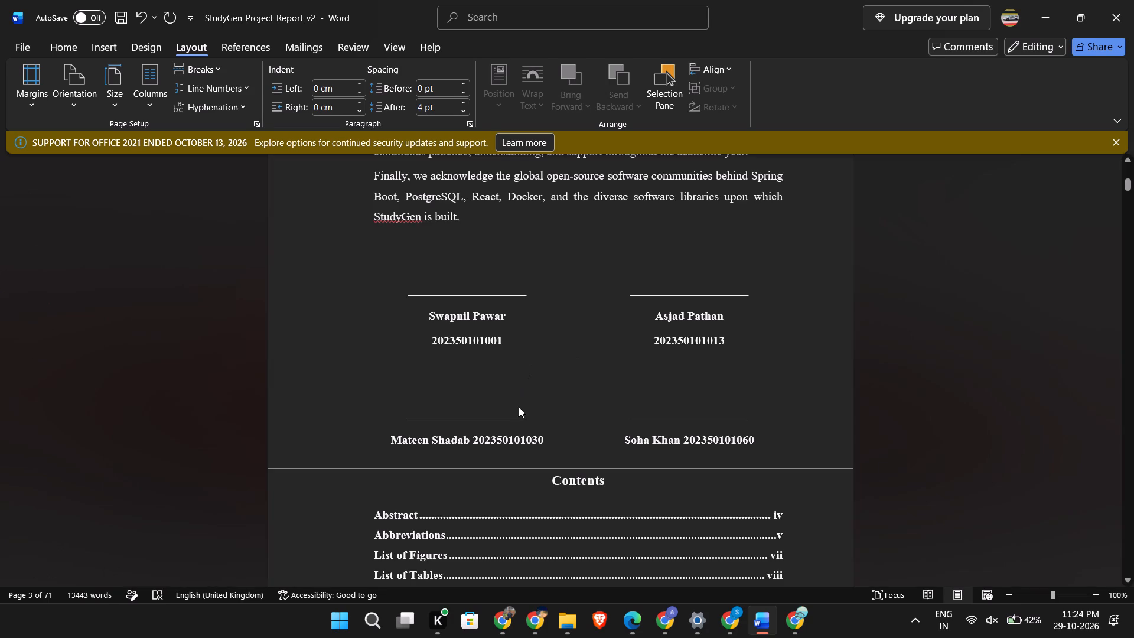
pyautogui.press('Escape')
pyautogui.hotkey('ctrl', 'p')
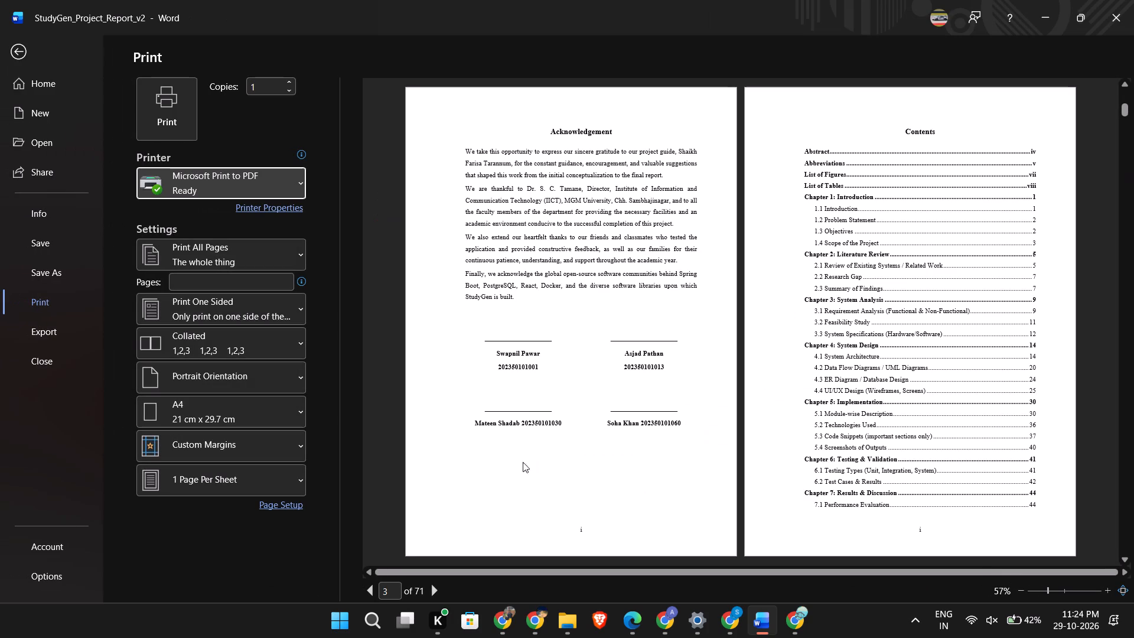
pyautogui.press('Escape')
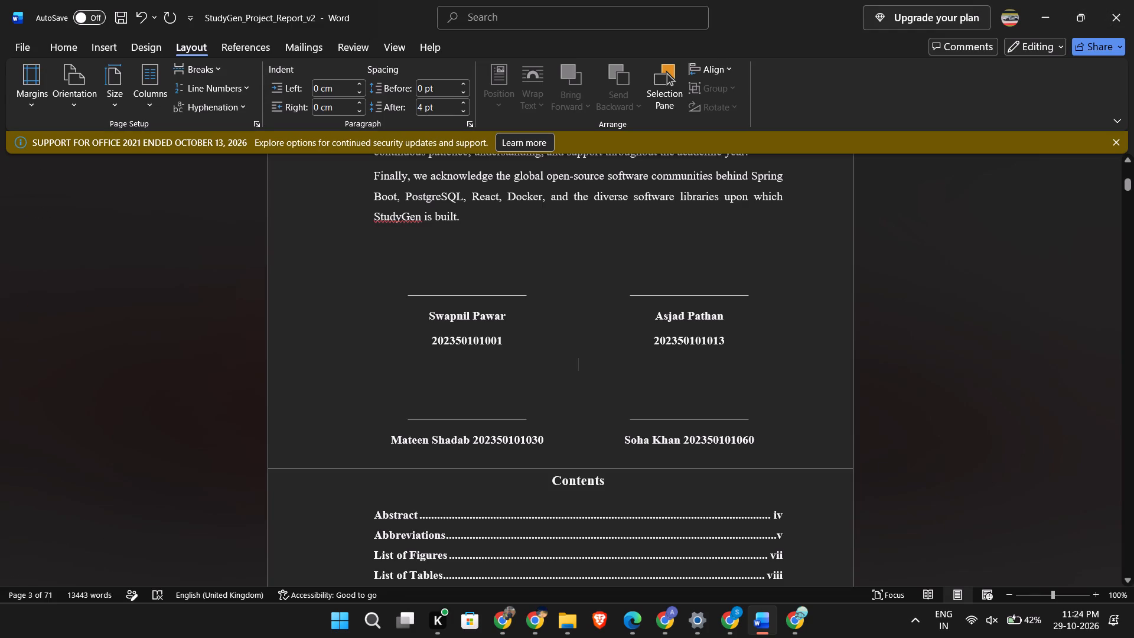
# Prefix the first and second students' roll numbers with "PRN:", without a space after the colon.
pyautogui.click(425, 342)
pyautogui.write('PRN')
pyautogui.write(':')
pyautogui.press('space')
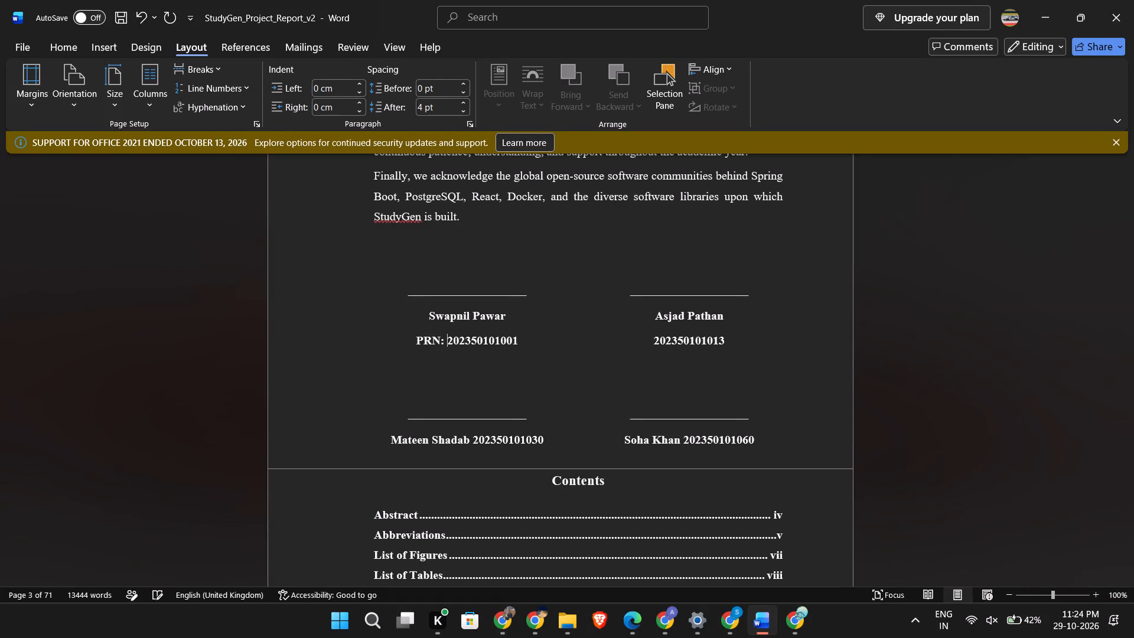
pyautogui.press('BackSpace')
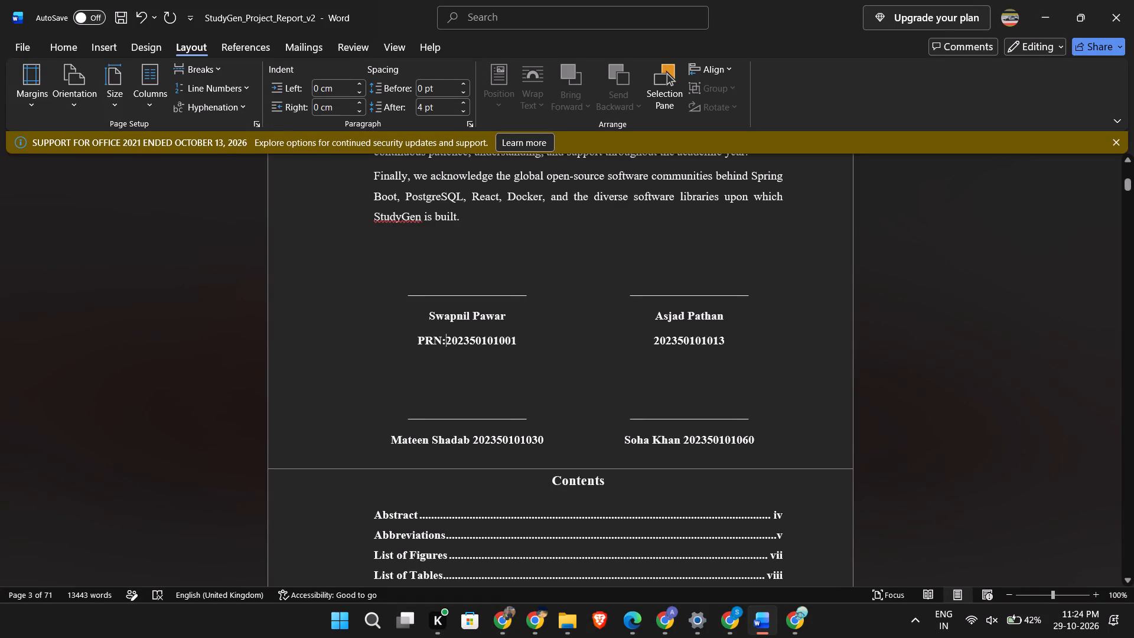
pyautogui.moveTo(446, 342); pyautogui.dragTo(417, 340)
pyautogui.hotkey('ctrl', 'c')
pyautogui.click(653, 346)
pyautogui.hotkey('ctrl', 'v')
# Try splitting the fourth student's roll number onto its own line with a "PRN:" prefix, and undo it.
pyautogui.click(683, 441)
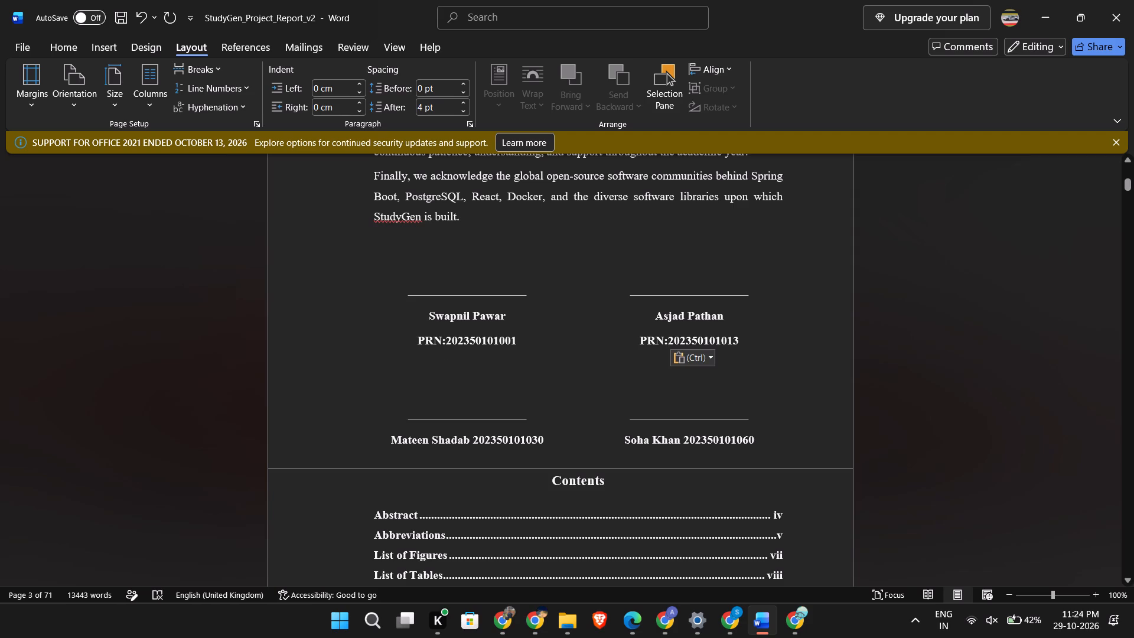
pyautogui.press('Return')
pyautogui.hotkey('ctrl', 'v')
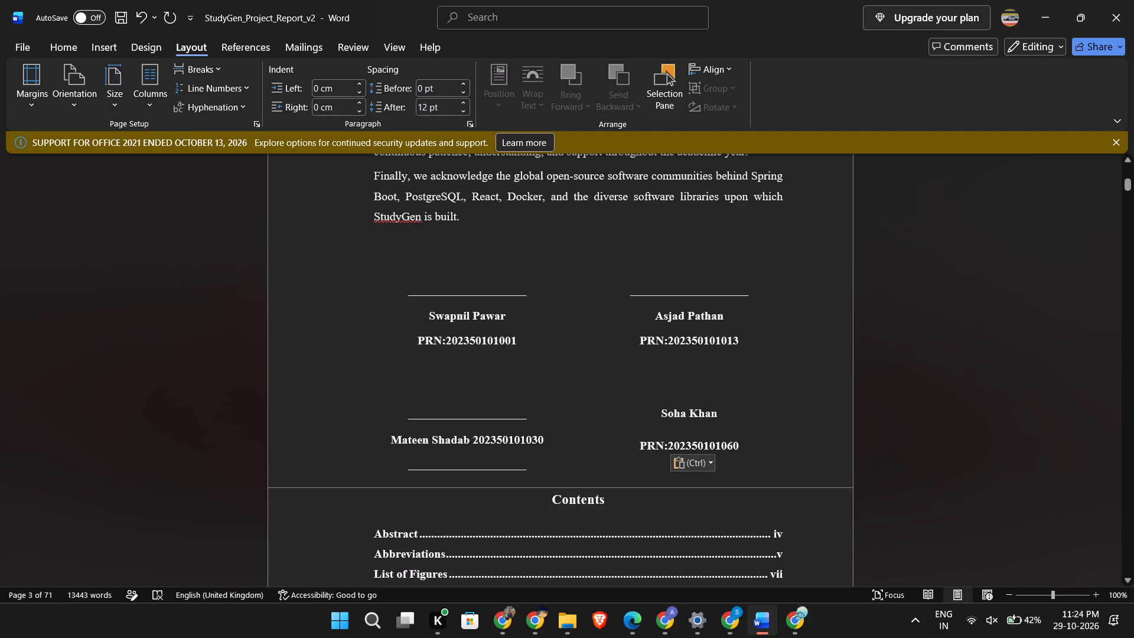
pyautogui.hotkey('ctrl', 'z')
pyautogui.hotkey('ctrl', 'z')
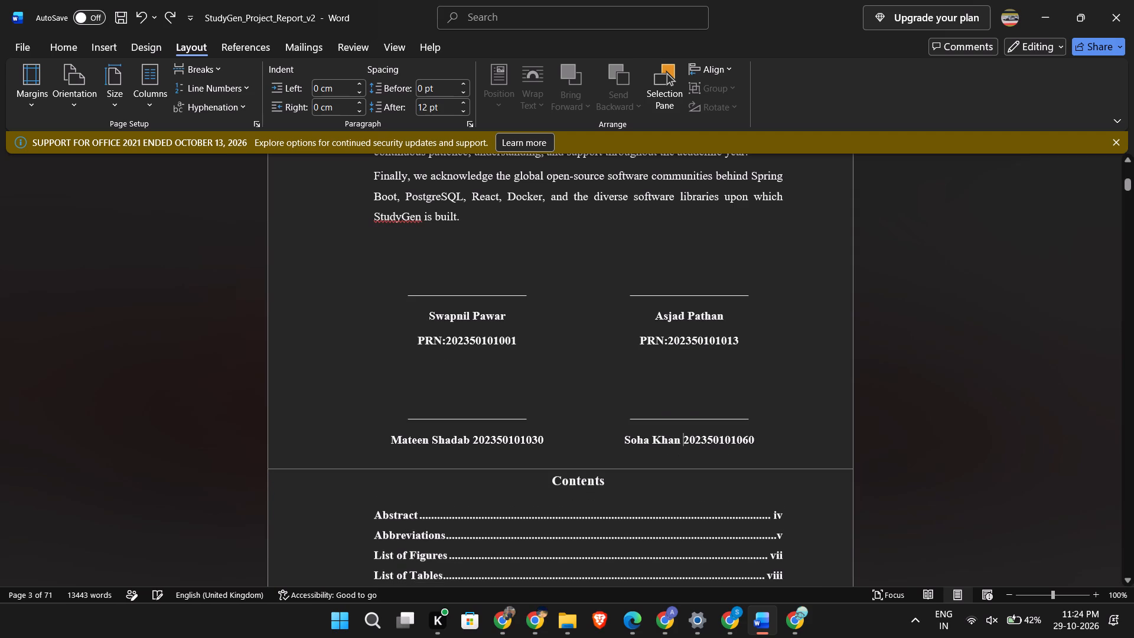
# Split the third and fourth students' names and roll numbers onto separate lines.
pyautogui.click(473, 435)
pyautogui.press('Return')
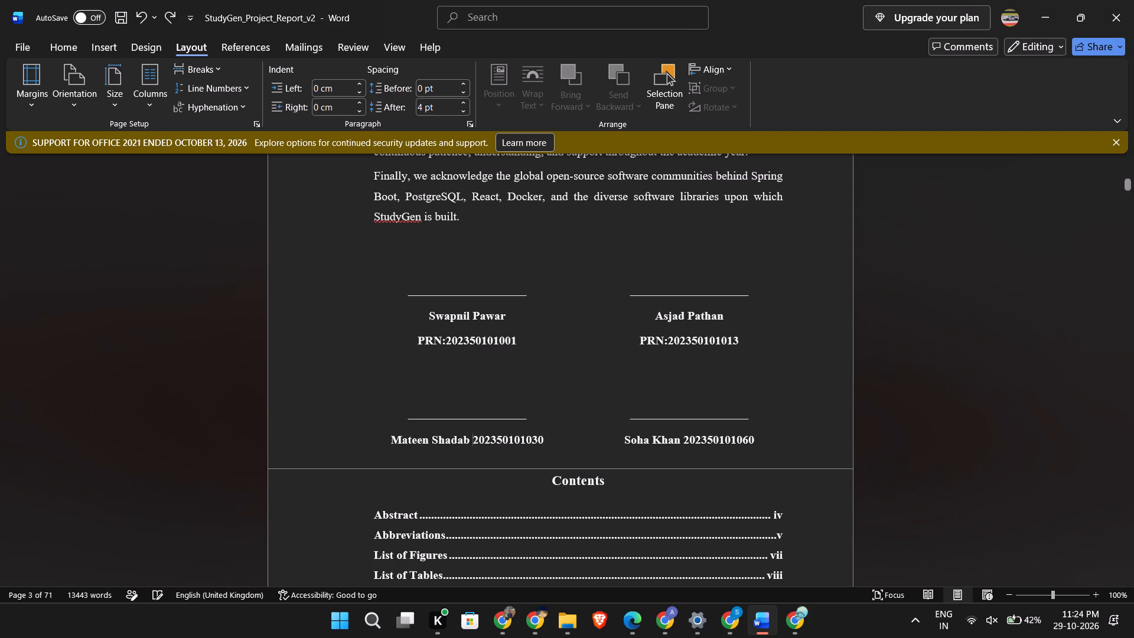
pyautogui.click(685, 434)
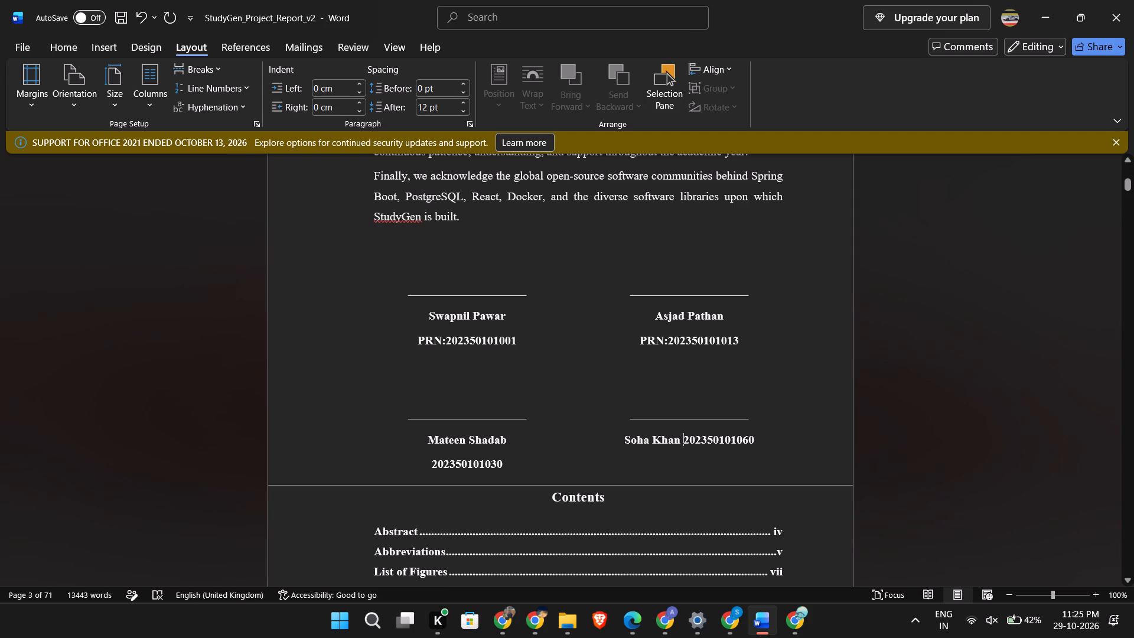
pyautogui.press('Return')
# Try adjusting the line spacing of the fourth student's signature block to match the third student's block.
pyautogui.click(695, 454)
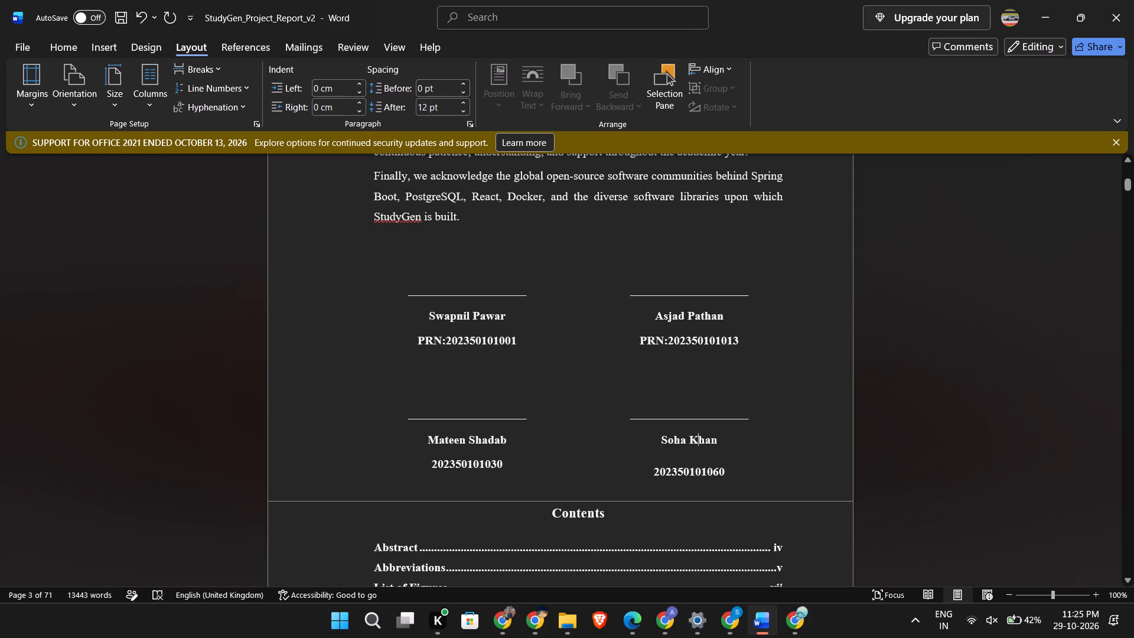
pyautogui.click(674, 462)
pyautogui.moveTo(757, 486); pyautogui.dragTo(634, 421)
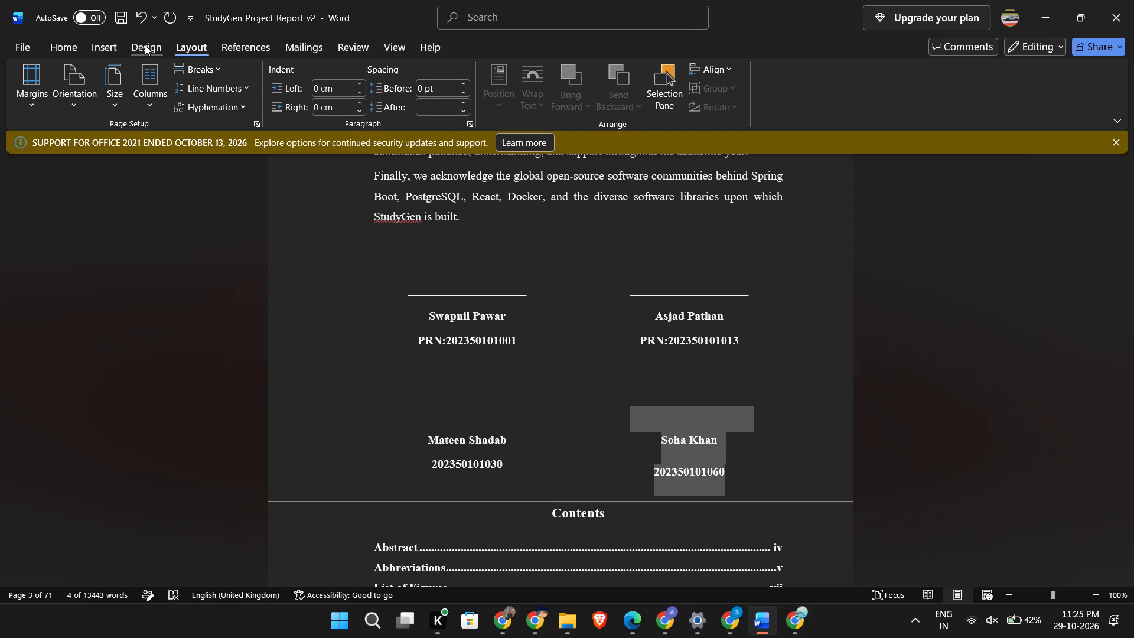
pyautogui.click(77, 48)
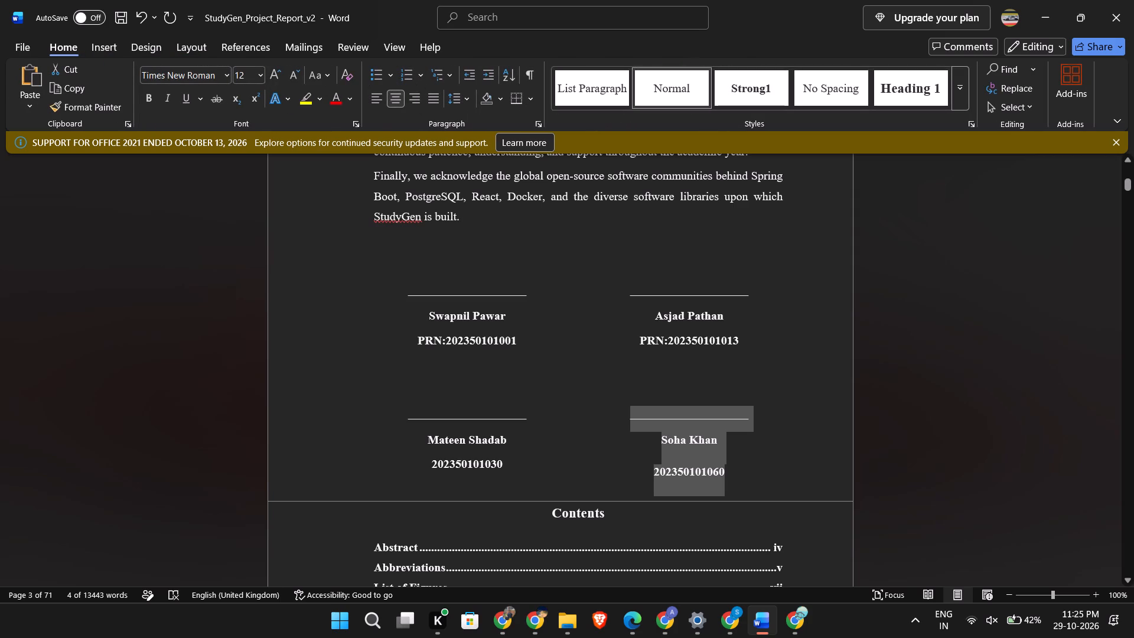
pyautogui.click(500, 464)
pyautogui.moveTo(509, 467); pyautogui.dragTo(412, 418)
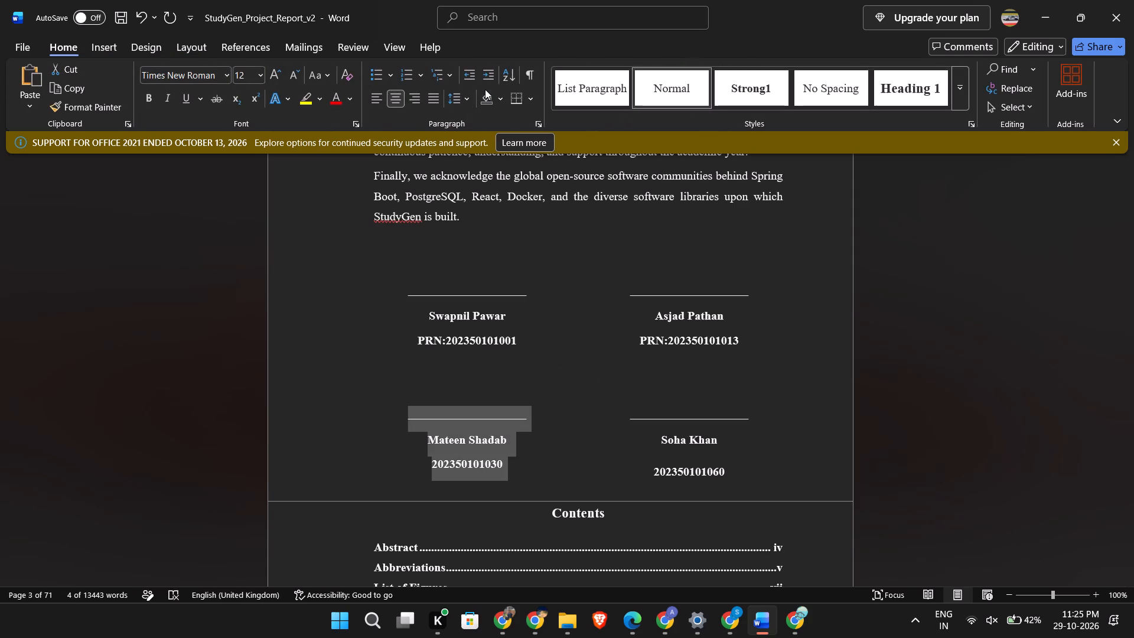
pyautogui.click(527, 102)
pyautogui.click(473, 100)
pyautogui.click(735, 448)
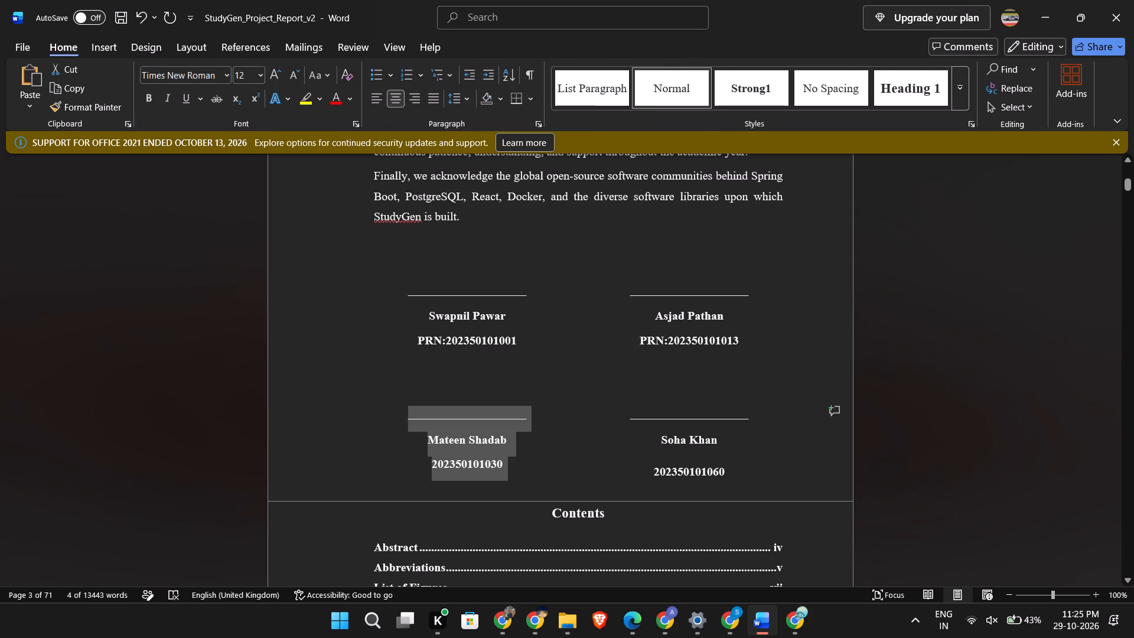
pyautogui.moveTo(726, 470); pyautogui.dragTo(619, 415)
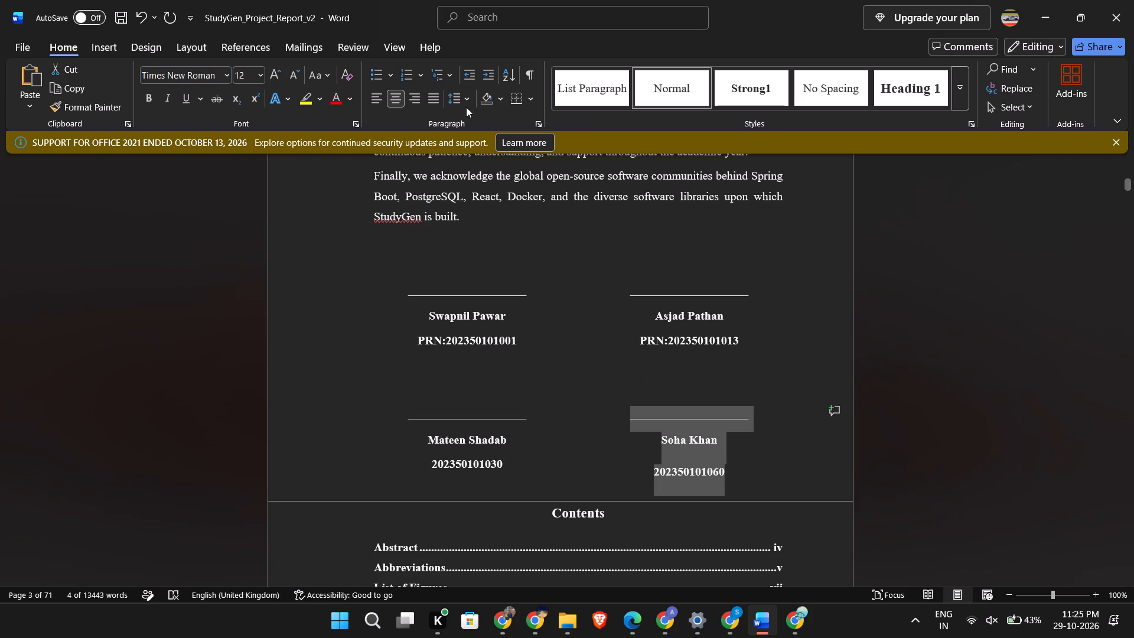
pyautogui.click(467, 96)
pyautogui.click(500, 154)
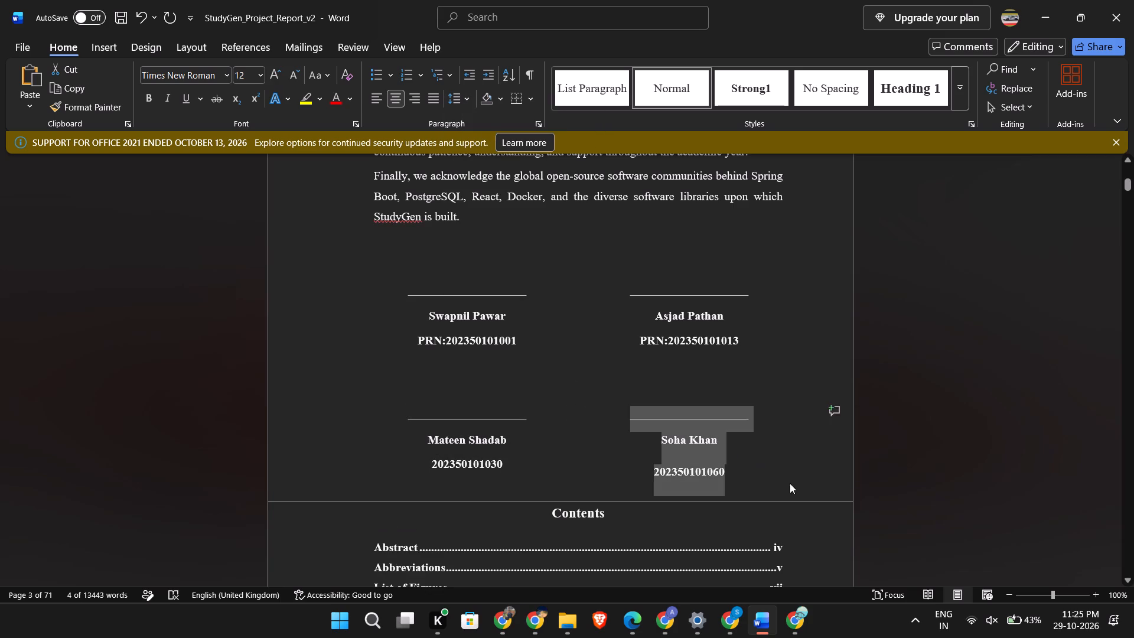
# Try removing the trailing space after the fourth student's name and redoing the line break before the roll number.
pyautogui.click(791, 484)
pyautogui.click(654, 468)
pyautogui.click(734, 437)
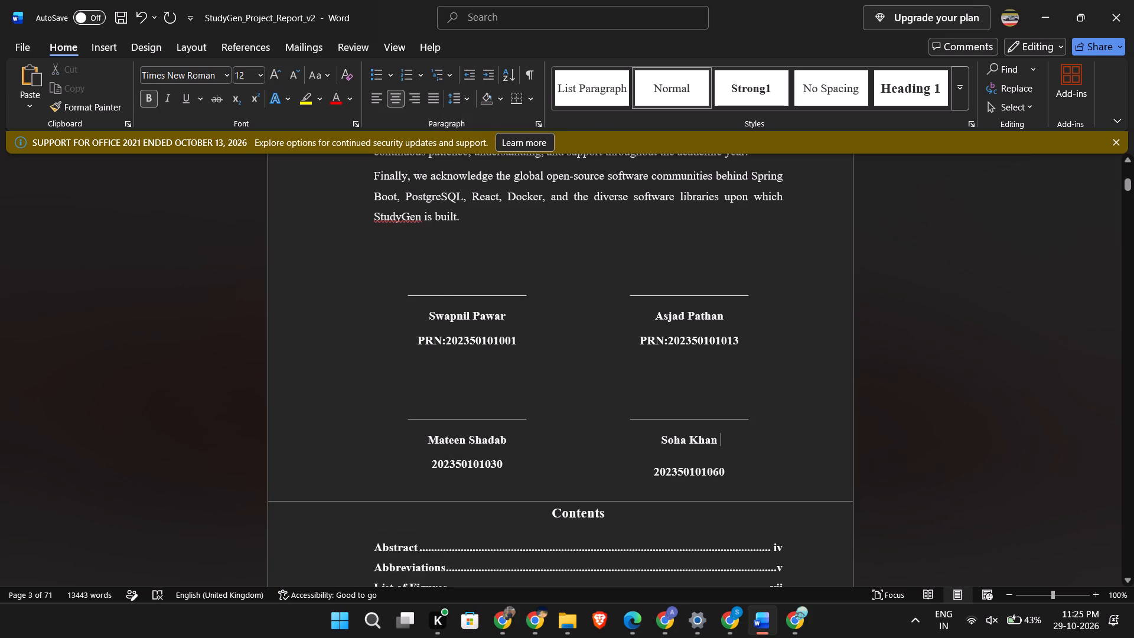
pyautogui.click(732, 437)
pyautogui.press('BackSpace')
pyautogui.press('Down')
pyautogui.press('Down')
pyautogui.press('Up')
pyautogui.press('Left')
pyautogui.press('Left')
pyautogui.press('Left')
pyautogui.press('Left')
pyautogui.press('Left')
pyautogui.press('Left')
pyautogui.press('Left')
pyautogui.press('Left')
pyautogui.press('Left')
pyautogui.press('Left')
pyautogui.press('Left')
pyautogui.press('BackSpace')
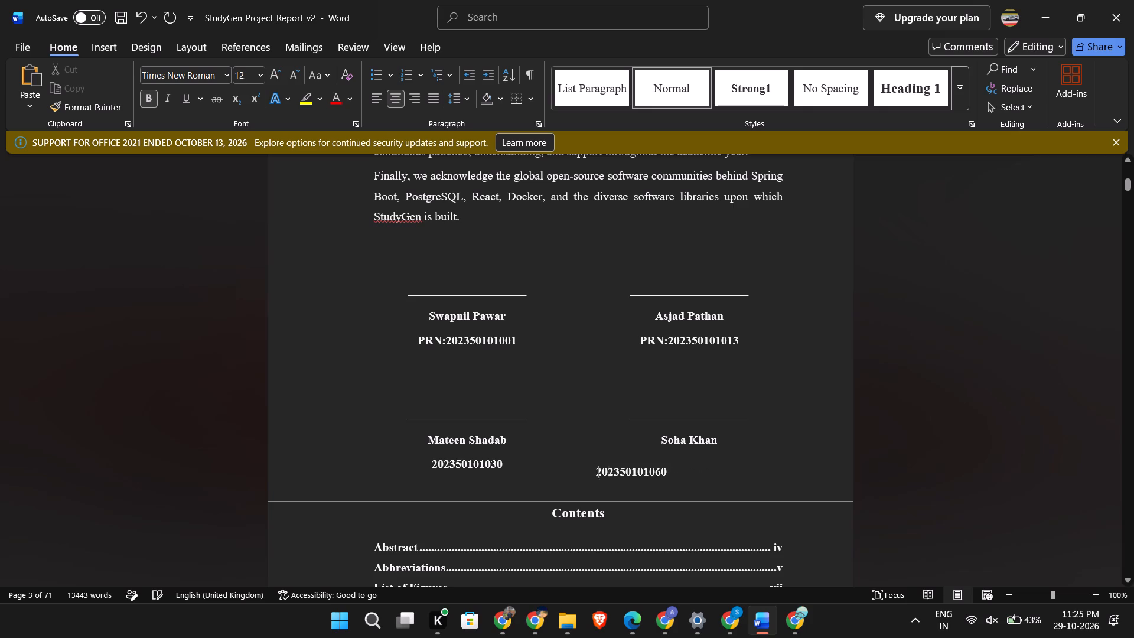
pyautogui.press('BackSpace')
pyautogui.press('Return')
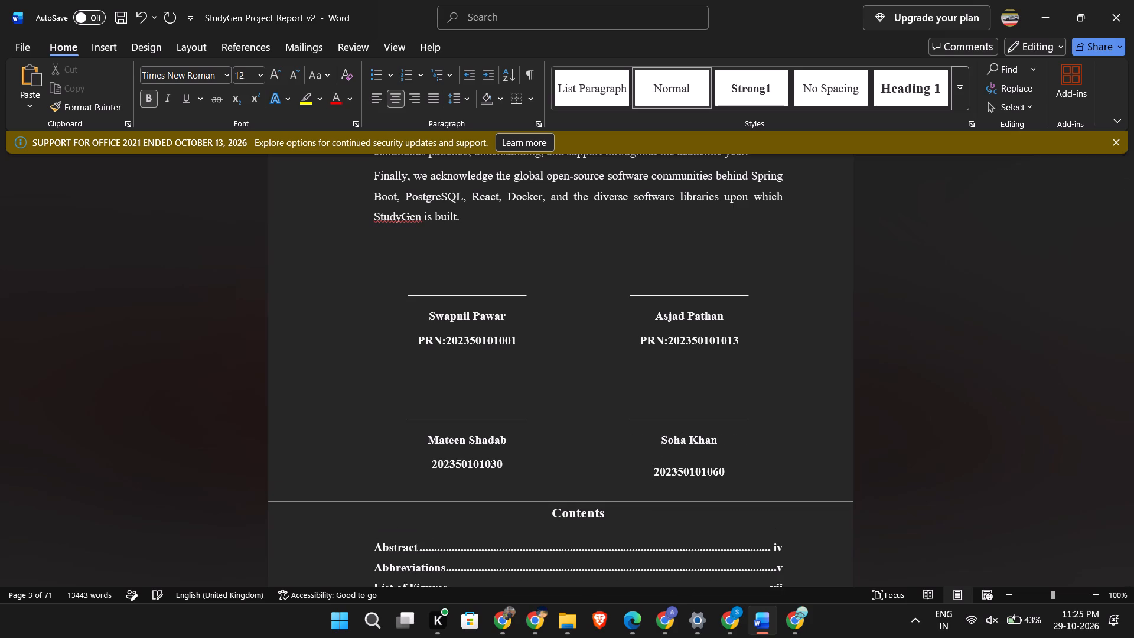
# Undo the recent signature-block edits back through the third and fourth blocks' two-column layout and the first two students' PRN prefixes.
pyautogui.hotkey('ctrl', 'z')
pyautogui.hotkey('ctrl', 'z')
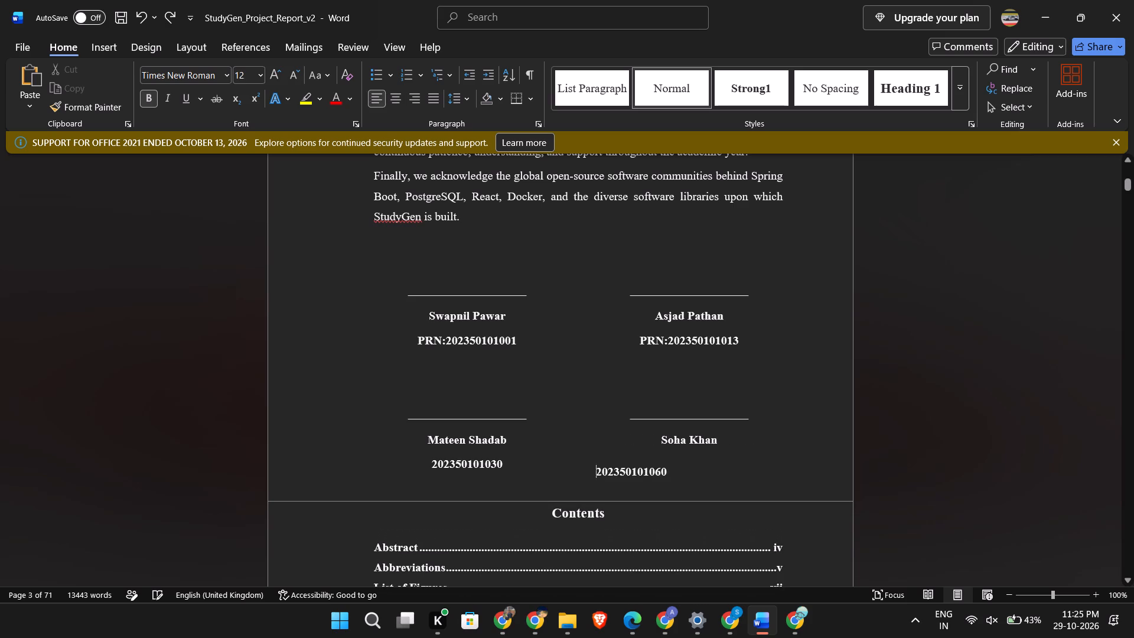
pyautogui.hotkey('ctrl', 'z')
pyautogui.hotkey('ctrl', 'z')
pyautogui.hotkey('ctrl', 'z')
pyautogui.hotkey('ctrl', 'z')
pyautogui.hotkey('ctrl', 'z')
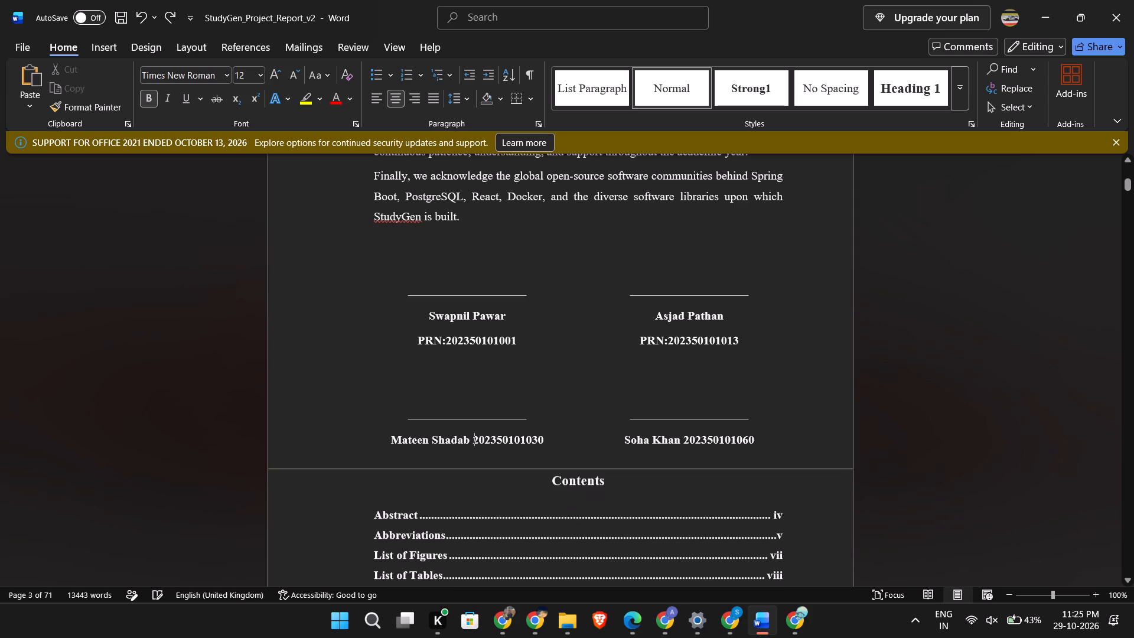
pyautogui.hotkey('ctrl', 'z')
pyautogui.hotkey('ctrl', 'z')
pyautogui.hotkey('ctrl', 'z')
pyautogui.hotkey('ctrl', 'z')
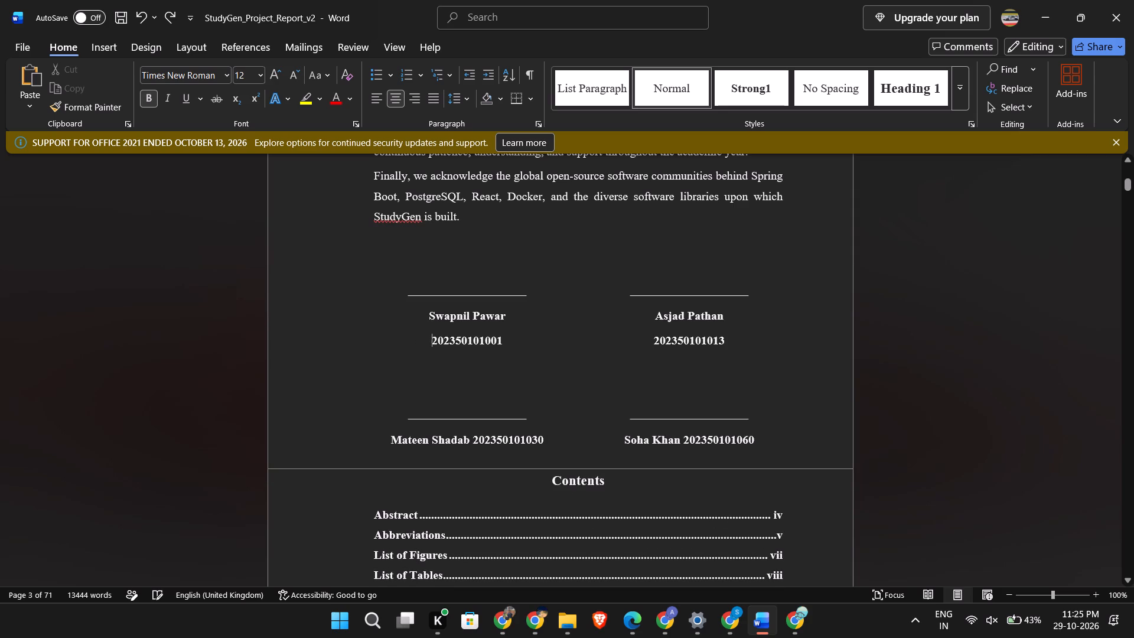
# Split the third and fourth students' names and roll numbers onto separate lines in the single-column layout.
pyautogui.click(537, 478)
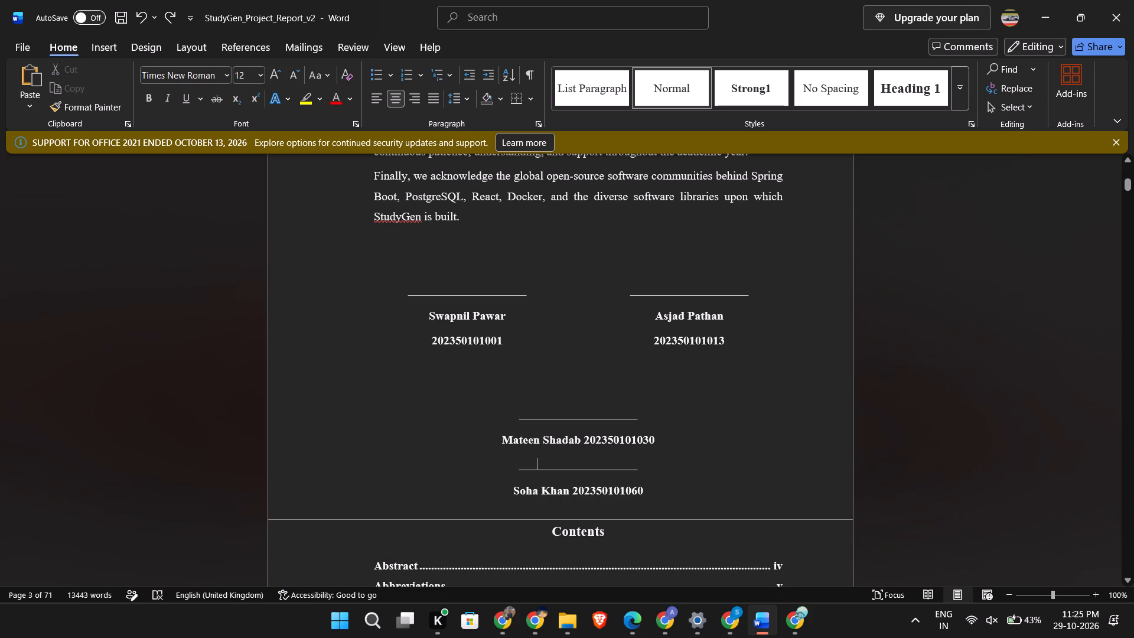
pyautogui.click(584, 437)
pyautogui.press('Return')
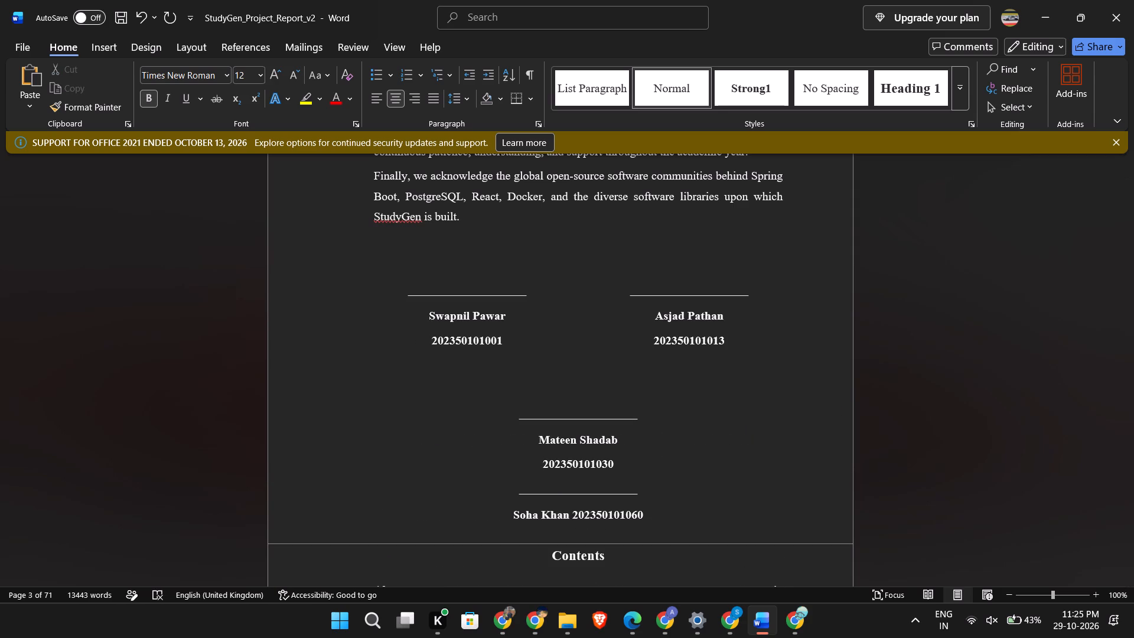
pyautogui.press('BackSpace')
pyautogui.press('BackSpace')
pyautogui.press('BackSpace')
pyautogui.press('Return')
pyautogui.click(572, 516)
pyautogui.press('BackSpace')
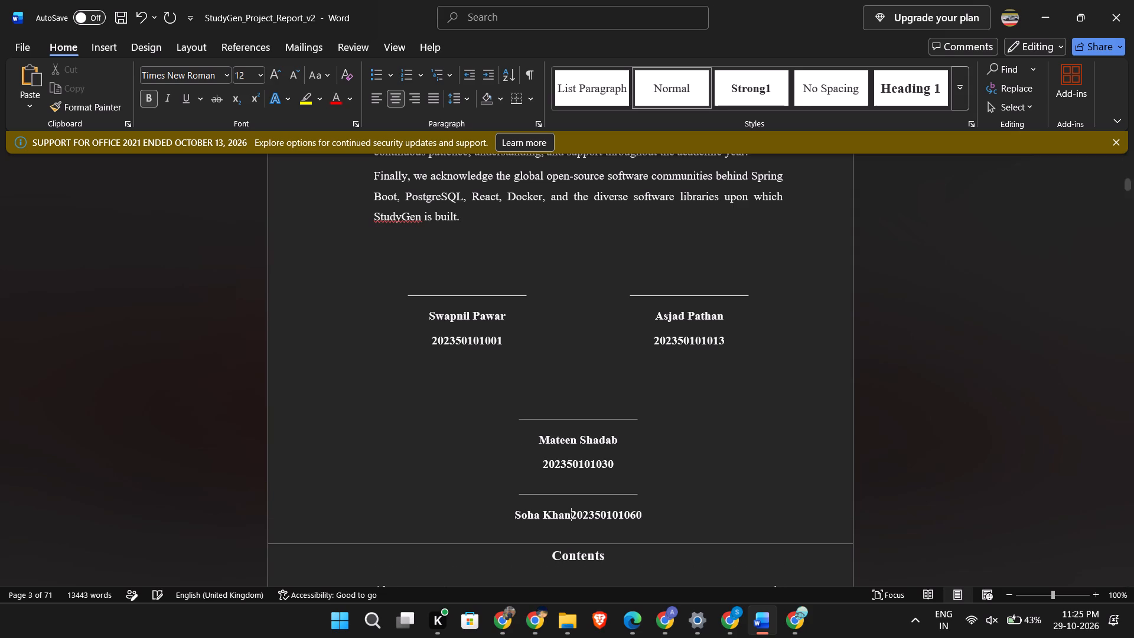
pyautogui.press('Return')
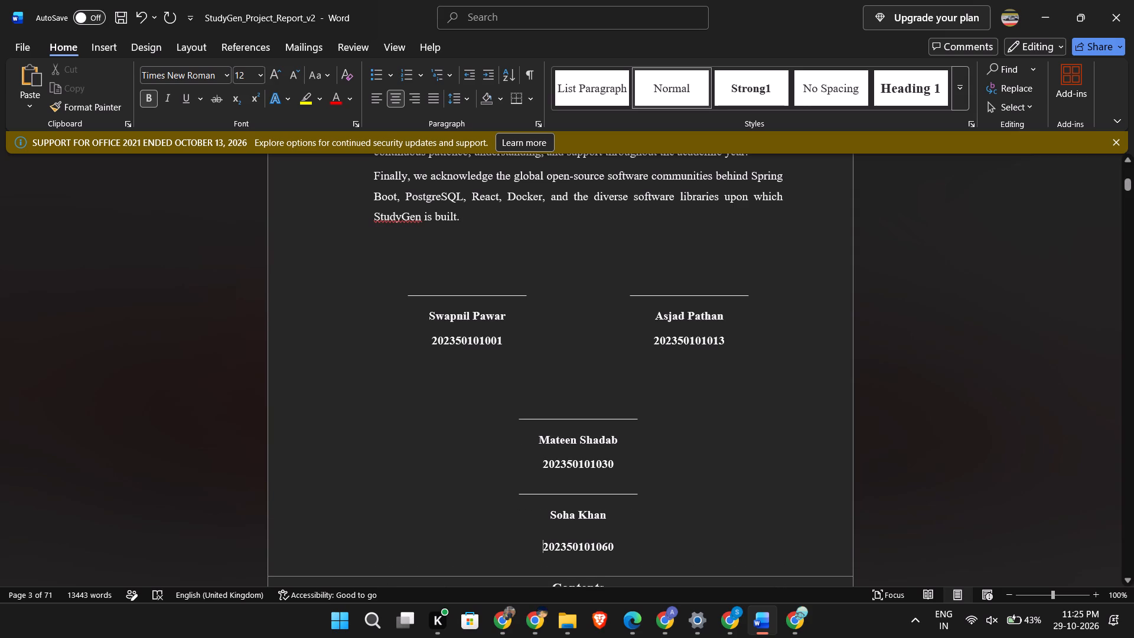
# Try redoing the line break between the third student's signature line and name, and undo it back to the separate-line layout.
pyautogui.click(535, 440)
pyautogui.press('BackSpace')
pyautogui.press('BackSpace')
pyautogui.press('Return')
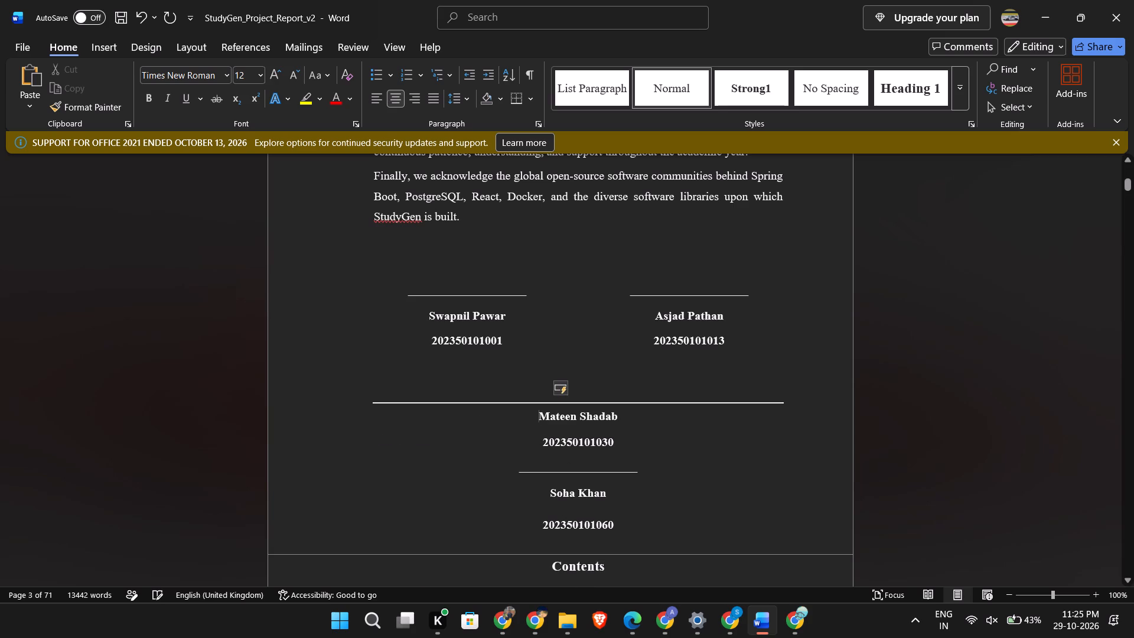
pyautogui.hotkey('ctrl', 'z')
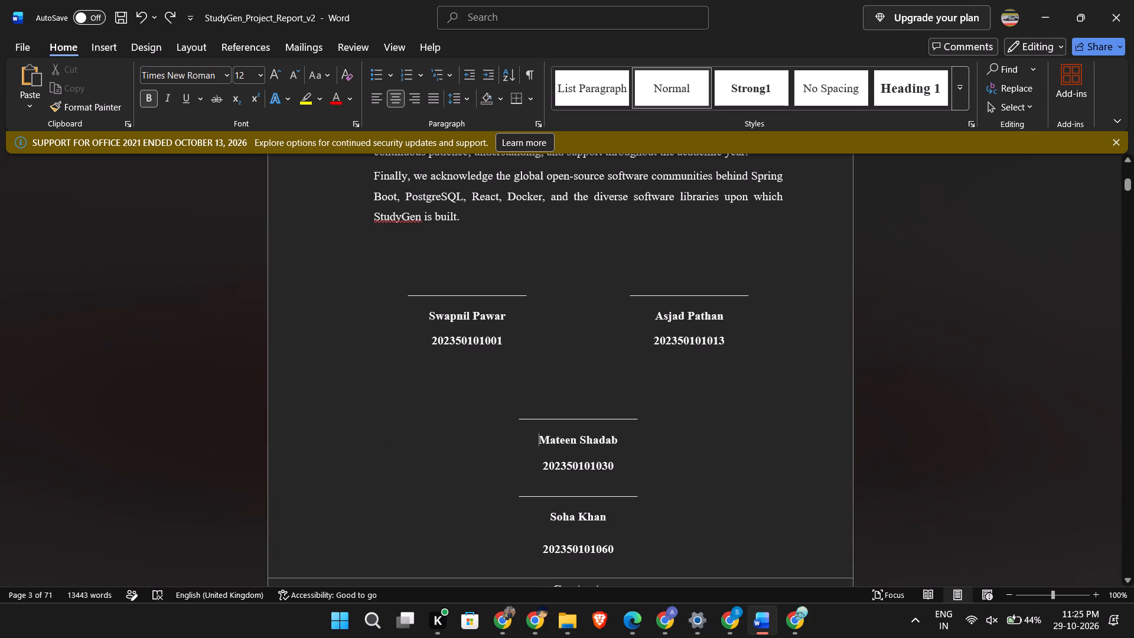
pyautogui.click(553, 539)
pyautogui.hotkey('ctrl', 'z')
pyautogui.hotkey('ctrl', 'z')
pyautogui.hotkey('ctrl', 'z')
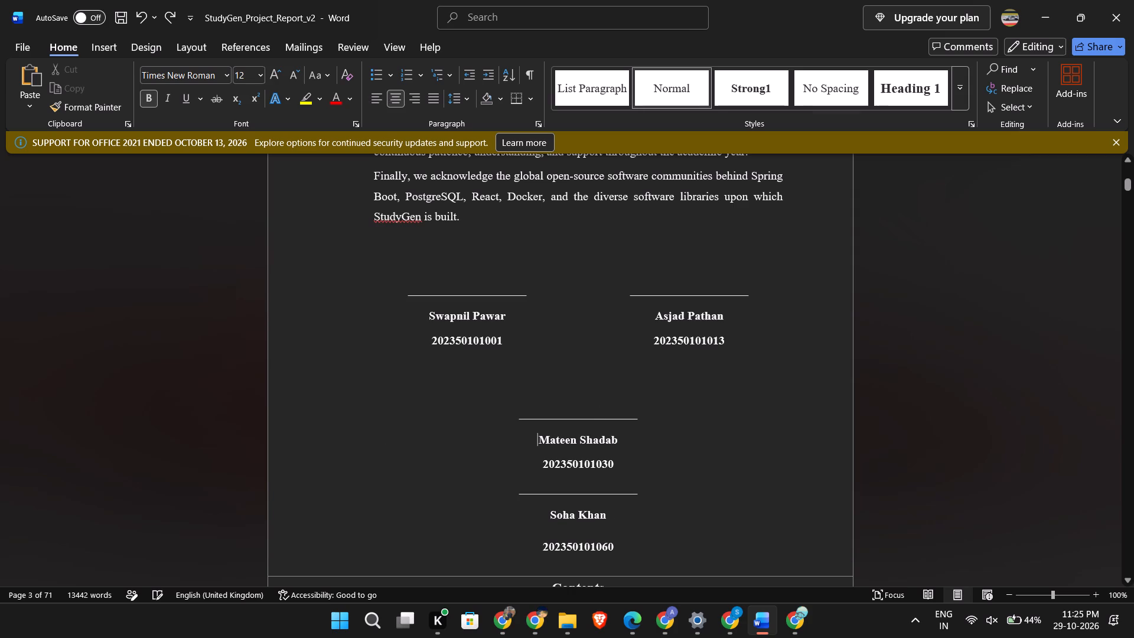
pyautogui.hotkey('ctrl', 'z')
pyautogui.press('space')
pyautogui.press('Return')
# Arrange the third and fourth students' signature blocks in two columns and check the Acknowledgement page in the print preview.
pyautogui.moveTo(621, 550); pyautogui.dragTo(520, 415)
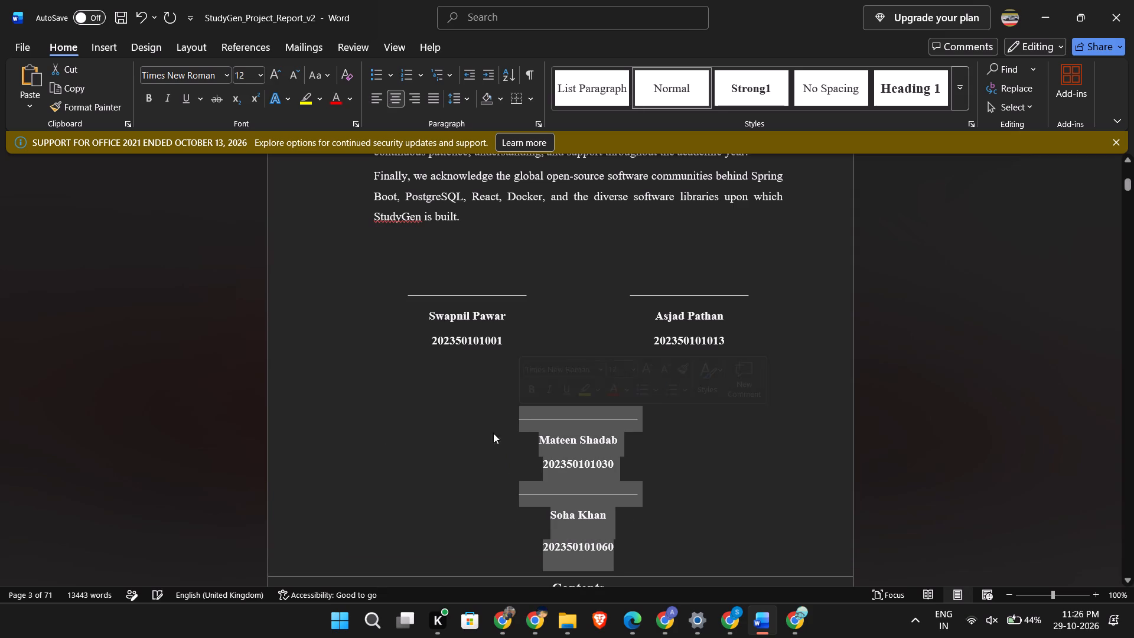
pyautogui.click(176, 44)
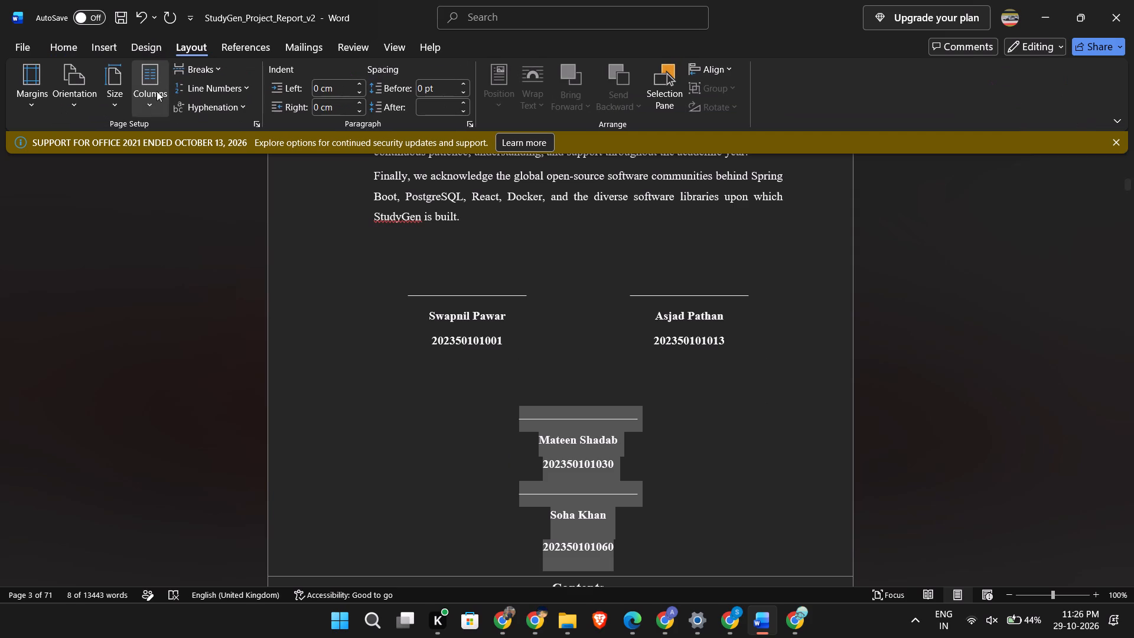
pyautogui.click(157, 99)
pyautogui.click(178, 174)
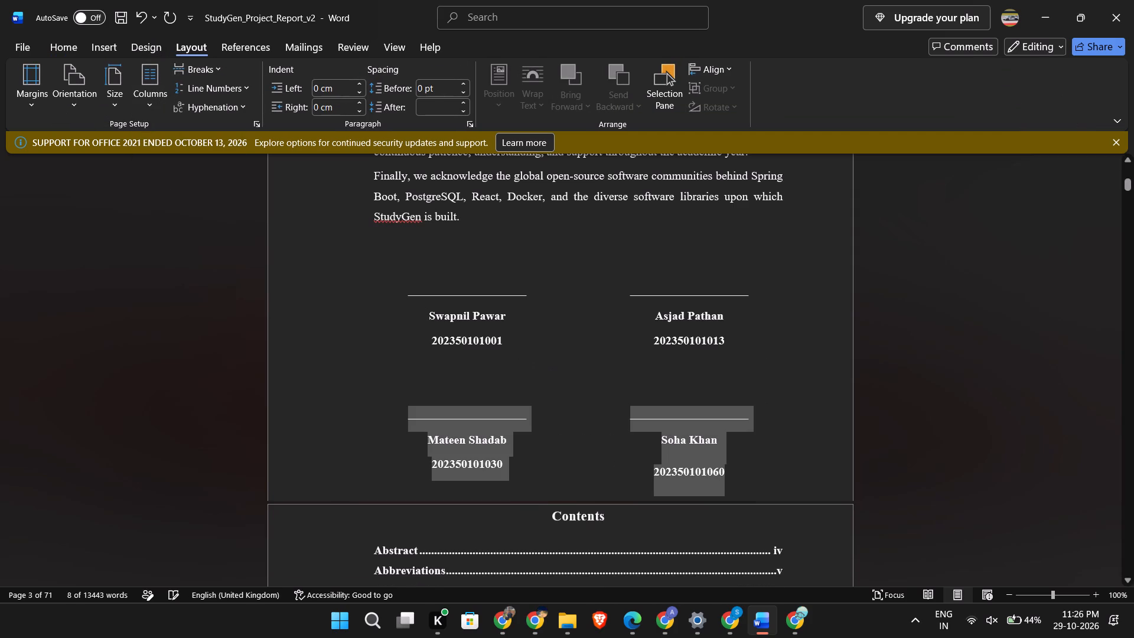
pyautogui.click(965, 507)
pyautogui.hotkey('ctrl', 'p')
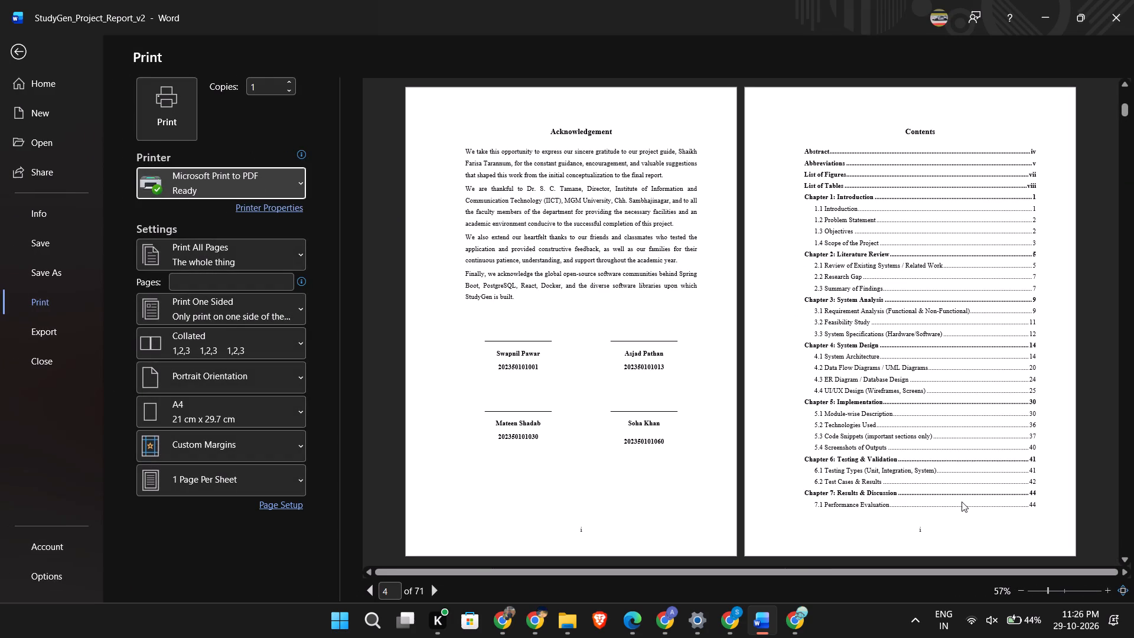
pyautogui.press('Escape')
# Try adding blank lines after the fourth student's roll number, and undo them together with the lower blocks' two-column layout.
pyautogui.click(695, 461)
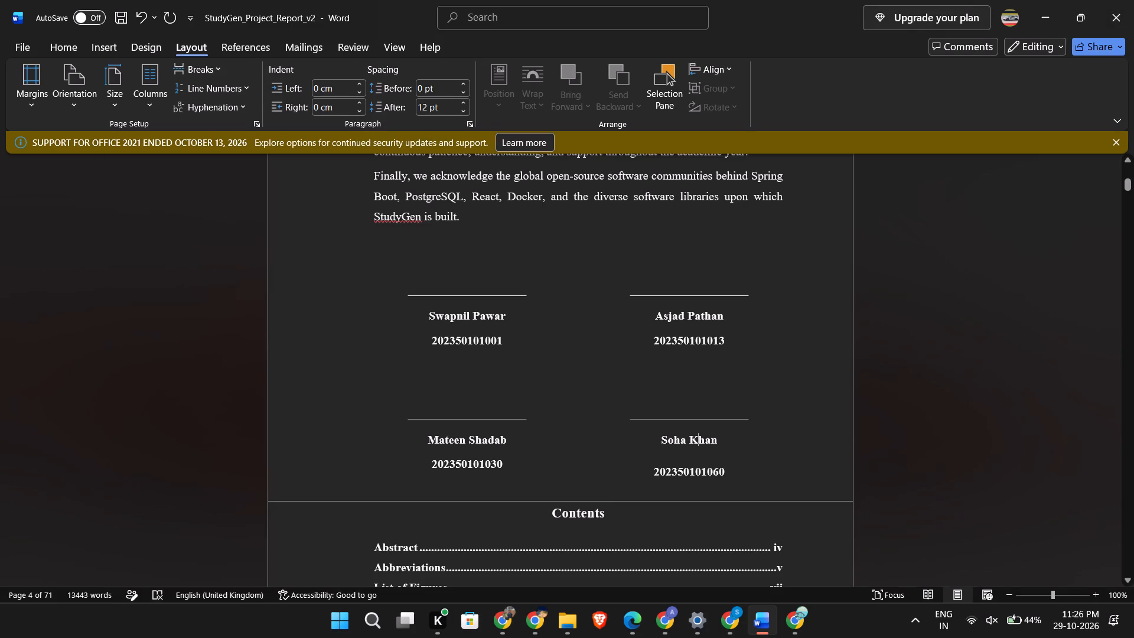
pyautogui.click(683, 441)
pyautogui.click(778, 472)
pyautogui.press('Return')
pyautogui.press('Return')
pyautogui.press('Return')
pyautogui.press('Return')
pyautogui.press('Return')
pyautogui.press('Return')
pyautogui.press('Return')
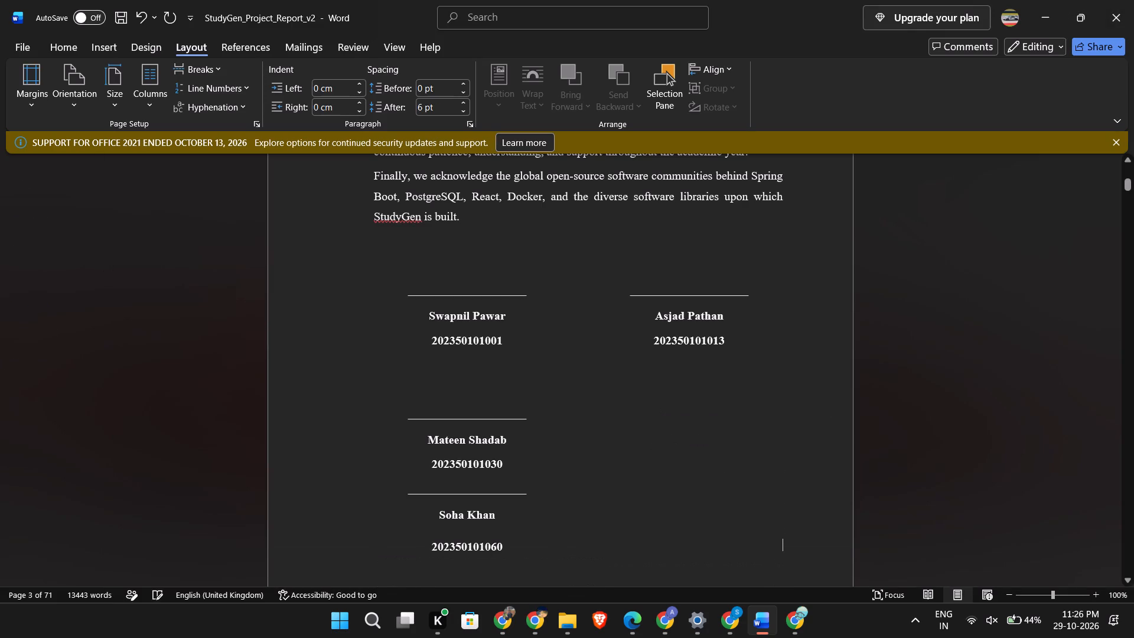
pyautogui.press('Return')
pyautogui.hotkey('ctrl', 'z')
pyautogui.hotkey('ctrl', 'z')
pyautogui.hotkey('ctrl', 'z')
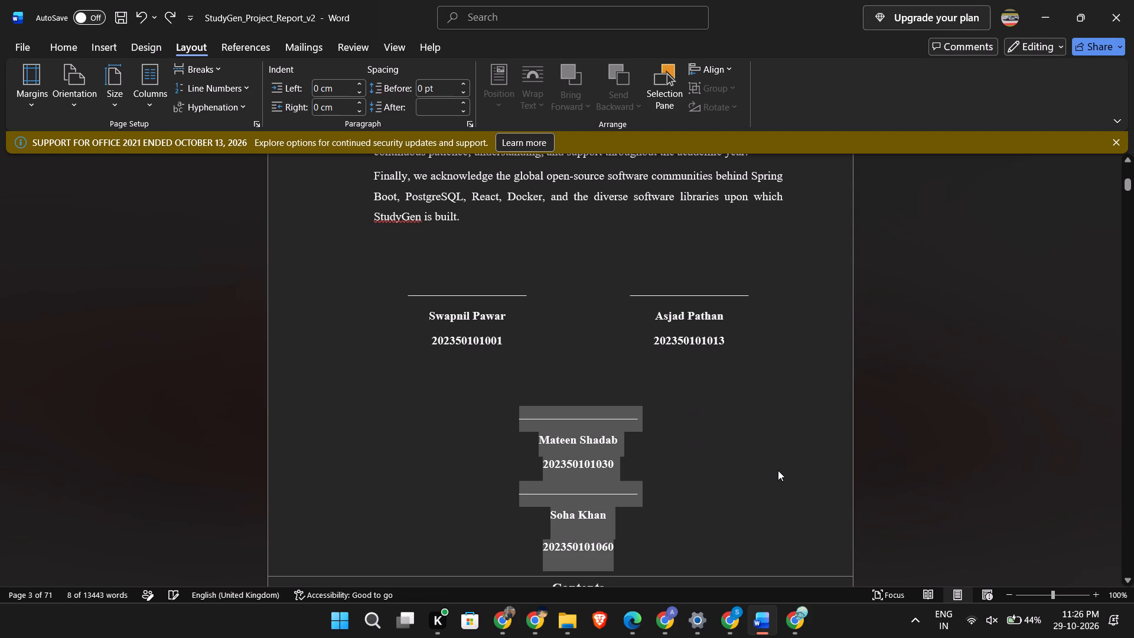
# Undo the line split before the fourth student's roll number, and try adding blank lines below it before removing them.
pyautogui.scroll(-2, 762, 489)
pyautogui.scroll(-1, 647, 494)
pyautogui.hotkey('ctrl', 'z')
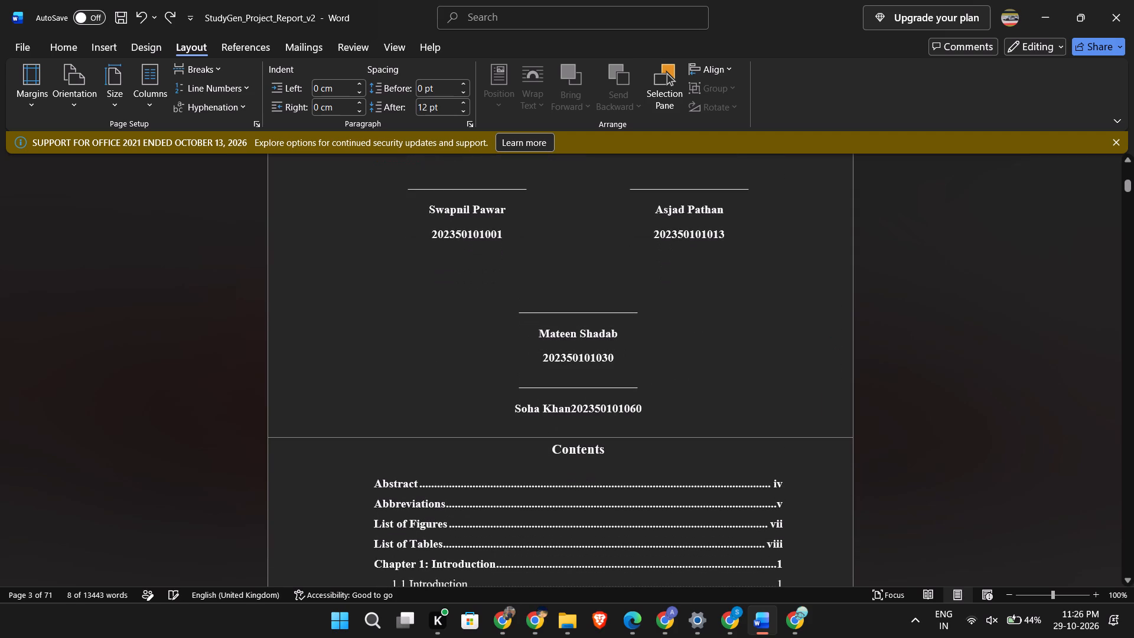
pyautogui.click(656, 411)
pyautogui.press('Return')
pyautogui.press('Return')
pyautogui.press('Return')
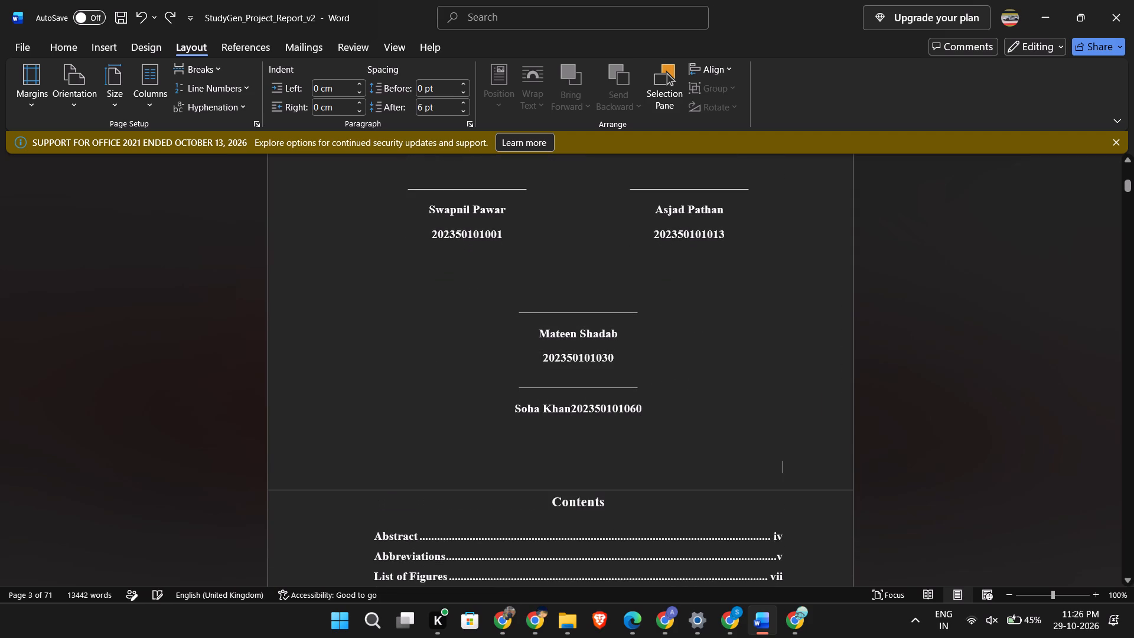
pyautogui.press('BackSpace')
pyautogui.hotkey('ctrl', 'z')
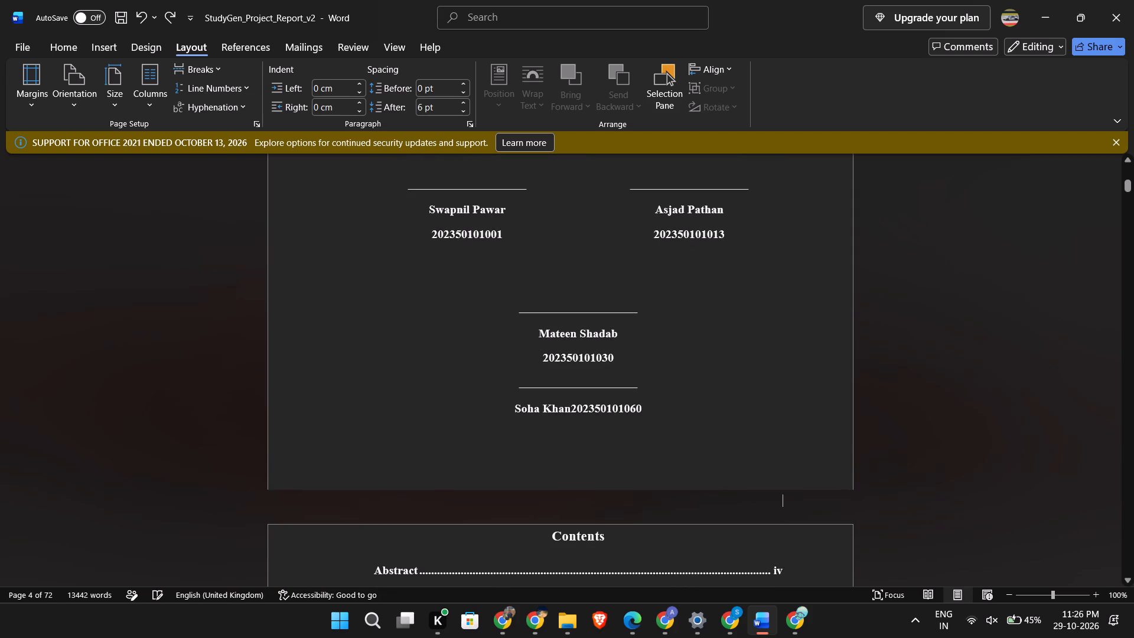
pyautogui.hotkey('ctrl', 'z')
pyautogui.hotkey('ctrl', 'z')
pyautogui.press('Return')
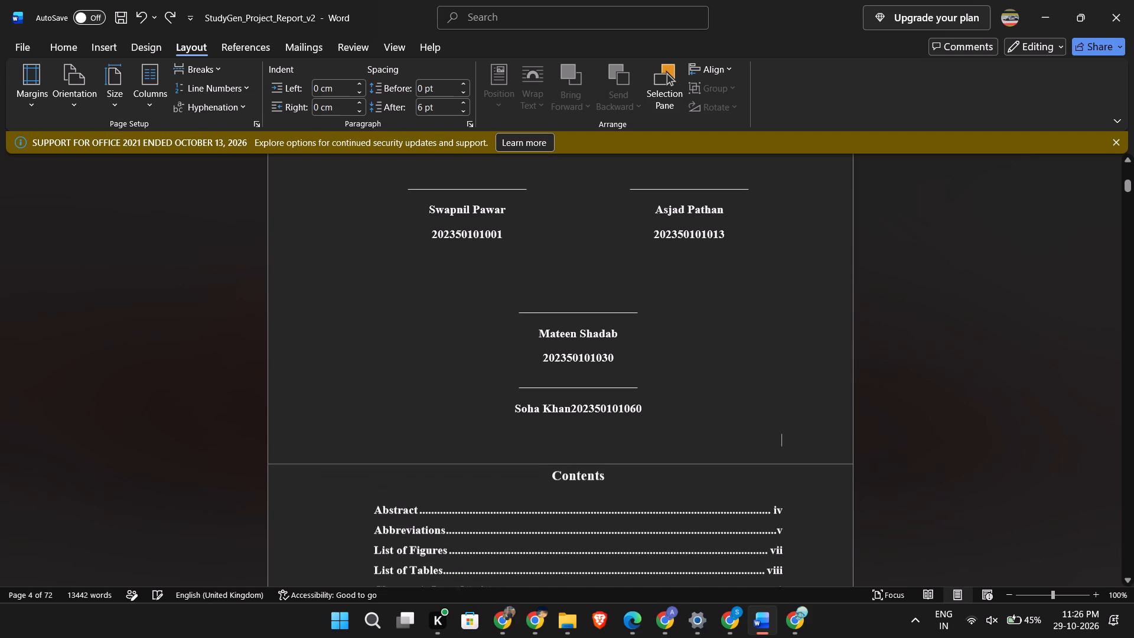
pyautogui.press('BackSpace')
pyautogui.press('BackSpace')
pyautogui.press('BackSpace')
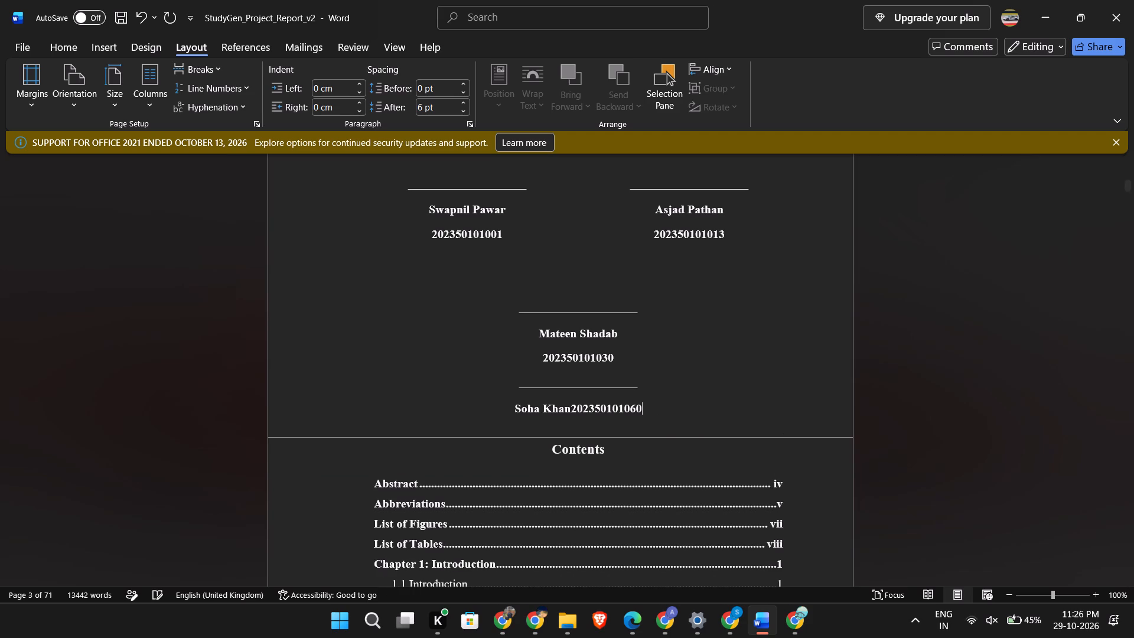
# Add three blank lines after the fourth student's roll number on the Acknowledgement page.
pyautogui.scroll(-3, 657, 390)
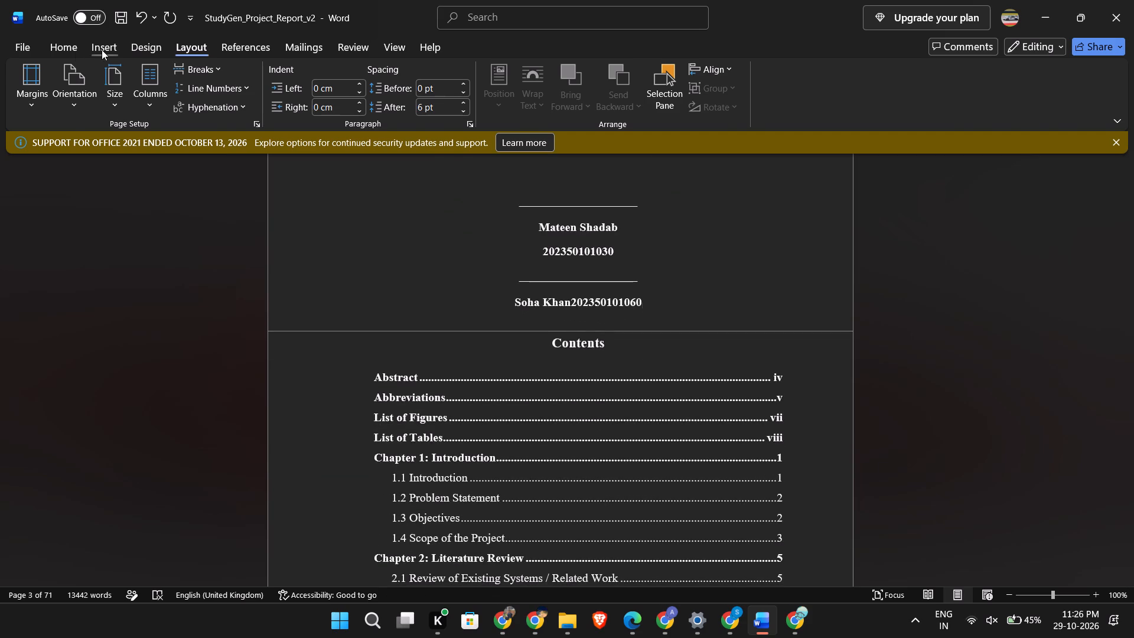
pyautogui.click(75, 52)
pyautogui.click(689, 303)
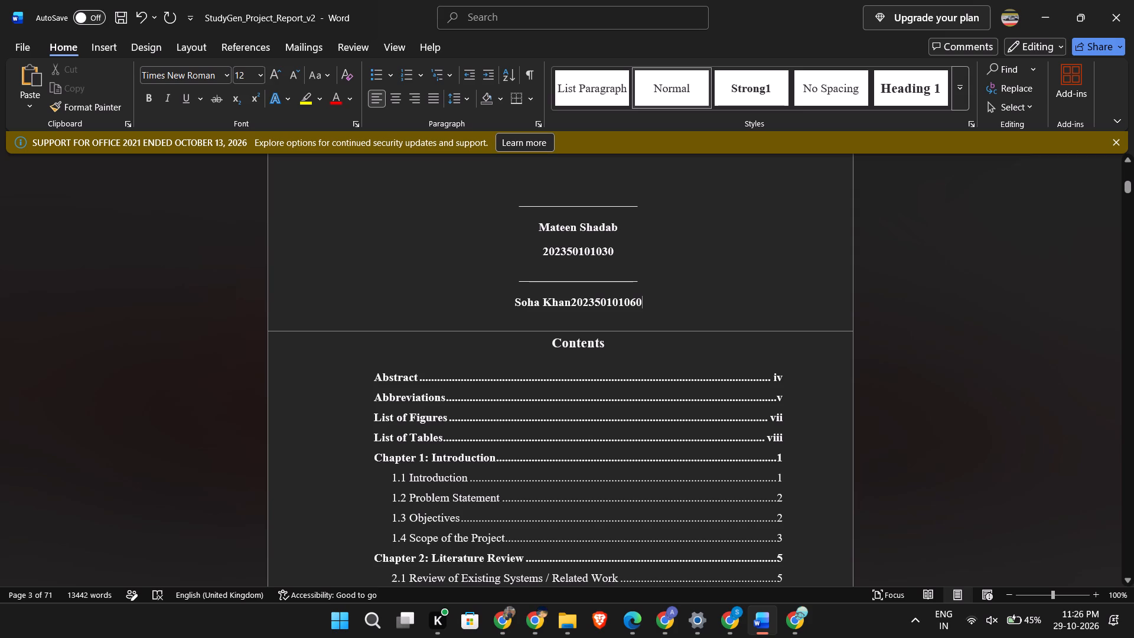
pyautogui.press('Return')
pyautogui.press('Return')
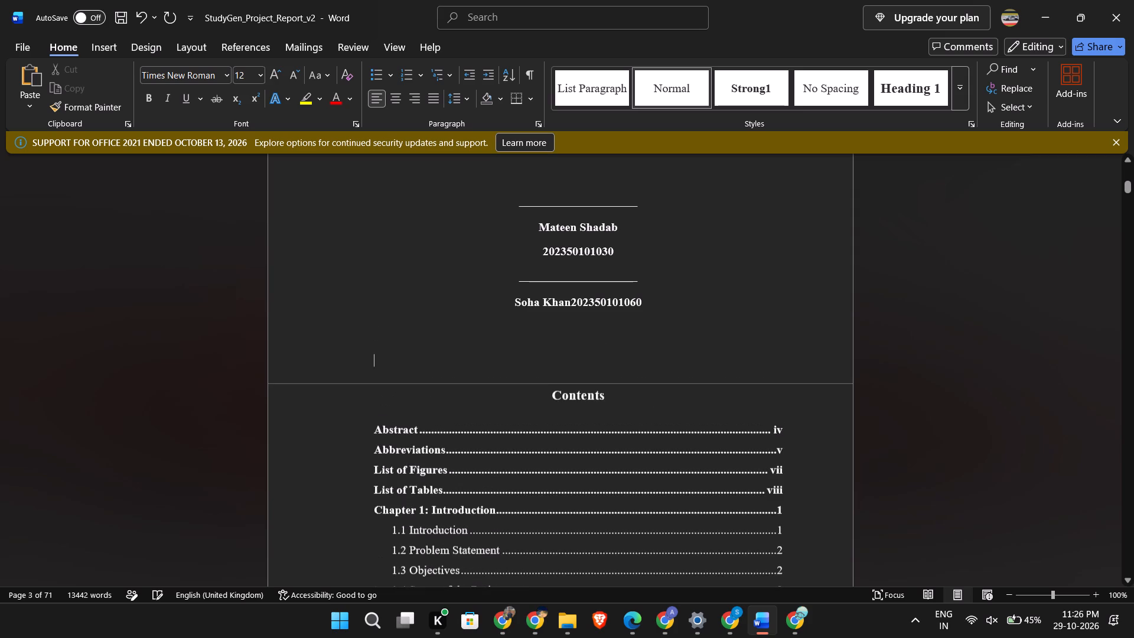
pyautogui.press('Return')
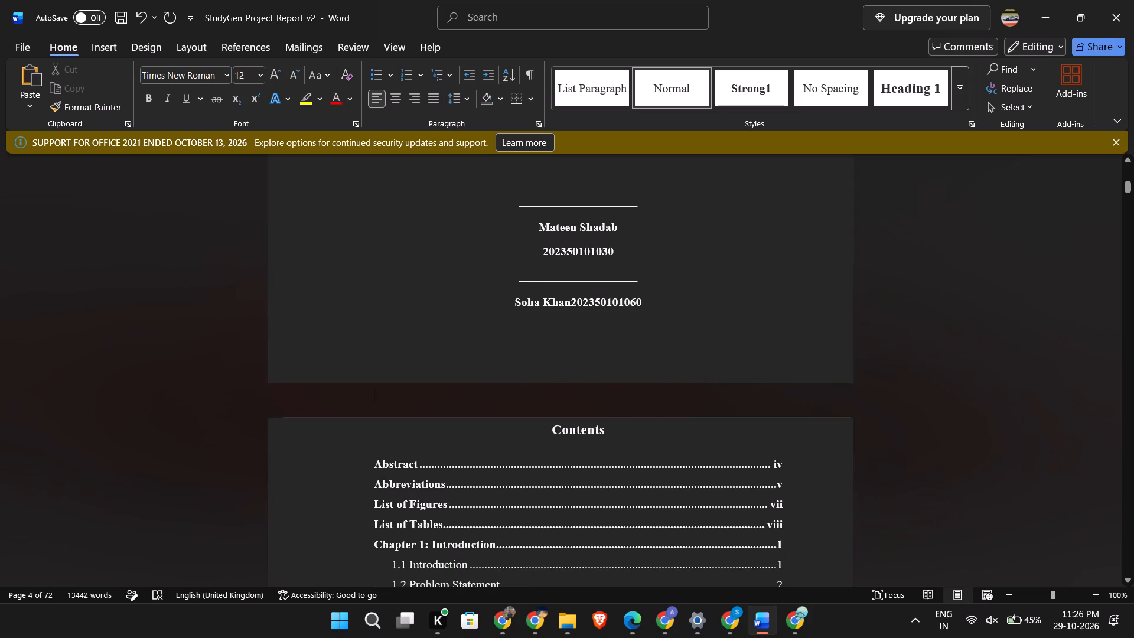
pyautogui.click(416, 350)
# Put the fourth student's roll number on its own line below the name.
pyautogui.click(570, 302)
pyautogui.press('Return')
# Arrange the third and fourth students' signature blocks in two columns.
pyautogui.moveTo(641, 340); pyautogui.dragTo(624, 334)
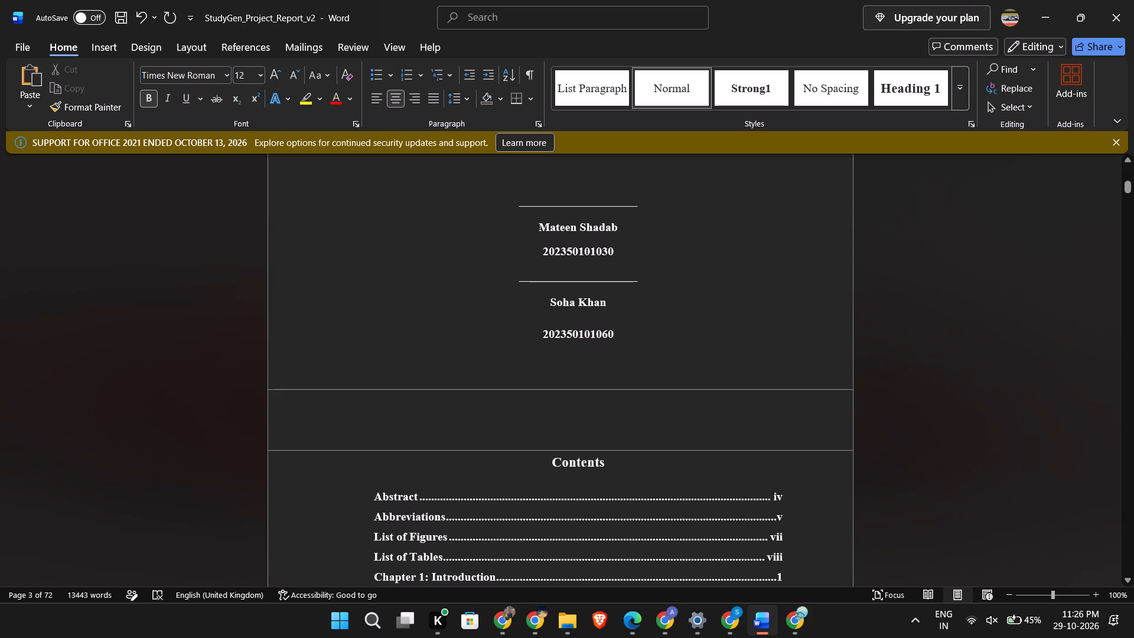
pyautogui.moveTo(624, 334); pyautogui.dragTo(517, 212)
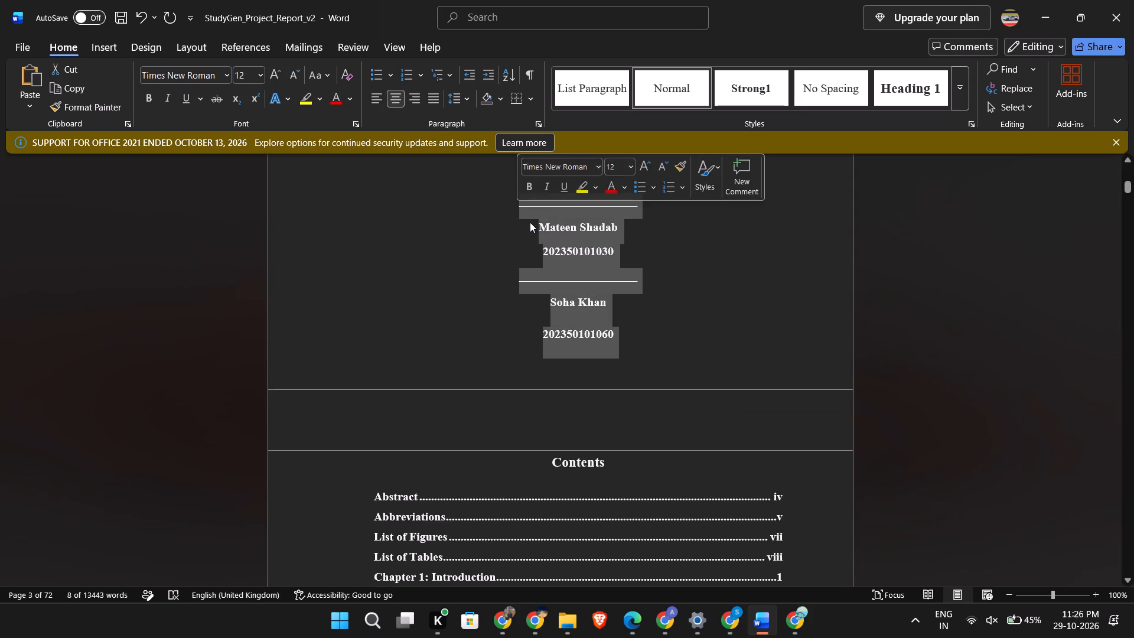
pyautogui.click(204, 48)
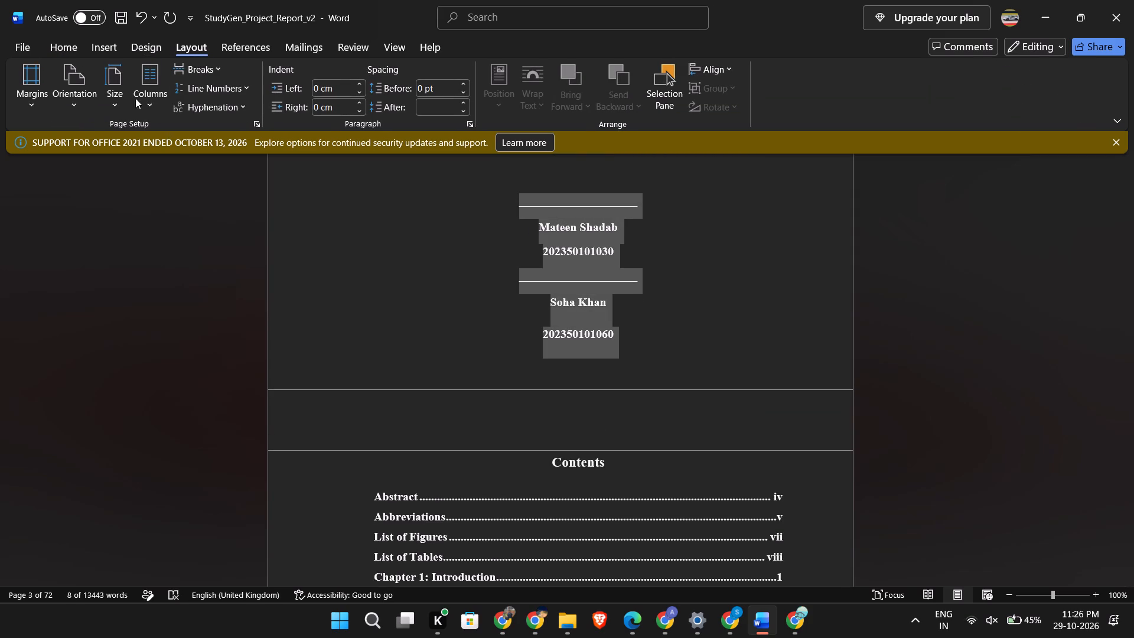
pyautogui.click(153, 96)
pyautogui.click(187, 172)
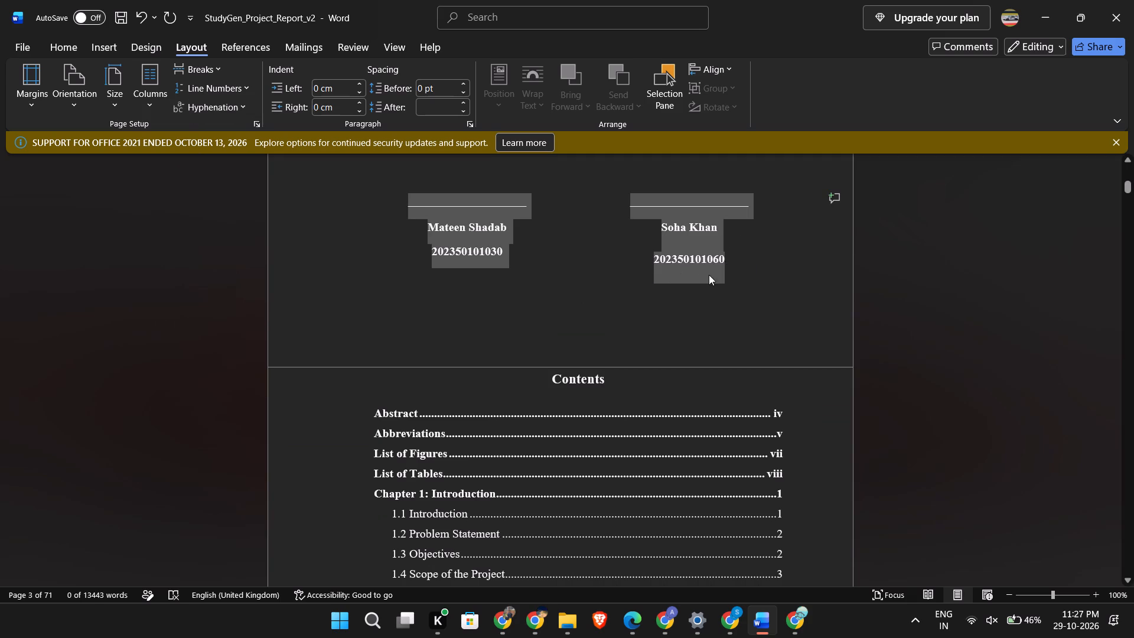
pyautogui.click(882, 243)
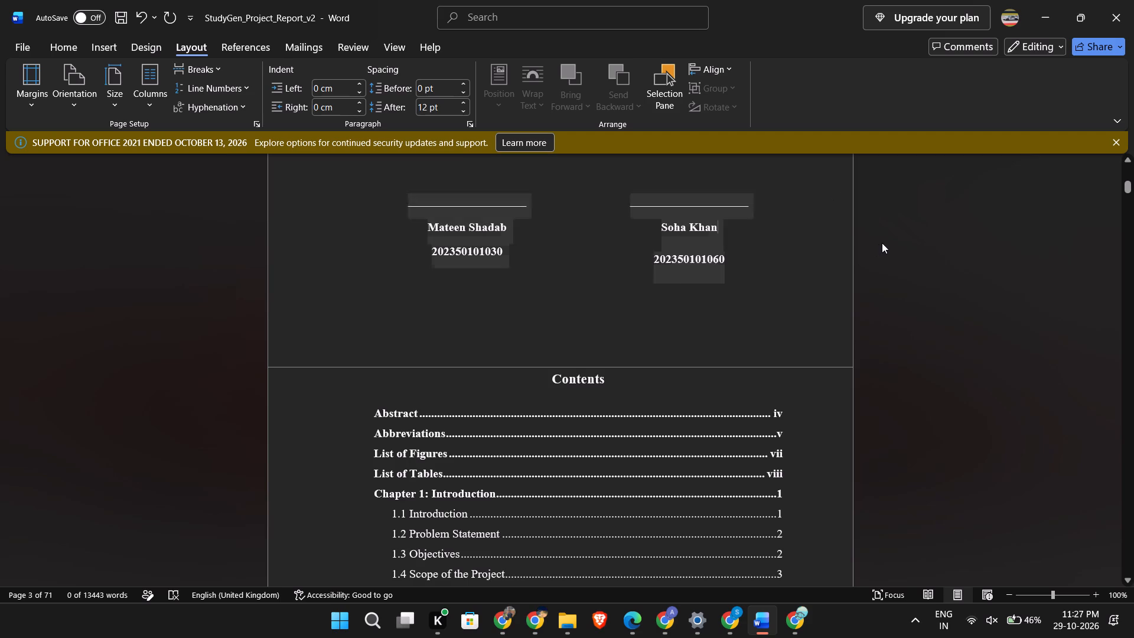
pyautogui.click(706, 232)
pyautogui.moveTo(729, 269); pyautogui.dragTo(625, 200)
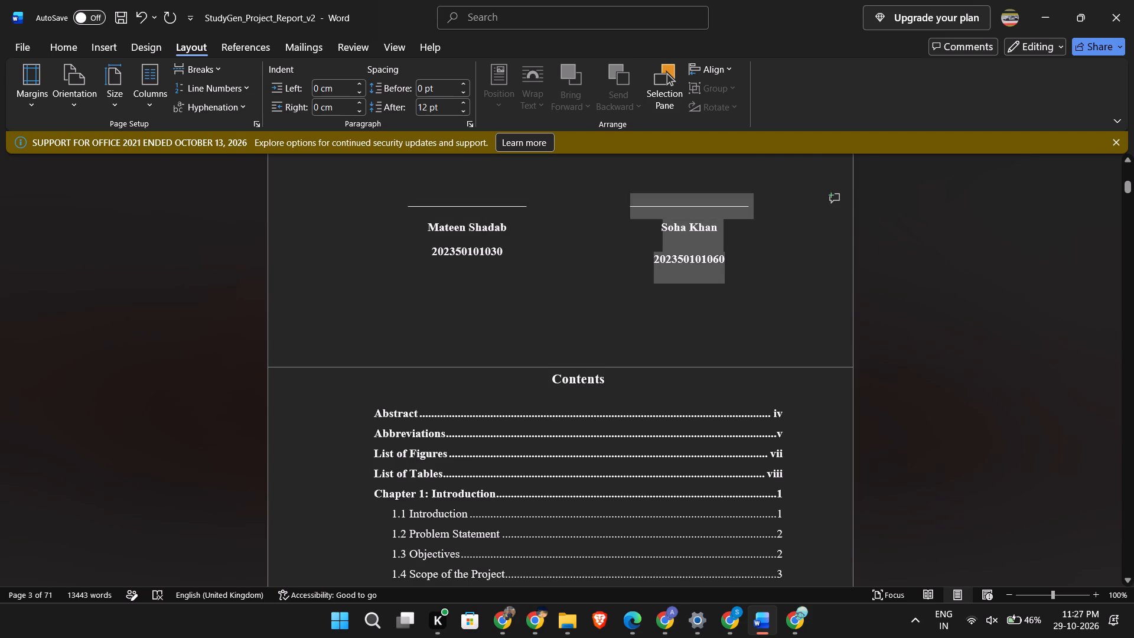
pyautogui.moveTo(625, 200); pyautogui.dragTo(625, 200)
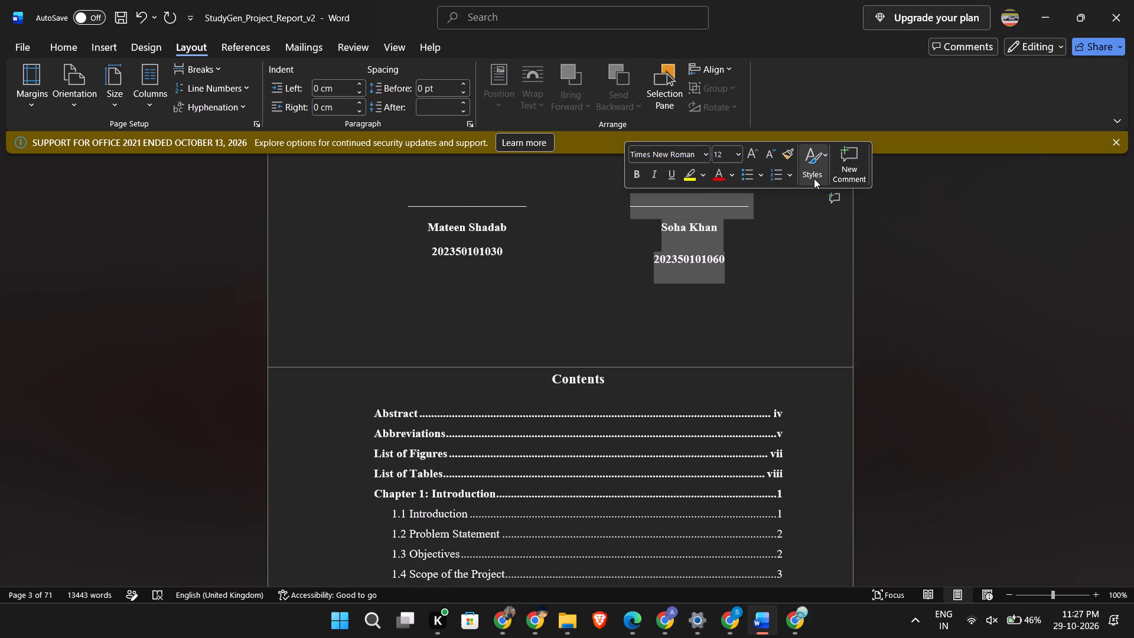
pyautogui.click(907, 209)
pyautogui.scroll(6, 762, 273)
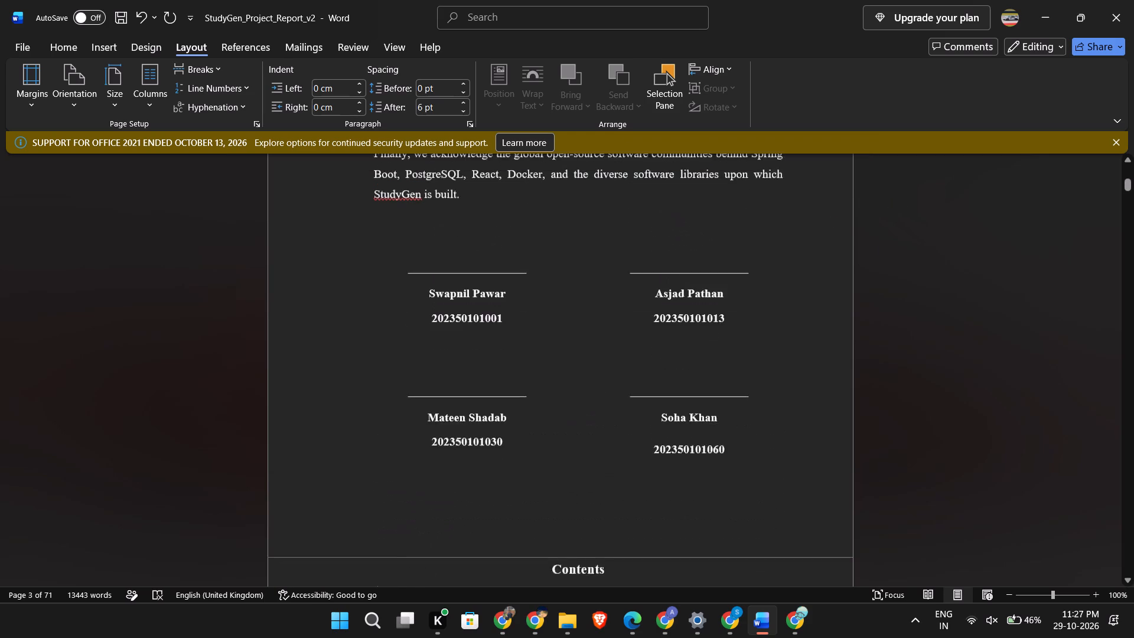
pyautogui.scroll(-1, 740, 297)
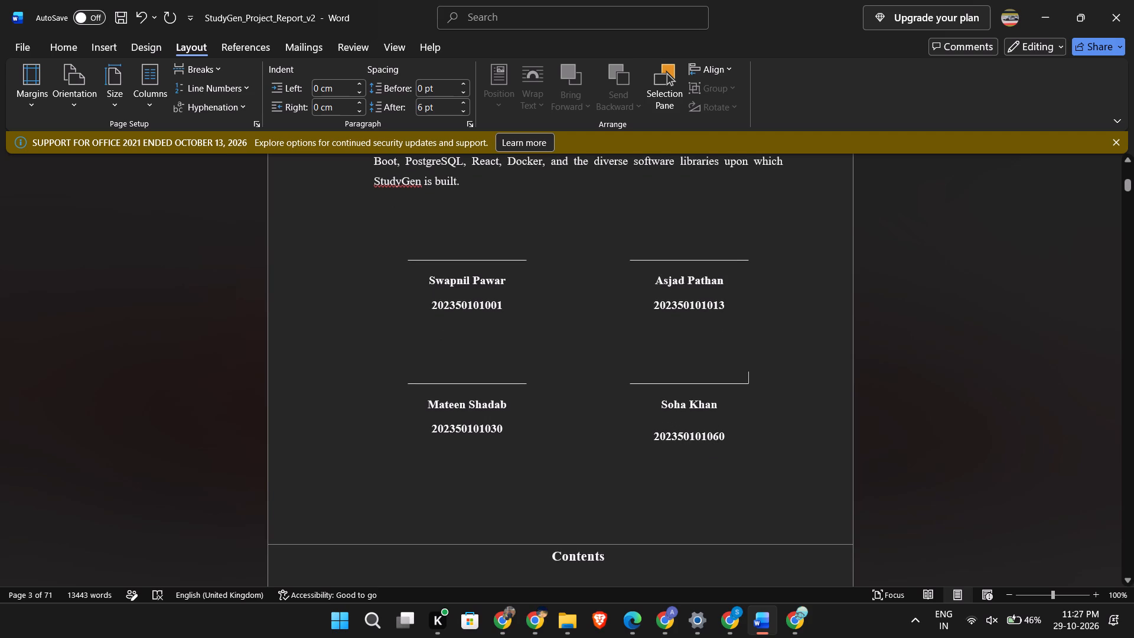
# Paste the prefix "PRN:" before each of the four students' roll numbers in the signature blocks.
pyautogui.scroll(1, 529, 394)
pyautogui.click(651, 471)
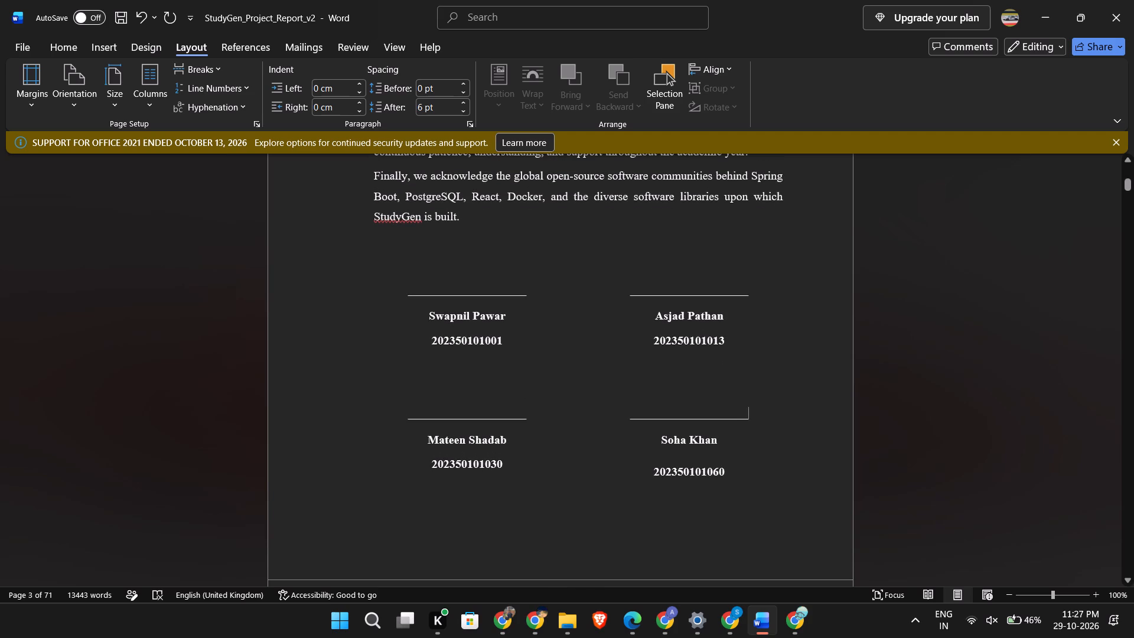
pyautogui.hotkey('ctrl', 'v')
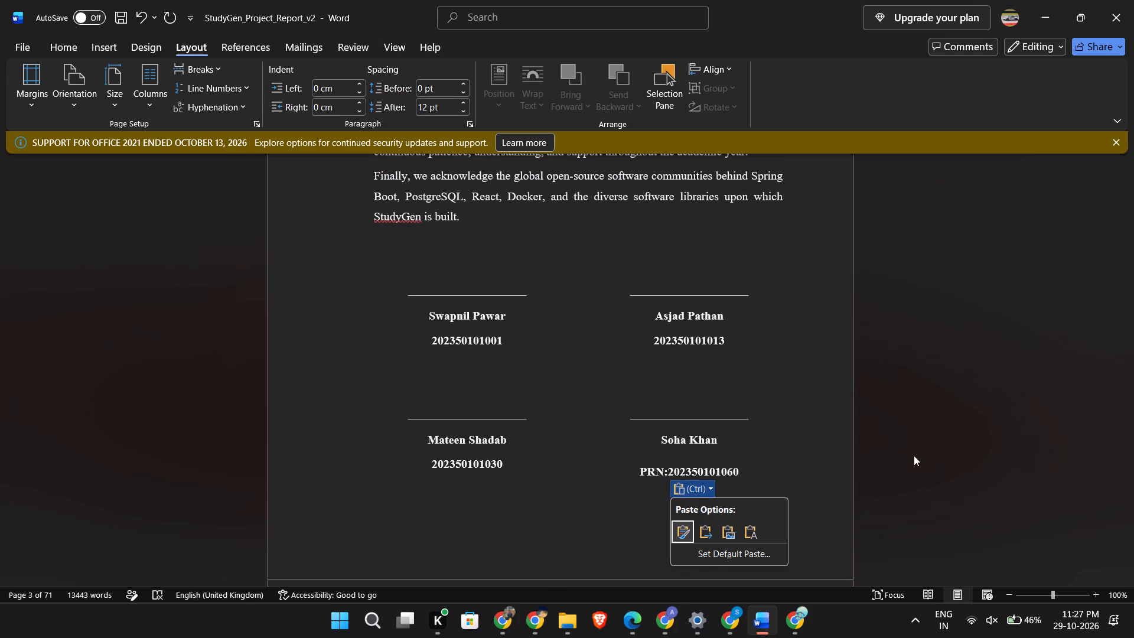
pyautogui.click(966, 454)
pyautogui.click(429, 458)
pyautogui.hotkey('ctrl', 'v')
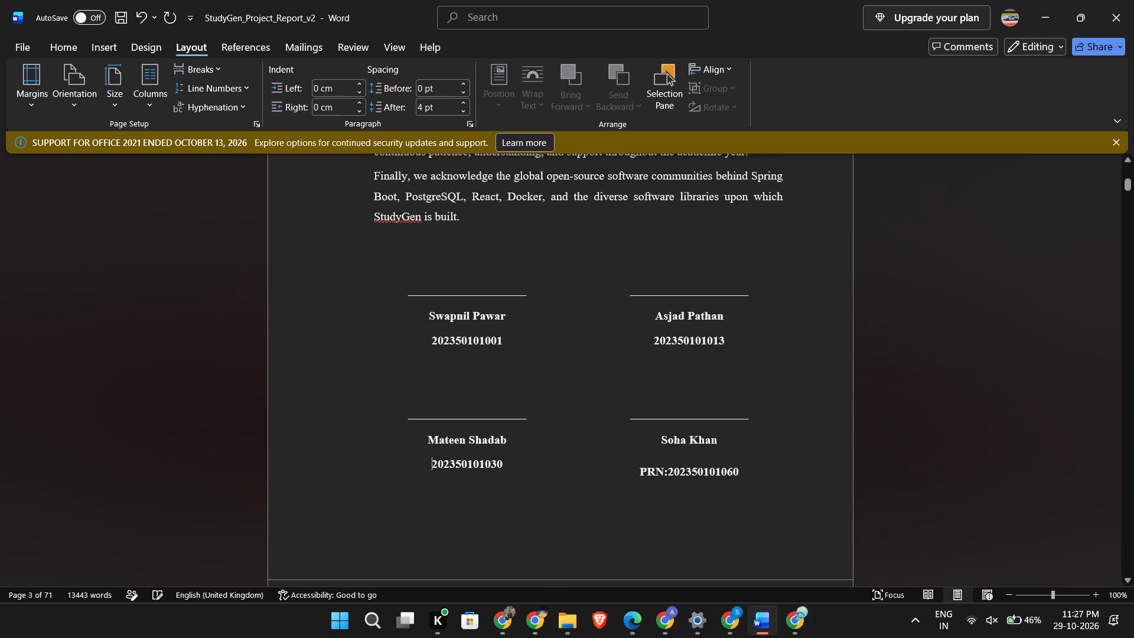
pyautogui.click(428, 332)
pyautogui.click(426, 343)
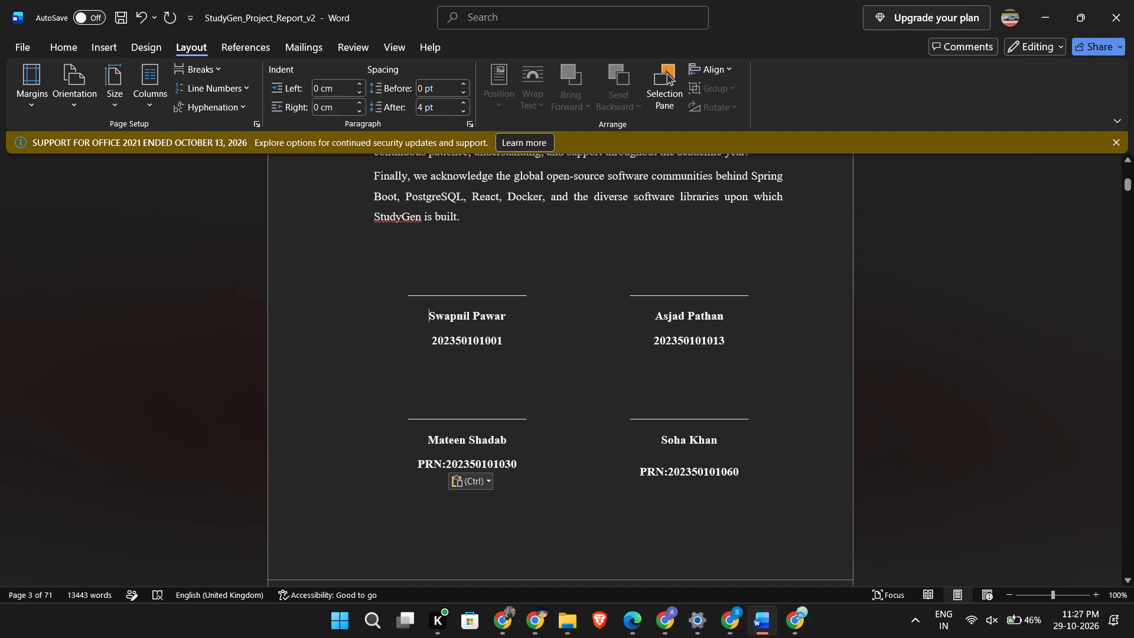
pyautogui.click(433, 343)
pyautogui.hotkey('ctrl', 'v')
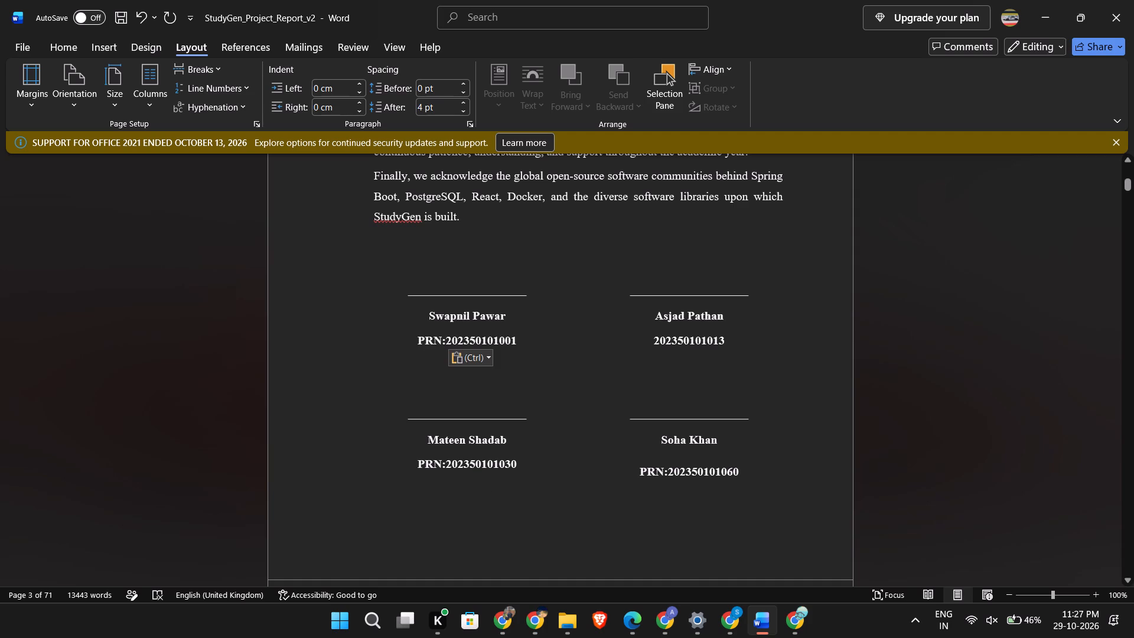
pyautogui.click(651, 338)
pyautogui.hotkey('ctrl', 'v')
pyautogui.click(908, 408)
# Examine the Acknowledgement page, cover, certificate and chapter pages in the print preview, and return to the document.
pyautogui.scroll(-2, 720, 450)
pyautogui.scroll(2, 720, 450)
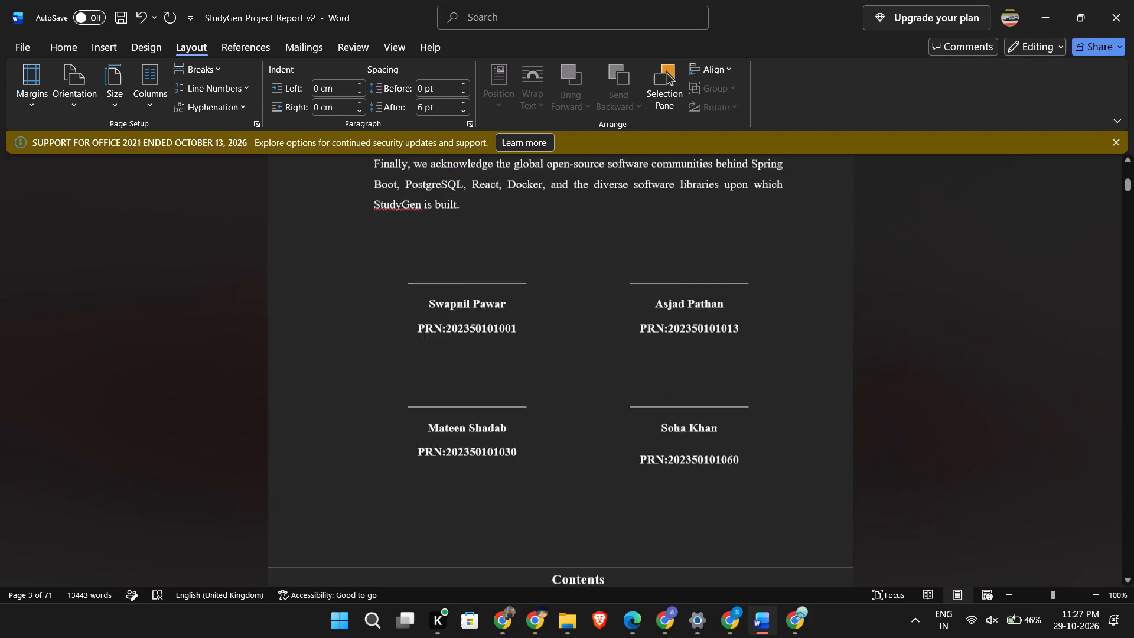
pyautogui.scroll(6, 720, 450)
pyautogui.hotkey('ctrl', 'p')
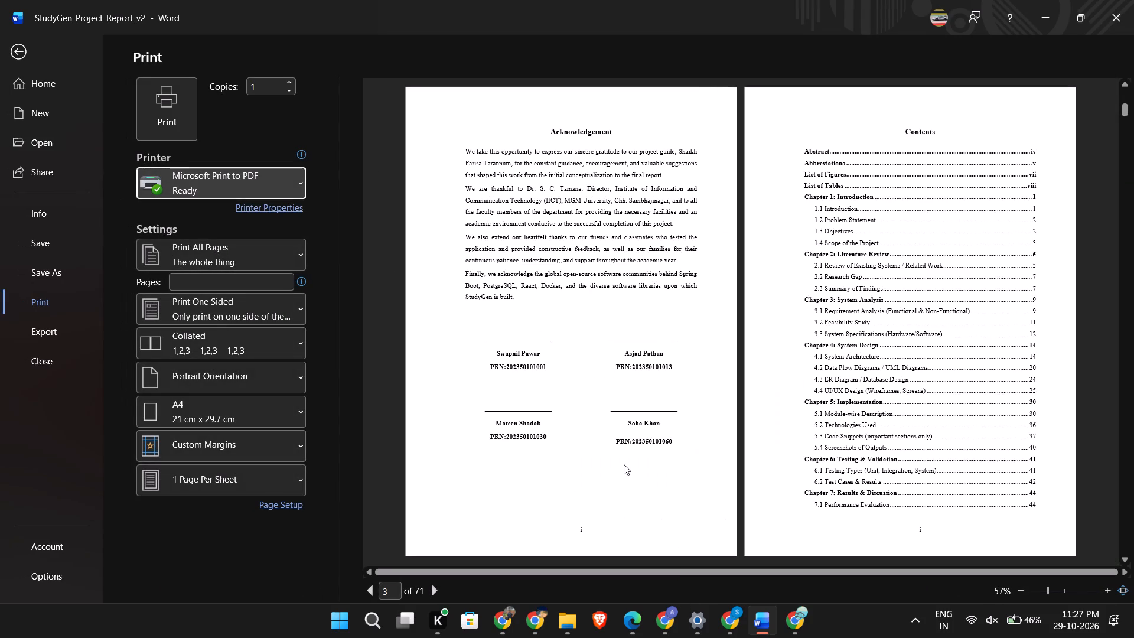
pyautogui.scroll(-1, 624, 464)
pyautogui.scroll(2, 624, 464)
pyautogui.scroll(-1, 624, 464)
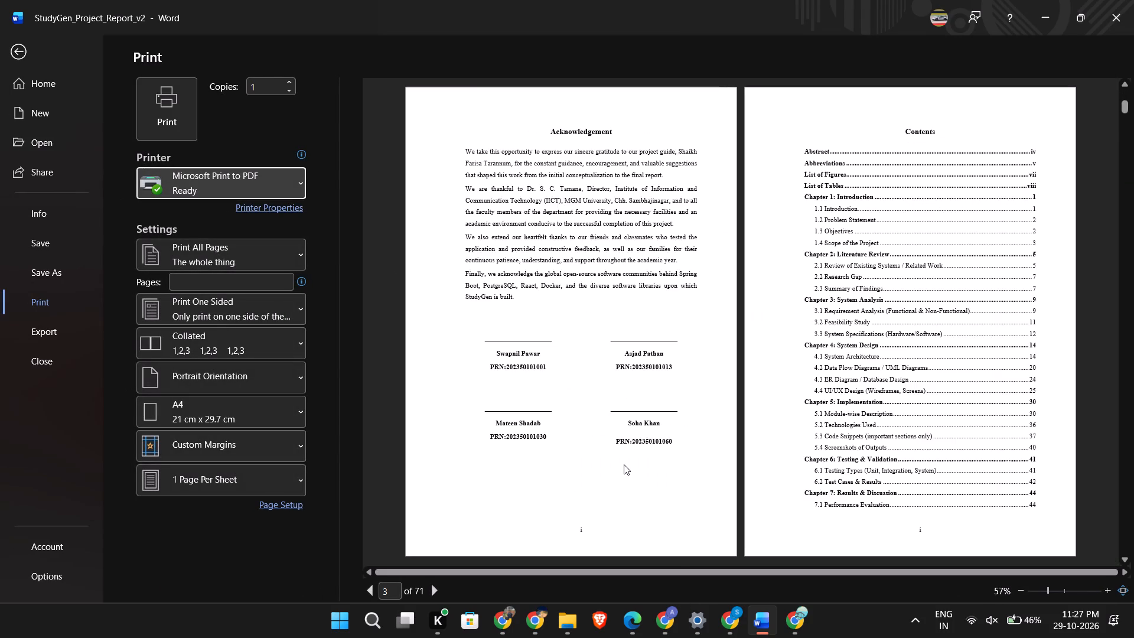
pyautogui.scroll(-2, 624, 464)
pyautogui.scroll(4, 624, 464)
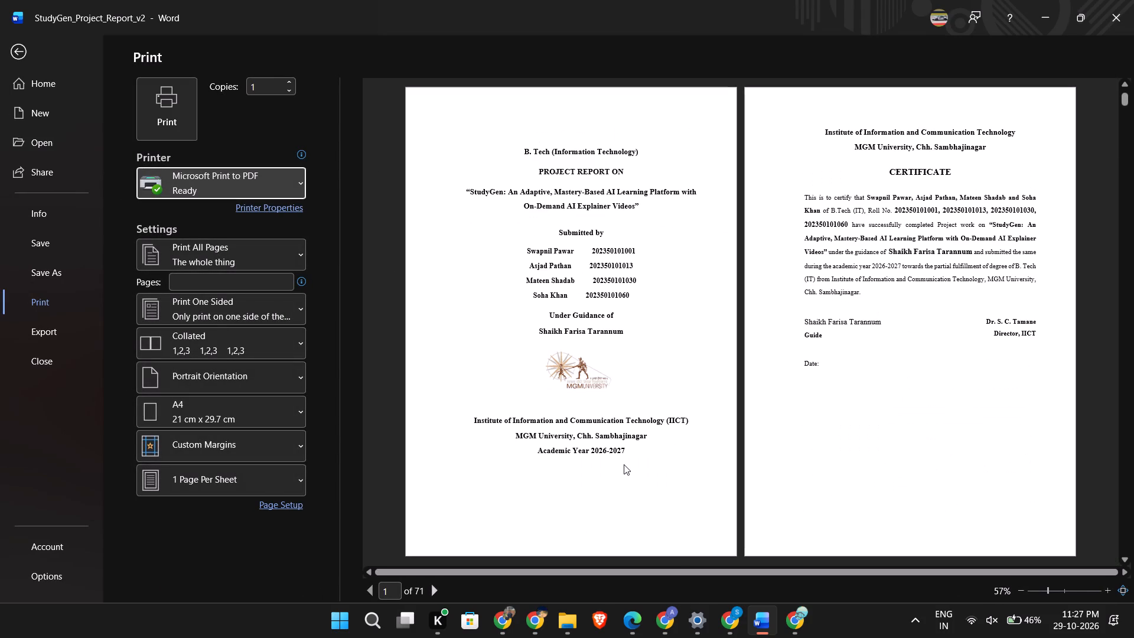
pyautogui.scroll(2, 624, 464)
pyautogui.scroll(-20, 624, 464)
pyautogui.scroll(-5, 624, 464)
pyautogui.scroll(2, 624, 464)
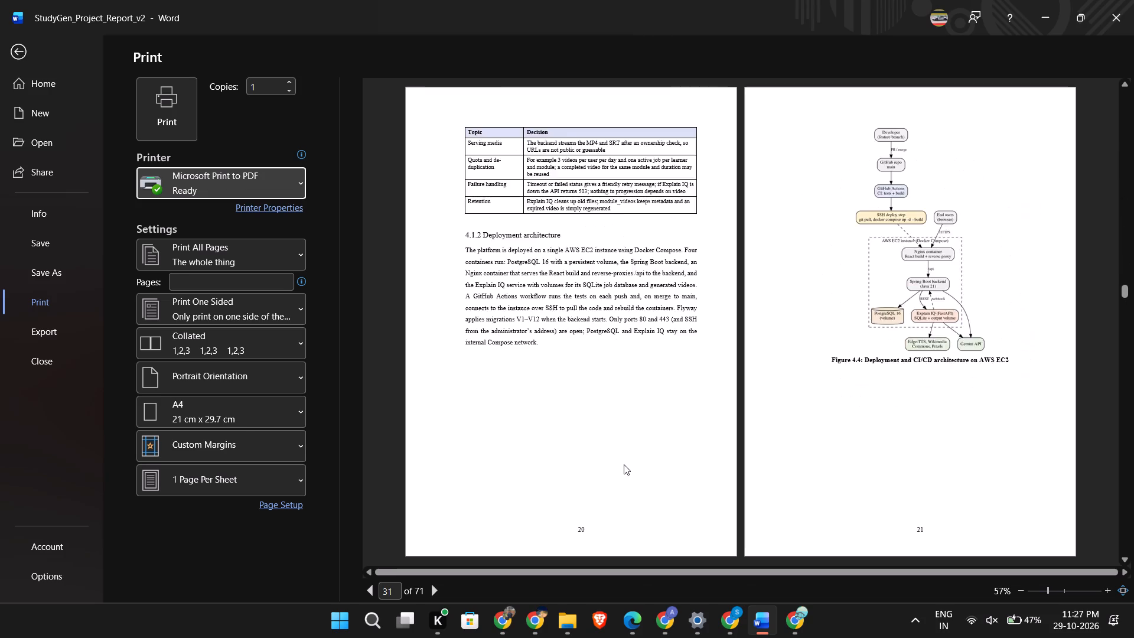
pyautogui.scroll(1, 624, 464)
pyautogui.scroll(-11, 624, 464)
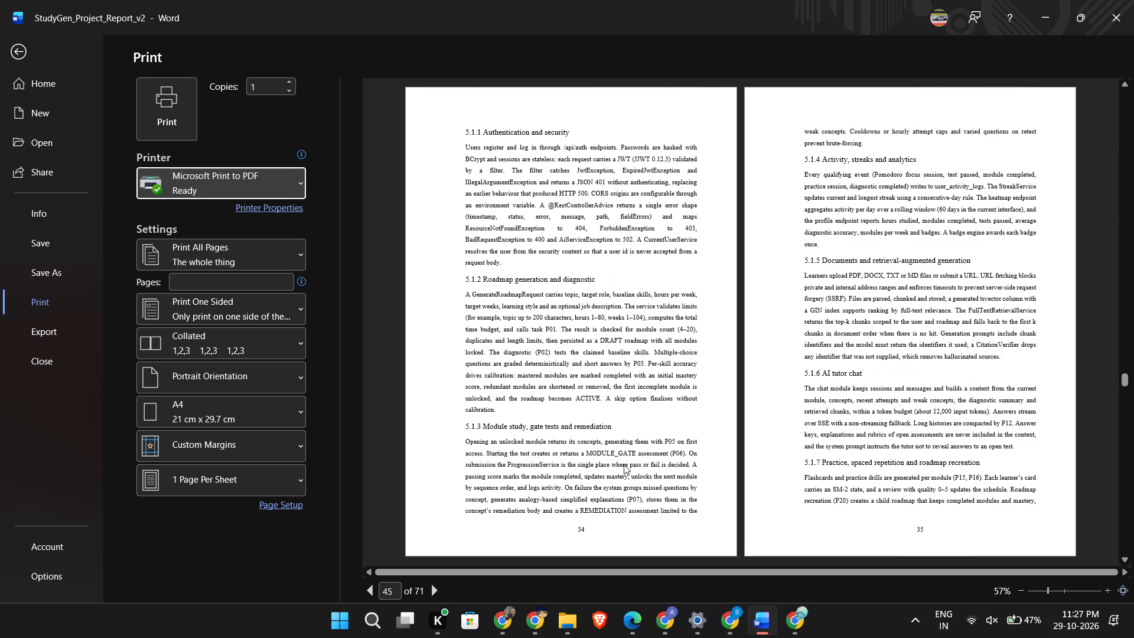
pyautogui.scroll(4, 624, 464)
pyautogui.press('Escape')
# Look through the front matter from the Contents to the Abbreviations table and the List of Figures.
pyautogui.scroll(-11, 624, 464)
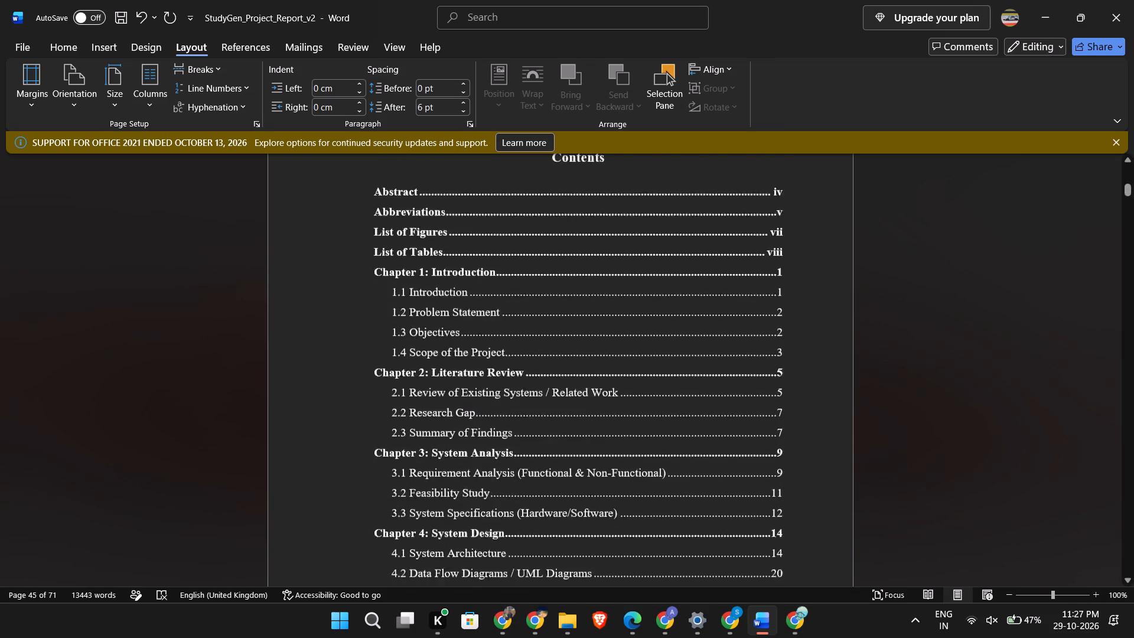
pyautogui.scroll(-20, 624, 464)
pyautogui.scroll(-20, 624, 464)
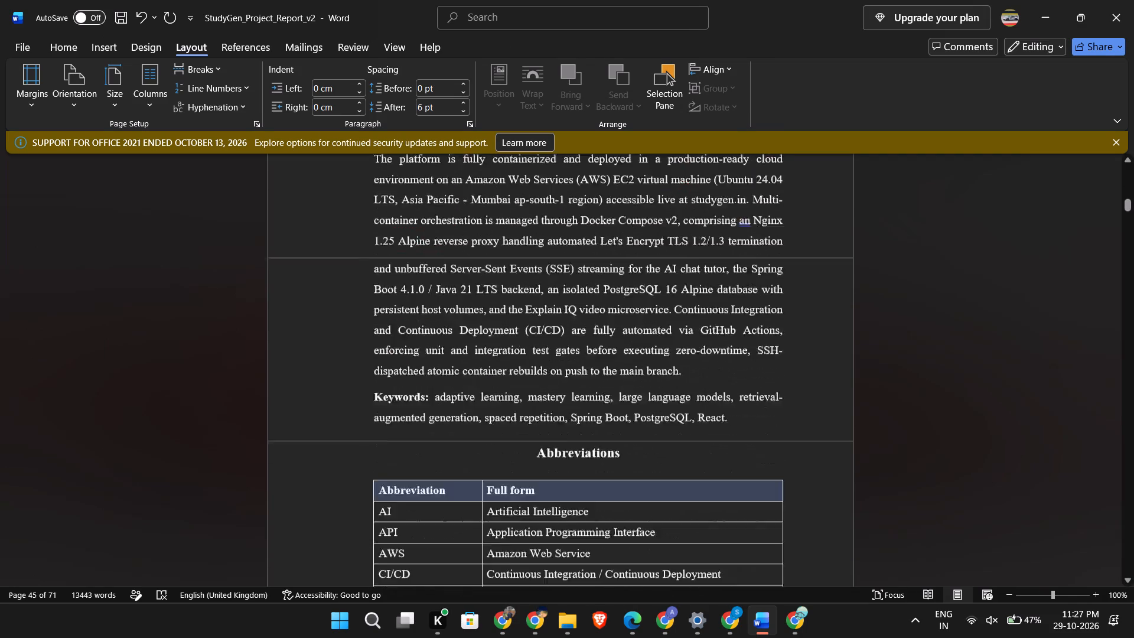
pyautogui.scroll(-20, 602, 482)
pyautogui.scroll(-3, 602, 482)
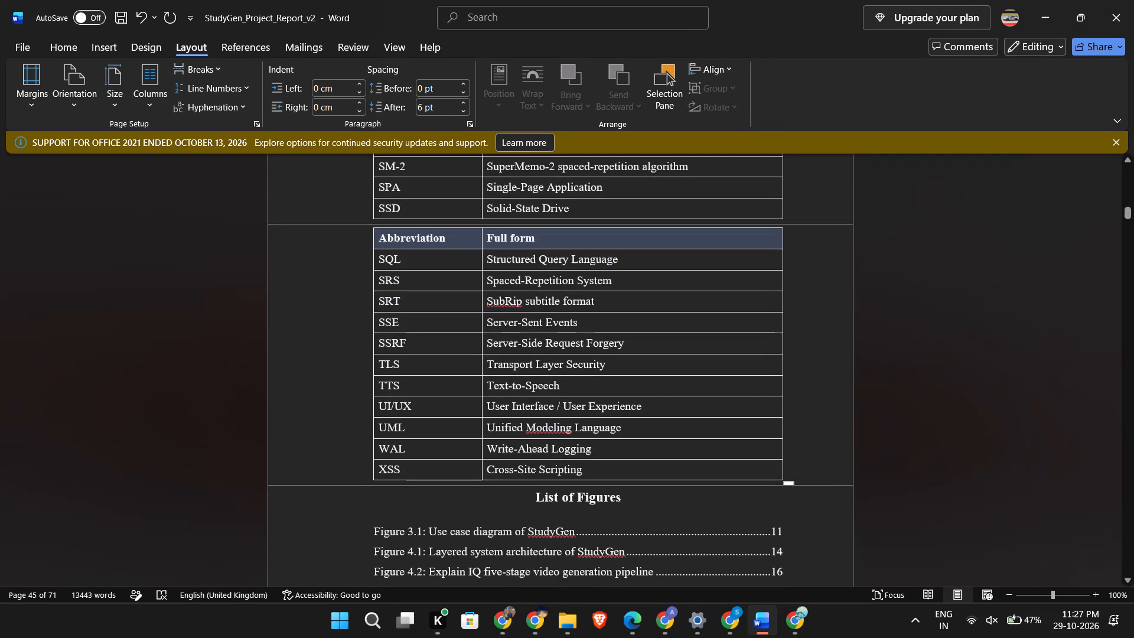
pyautogui.scroll(-4, 602, 482)
pyautogui.scroll(6, 602, 482)
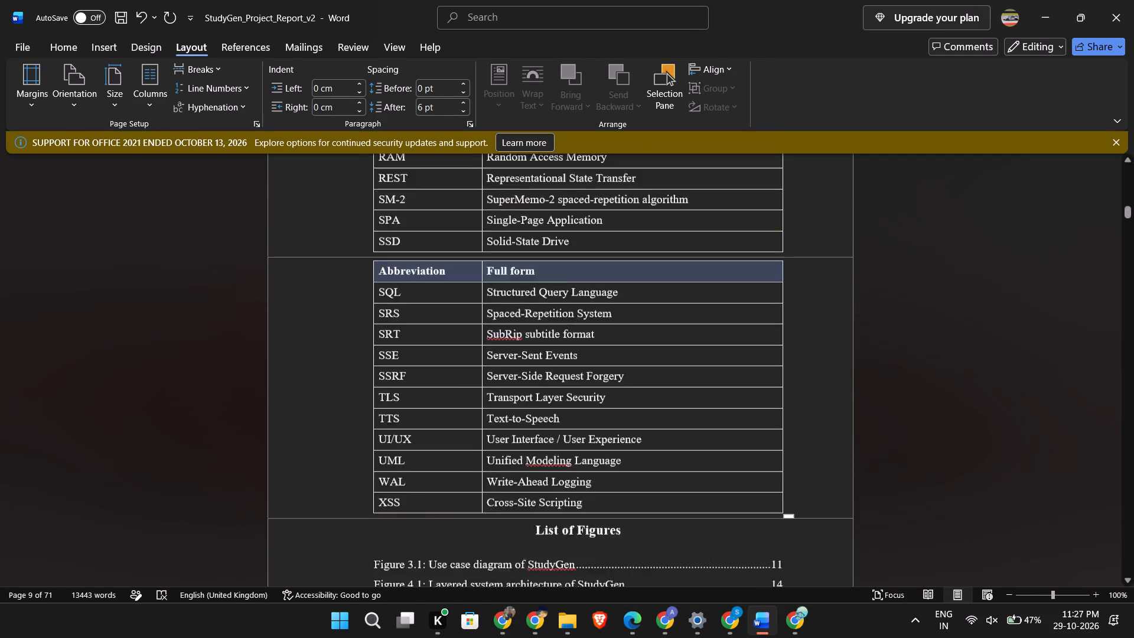
# Look through the Abbreviations table, List of Figures and List of Tables up to the start of Chapter 1.
pyautogui.scroll(17, 602, 482)
pyautogui.scroll(-5, 602, 482)
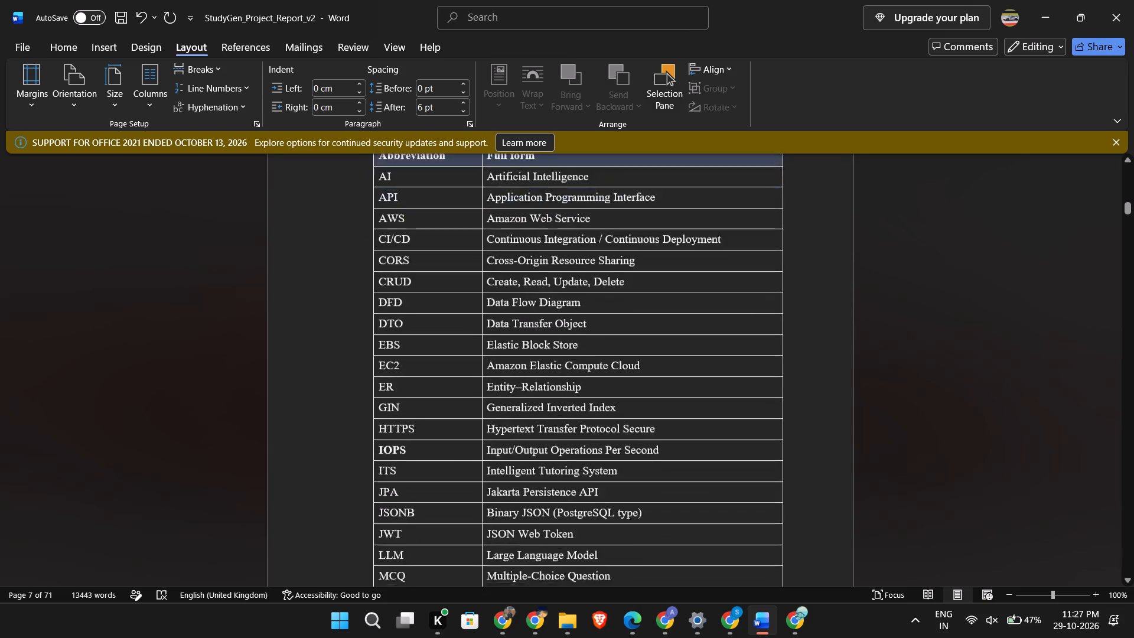
pyautogui.scroll(-14, 602, 482)
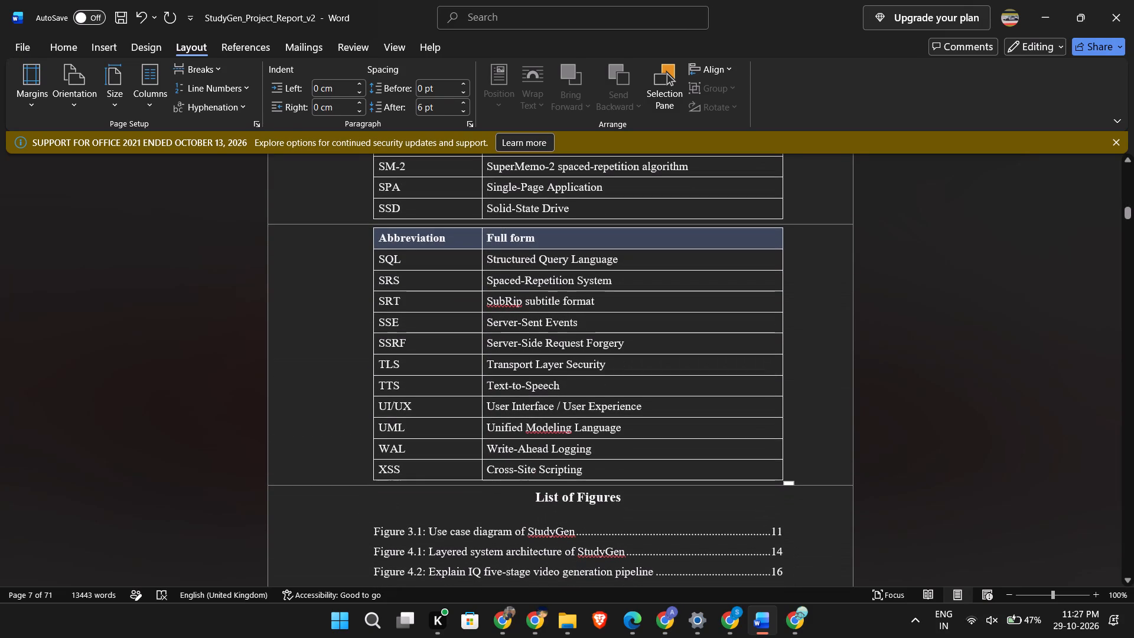
pyautogui.scroll(-3, 602, 482)
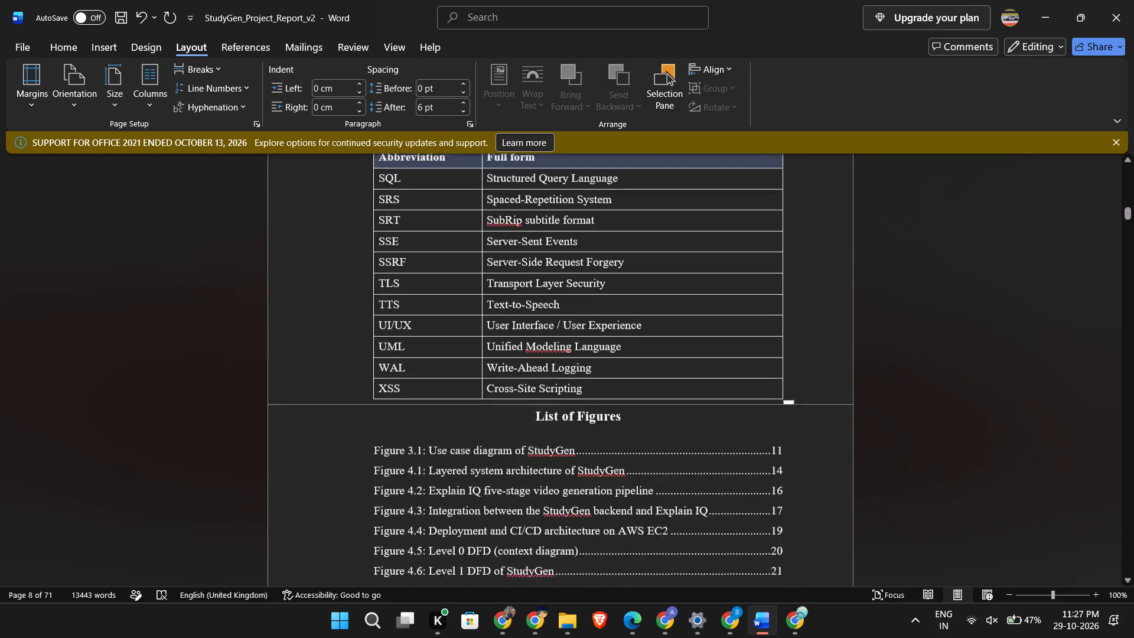
pyautogui.scroll(-15, 602, 482)
pyautogui.scroll(-8, 602, 482)
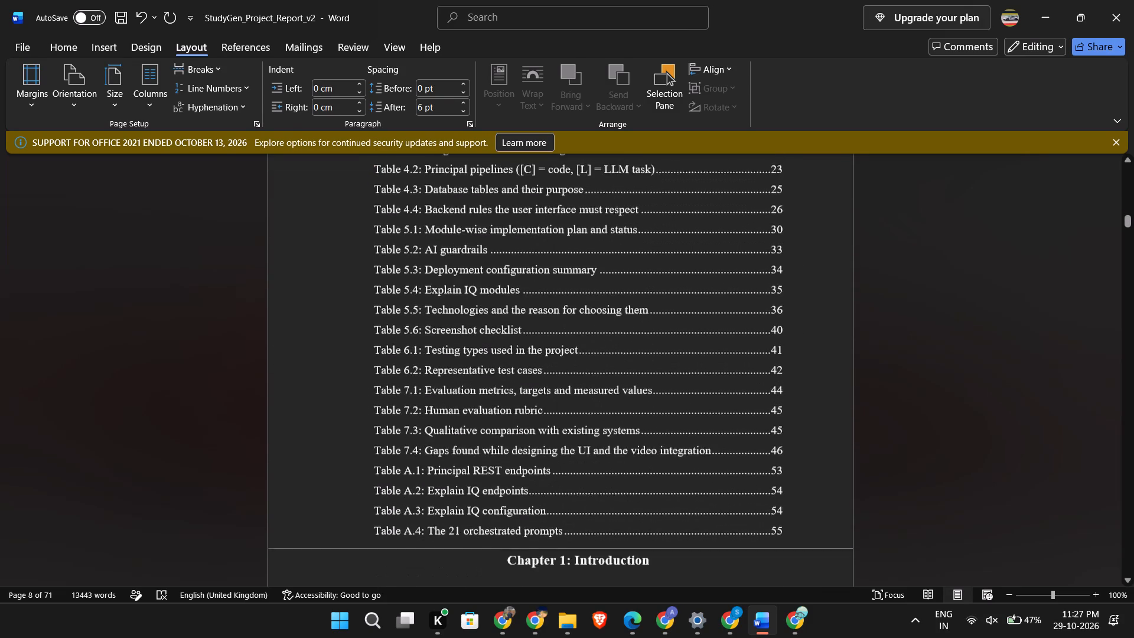
# Examine Chapter 1 from the introduction through the problem statement and objectives to section 1.4, briefly using Read Mode.
pyautogui.scroll(-9, 602, 482)
pyautogui.scroll(-20, 602, 482)
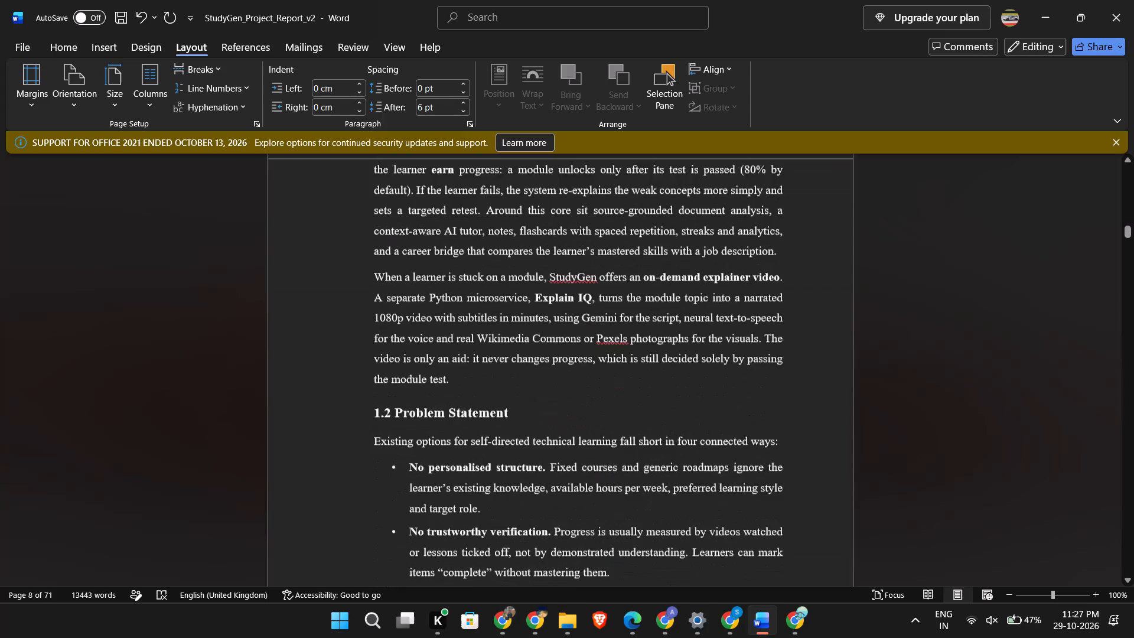
pyautogui.scroll(-14, 602, 482)
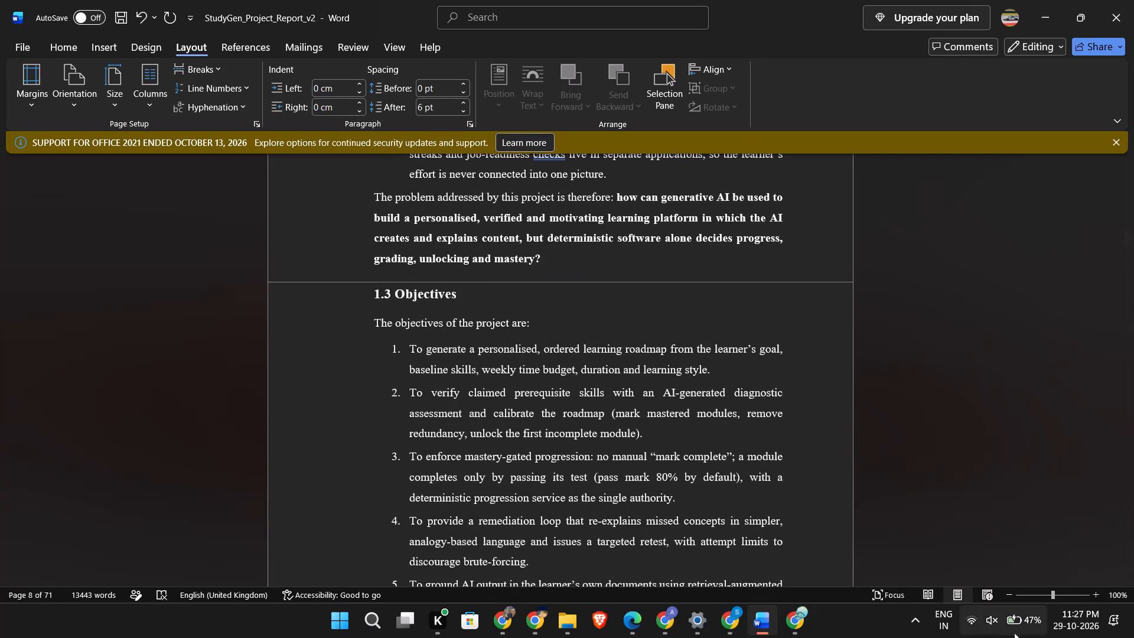
pyautogui.click(925, 595)
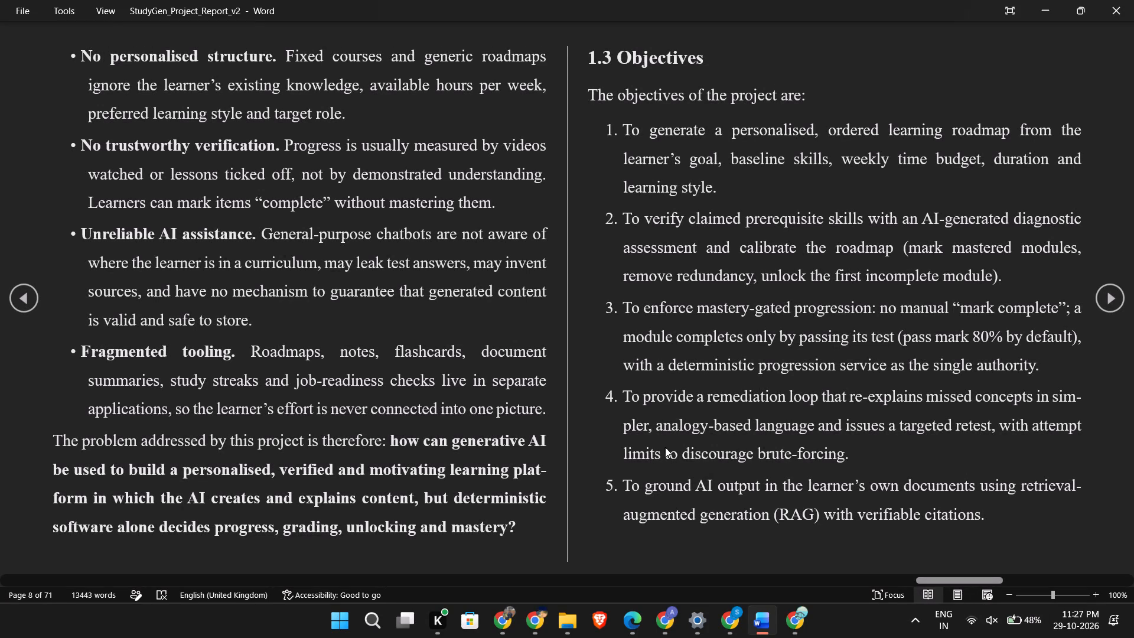
pyautogui.scroll(-3, 613, 392)
pyautogui.press('Escape')
pyautogui.scroll(-2, 637, 421)
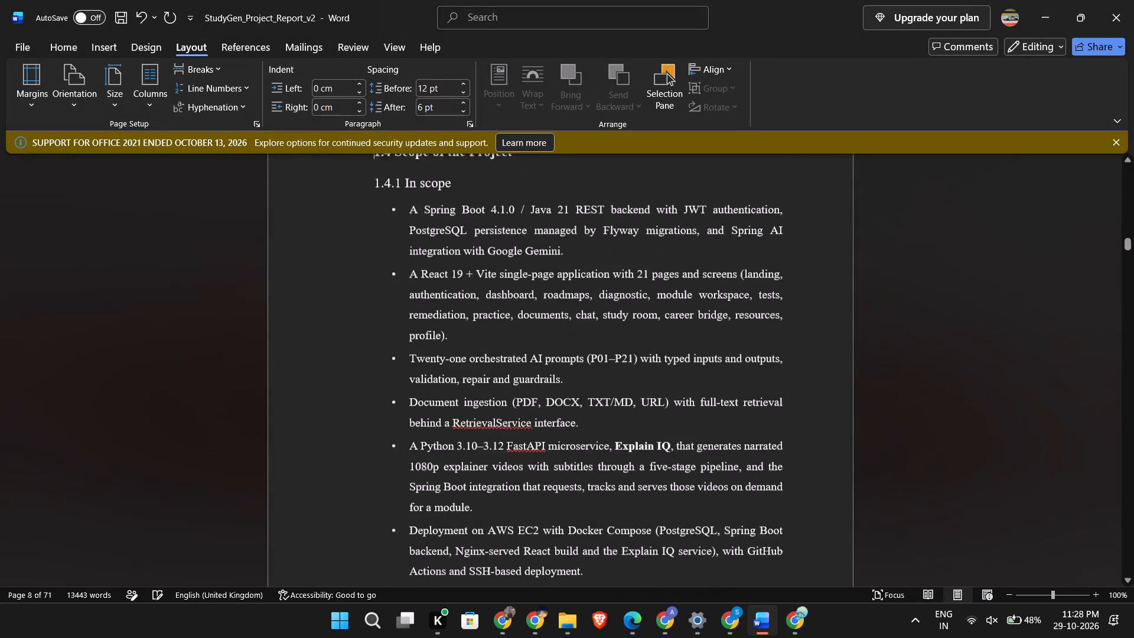
pyautogui.scroll(2, 637, 419)
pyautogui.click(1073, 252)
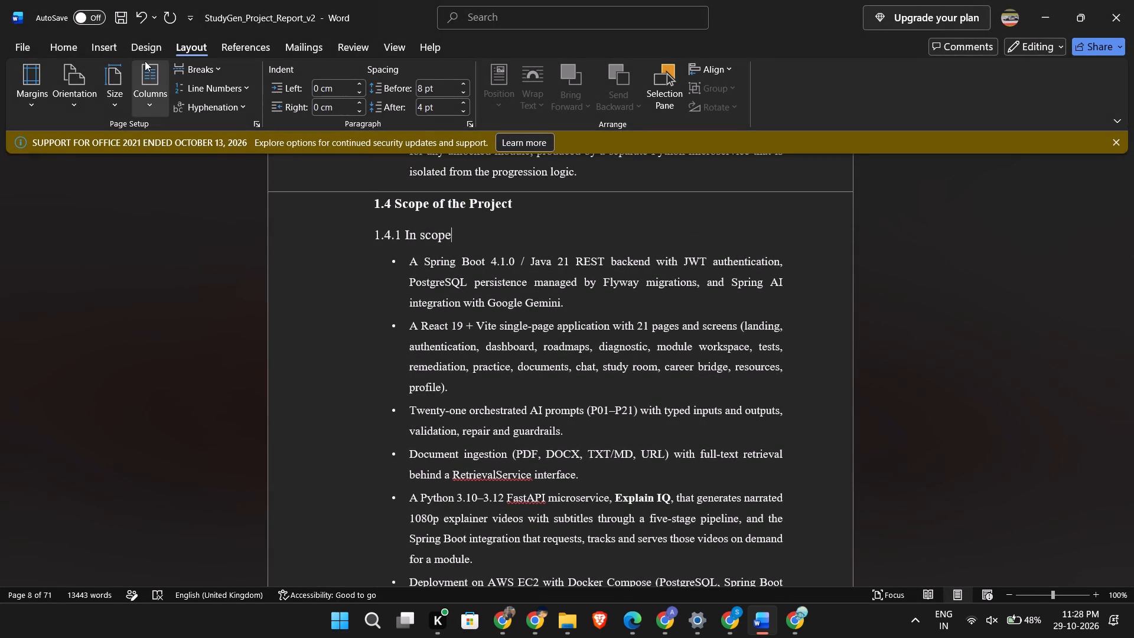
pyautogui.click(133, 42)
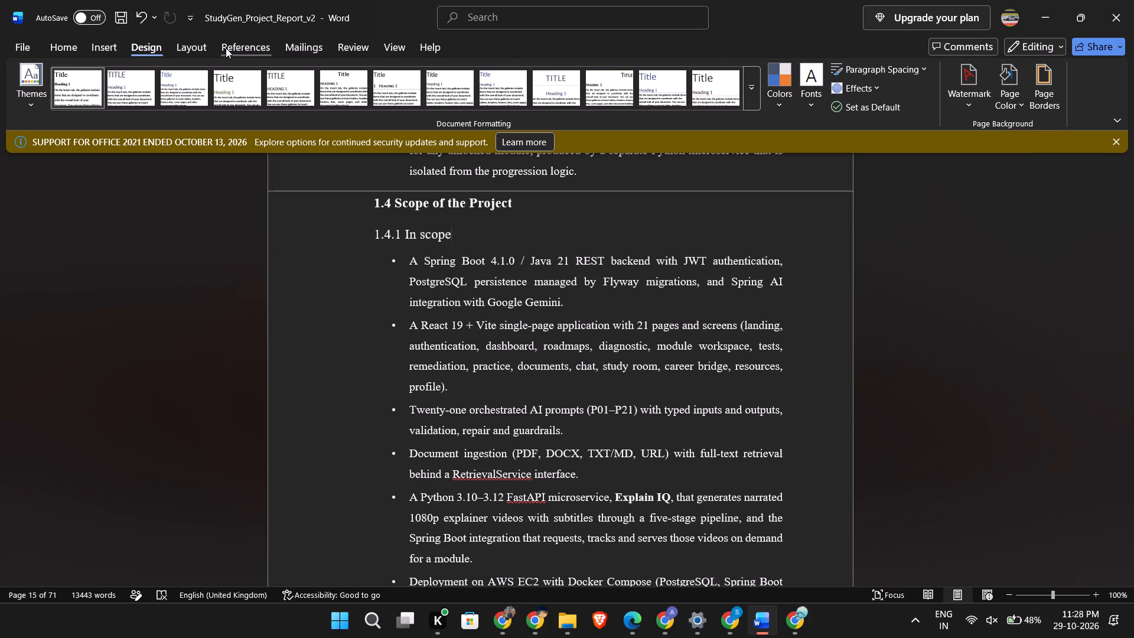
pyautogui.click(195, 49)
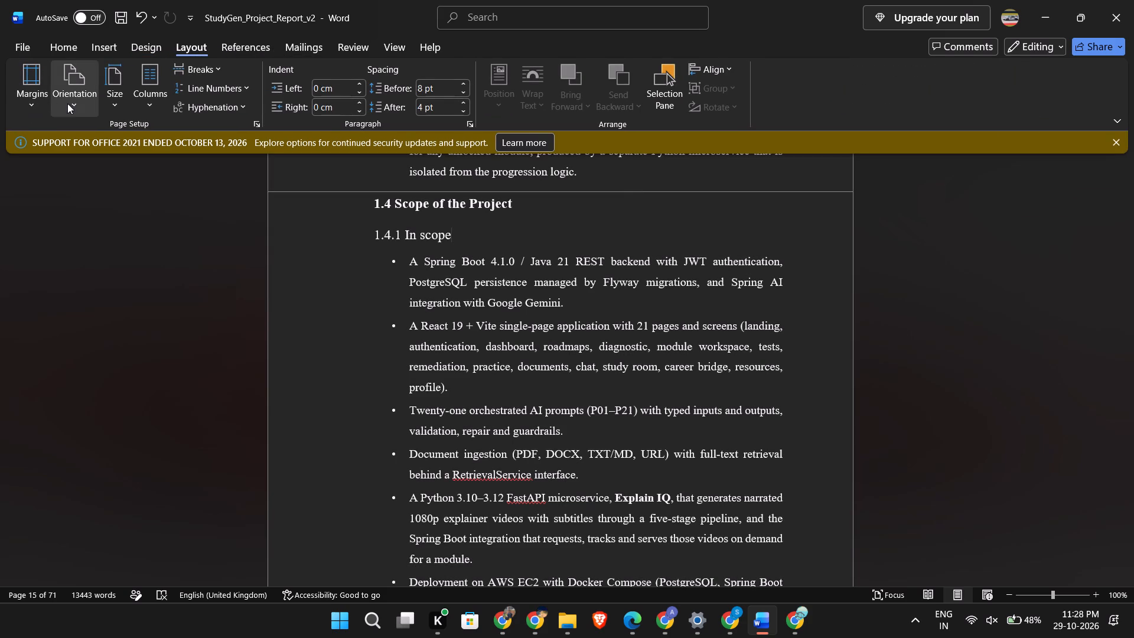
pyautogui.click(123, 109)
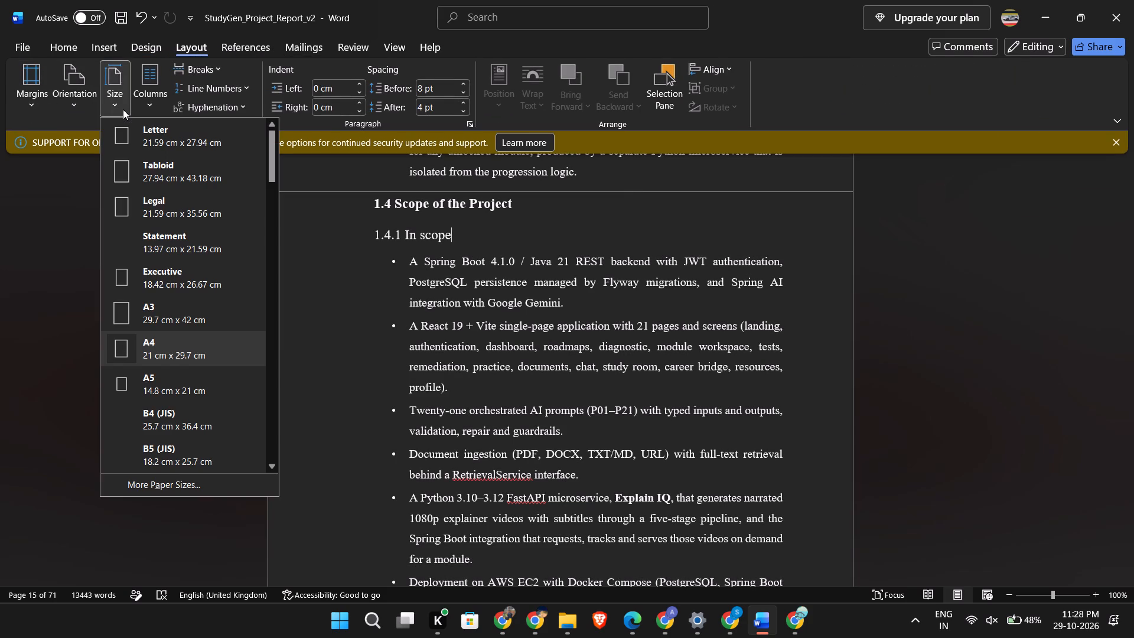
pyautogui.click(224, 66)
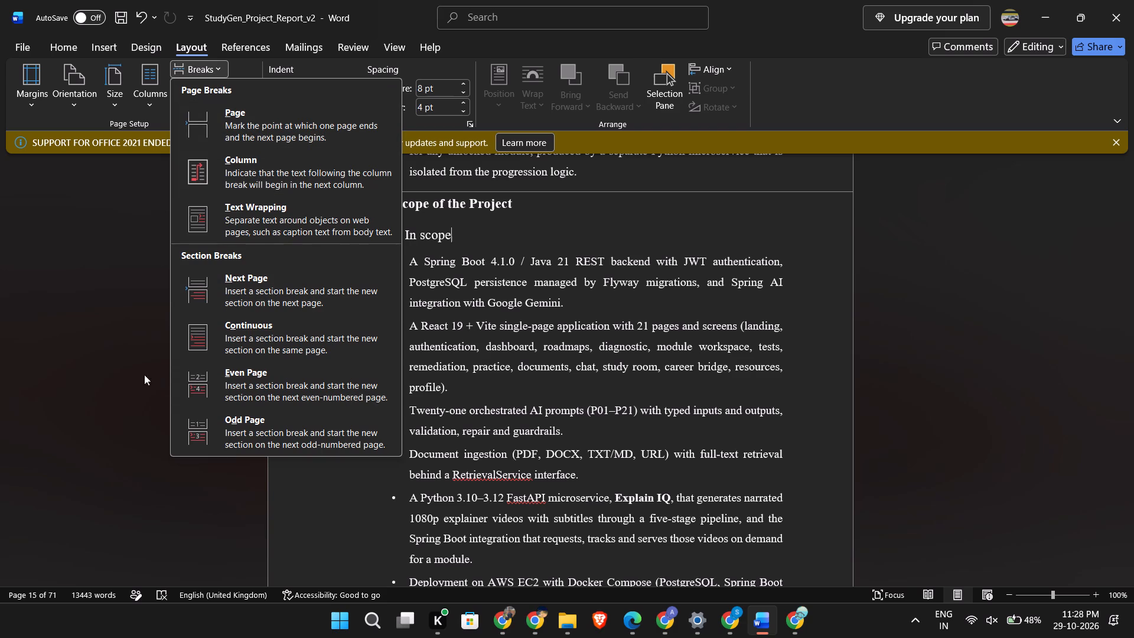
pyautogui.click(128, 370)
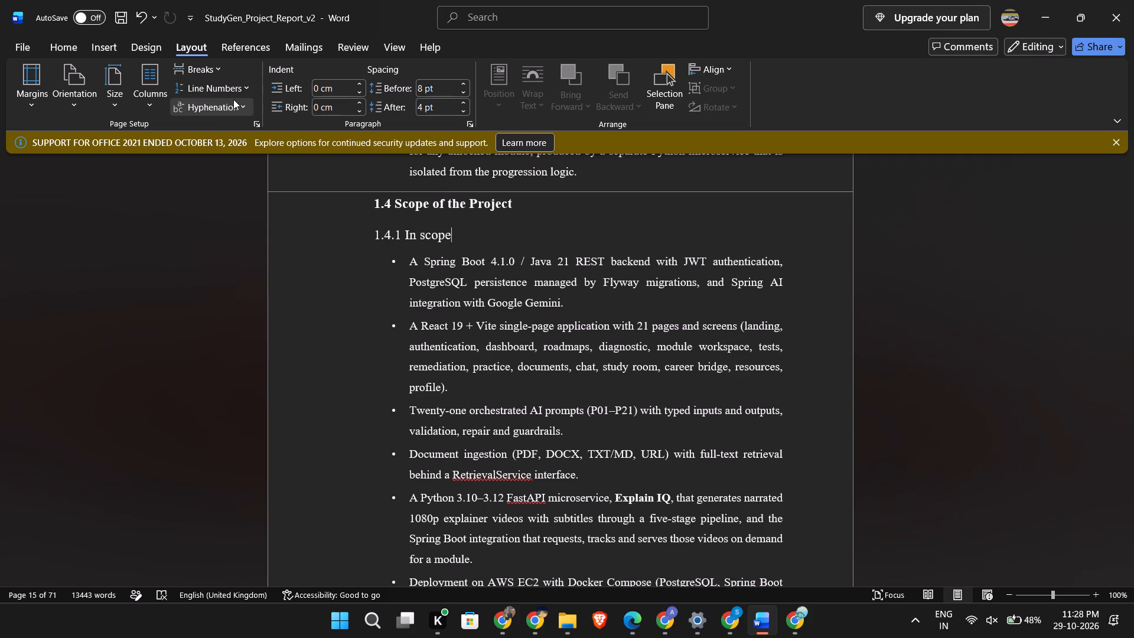
# Delete section 1.4.3 "Organisation of the report", heading and paragraph, before Chapter 2.
pyautogui.scroll(2, 232, 210)
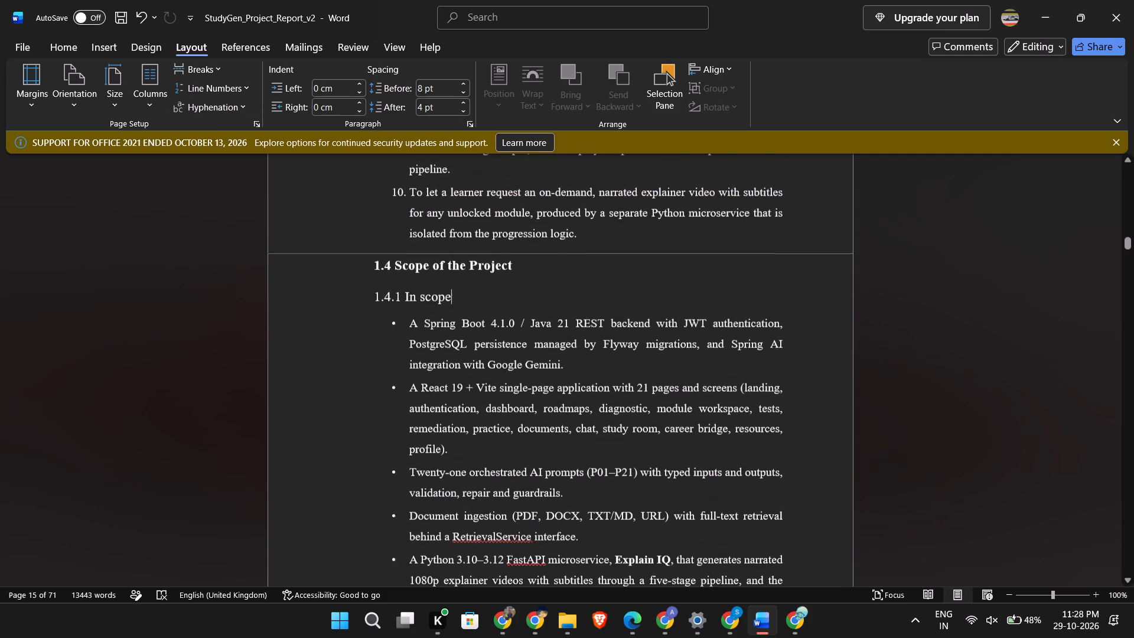
pyautogui.scroll(-15, 232, 210)
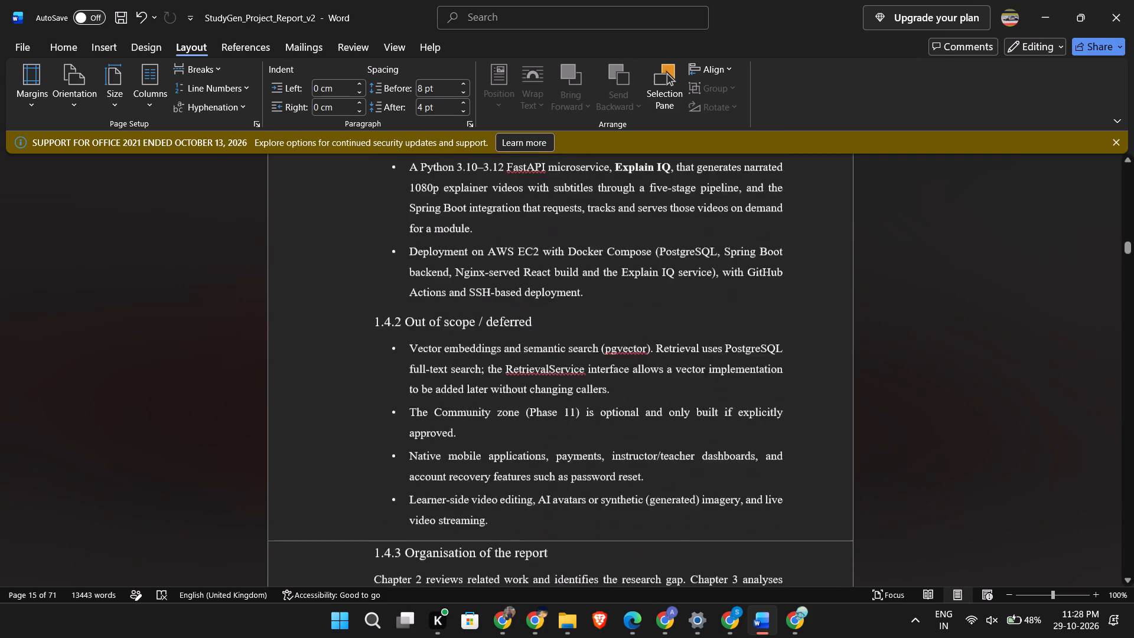
pyautogui.scroll(-12, 269, 209)
pyautogui.scroll(11, 269, 210)
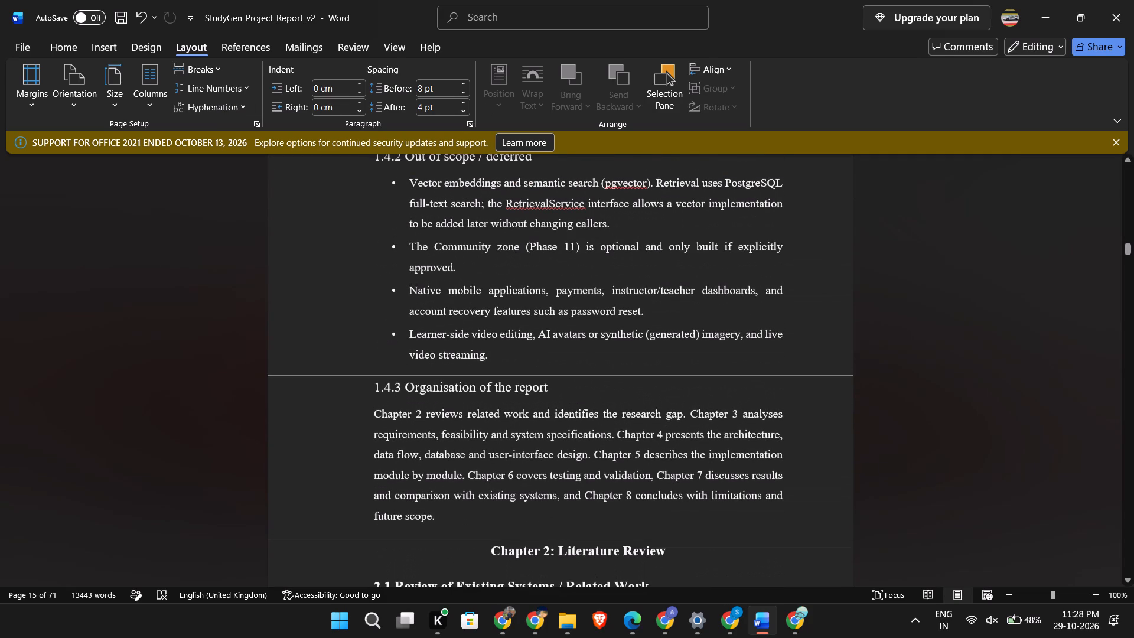
pyautogui.moveTo(435, 518); pyautogui.dragTo(353, 395)
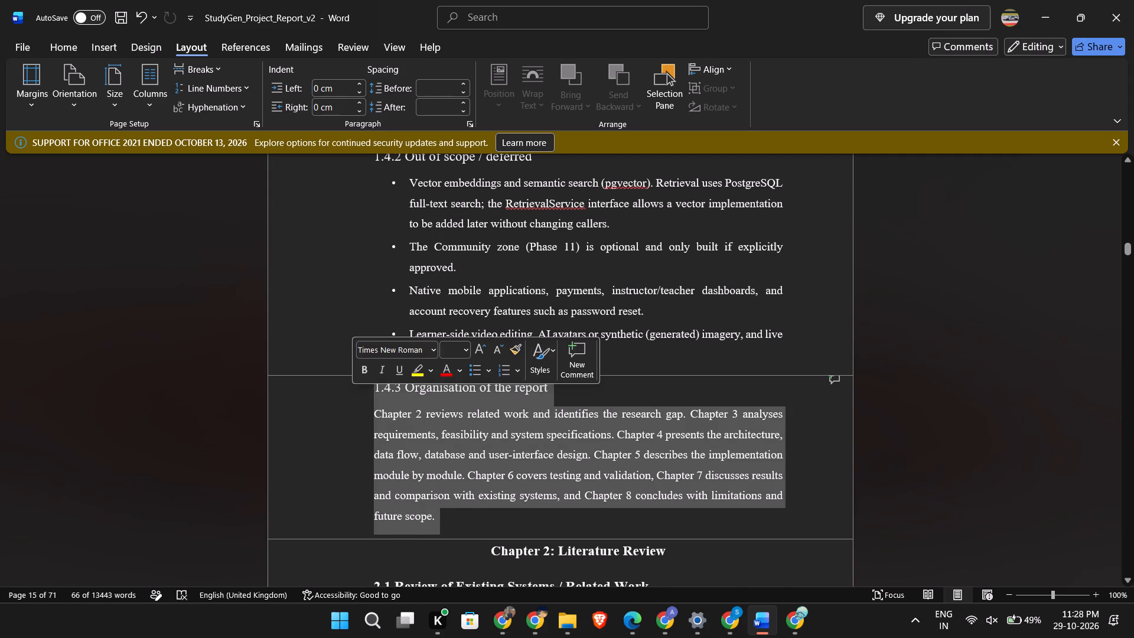
pyautogui.press('BackSpace')
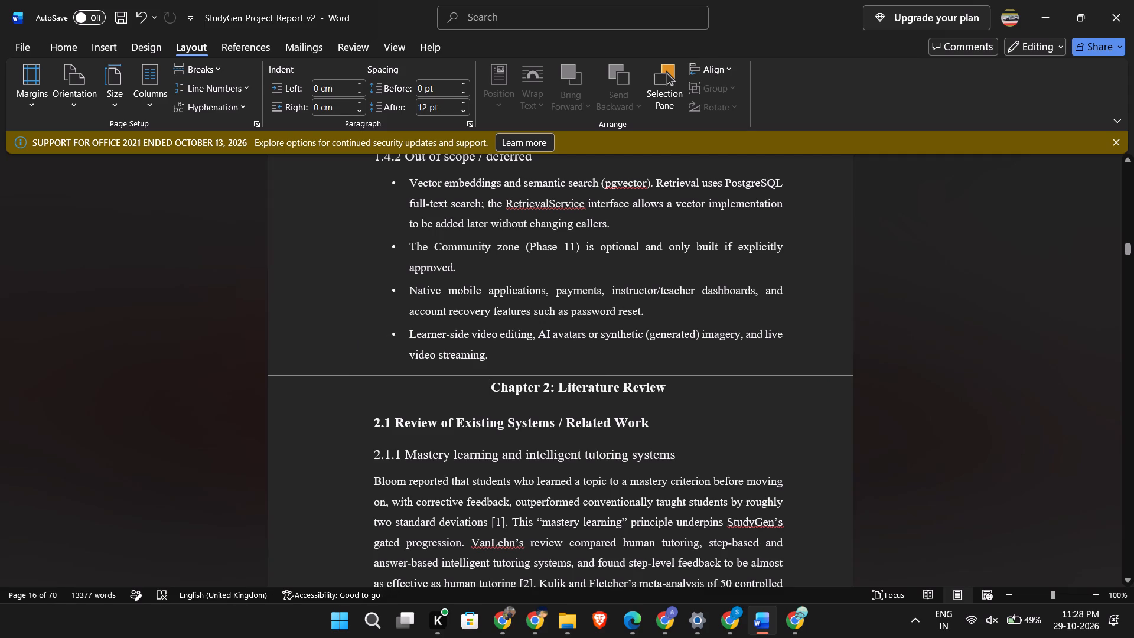
# Check the page flow of Chapter 1's problem statement, objectives and scope sections up to the Chapter 2 heading.
pyautogui.scroll(2, 405, 274)
pyautogui.scroll(2, 484, 317)
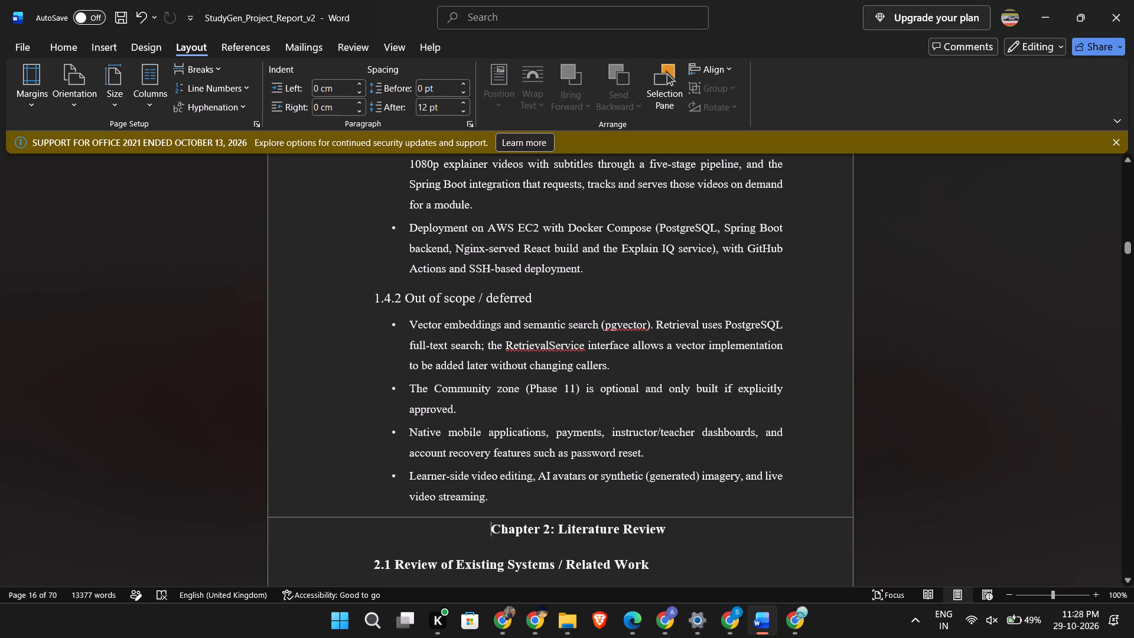
pyautogui.scroll(11, 437, 376)
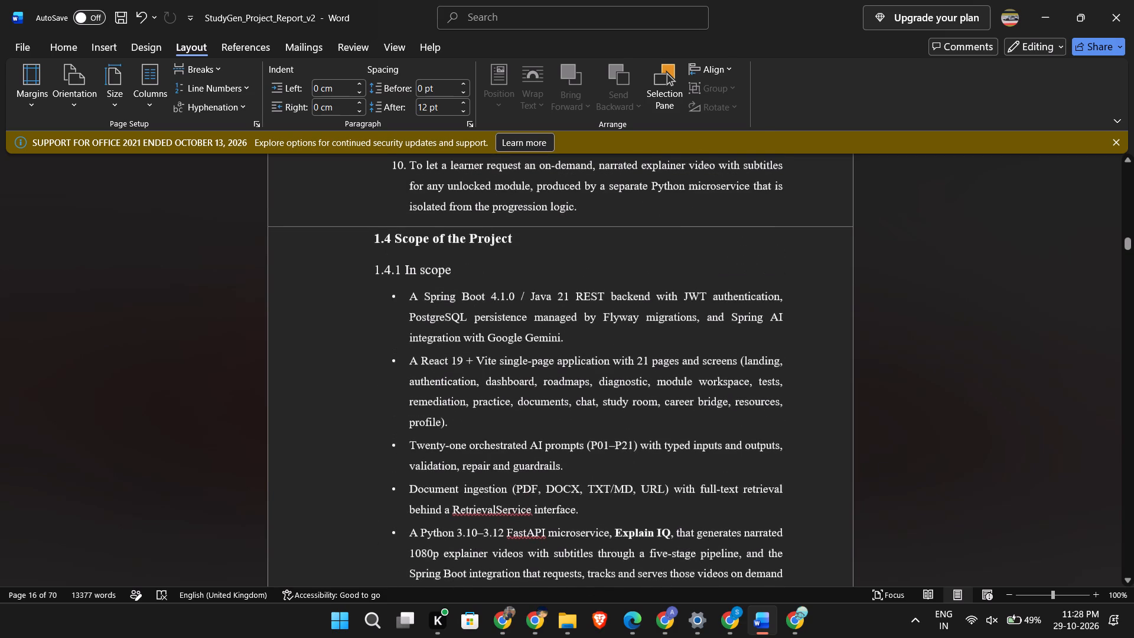
pyautogui.scroll(1, 437, 376)
pyautogui.scroll(-8, 437, 376)
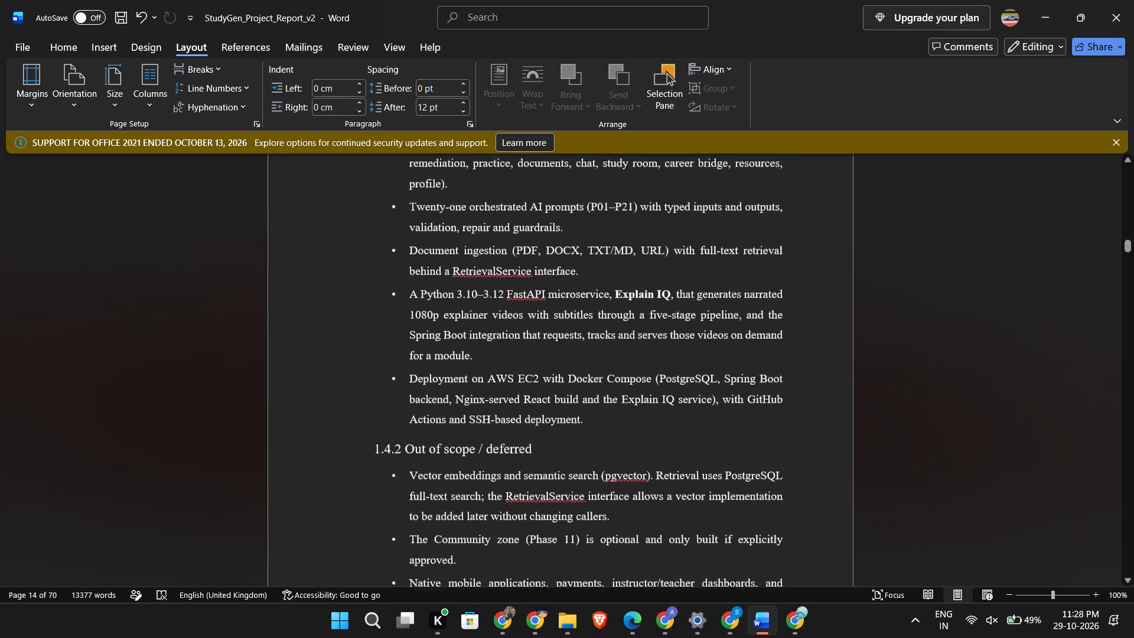
pyautogui.scroll(-4, 437, 376)
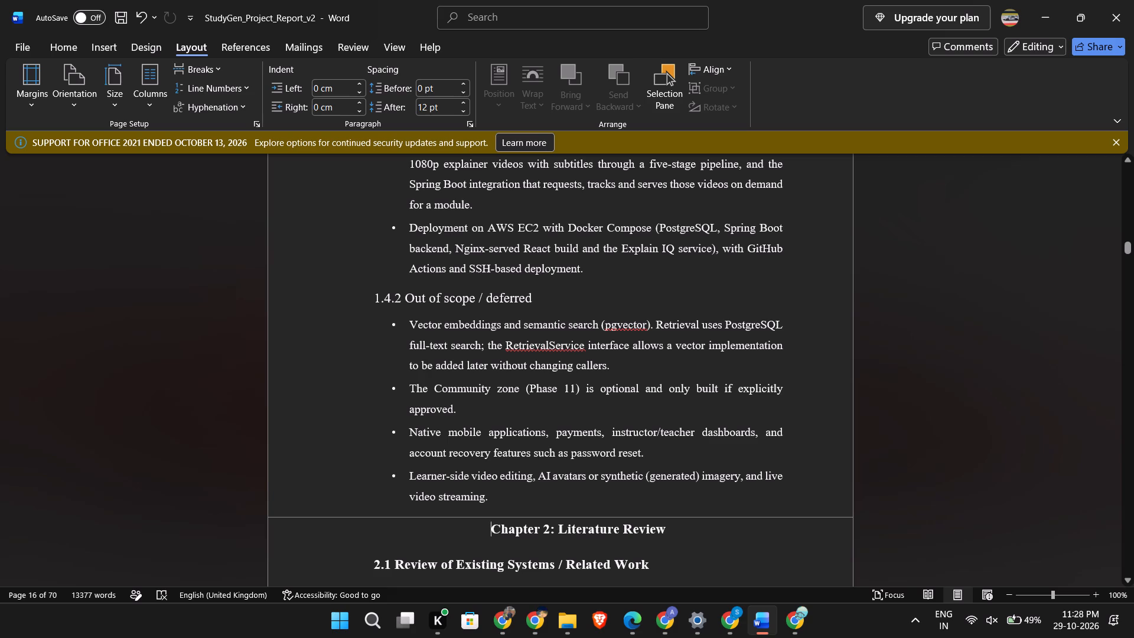
pyautogui.scroll(1, 562, 385)
pyautogui.scroll(-7, 562, 385)
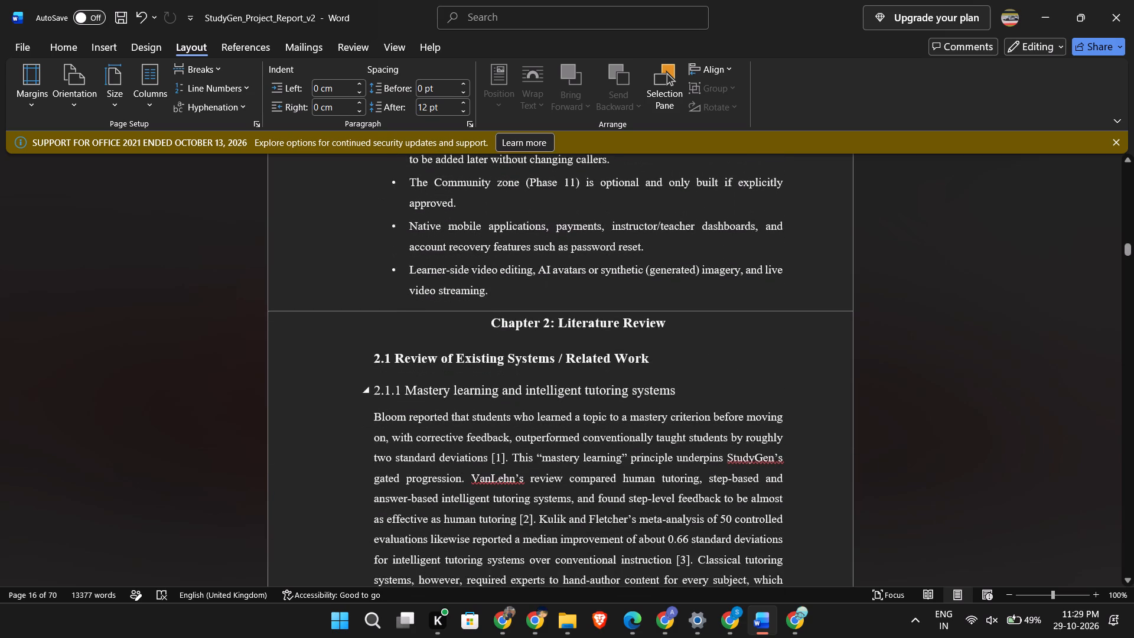
pyautogui.scroll(-2, 562, 384)
pyautogui.scroll(10, 562, 384)
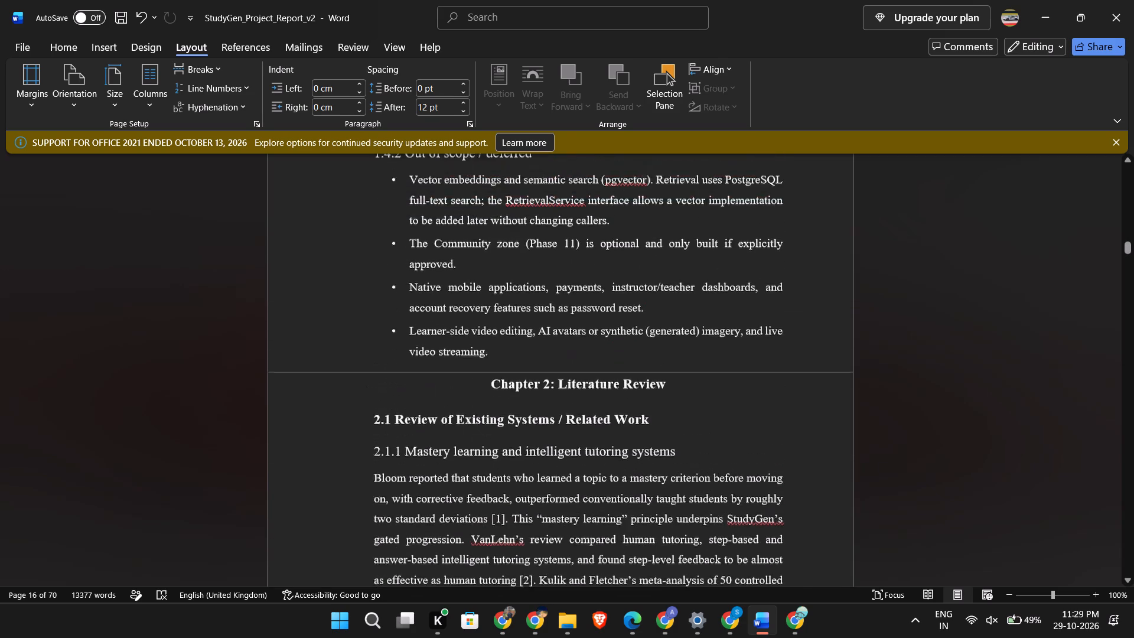
pyautogui.scroll(20, 562, 384)
pyautogui.scroll(20, 562, 384)
pyautogui.scroll(6, 562, 384)
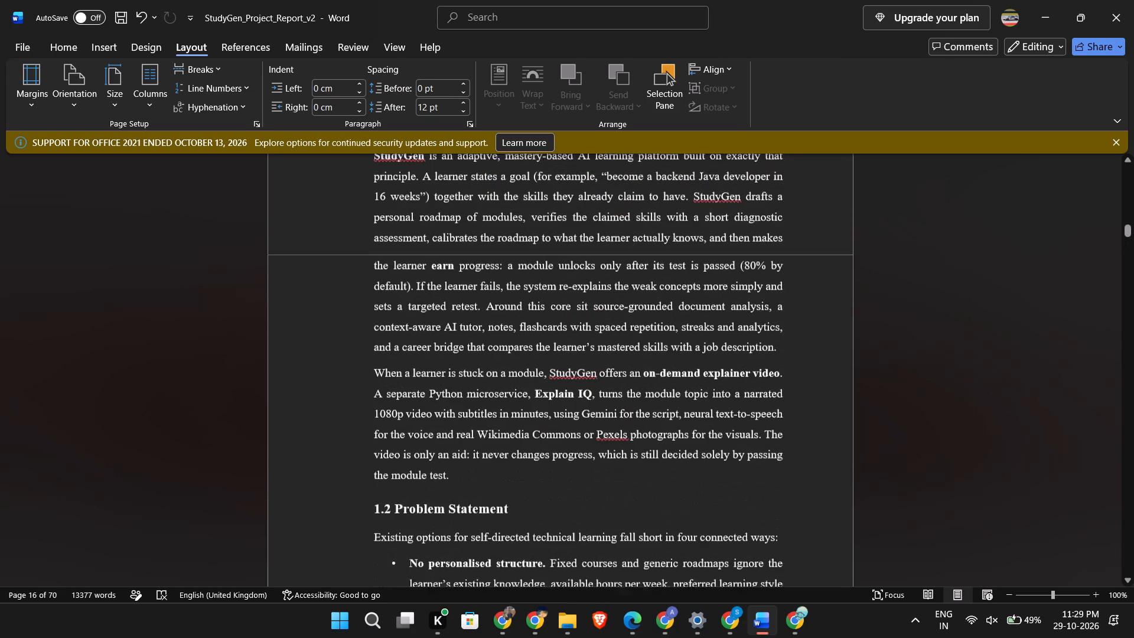
pyautogui.scroll(-20, 1038, 337)
pyautogui.scroll(-12, 1038, 337)
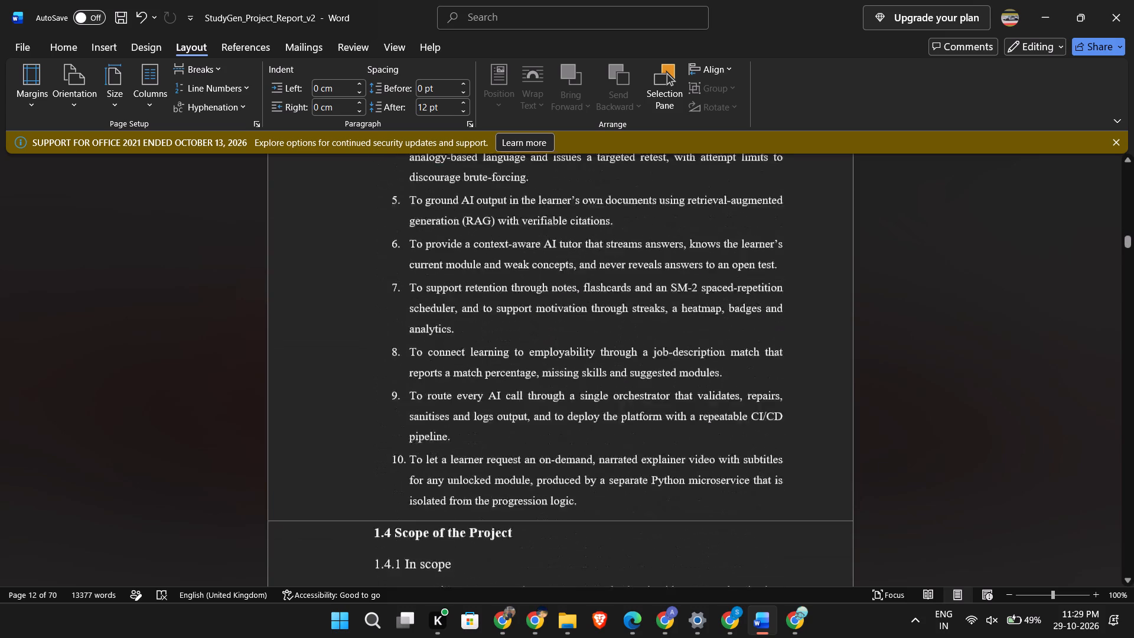
pyautogui.scroll(-7, 790, 417)
# Review Chapter 2: Literature Review, from section 2.1 through the gap table to the Summary of Findings.
pyautogui.scroll(-20, 790, 416)
pyautogui.scroll(-1, 790, 416)
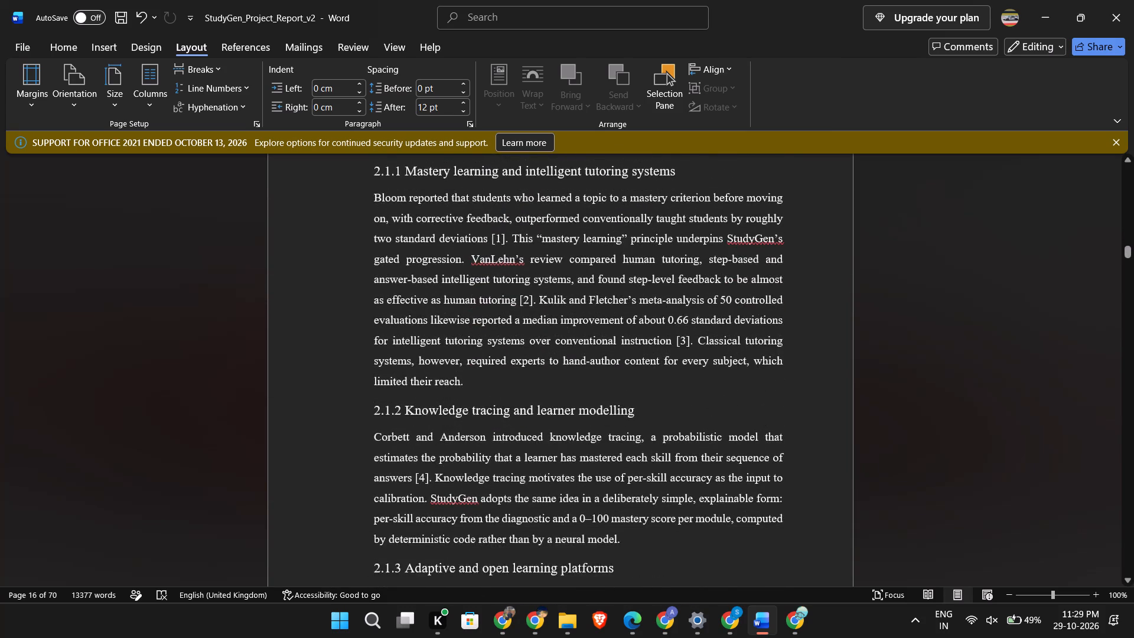
pyautogui.scroll(-20, 790, 416)
pyautogui.scroll(-13, 790, 416)
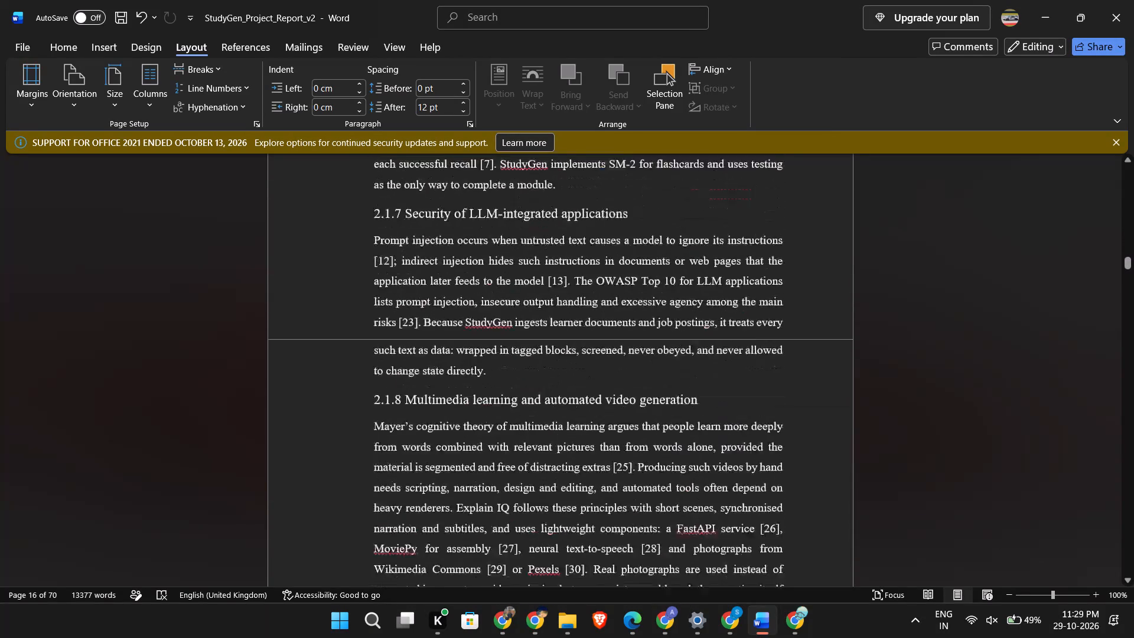
pyautogui.scroll(-9, 790, 416)
pyautogui.scroll(-12, 790, 416)
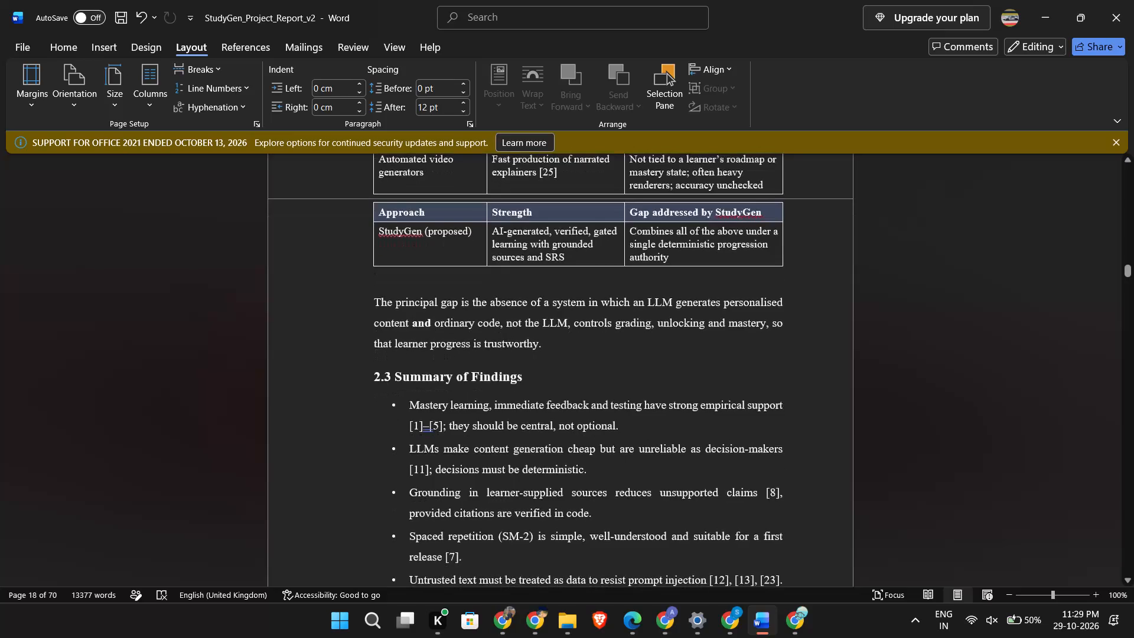
pyautogui.scroll(-7, 790, 416)
# Review Chapter 3: System Analysis, covering the requirements tables, the use case diagram and the start of the feasibility study.
pyautogui.scroll(-4, 790, 416)
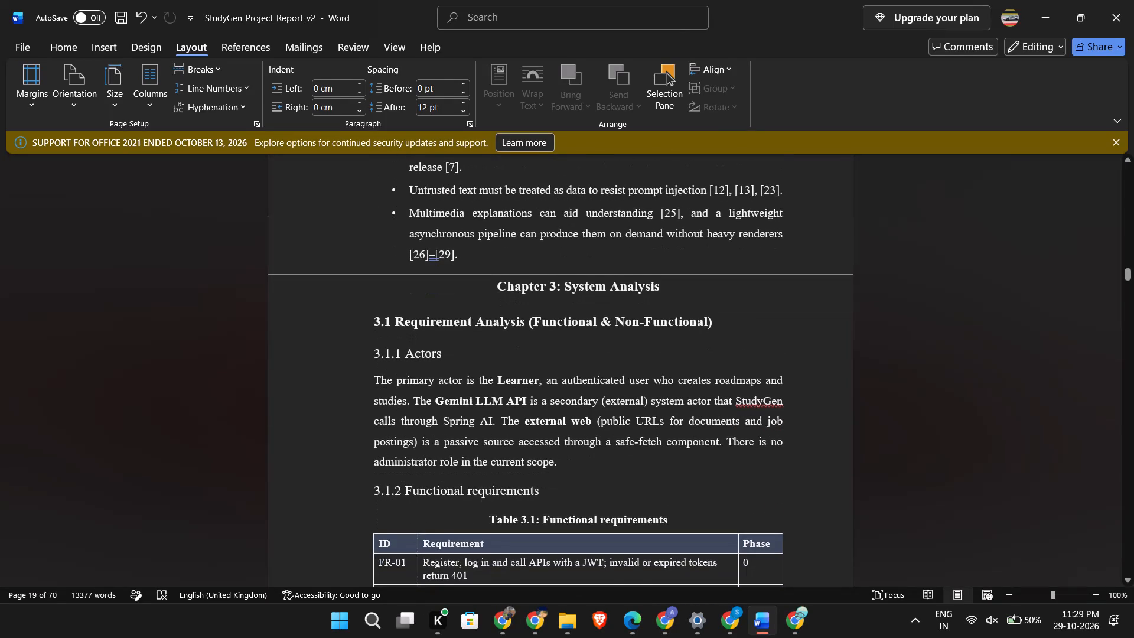
pyautogui.scroll(3, 790, 416)
pyautogui.scroll(-13, 790, 416)
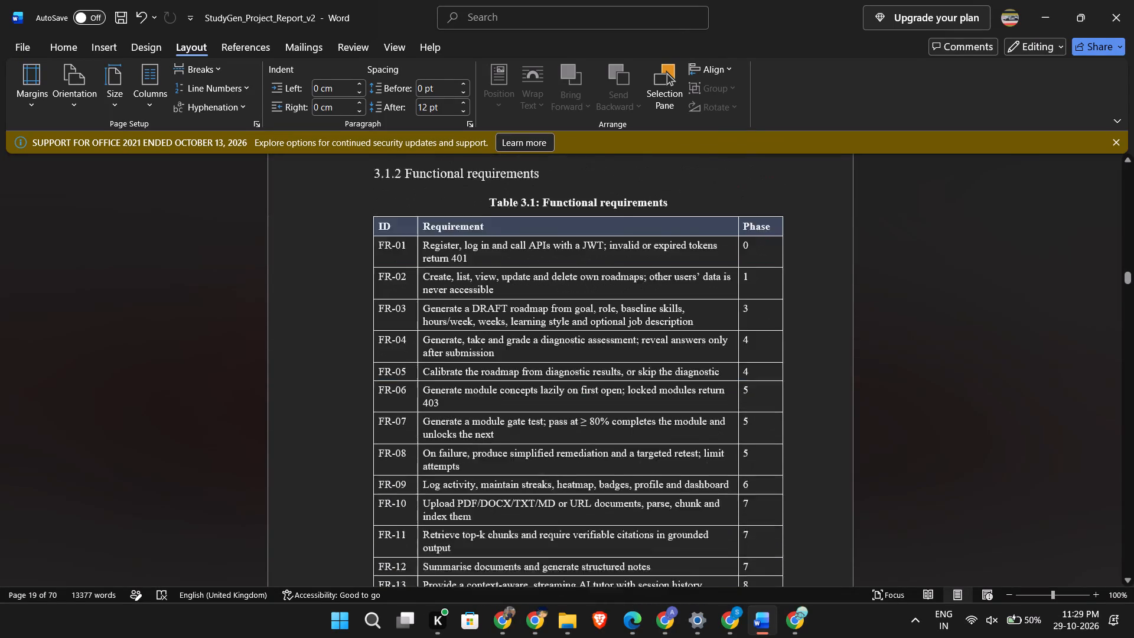
pyautogui.scroll(-16, 790, 416)
pyautogui.scroll(-6, 790, 416)
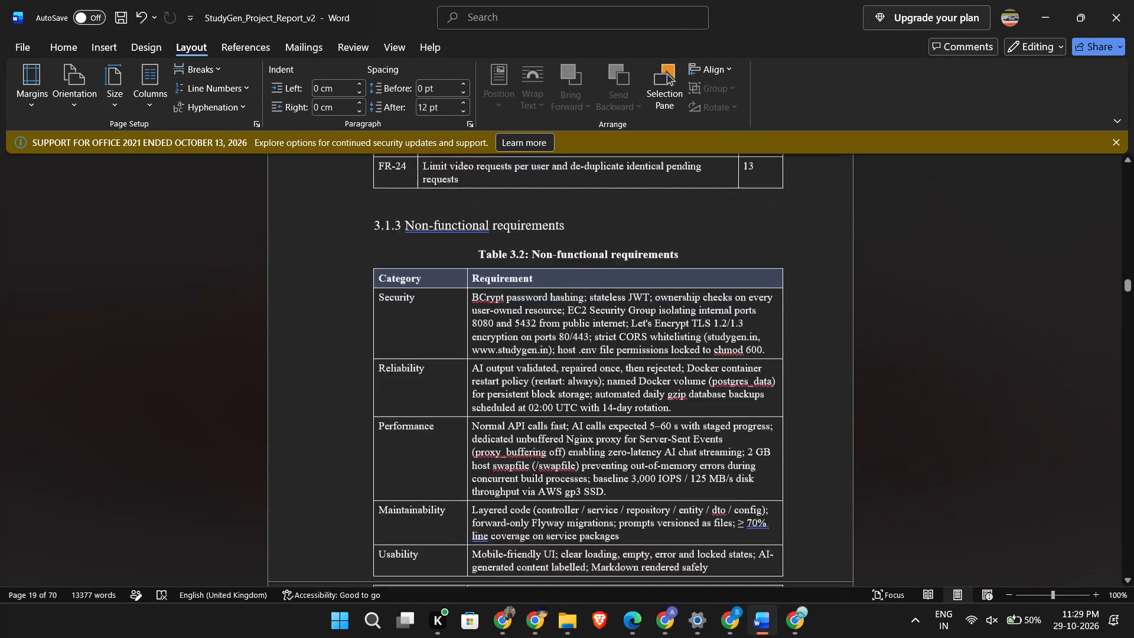
pyautogui.scroll(-19, 790, 416)
pyautogui.scroll(-4, 790, 416)
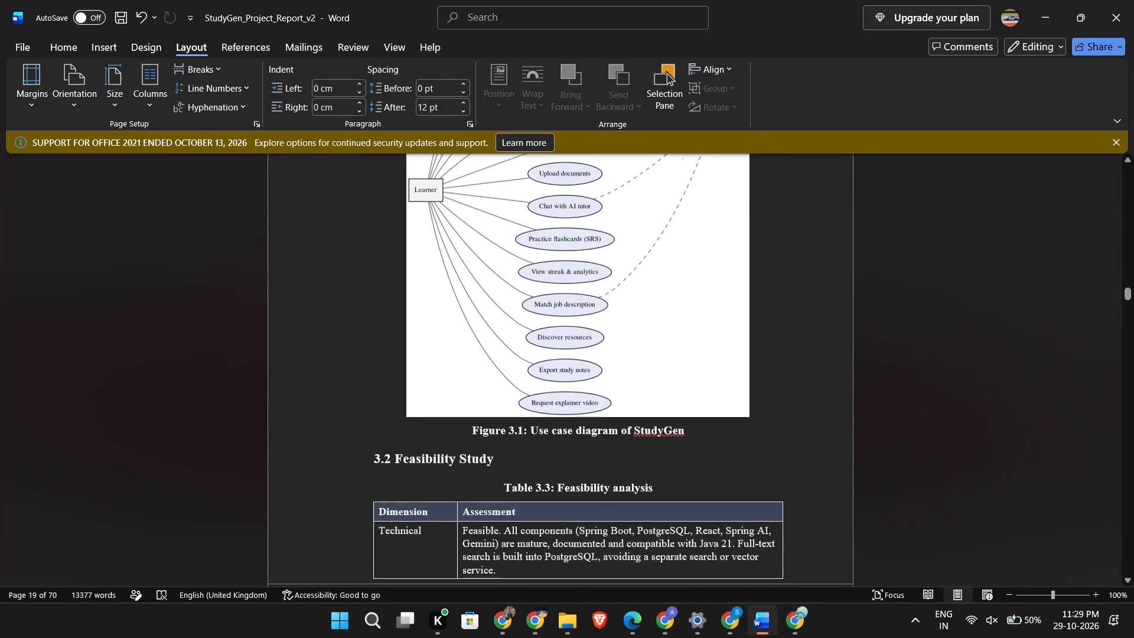
# Reduce the height of the Figure 3.1 use case diagram by about an eighth, keeping its width.
pyautogui.click(650, 375)
pyautogui.scroll(4, 691, 377)
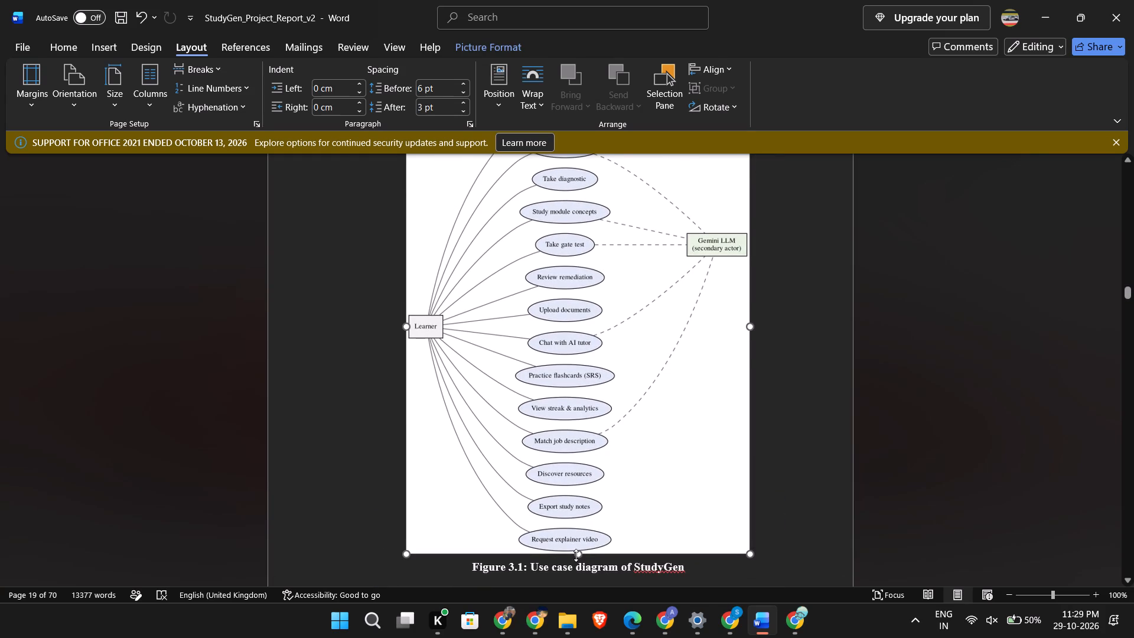
pyautogui.moveTo(576, 555); pyautogui.dragTo(584, 481)
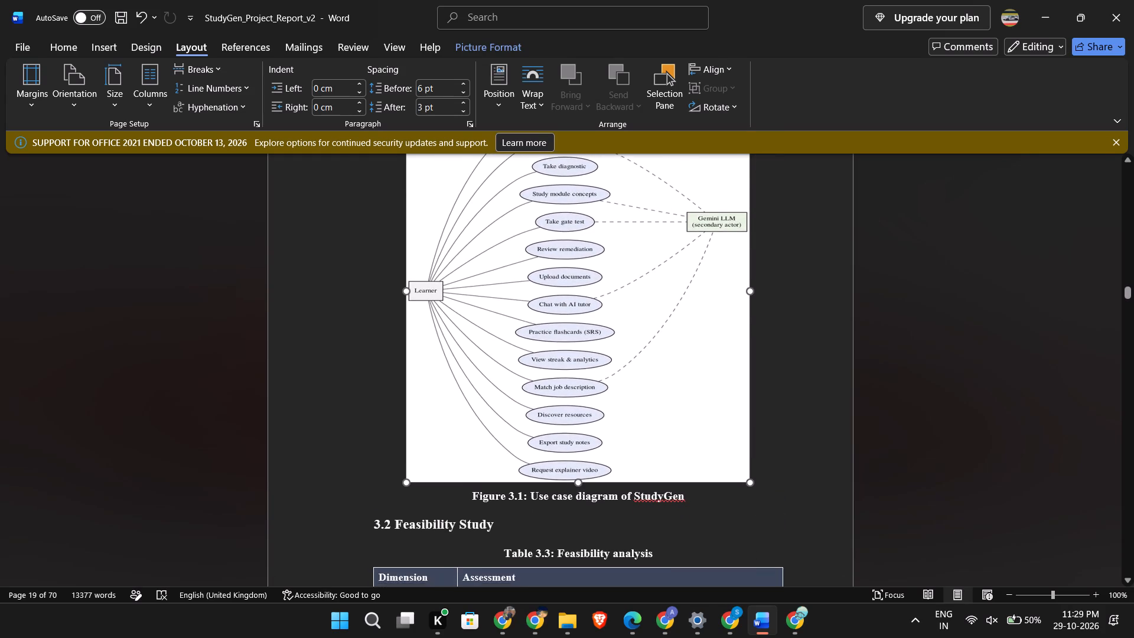
pyautogui.moveTo(584, 481); pyautogui.dragTo(584, 477)
pyautogui.scroll(-3, 877, 481)
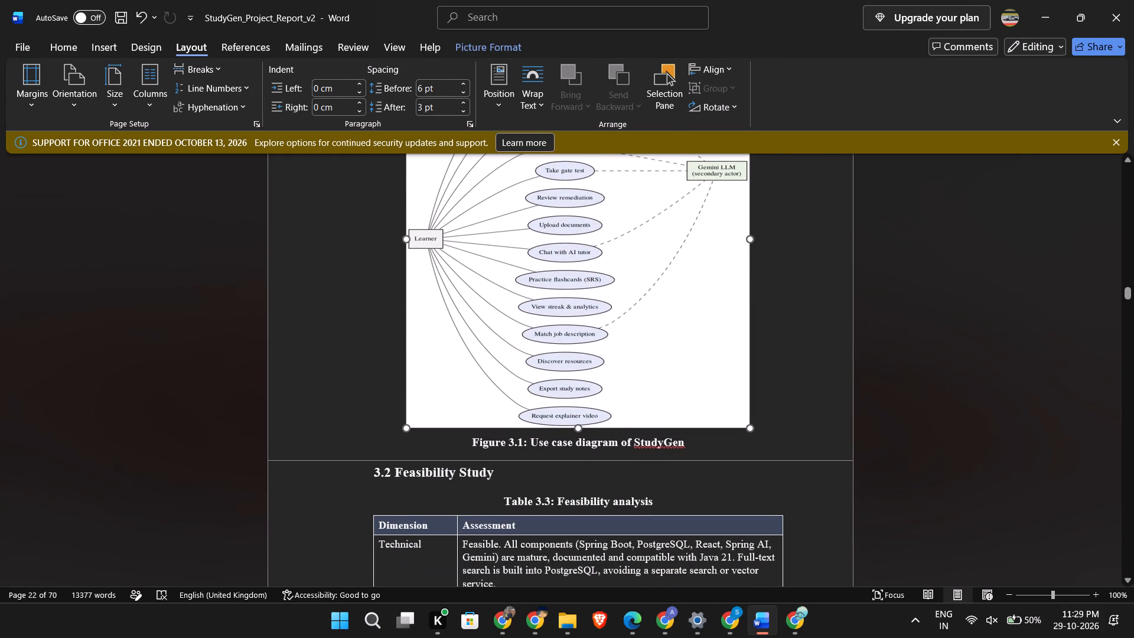
# Check the layout of the remaining Chapter 3 tables and the transition to Chapter 4, including in the print preview.
pyautogui.scroll(-19, 877, 481)
pyautogui.scroll(-6, 877, 481)
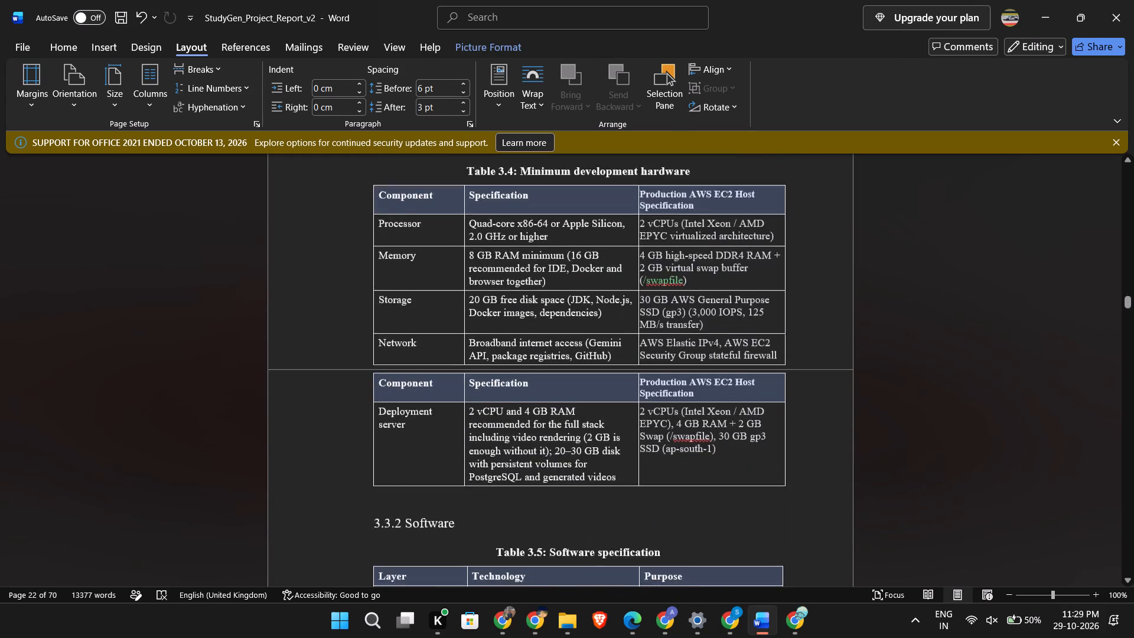
pyautogui.scroll(-18, 877, 481)
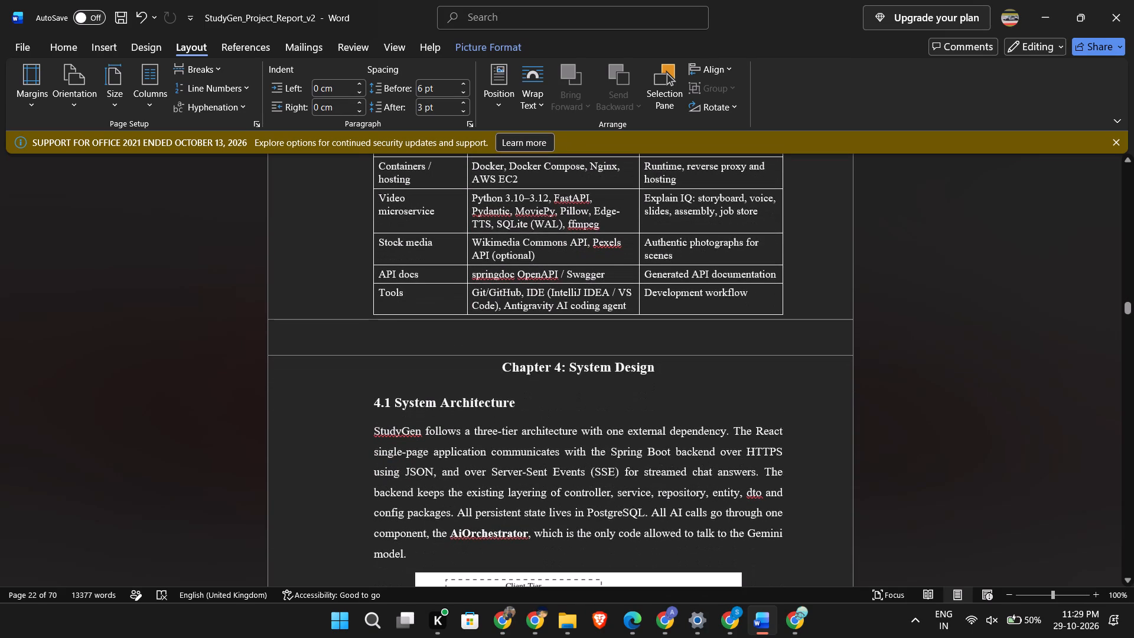
pyautogui.hotkey('ctrl', 'p')
pyautogui.scroll(-2, 608, 364)
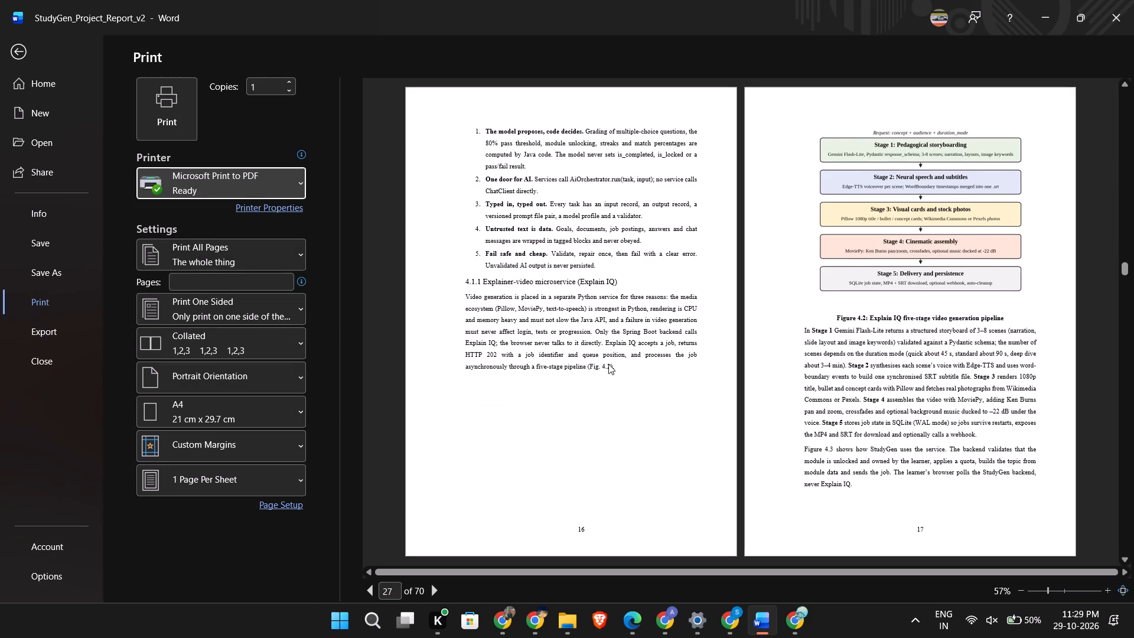
pyautogui.scroll(2, 608, 364)
pyautogui.scroll(-1, 621, 364)
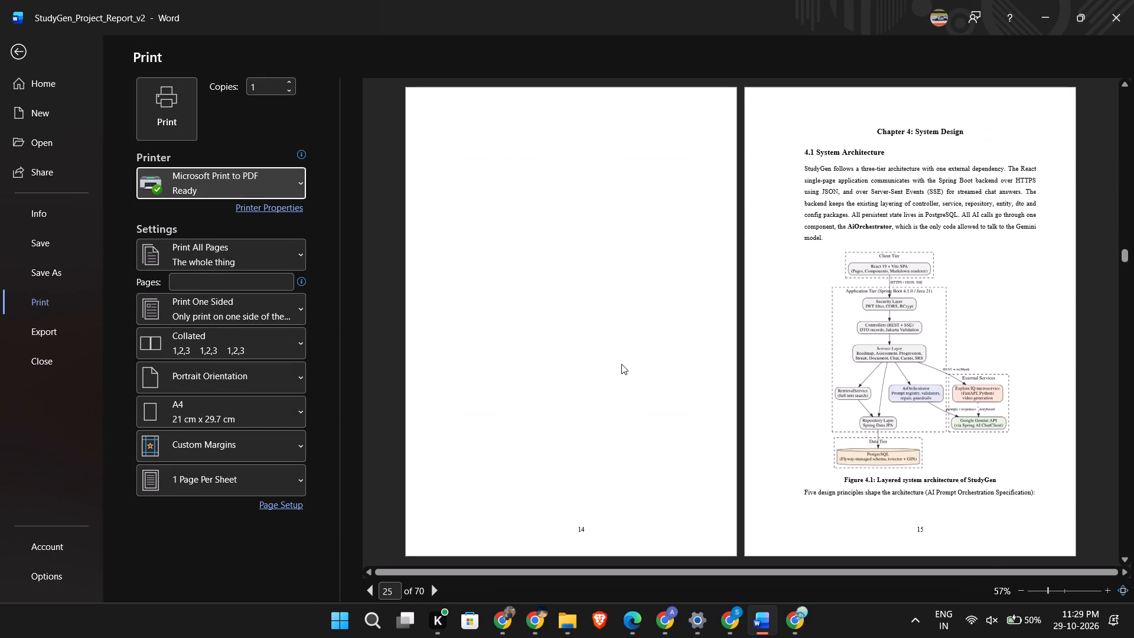
pyautogui.press('Escape')
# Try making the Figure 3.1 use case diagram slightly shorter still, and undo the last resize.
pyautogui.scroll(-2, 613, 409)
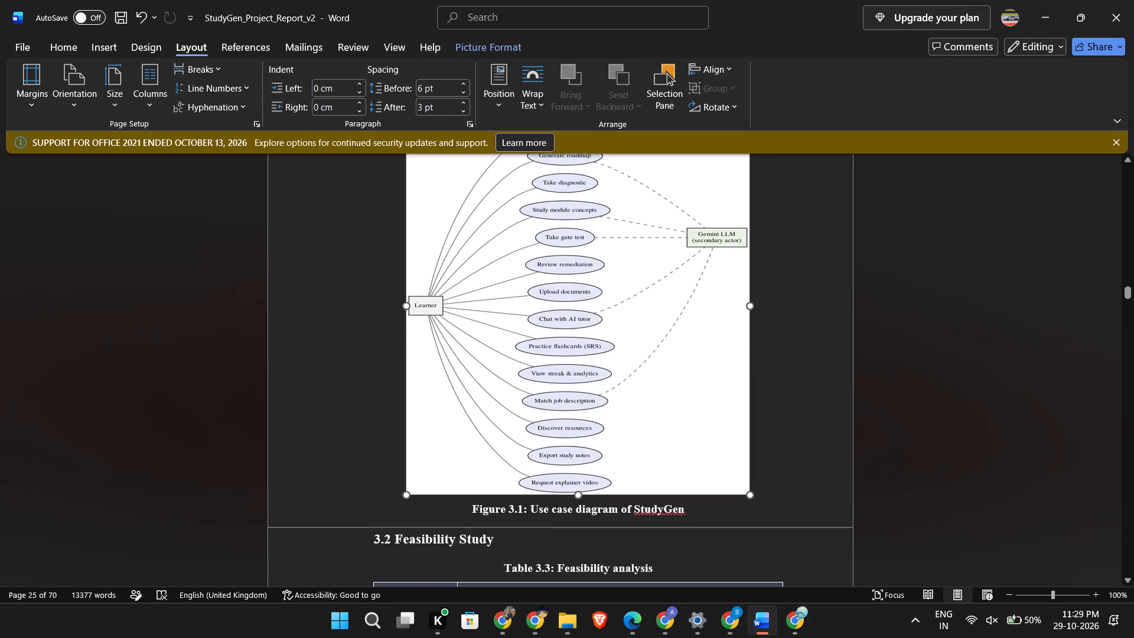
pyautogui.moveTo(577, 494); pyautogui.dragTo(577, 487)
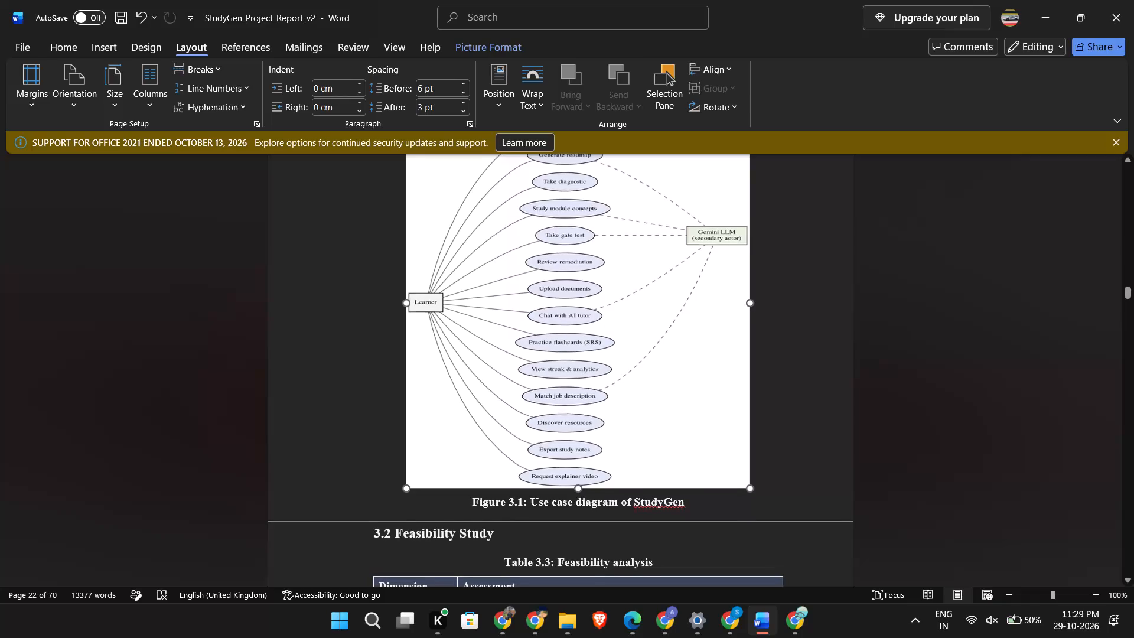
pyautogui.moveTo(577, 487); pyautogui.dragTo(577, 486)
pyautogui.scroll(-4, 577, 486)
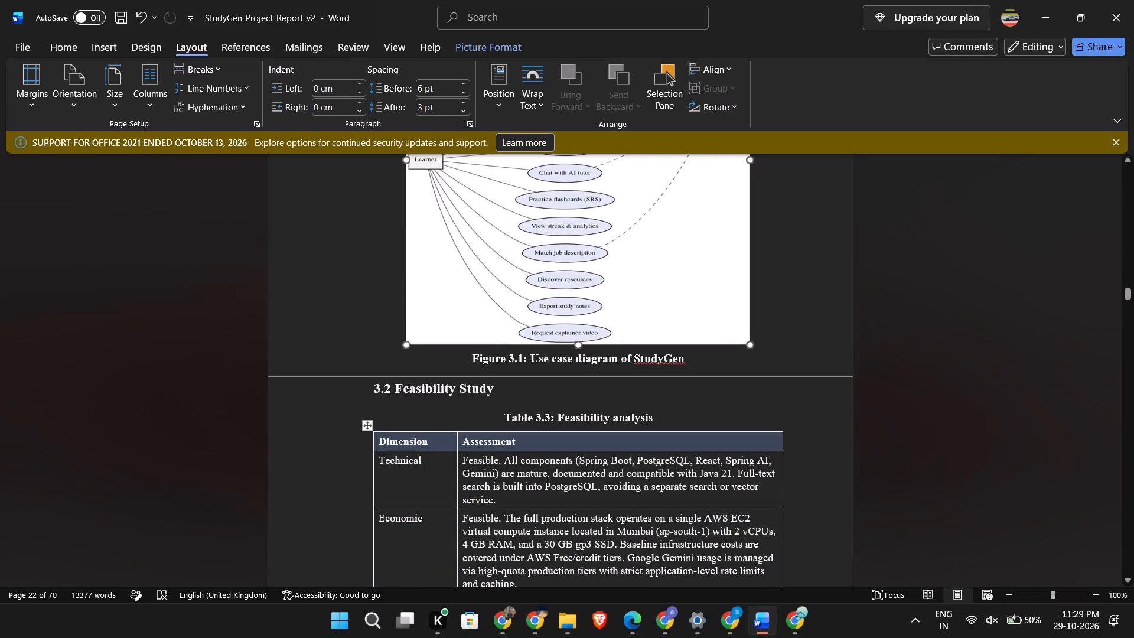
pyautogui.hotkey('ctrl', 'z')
# Delete the empty line between Table 3.3 and the heading "3.3 System Specifications (Hardware/Software)".
pyautogui.scroll(-18, 580, 464)
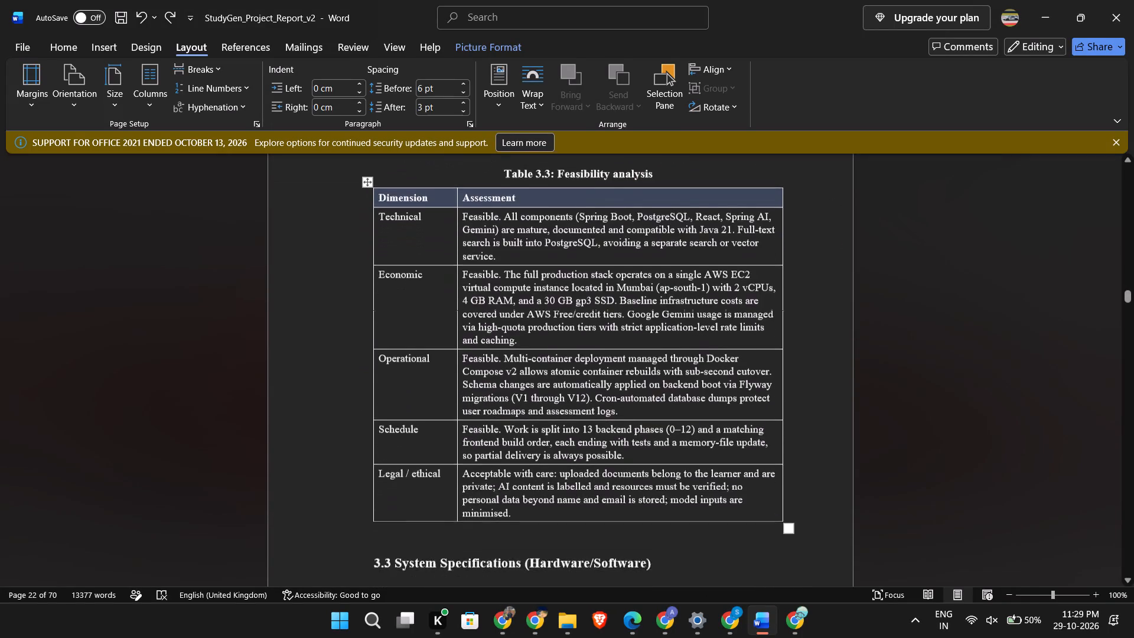
pyautogui.scroll(-4, 580, 464)
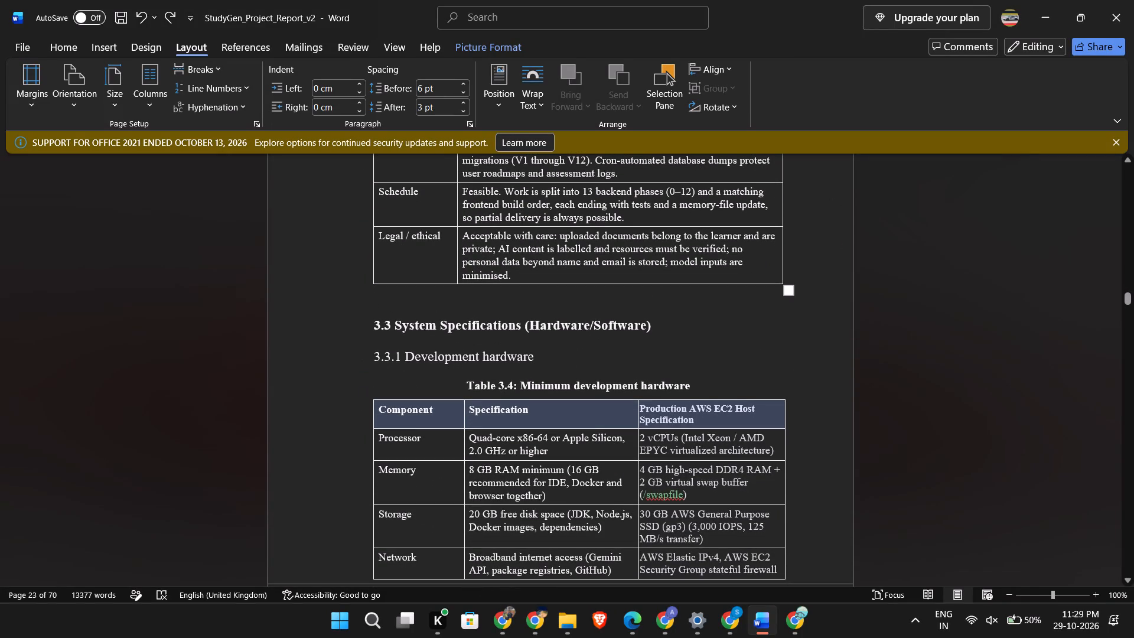
pyautogui.click(428, 293)
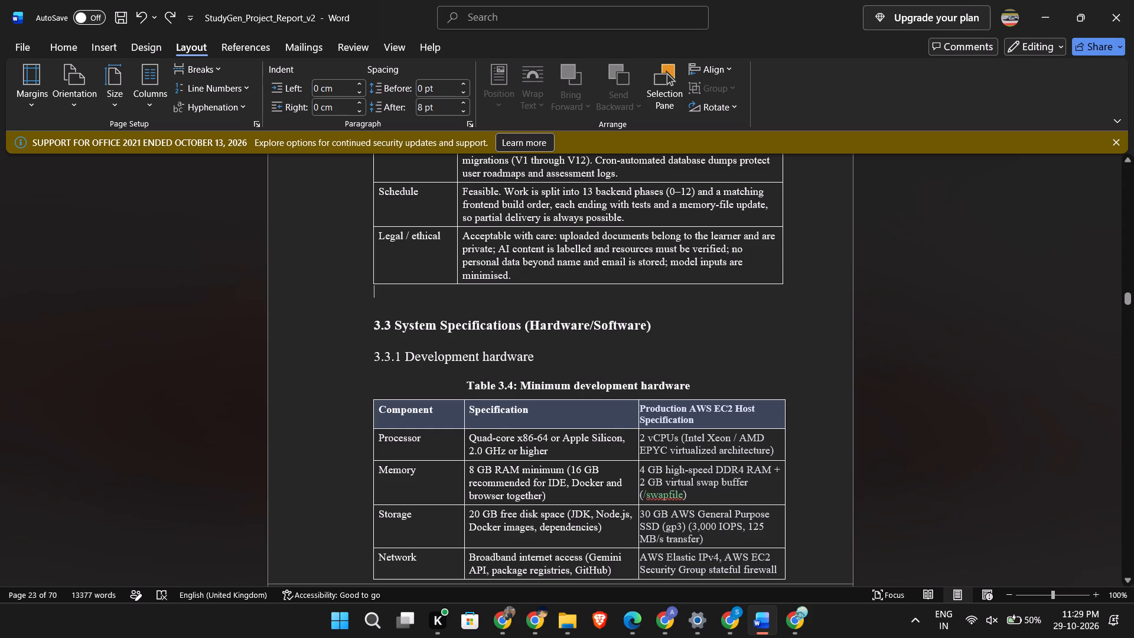
pyautogui.press('BackSpace')
pyautogui.click(373, 306)
pyautogui.click(376, 313)
pyautogui.press('BackSpace')
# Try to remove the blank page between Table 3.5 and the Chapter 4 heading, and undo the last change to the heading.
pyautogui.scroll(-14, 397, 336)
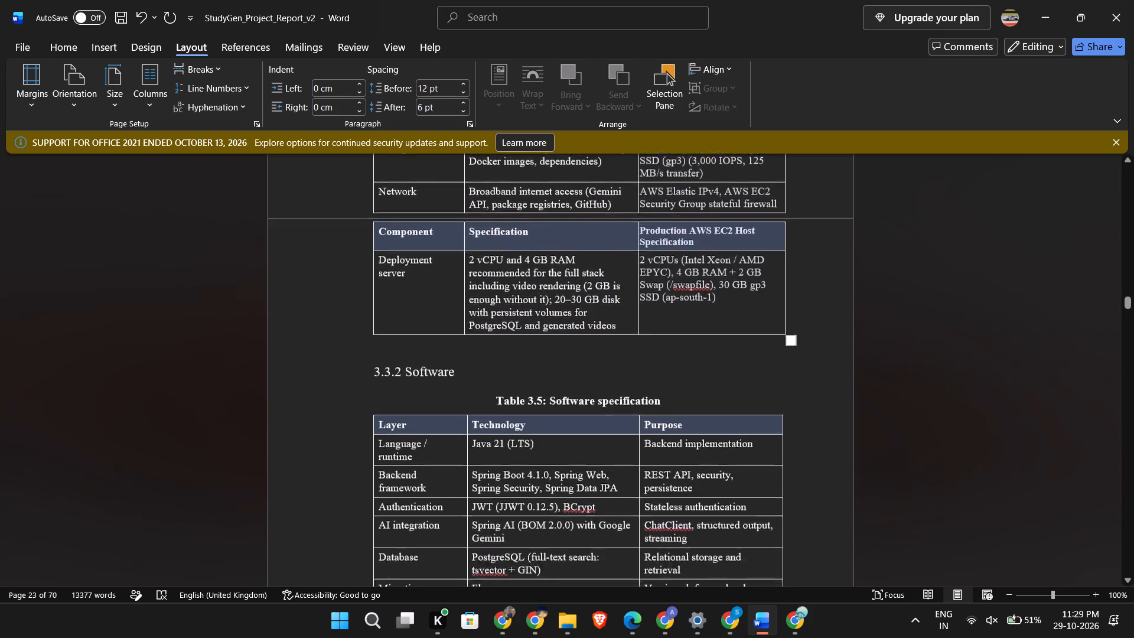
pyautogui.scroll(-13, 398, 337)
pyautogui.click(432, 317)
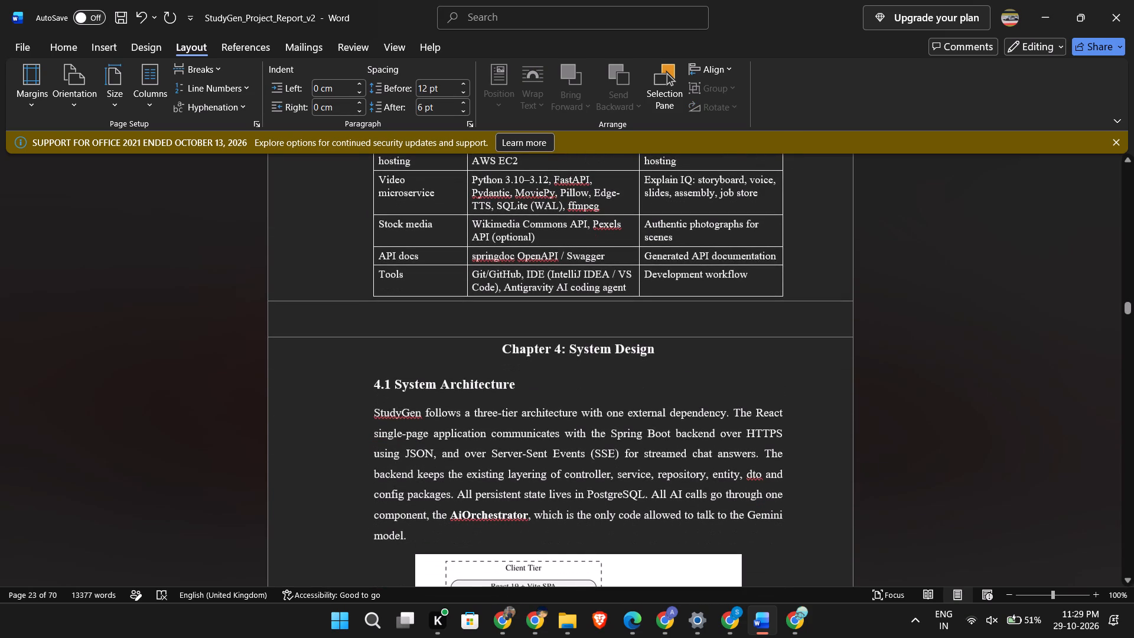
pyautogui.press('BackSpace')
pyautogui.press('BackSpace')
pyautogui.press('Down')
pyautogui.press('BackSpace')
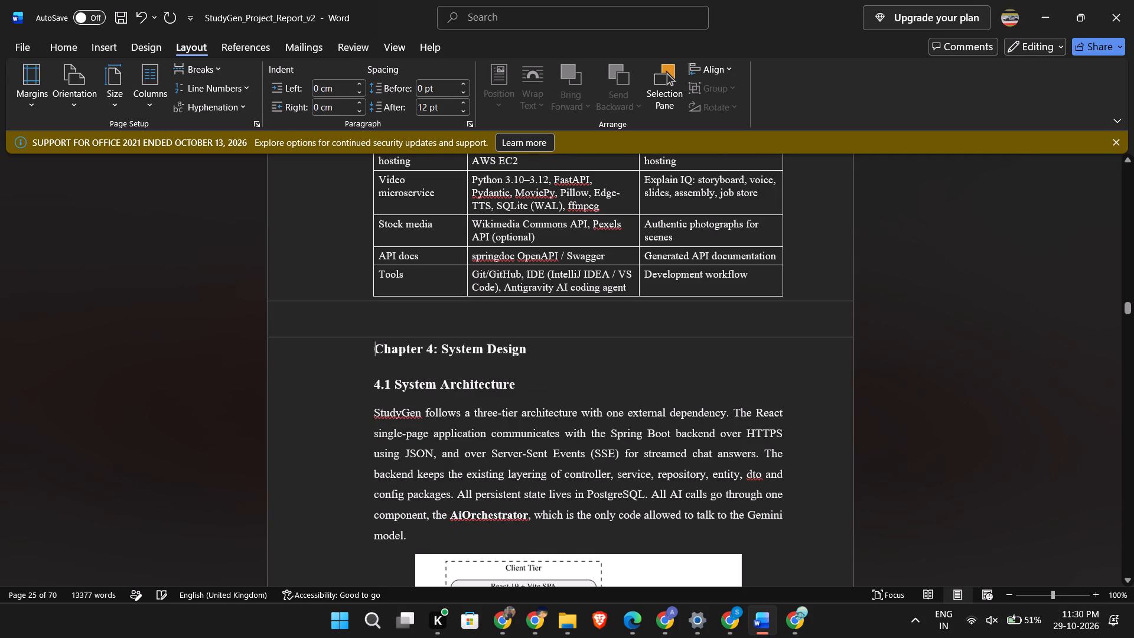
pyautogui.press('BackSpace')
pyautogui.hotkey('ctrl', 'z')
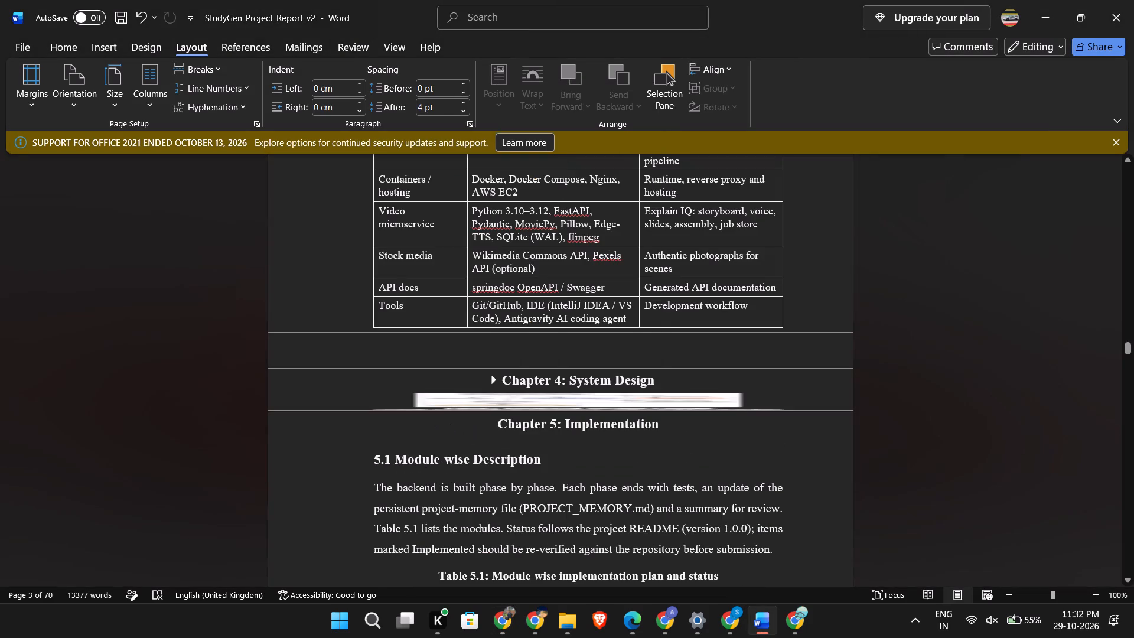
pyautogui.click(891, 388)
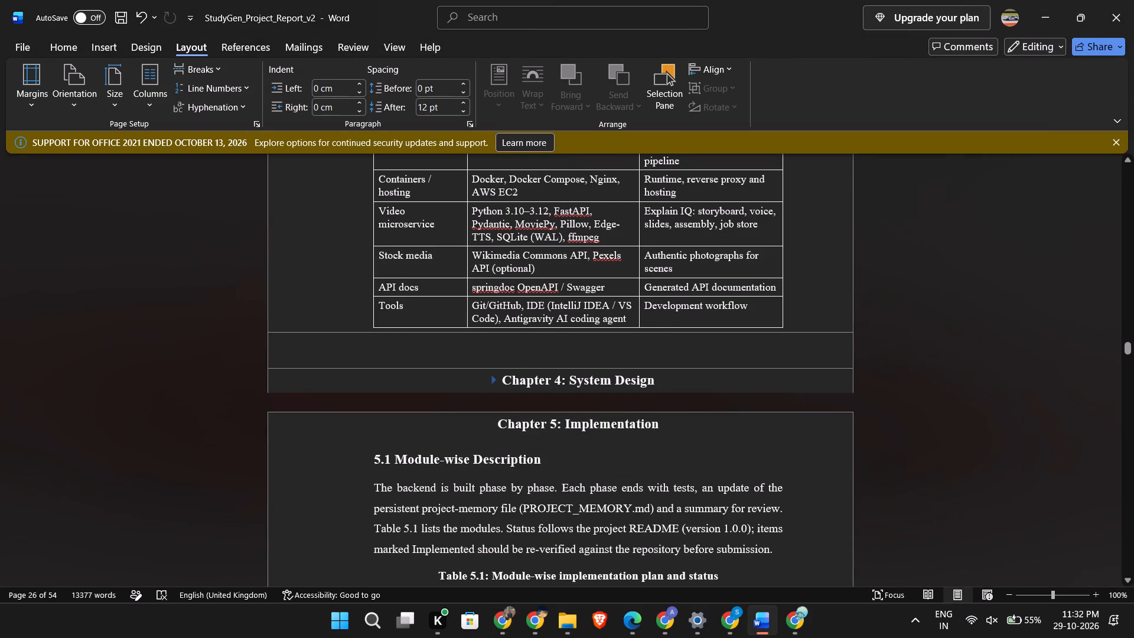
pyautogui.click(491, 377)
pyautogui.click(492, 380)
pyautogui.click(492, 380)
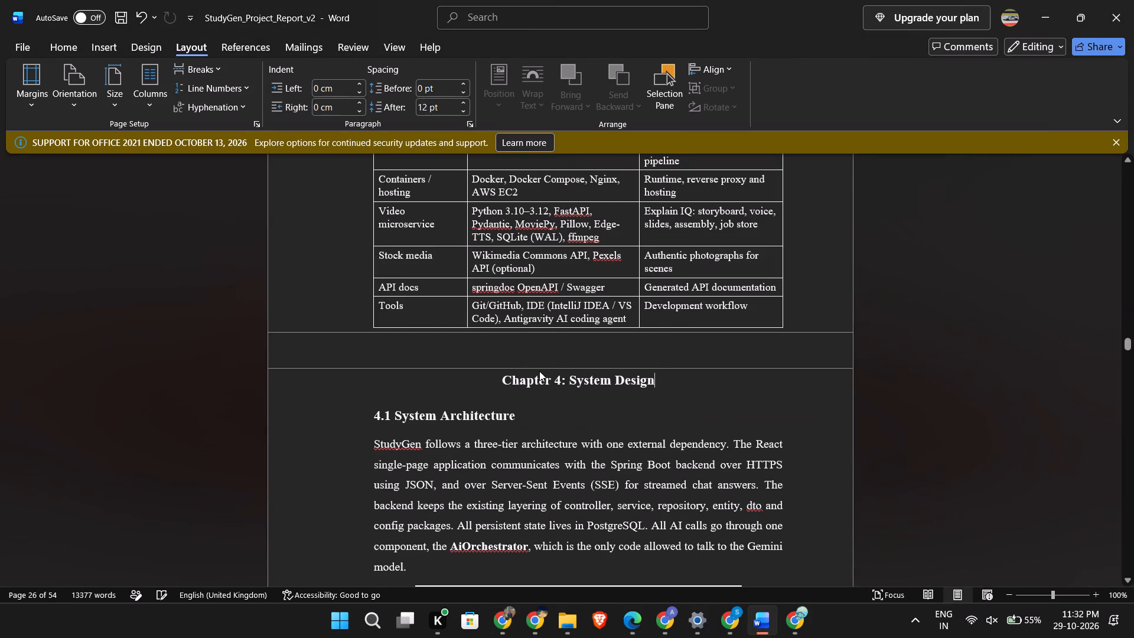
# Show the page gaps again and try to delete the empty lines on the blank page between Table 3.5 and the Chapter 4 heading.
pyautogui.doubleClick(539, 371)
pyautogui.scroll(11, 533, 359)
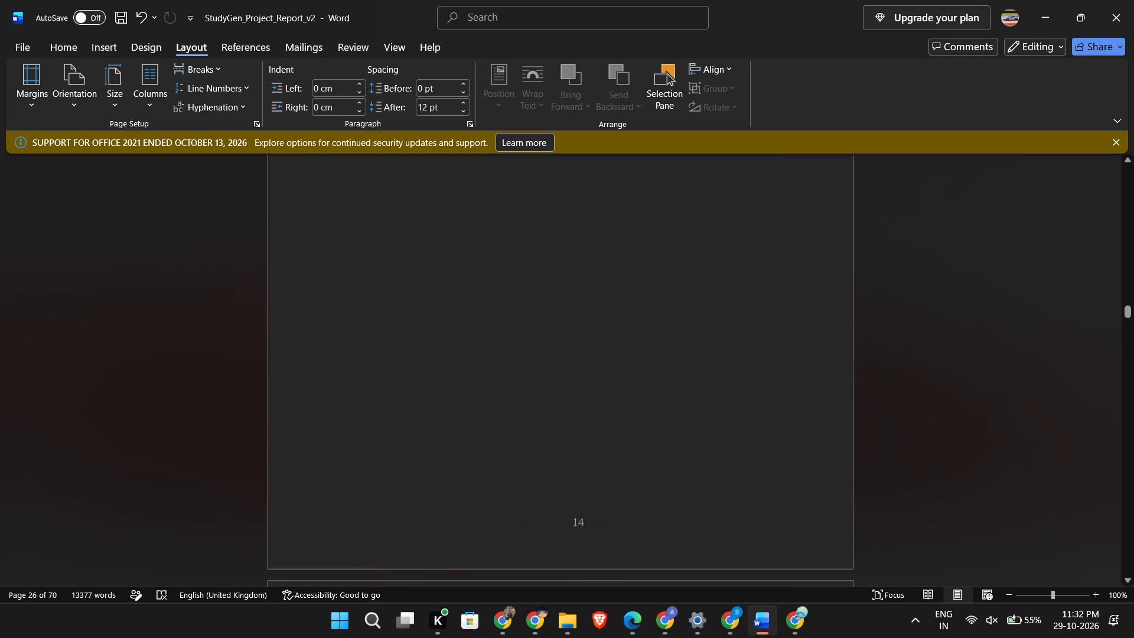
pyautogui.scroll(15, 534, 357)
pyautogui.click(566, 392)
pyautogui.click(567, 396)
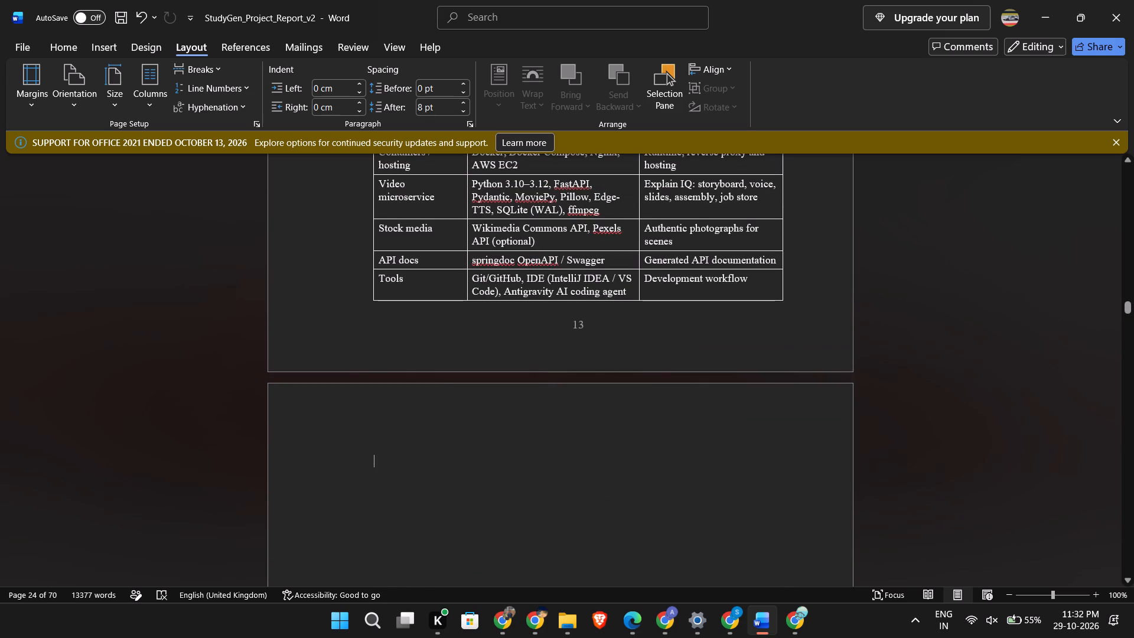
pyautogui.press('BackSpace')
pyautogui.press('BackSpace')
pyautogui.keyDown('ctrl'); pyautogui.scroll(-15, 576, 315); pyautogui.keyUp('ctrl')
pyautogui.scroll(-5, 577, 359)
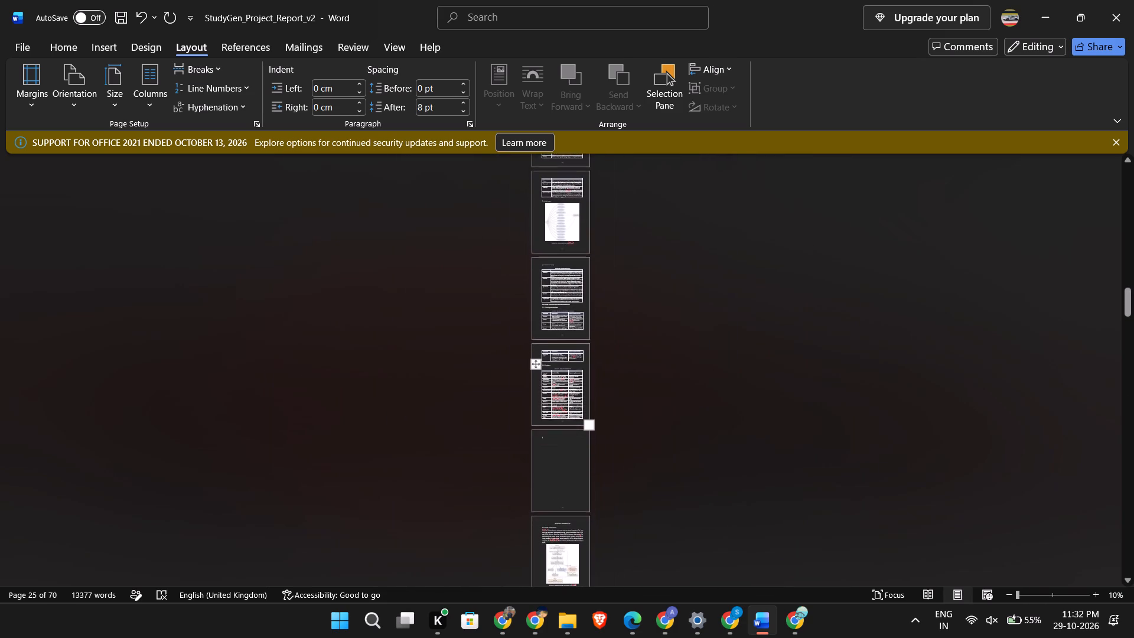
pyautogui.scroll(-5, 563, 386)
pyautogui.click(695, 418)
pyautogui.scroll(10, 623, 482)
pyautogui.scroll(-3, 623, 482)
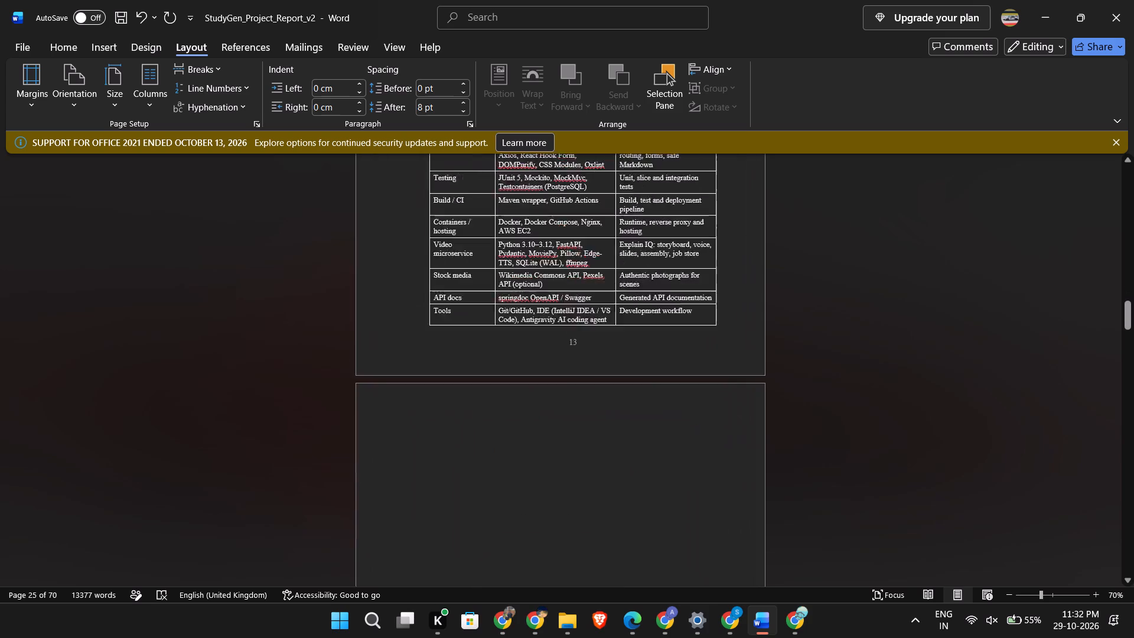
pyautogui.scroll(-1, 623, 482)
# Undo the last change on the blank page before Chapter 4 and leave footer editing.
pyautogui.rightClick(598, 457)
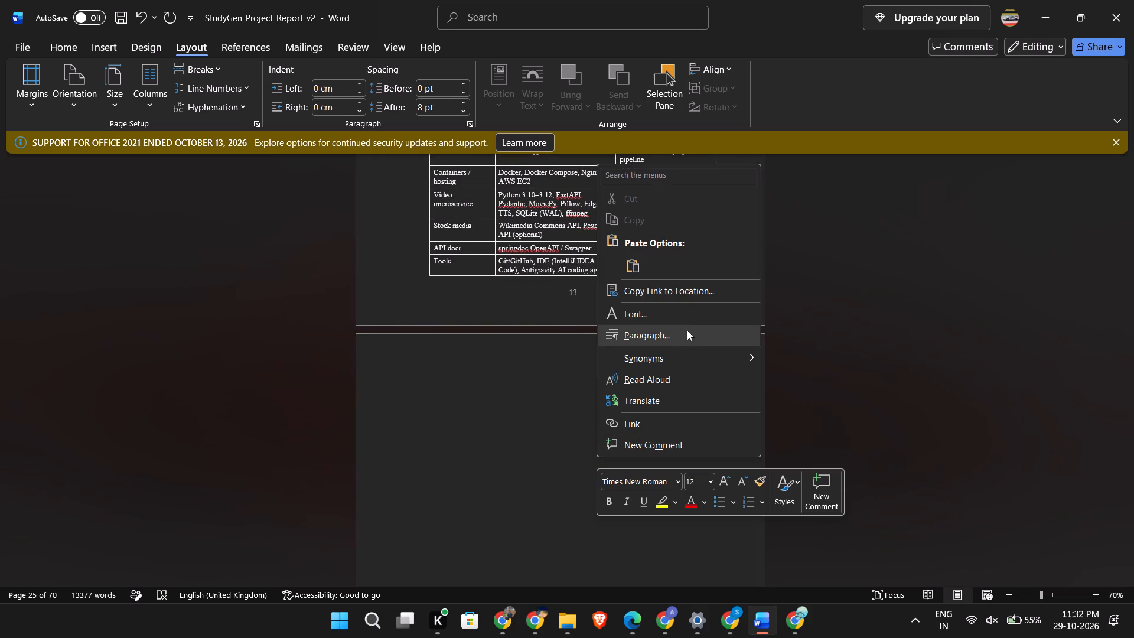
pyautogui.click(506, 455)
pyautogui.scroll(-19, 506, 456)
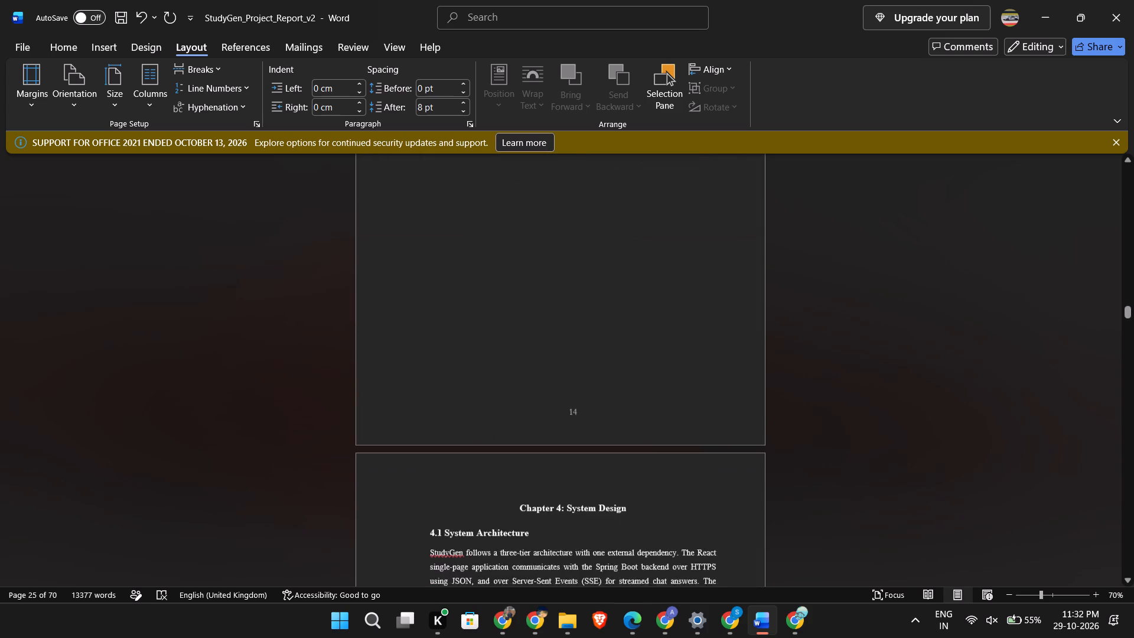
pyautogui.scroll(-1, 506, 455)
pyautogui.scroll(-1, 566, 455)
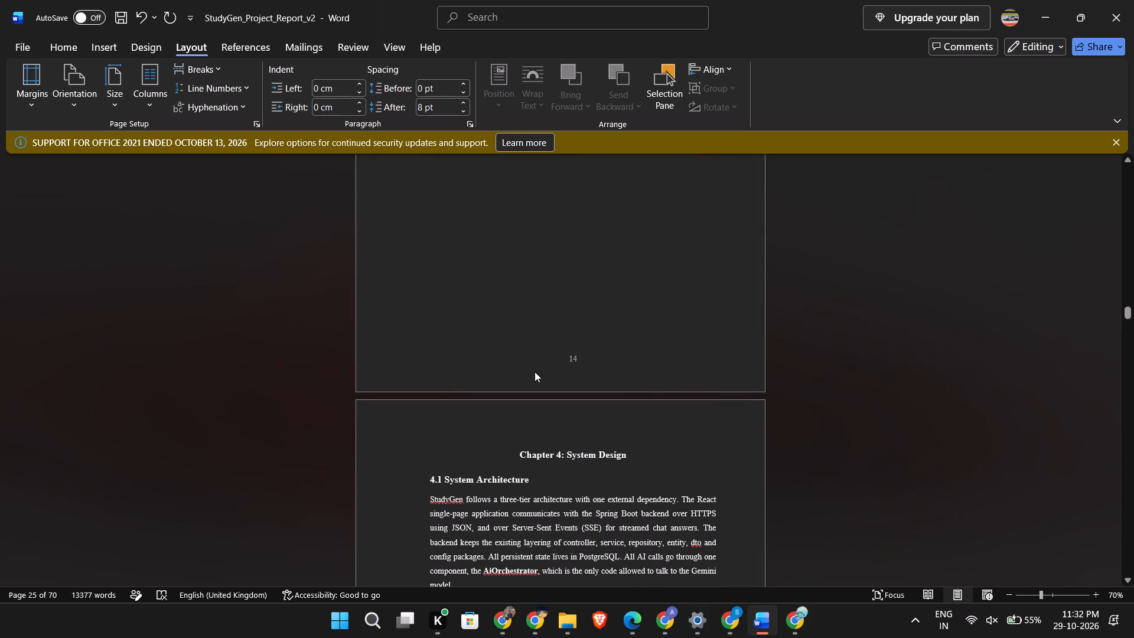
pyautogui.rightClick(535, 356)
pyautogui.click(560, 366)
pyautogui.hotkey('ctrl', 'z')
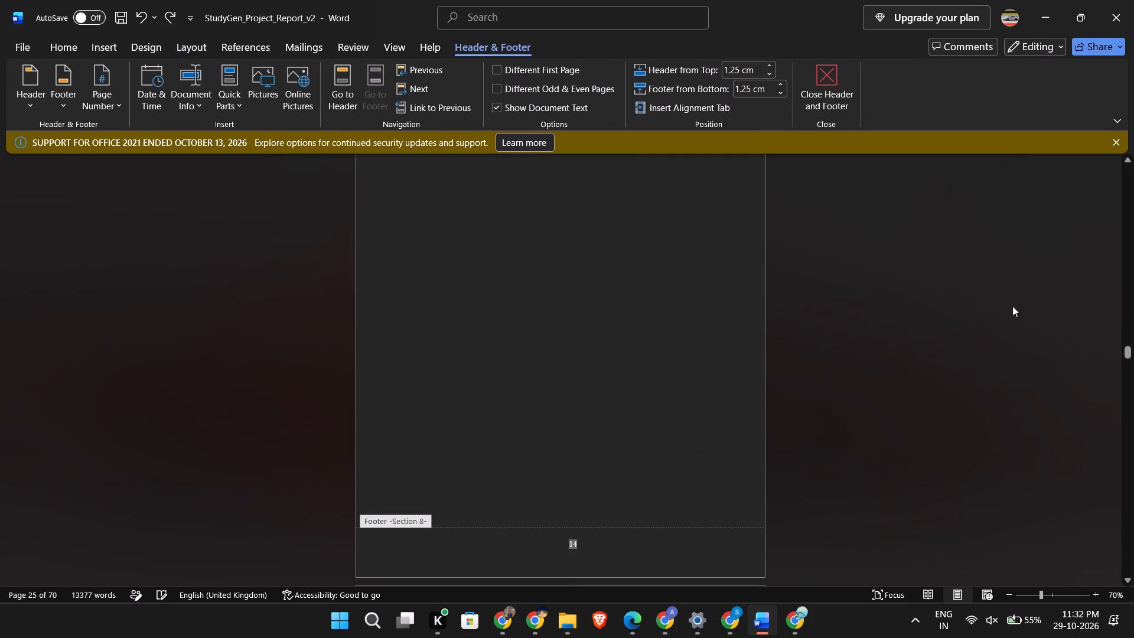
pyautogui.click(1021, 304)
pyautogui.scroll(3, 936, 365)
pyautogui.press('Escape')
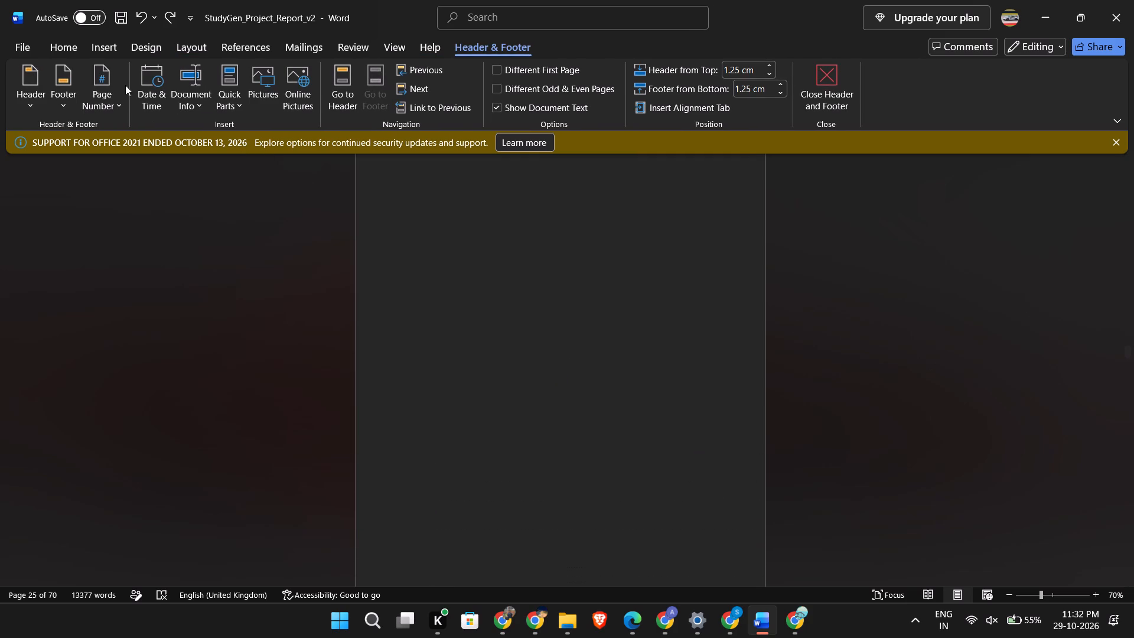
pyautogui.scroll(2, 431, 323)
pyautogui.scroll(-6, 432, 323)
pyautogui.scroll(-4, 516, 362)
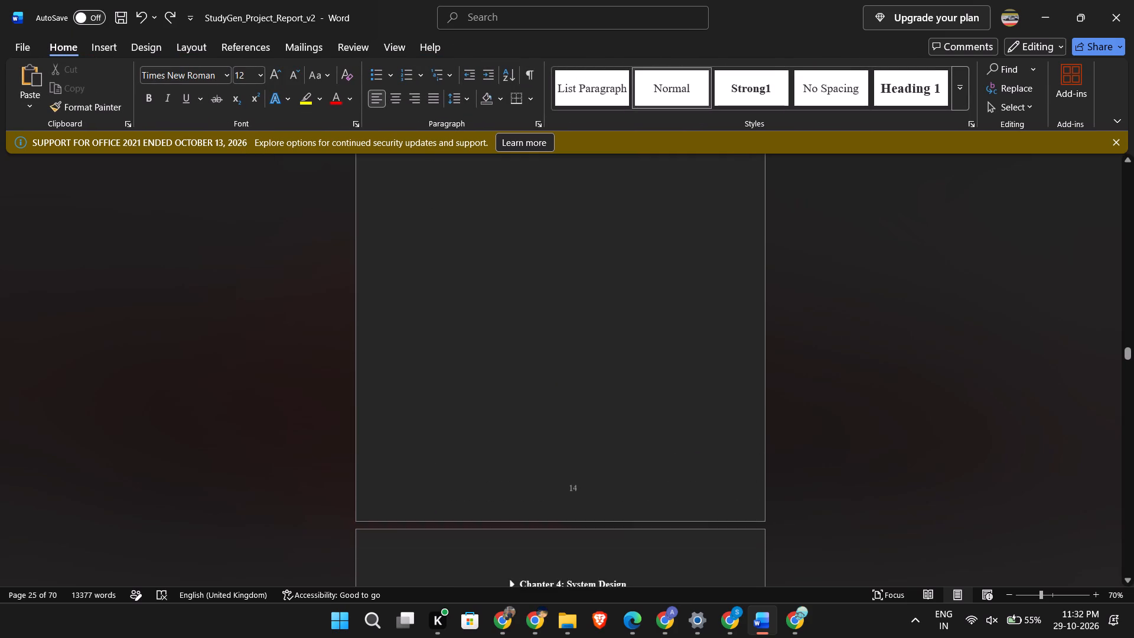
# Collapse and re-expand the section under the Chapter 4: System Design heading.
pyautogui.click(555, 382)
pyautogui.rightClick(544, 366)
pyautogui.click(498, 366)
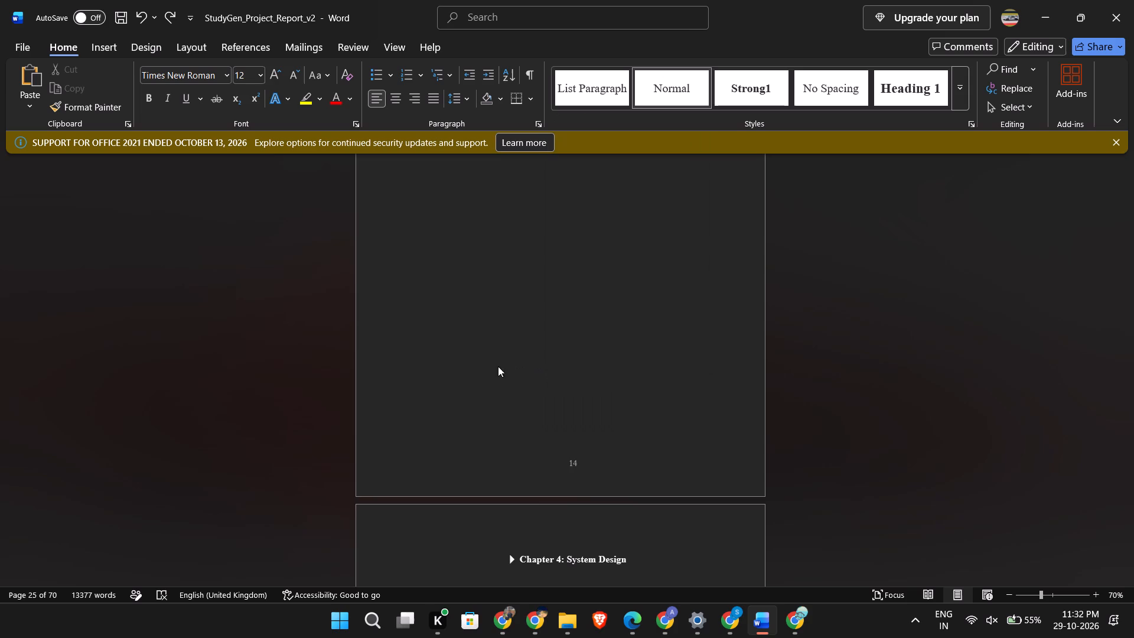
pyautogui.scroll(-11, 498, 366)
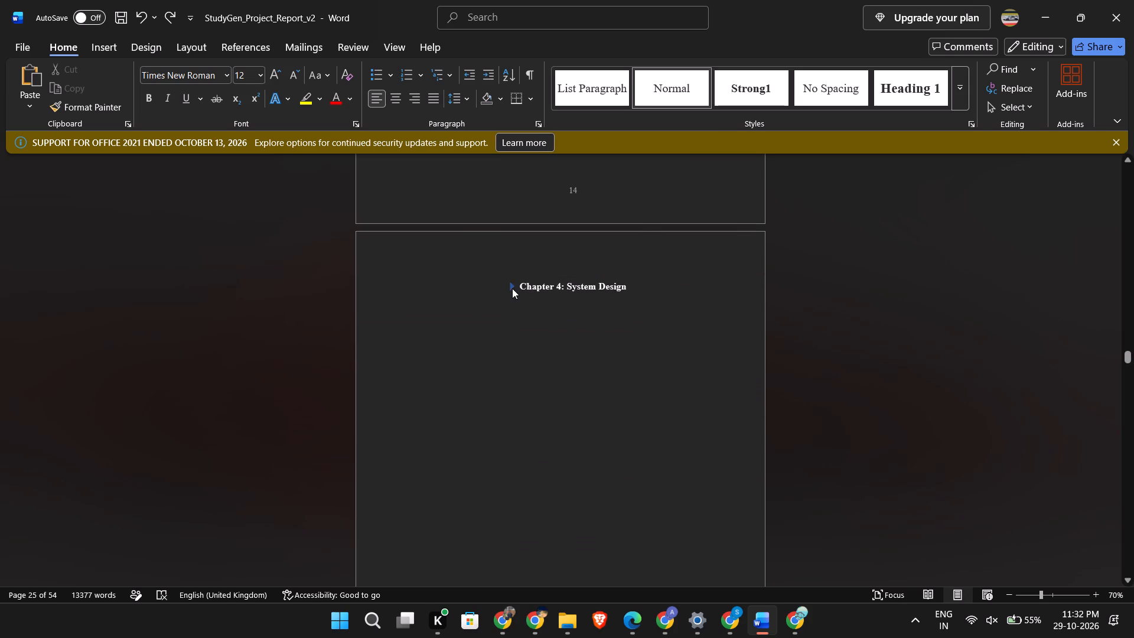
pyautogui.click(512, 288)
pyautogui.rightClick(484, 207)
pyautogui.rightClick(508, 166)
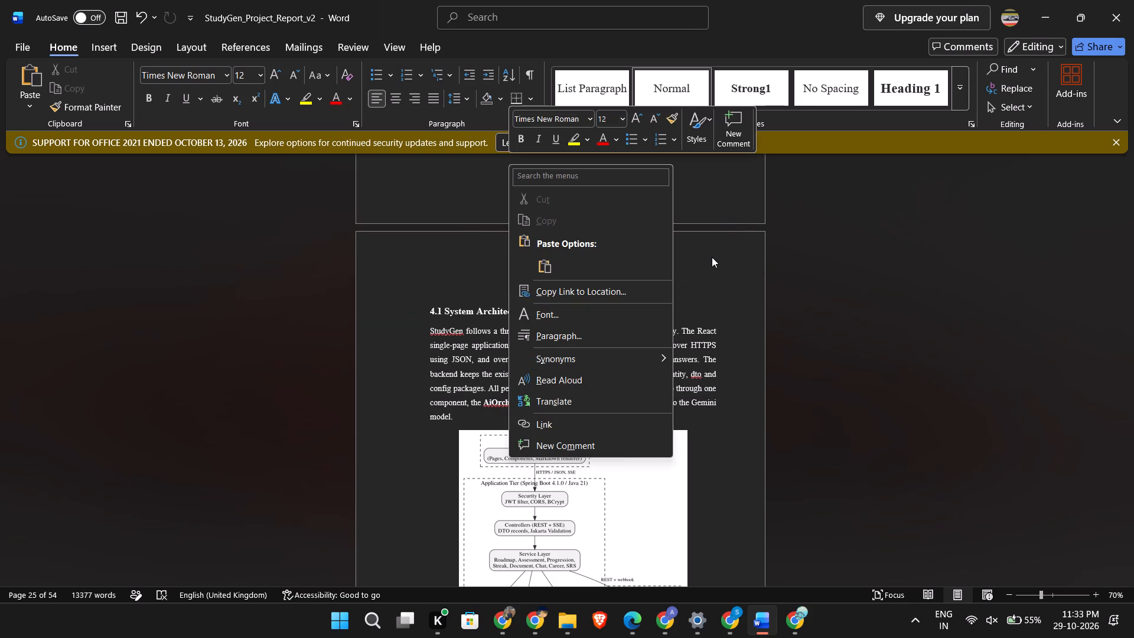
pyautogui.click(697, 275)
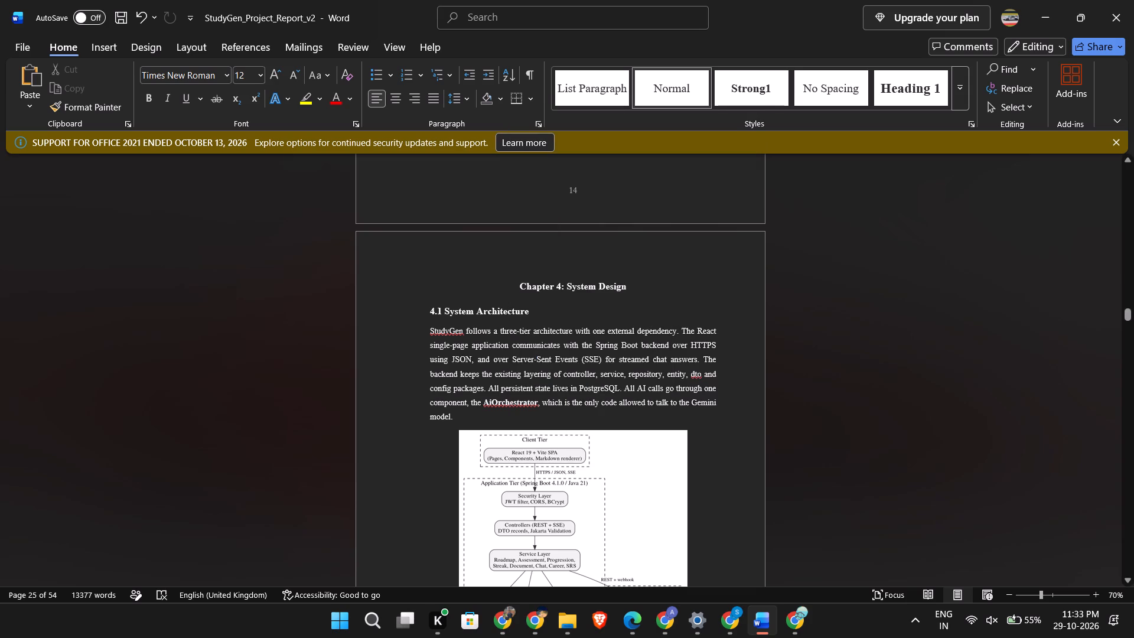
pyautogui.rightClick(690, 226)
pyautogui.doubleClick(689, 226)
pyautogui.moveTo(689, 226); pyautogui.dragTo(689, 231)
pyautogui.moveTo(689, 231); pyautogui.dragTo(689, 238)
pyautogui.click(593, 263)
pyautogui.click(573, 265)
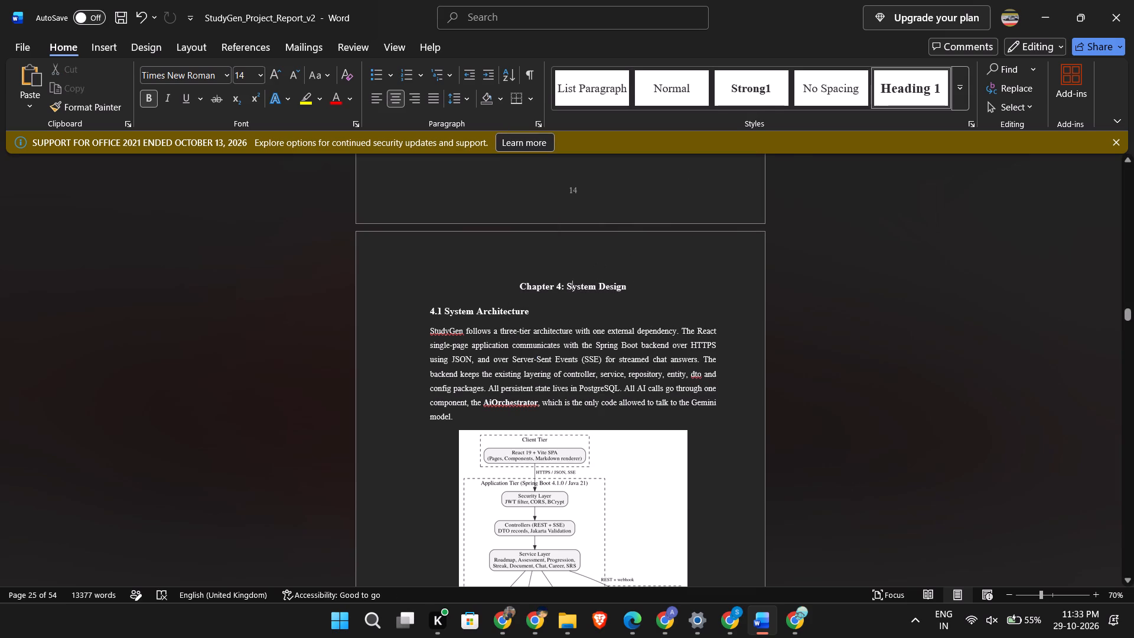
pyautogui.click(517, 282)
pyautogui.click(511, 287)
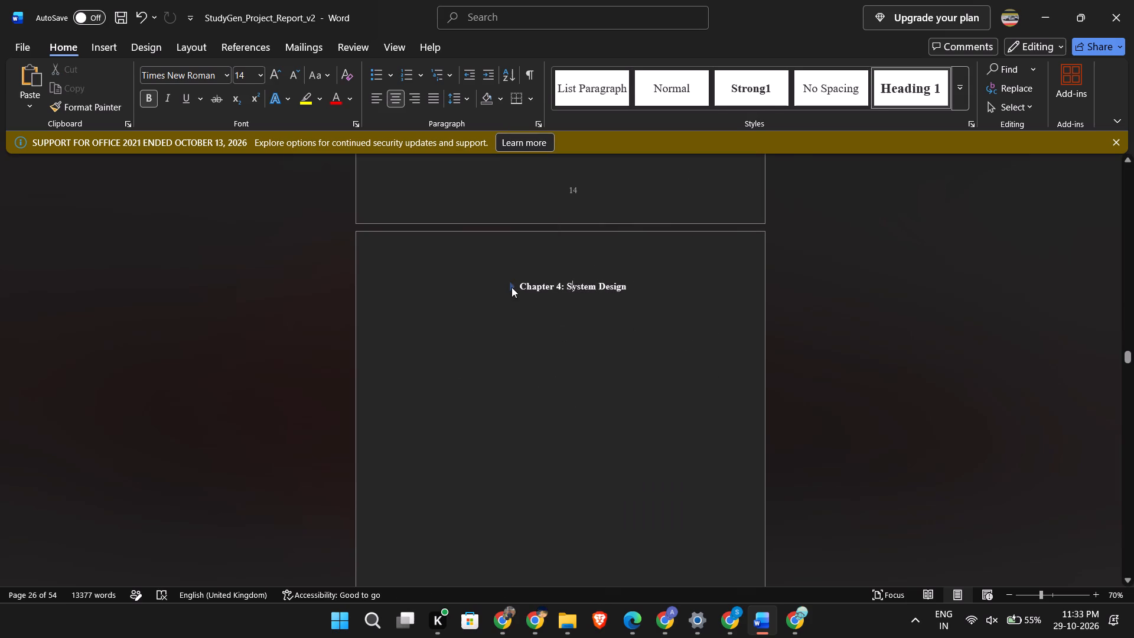
# Review the Chapter 4 pages from section 4.1 to the start of section 4.2, examining figures, tables and blank gaps.
pyautogui.scroll(-11, 700, 319)
pyautogui.scroll(-4, 773, 424)
pyautogui.scroll(-5, 722, 422)
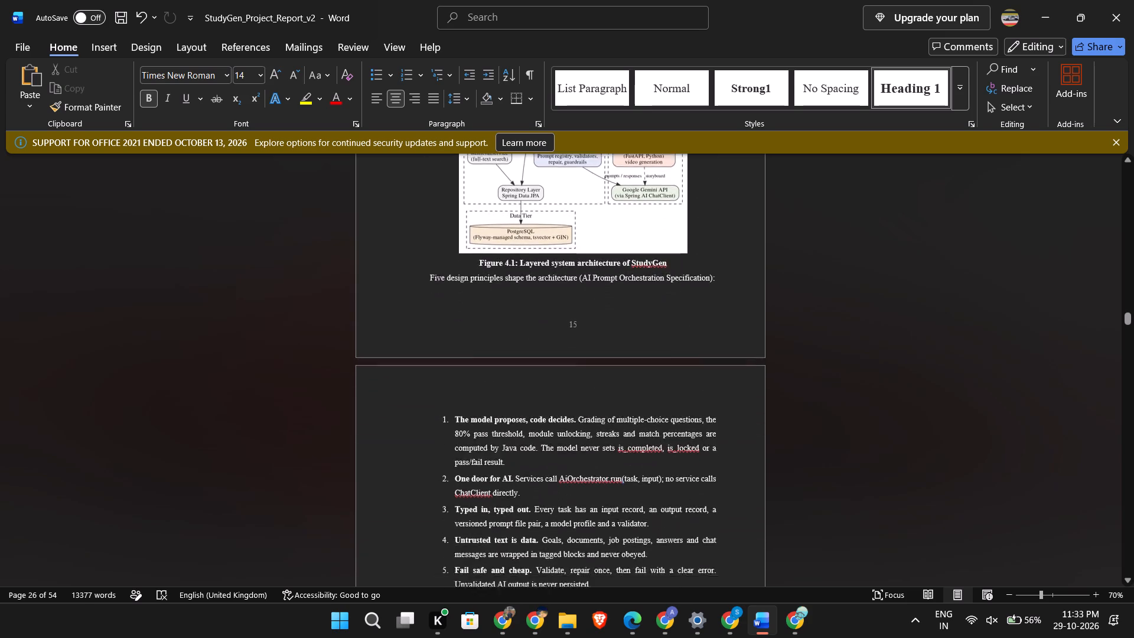
pyautogui.scroll(-20, 719, 429)
pyautogui.scroll(-6, 719, 429)
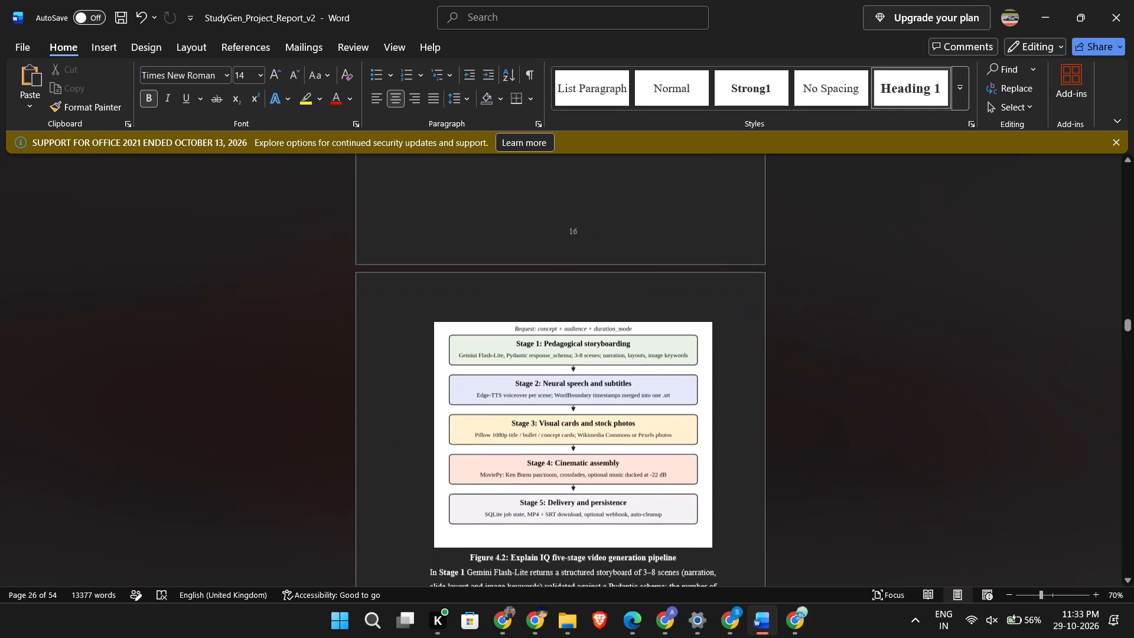
pyautogui.scroll(-3, 528, 398)
pyautogui.scroll(-20, 528, 398)
pyautogui.scroll(-8, 528, 398)
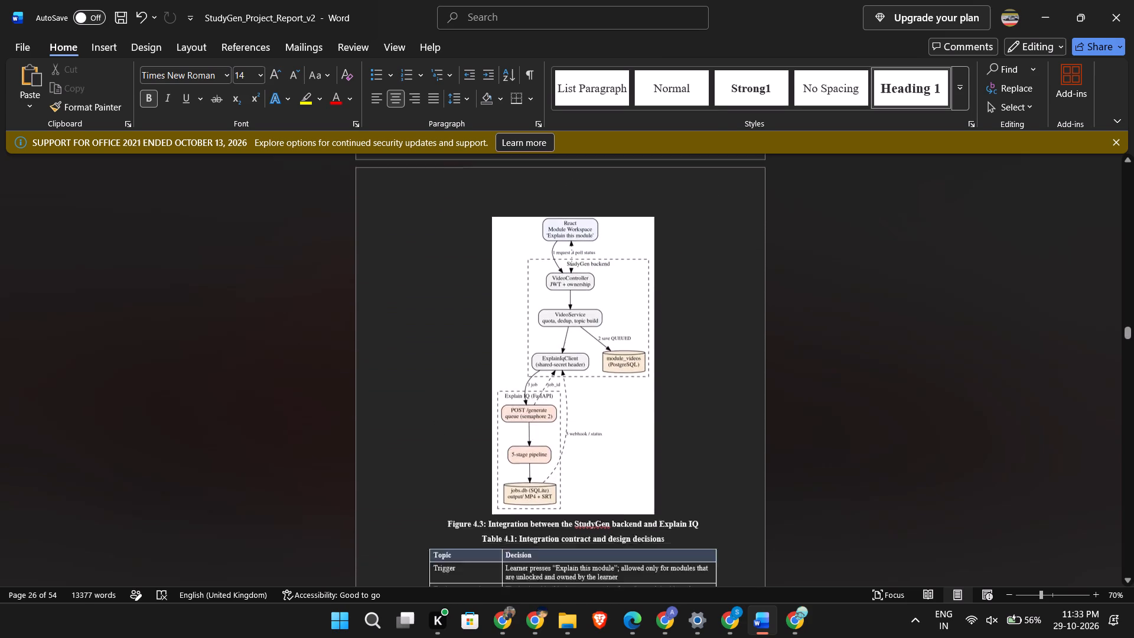
pyautogui.scroll(-15, 528, 398)
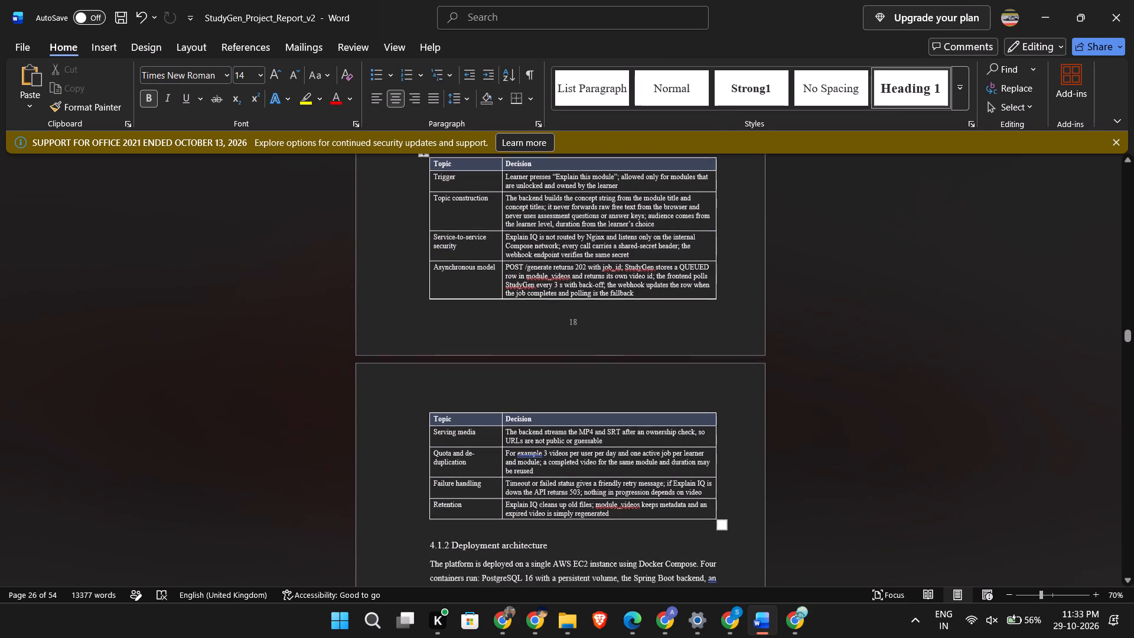
pyautogui.scroll(-20, 528, 398)
pyautogui.scroll(5, 528, 398)
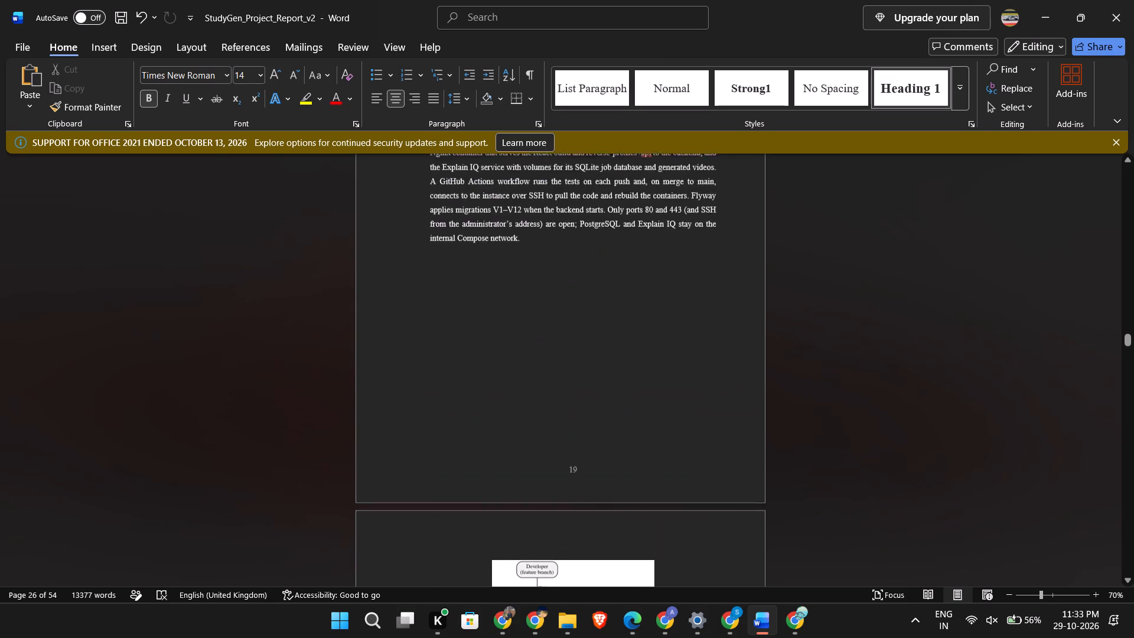
pyautogui.scroll(-17, 528, 398)
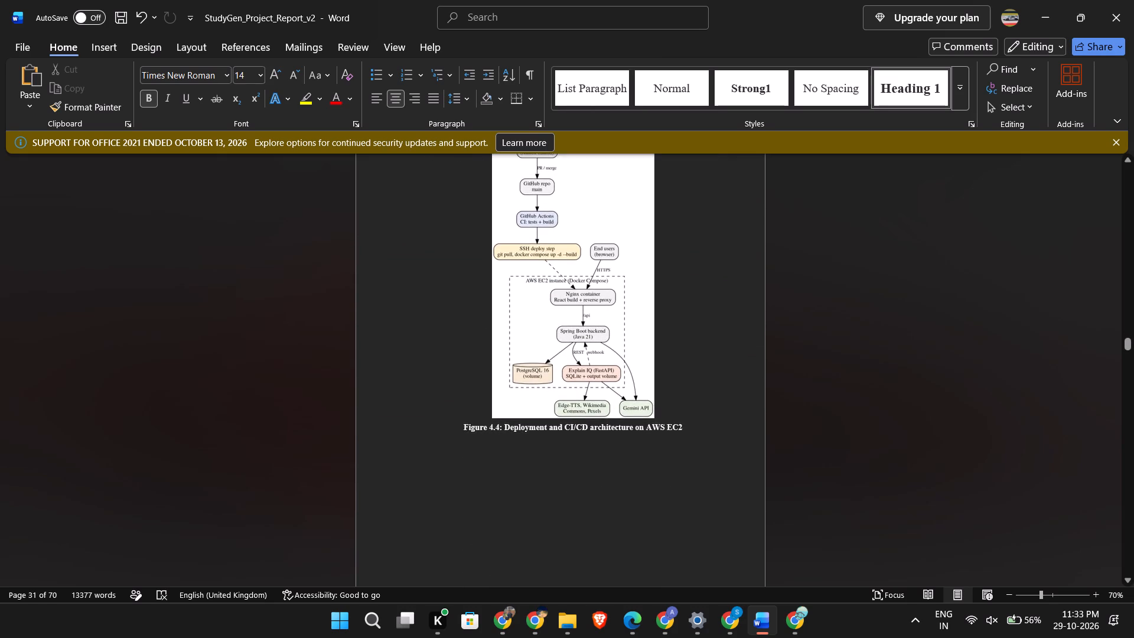
pyautogui.scroll(-15, 575, 360)
pyautogui.scroll(5, 576, 361)
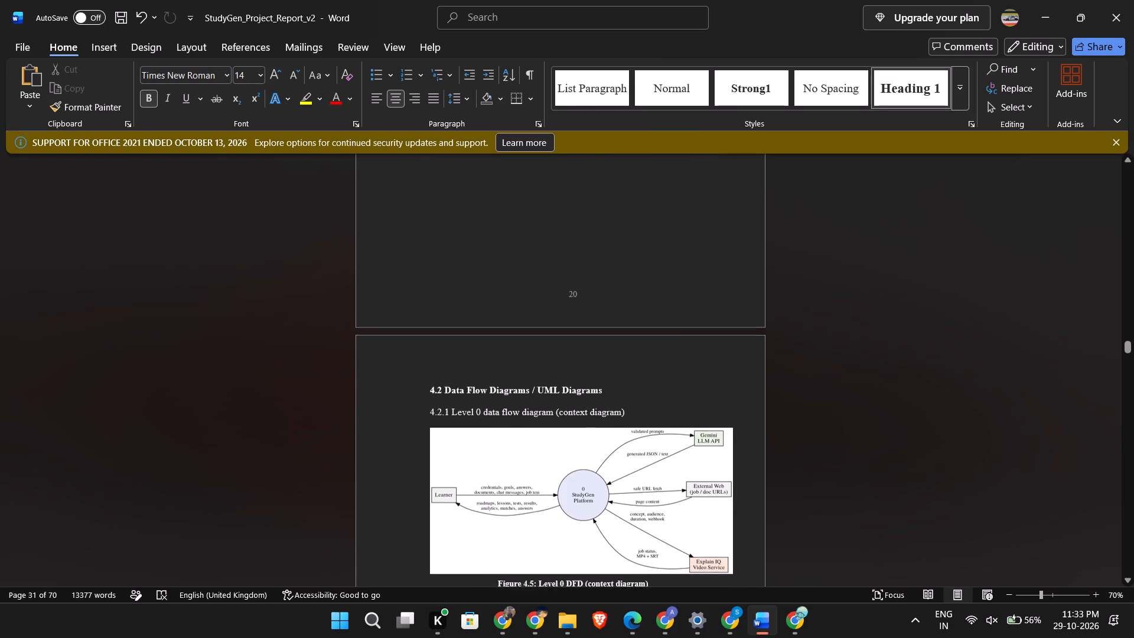
pyautogui.scroll(8, 576, 361)
pyautogui.scroll(-4, 576, 361)
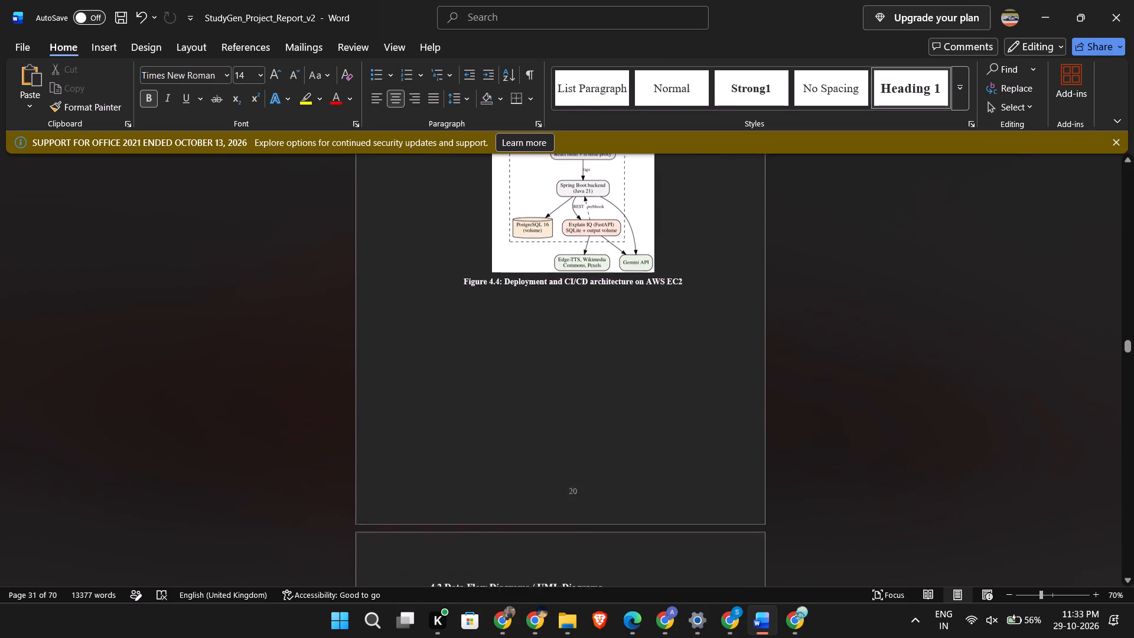
pyautogui.scroll(-8, 576, 361)
# Recheck the page layout from Figure 4.4 back to the Figure 4.2 video generation pipeline.
pyautogui.scroll(11, 576, 361)
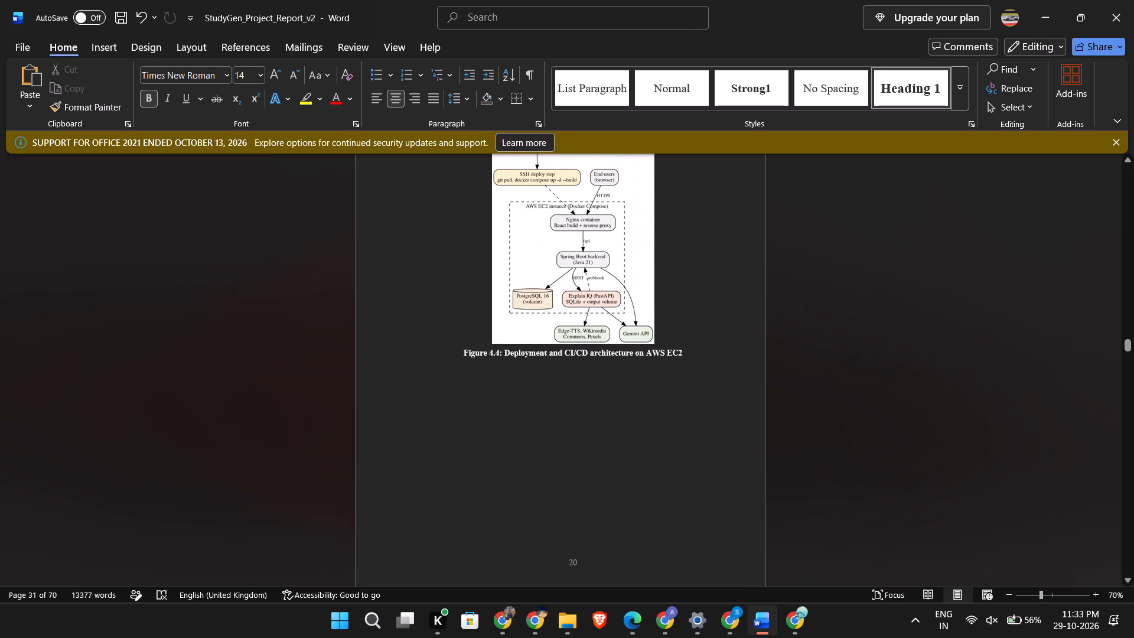
pyautogui.scroll(20, 576, 361)
pyautogui.scroll(2, 576, 361)
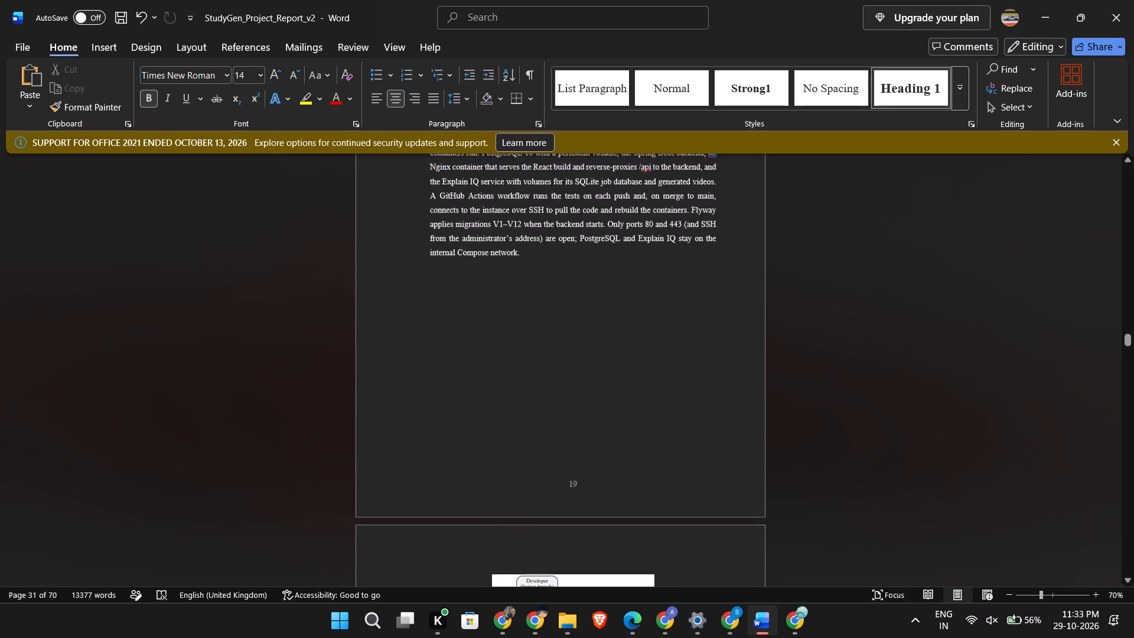
pyautogui.scroll(20, 576, 361)
pyautogui.scroll(13, 576, 361)
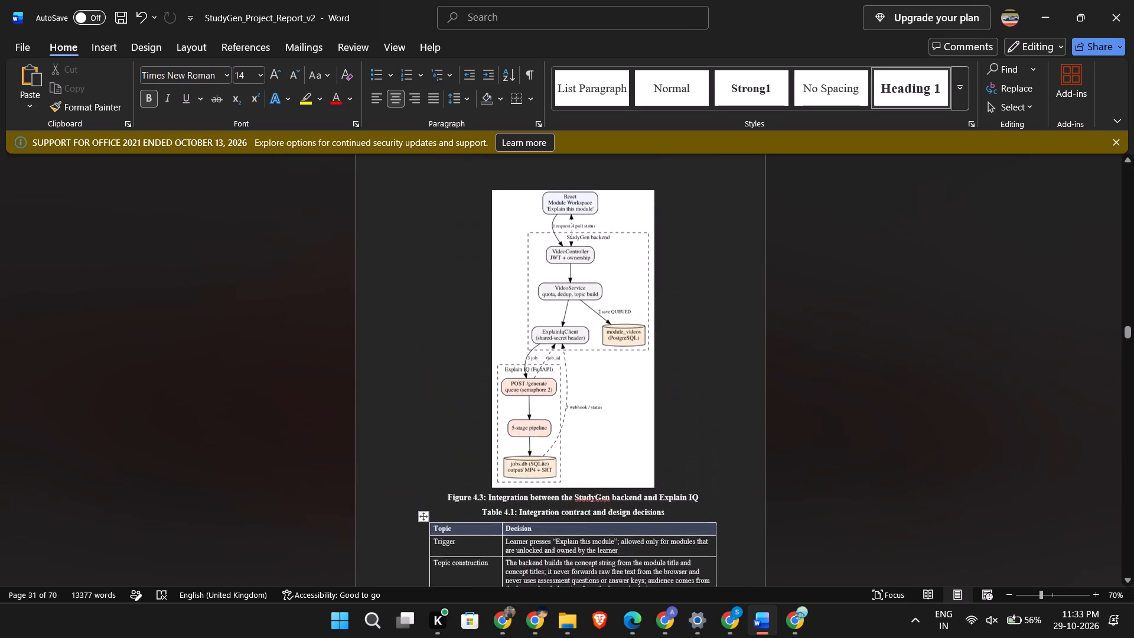
pyautogui.scroll(7, 576, 361)
pyautogui.scroll(18, 576, 361)
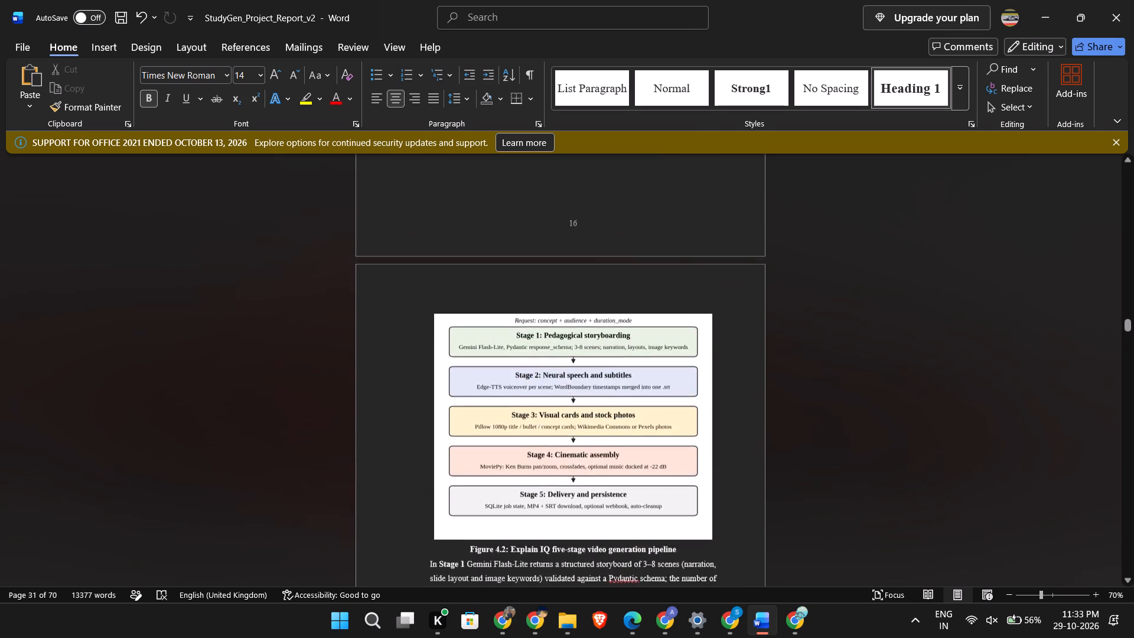
pyautogui.scroll(10, 576, 361)
pyautogui.scroll(-5, 576, 361)
pyautogui.scroll(-4, 569, 424)
# Crop the blank strip off the bottom of the Figure 4.2 pipeline picture, bringing its height to about 10.8 cm.
pyautogui.click(566, 438)
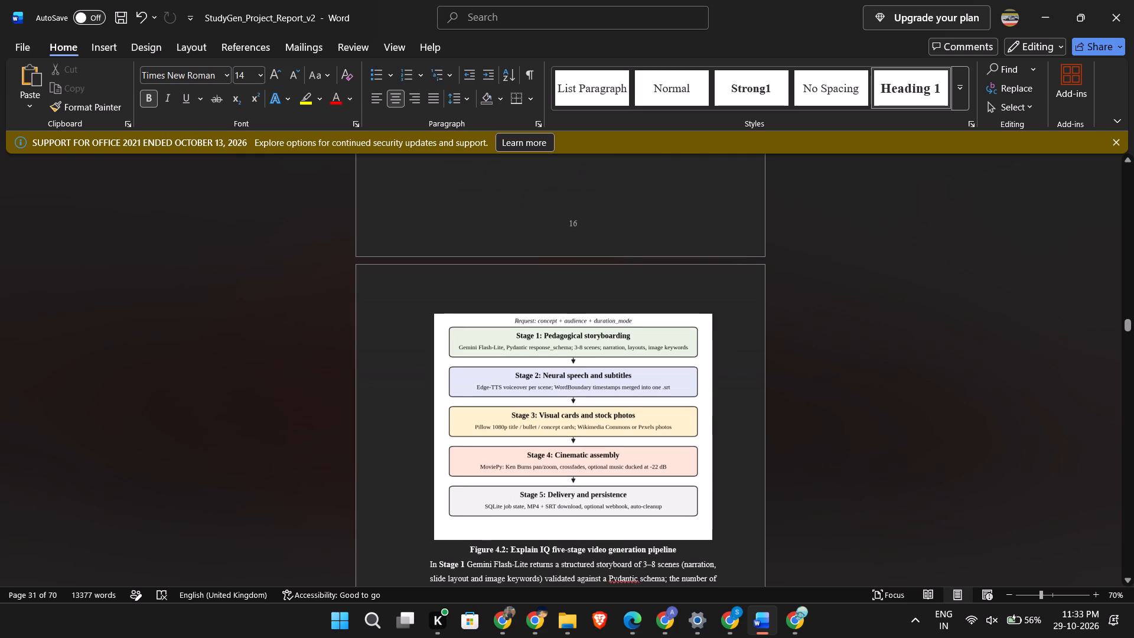
pyautogui.doubleClick(605, 418)
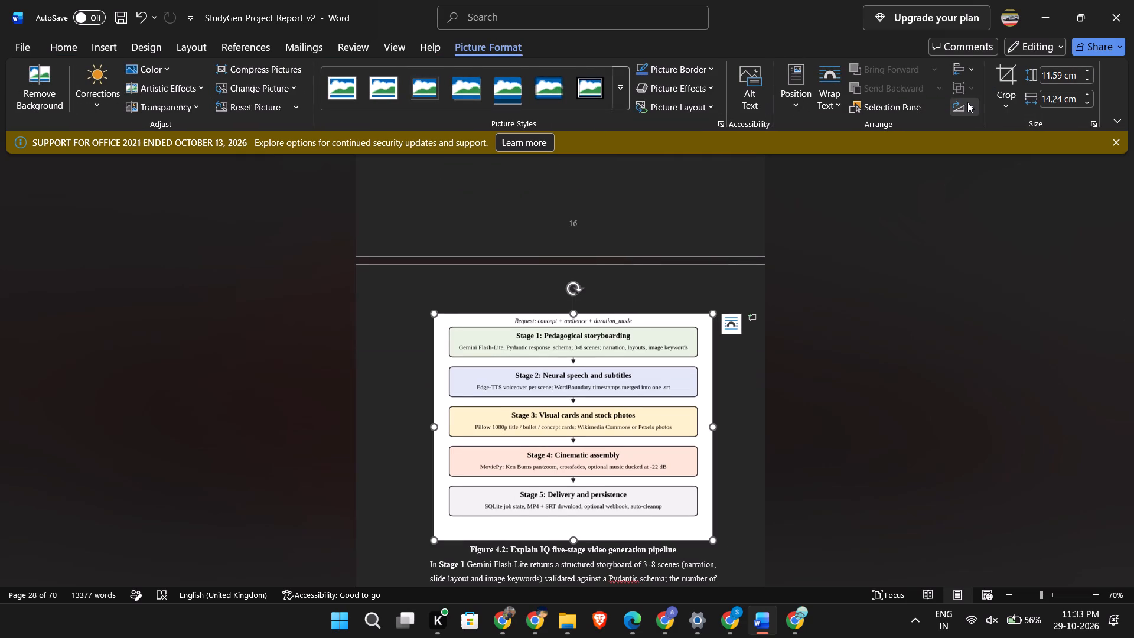
pyautogui.click(992, 79)
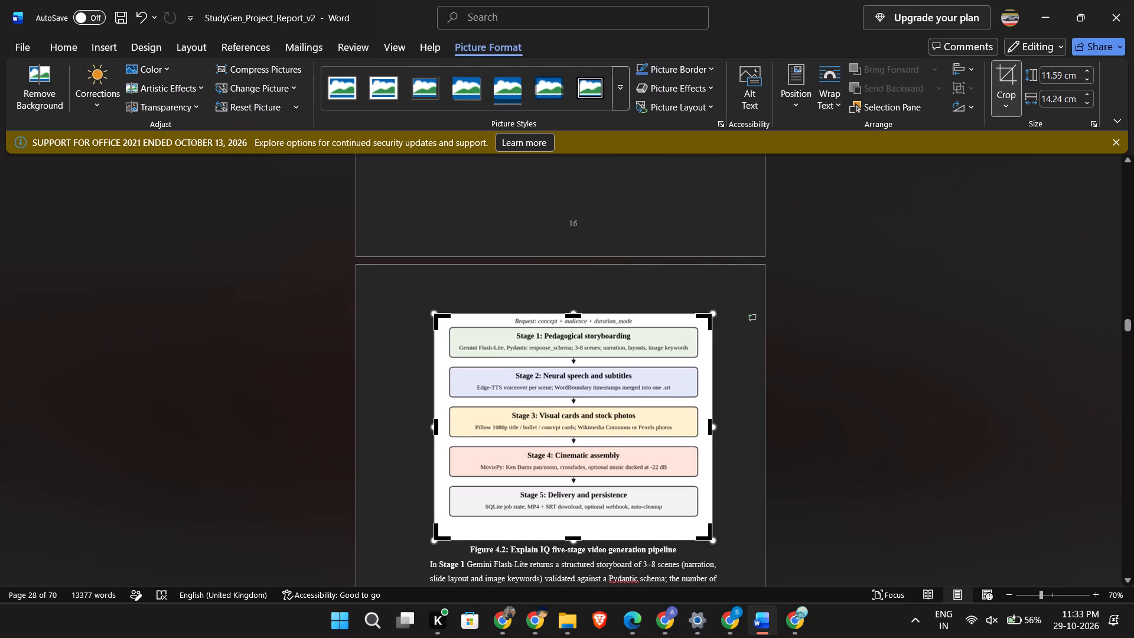
pyautogui.click(575, 540)
pyautogui.moveTo(573, 538); pyautogui.dragTo(573, 536)
pyautogui.moveTo(573, 536); pyautogui.dragTo(576, 525)
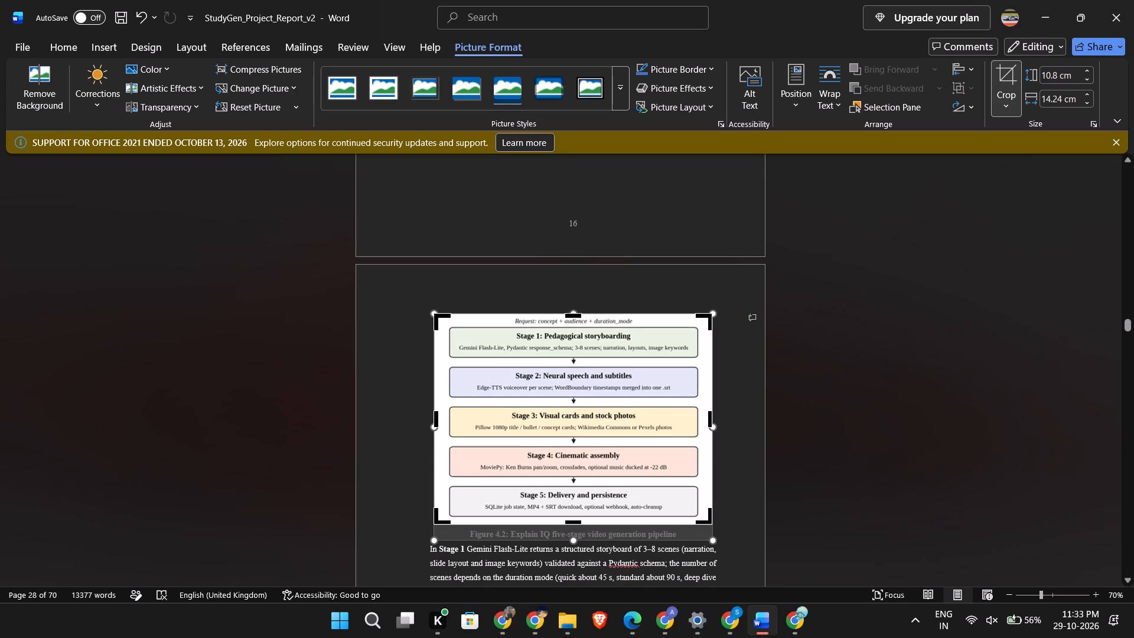
pyautogui.press('Return')
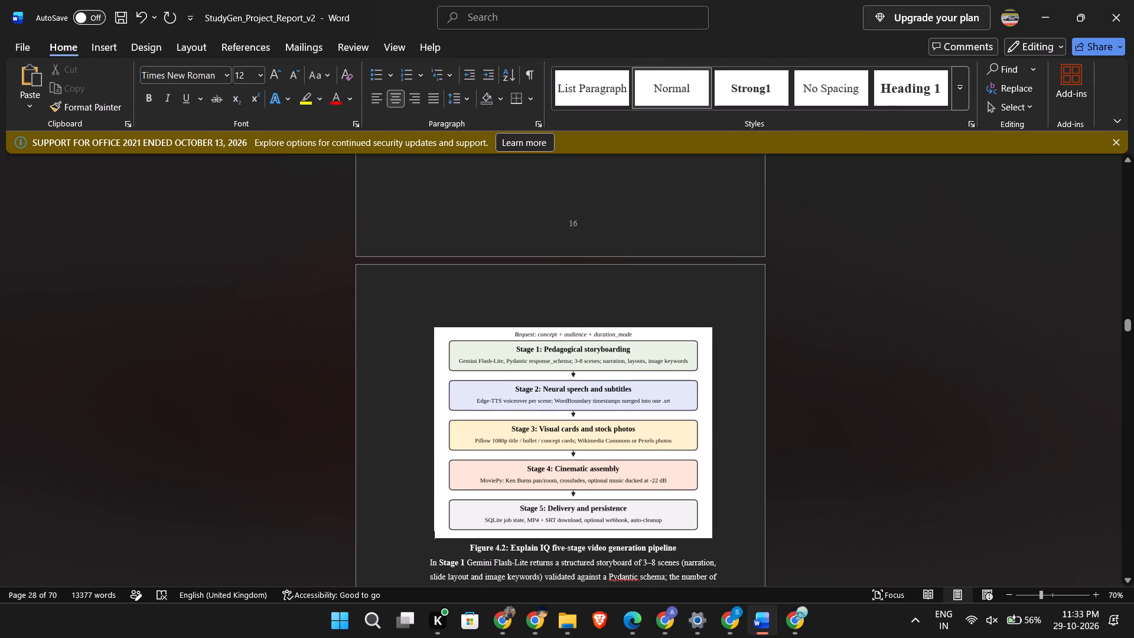
# Shrink the Figure 4.2 pipeline picture so it fits with its caption beneath the section 4.1.1 text, and check the print preview.
pyautogui.click(688, 490)
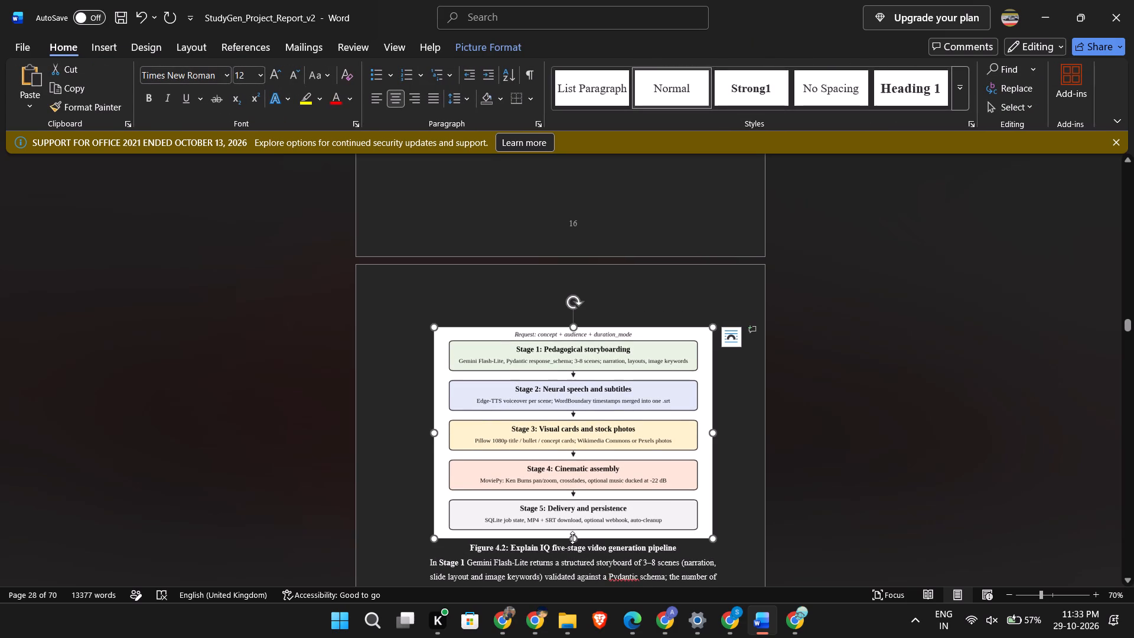
pyautogui.moveTo(574, 538); pyautogui.dragTo(581, 511)
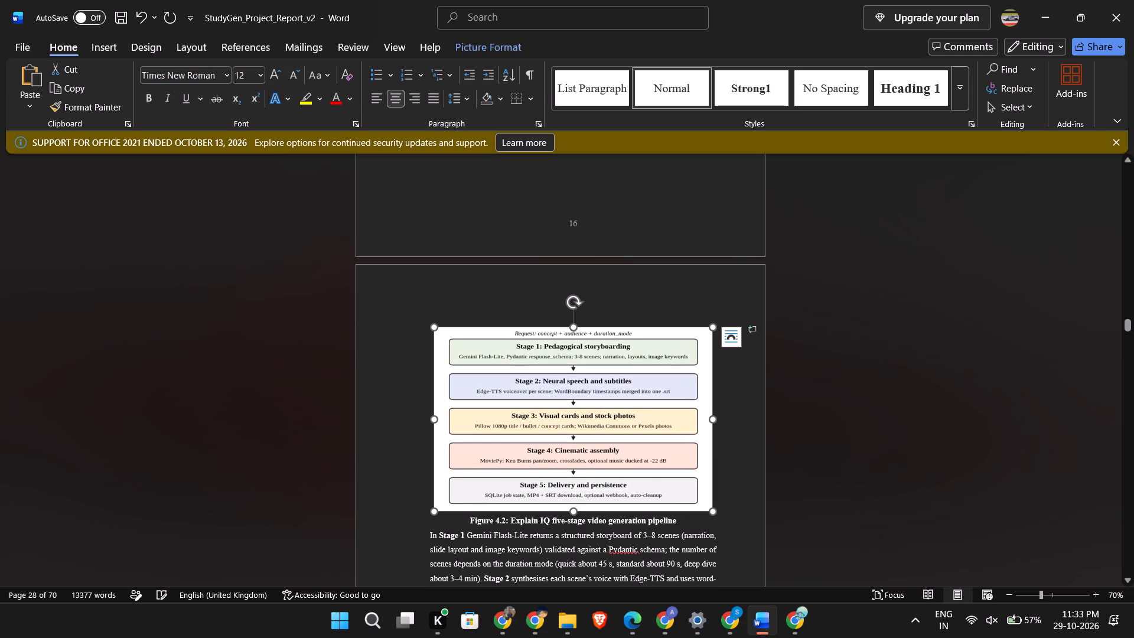
pyautogui.moveTo(712, 513); pyautogui.dragTo(665, 480)
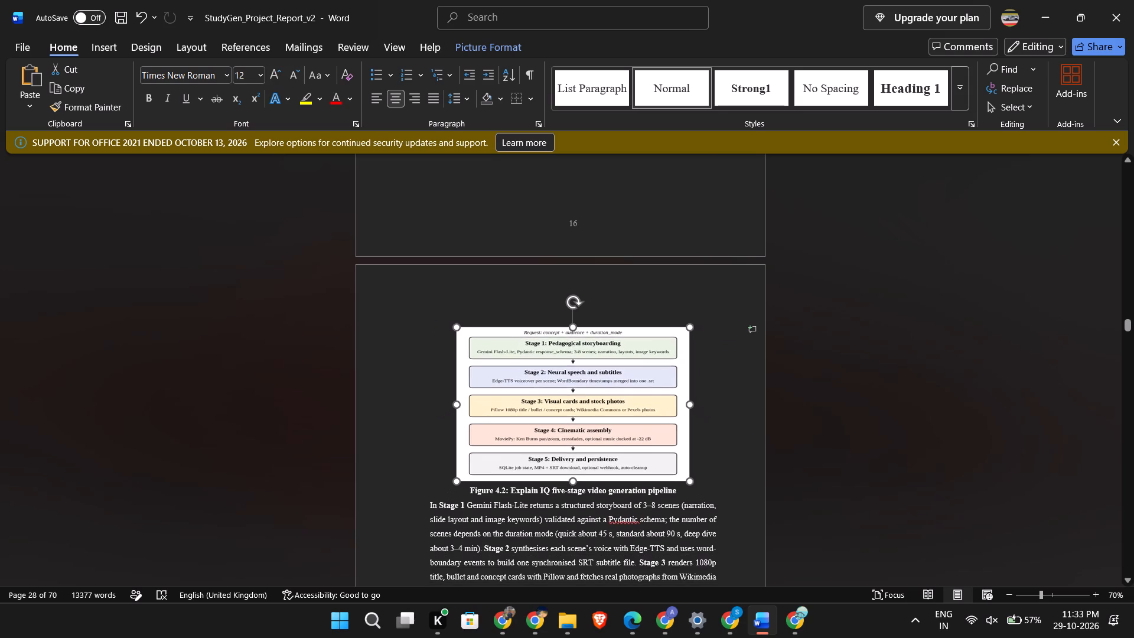
pyautogui.moveTo(665, 480); pyautogui.dragTo(645, 467)
pyautogui.scroll(-1, 648, 455)
pyautogui.scroll(2, 648, 455)
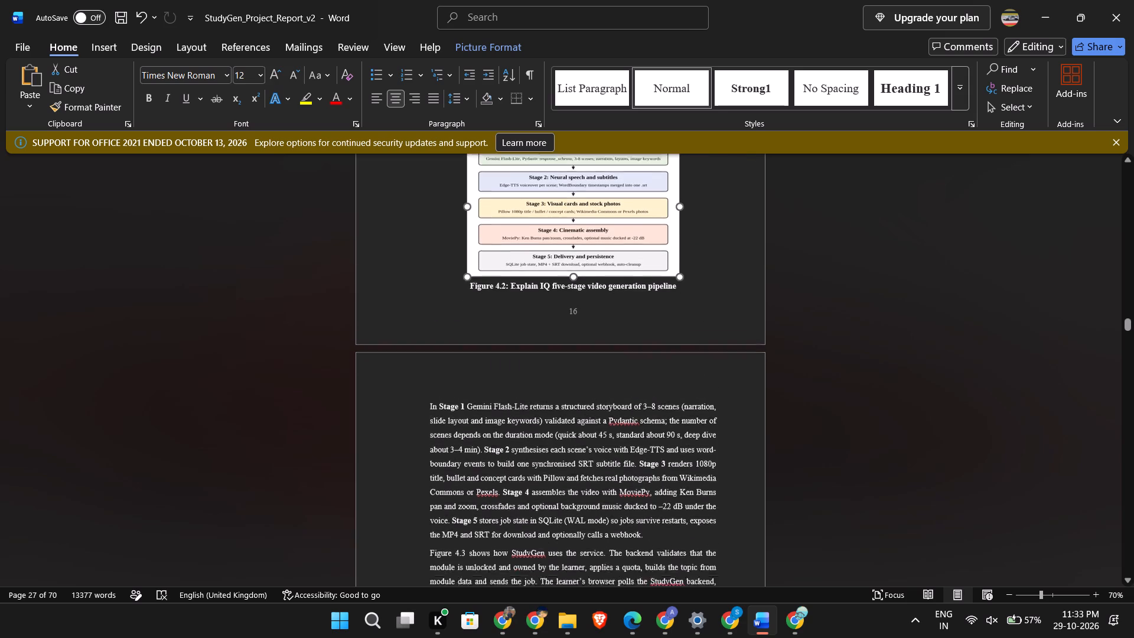
pyautogui.scroll(1, 648, 455)
pyautogui.scroll(3, 613, 333)
pyautogui.keyDown('ctrl'); pyautogui.scroll(6, 613, 337); pyautogui.keyUp('ctrl')
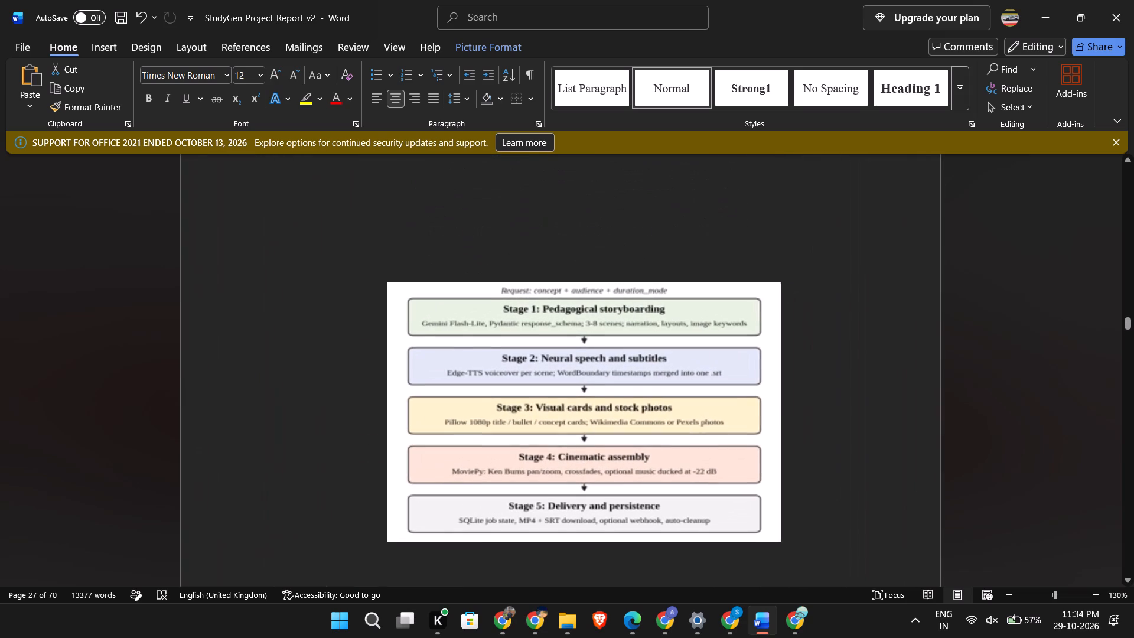
pyautogui.scroll(-2, 616, 350)
pyautogui.keyDown('ctrl'); pyautogui.scroll(-5, 616, 350); pyautogui.keyUp('ctrl')
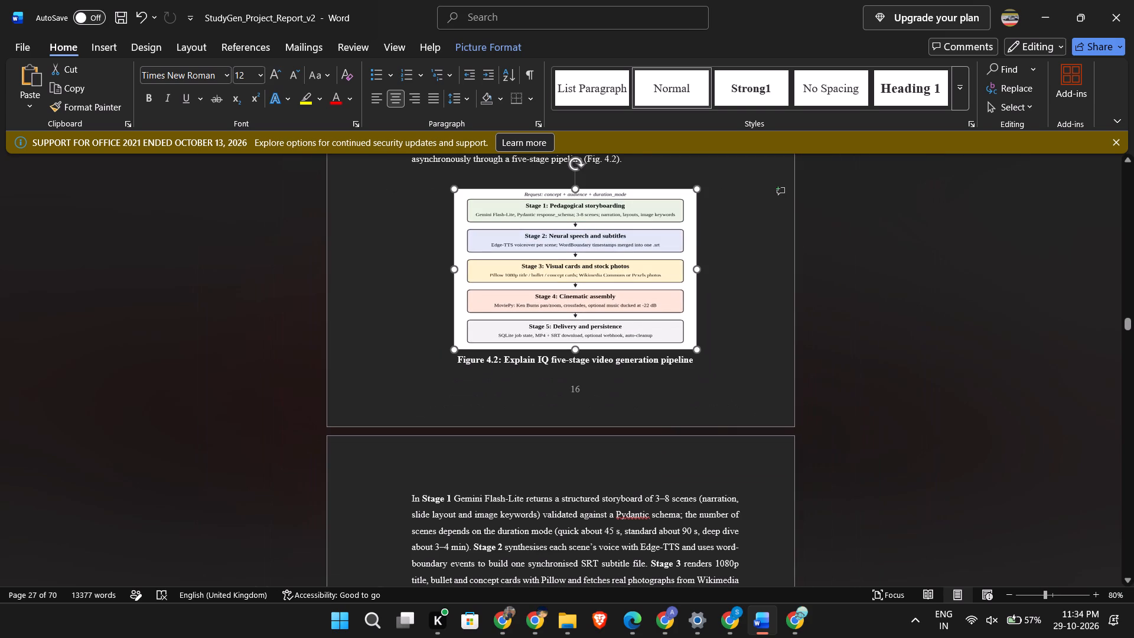
pyautogui.hotkey('ctrl', 'p')
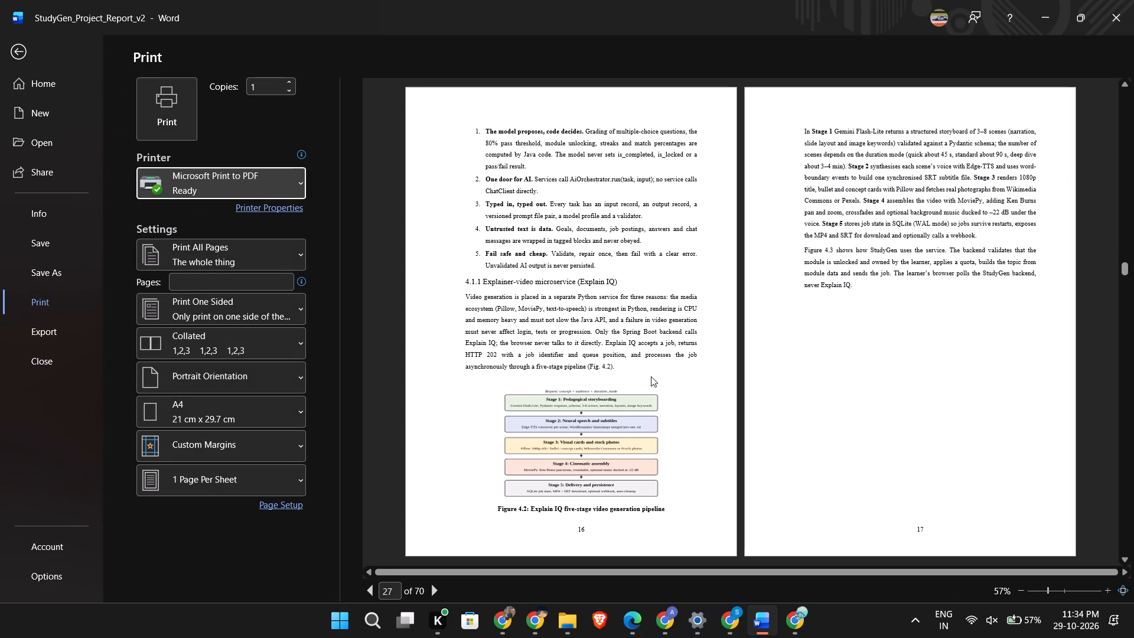
pyautogui.press('Escape')
# Shrink the Figure 4.3 integration diagram so it fits with its caption on the page of its introductory paragraph.
pyautogui.scroll(-10, 647, 395)
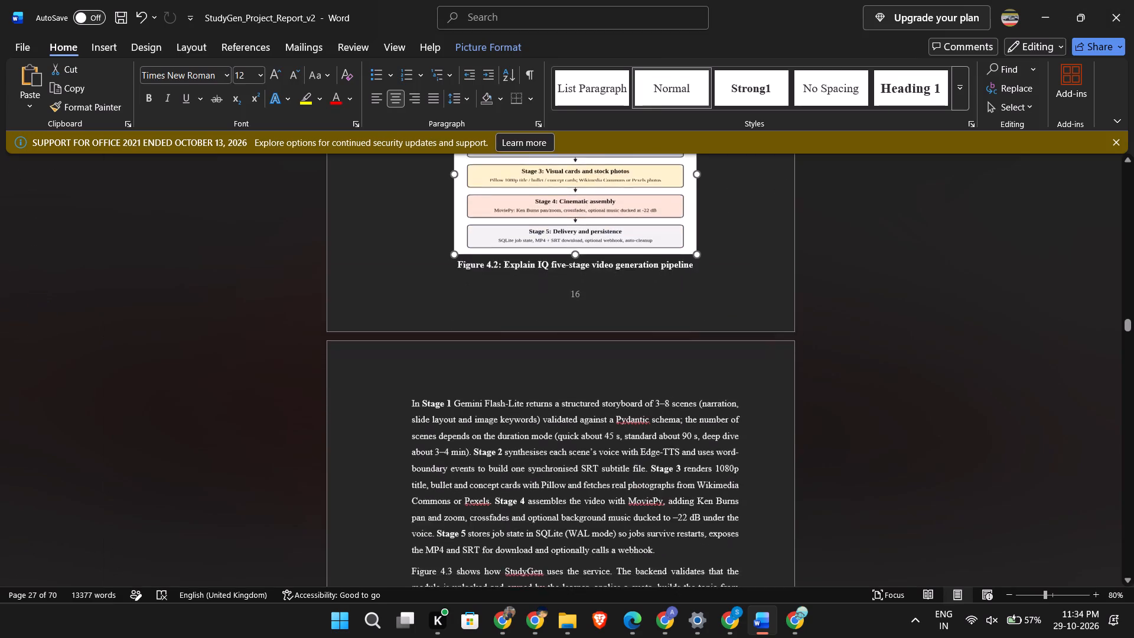
pyautogui.scroll(-19, 647, 402)
pyautogui.scroll(-4, 647, 402)
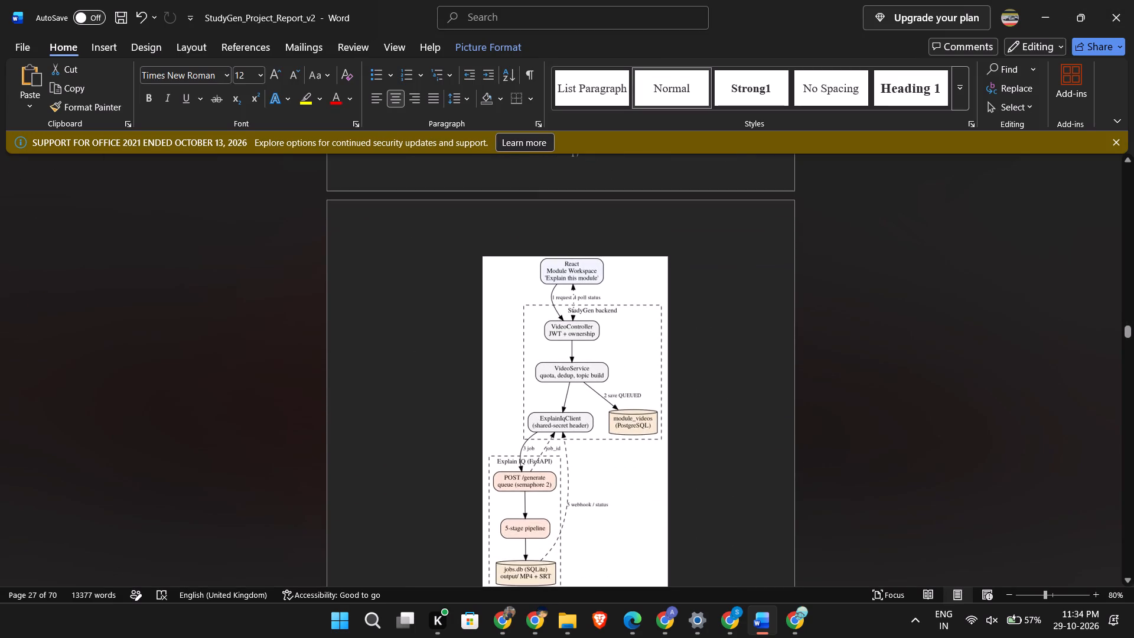
pyautogui.scroll(-4, 647, 403)
pyautogui.click(639, 403)
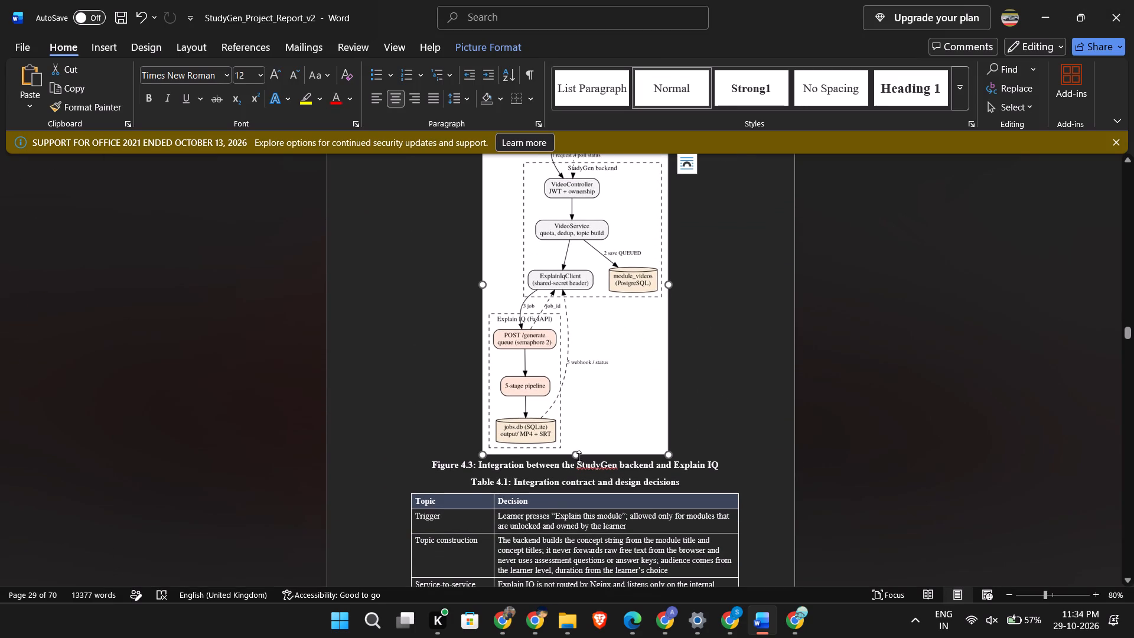
pyautogui.moveTo(579, 457); pyautogui.dragTo(583, 427)
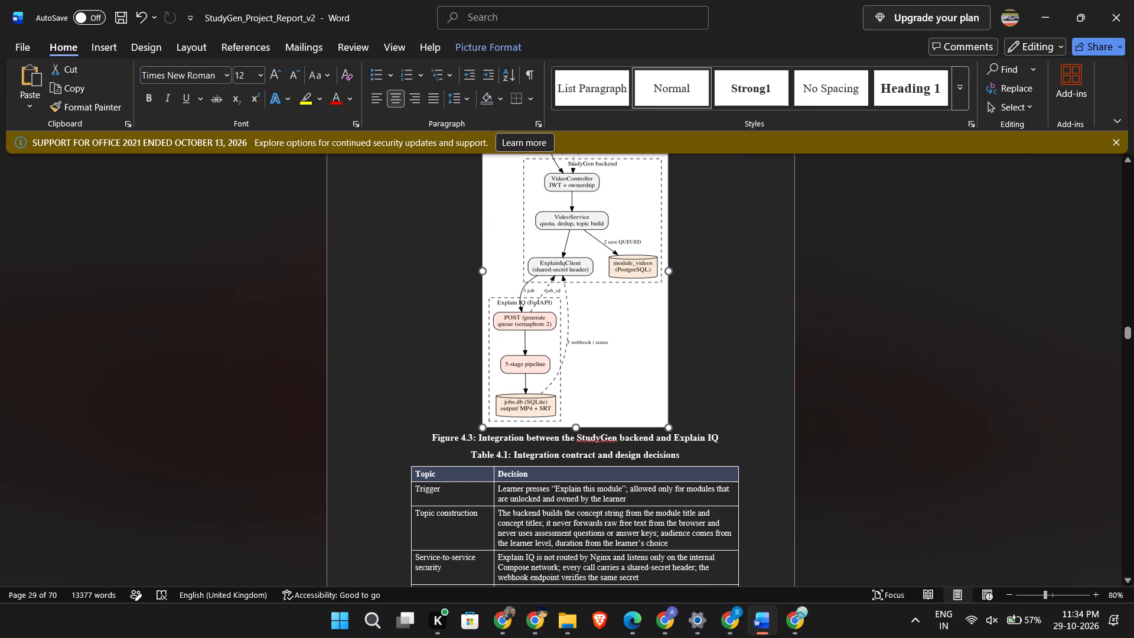
pyautogui.moveTo(669, 426); pyautogui.dragTo(659, 411)
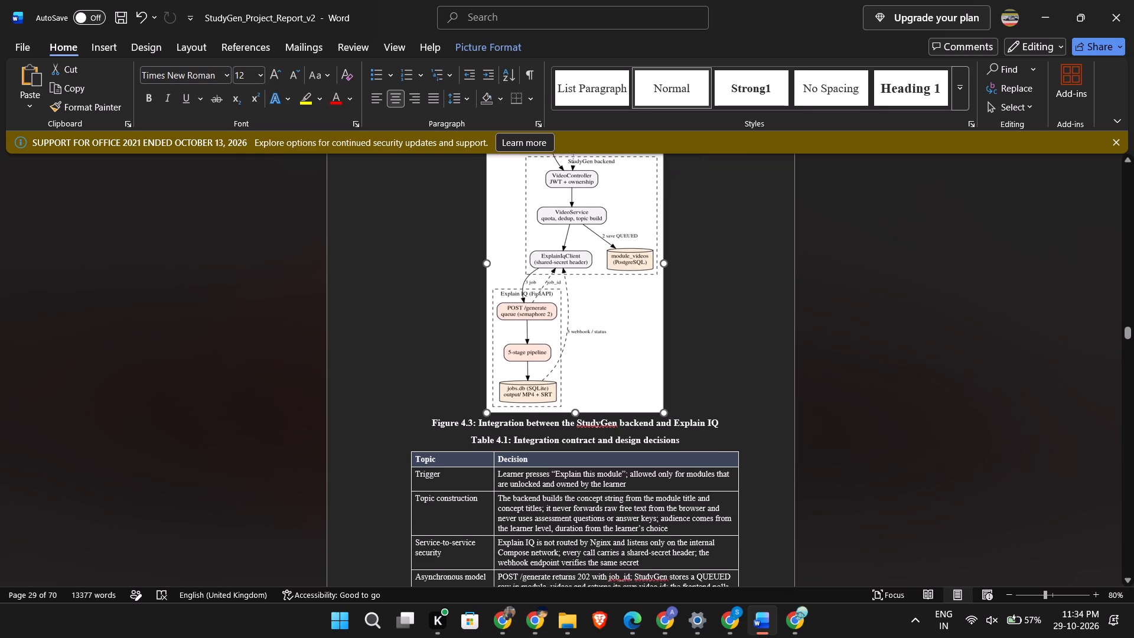
pyautogui.moveTo(659, 411); pyautogui.dragTo(651, 395)
pyautogui.scroll(3, 650, 395)
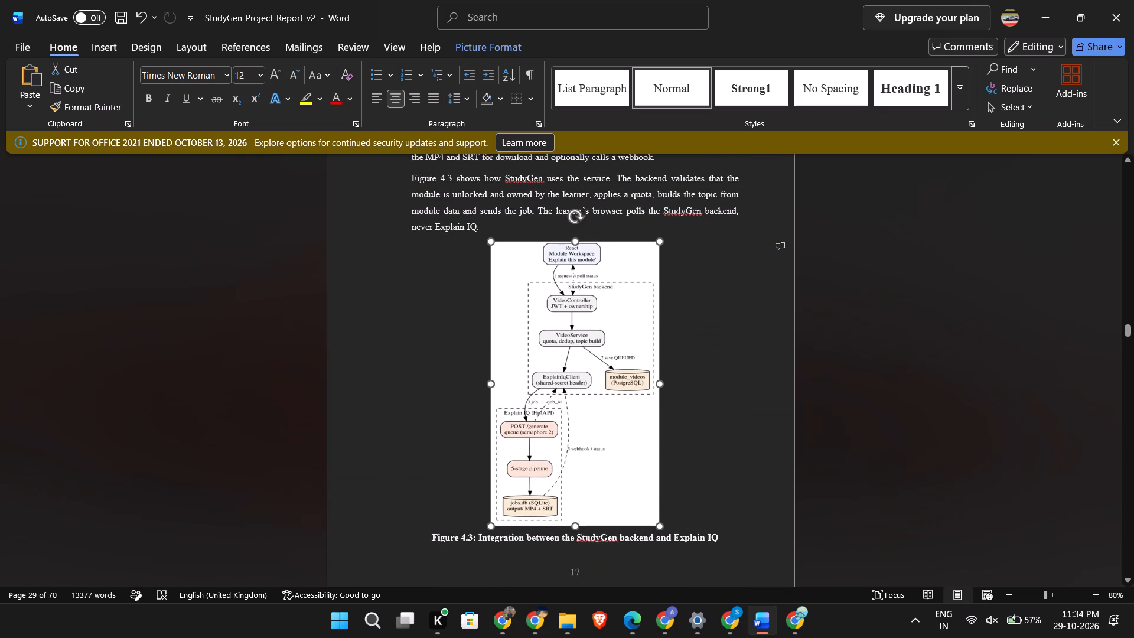
# Widen the Figure 4.3 diagram slightly and enlarge it within the remaining page space, undoing the last enlargement.
pyautogui.moveTo(491, 384); pyautogui.dragTo(475, 384)
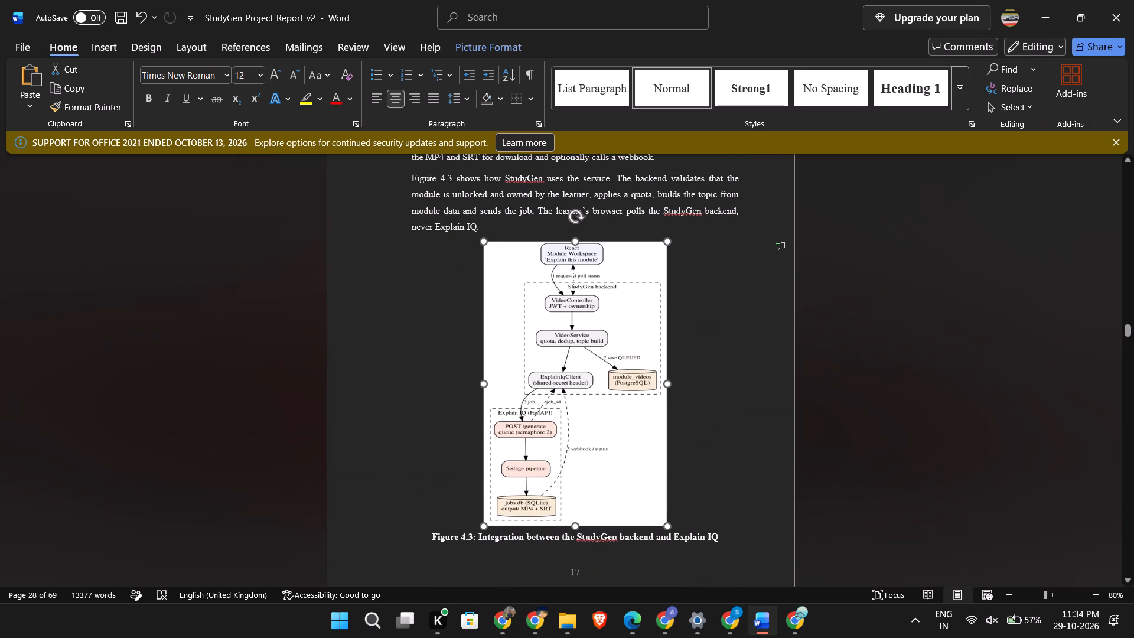
pyautogui.moveTo(475, 384); pyautogui.dragTo(470, 389)
pyautogui.moveTo(668, 525); pyautogui.dragTo(670, 527)
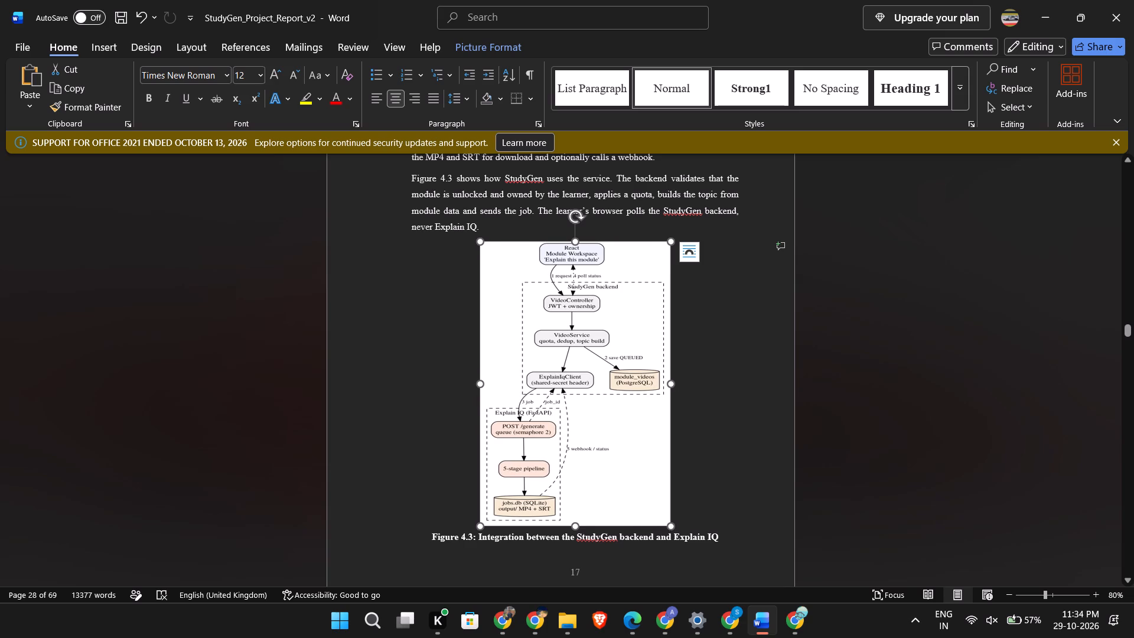
pyautogui.moveTo(670, 527); pyautogui.dragTo(673, 529)
pyautogui.moveTo(673, 529); pyautogui.dragTo(680, 535)
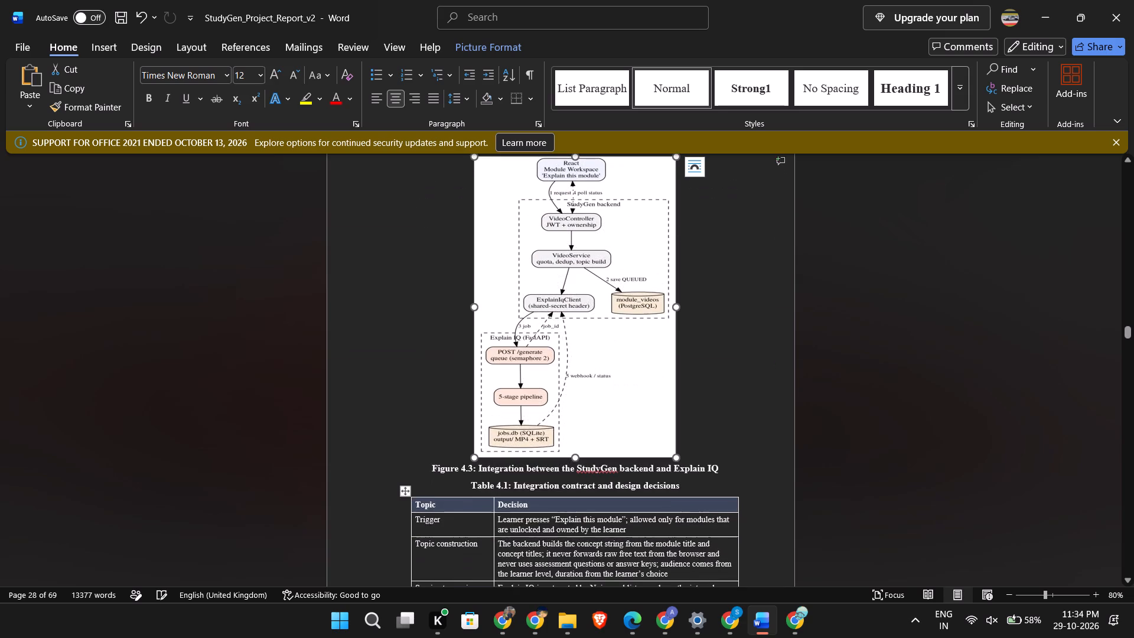
pyautogui.hotkey('ctrl', 'z')
pyautogui.click(1022, 490)
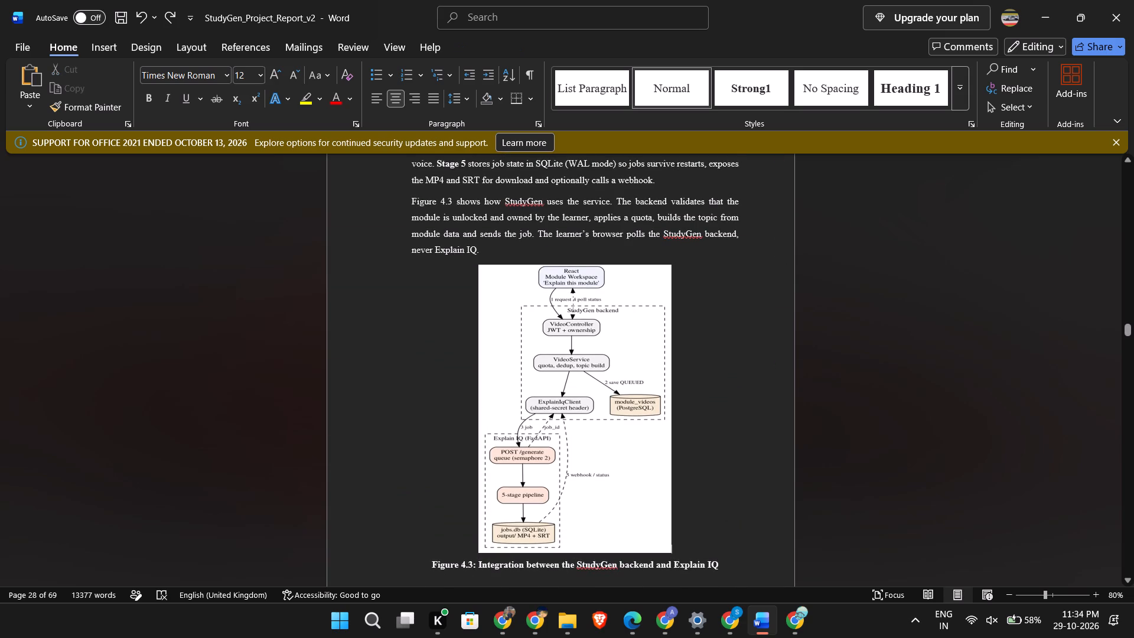
# Check the print preview from the resized Figures 4.2 and 4.3 through section 4.2.2 for page fit and blank gaps.
pyautogui.hotkey('ctrl', 'p')
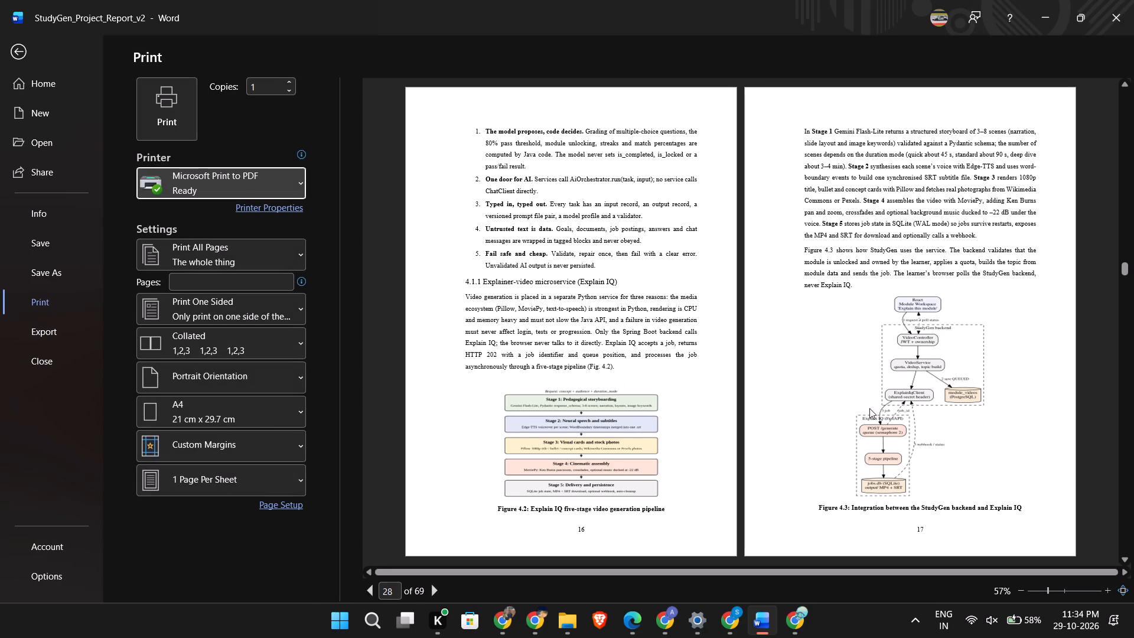
pyautogui.keyDown('ctrl'); pyautogui.scroll(3, 871, 414); pyautogui.keyUp('ctrl')
pyautogui.scroll(-5, 871, 414)
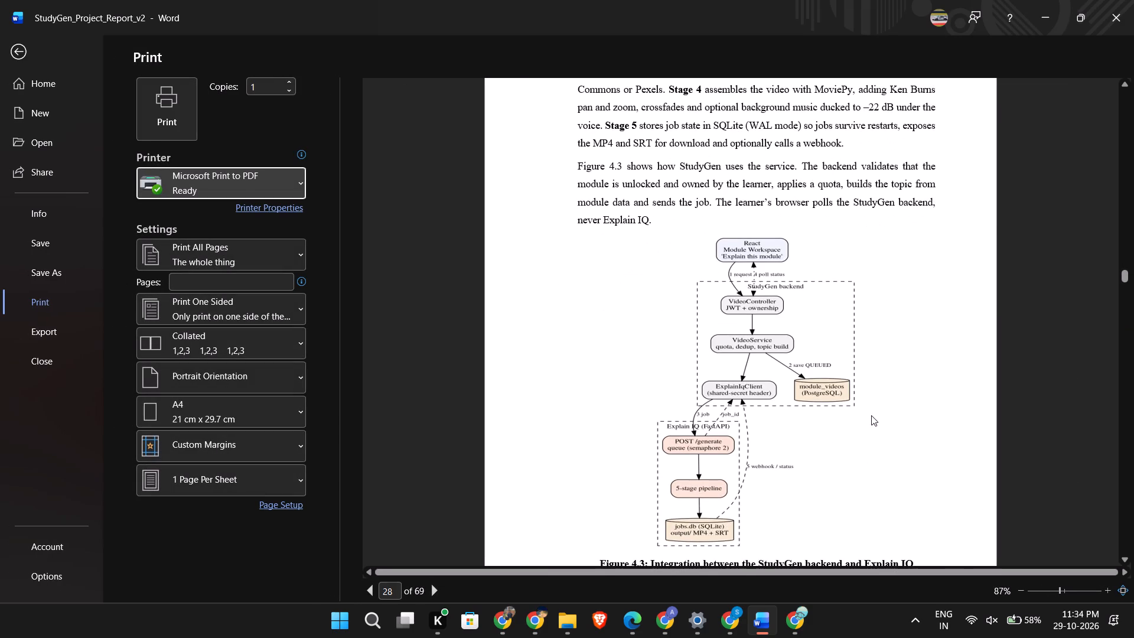
pyautogui.scroll(-13, 871, 415)
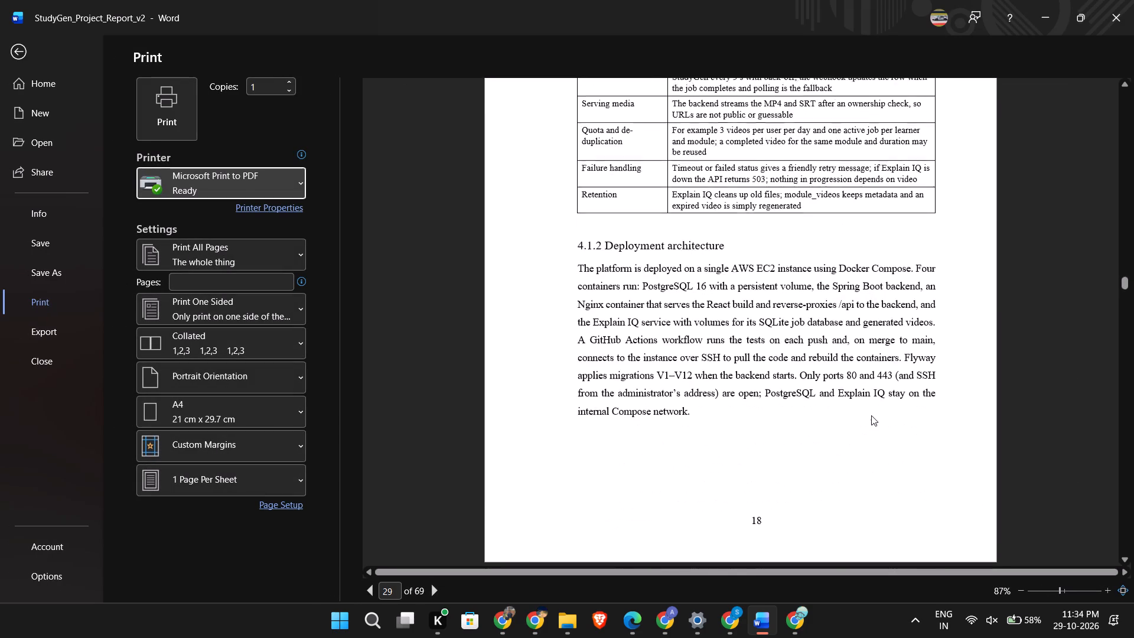
pyautogui.scroll(-15, 871, 415)
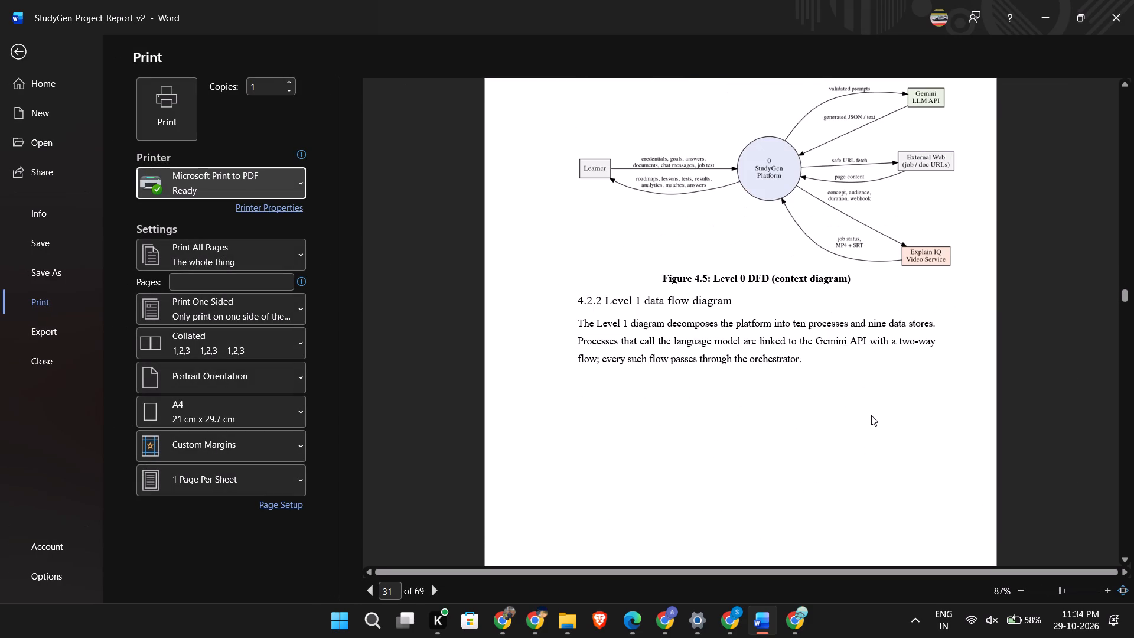
pyautogui.press('Escape')
# Collapse the section under the 4.2 Data Flow Diagrams / UML Diagrams heading.
pyautogui.scroll(-16, 871, 415)
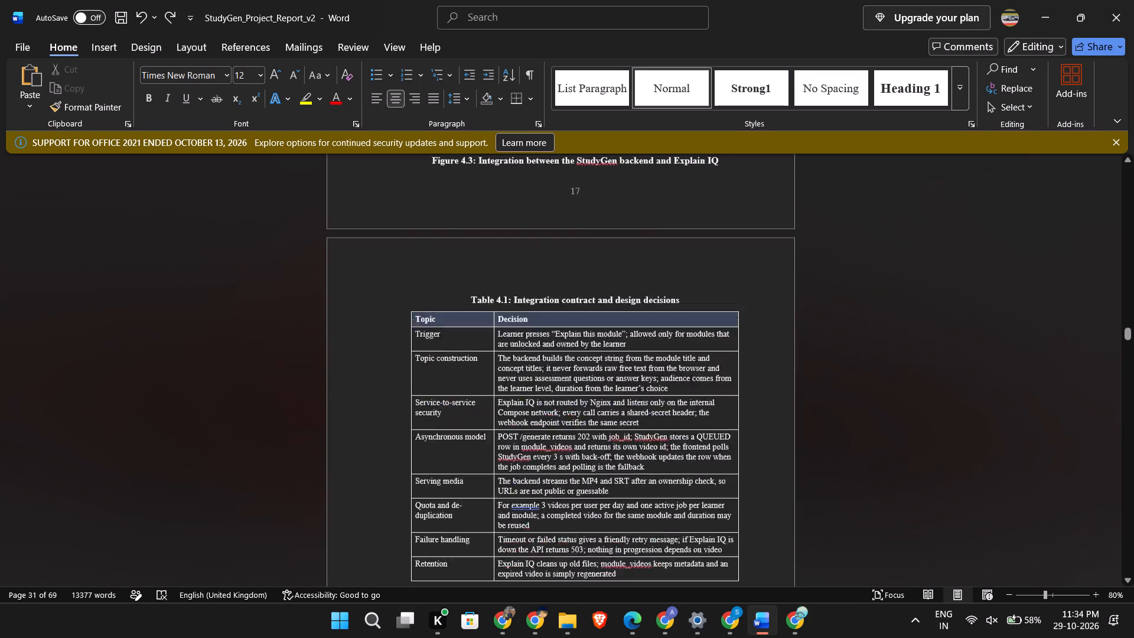
pyautogui.scroll(-18, 868, 417)
pyautogui.scroll(-9, 868, 416)
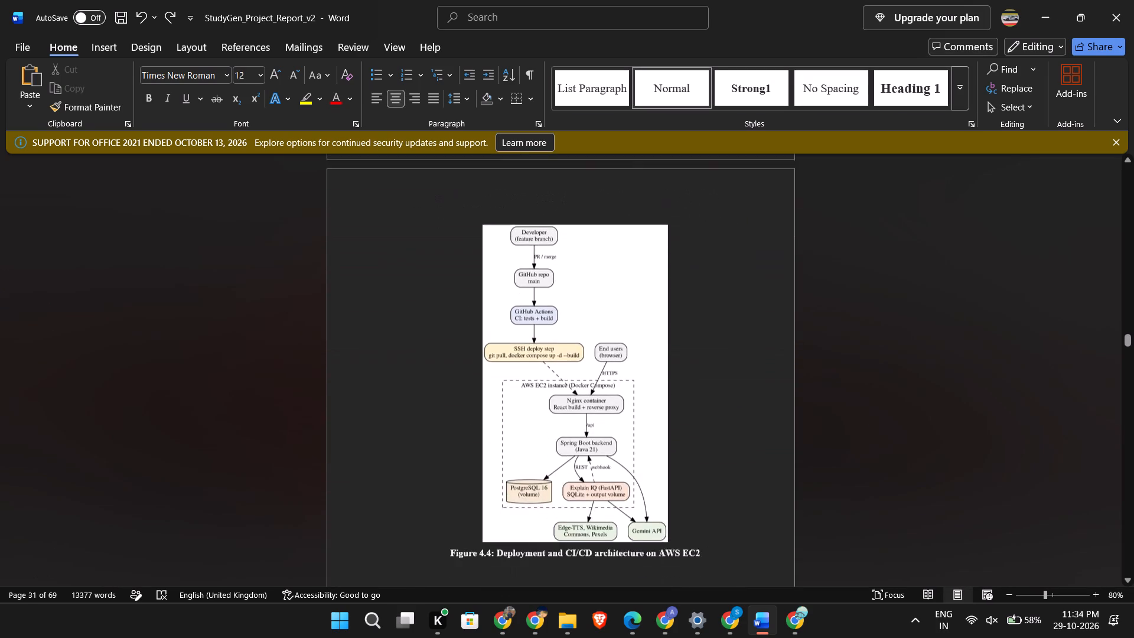
pyautogui.scroll(-15, 867, 415)
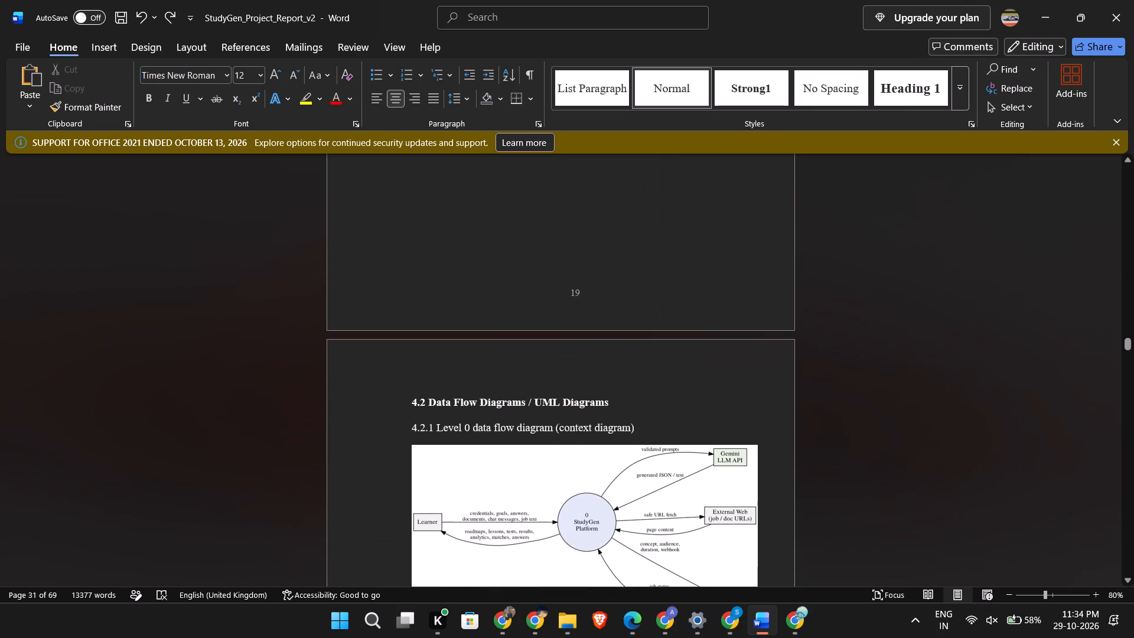
pyautogui.click(396, 401)
pyautogui.click(400, 401)
# Review the pages from section 4.2 through the 4.3 and 4.4 figures to the start of Chapter 5 for blank gaps.
pyautogui.scroll(4, 402, 401)
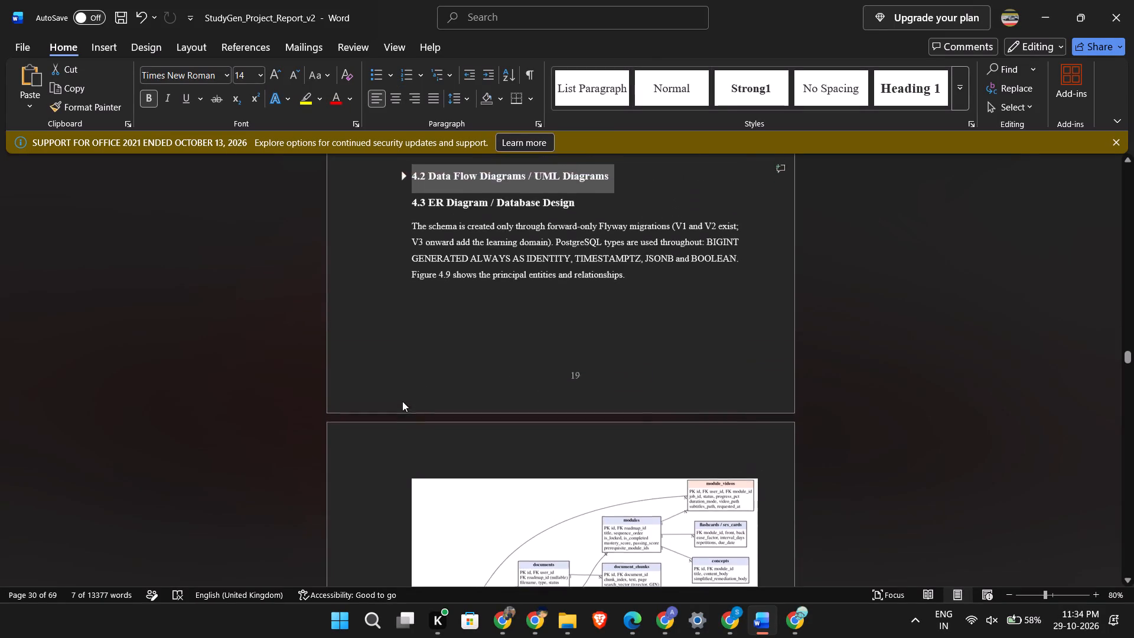
pyautogui.scroll(6, 402, 401)
pyautogui.scroll(-20, 402, 401)
pyautogui.scroll(-1, 402, 401)
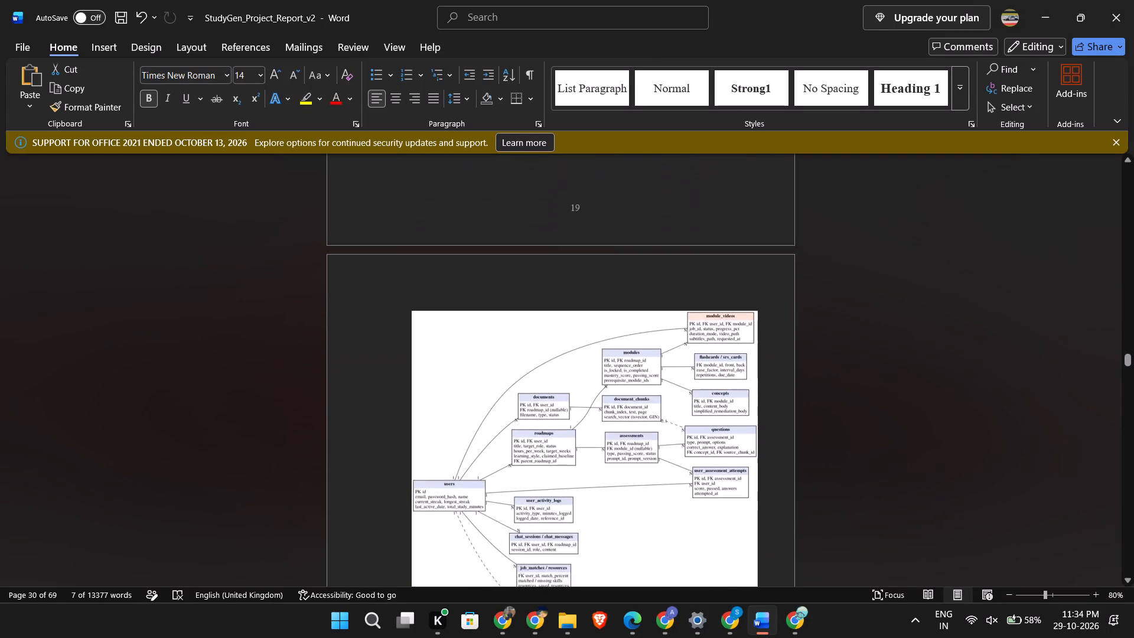
pyautogui.scroll(-17, 402, 400)
pyautogui.scroll(-14, 402, 399)
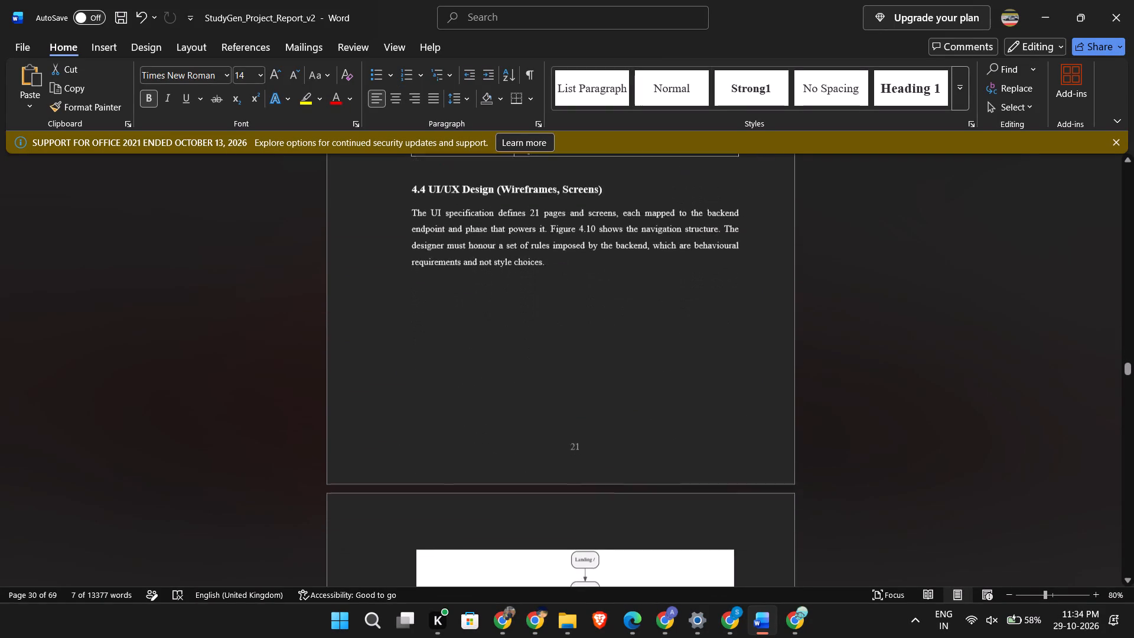
pyautogui.scroll(-11, 402, 398)
pyautogui.scroll(-20, 402, 398)
pyautogui.scroll(-4, 402, 398)
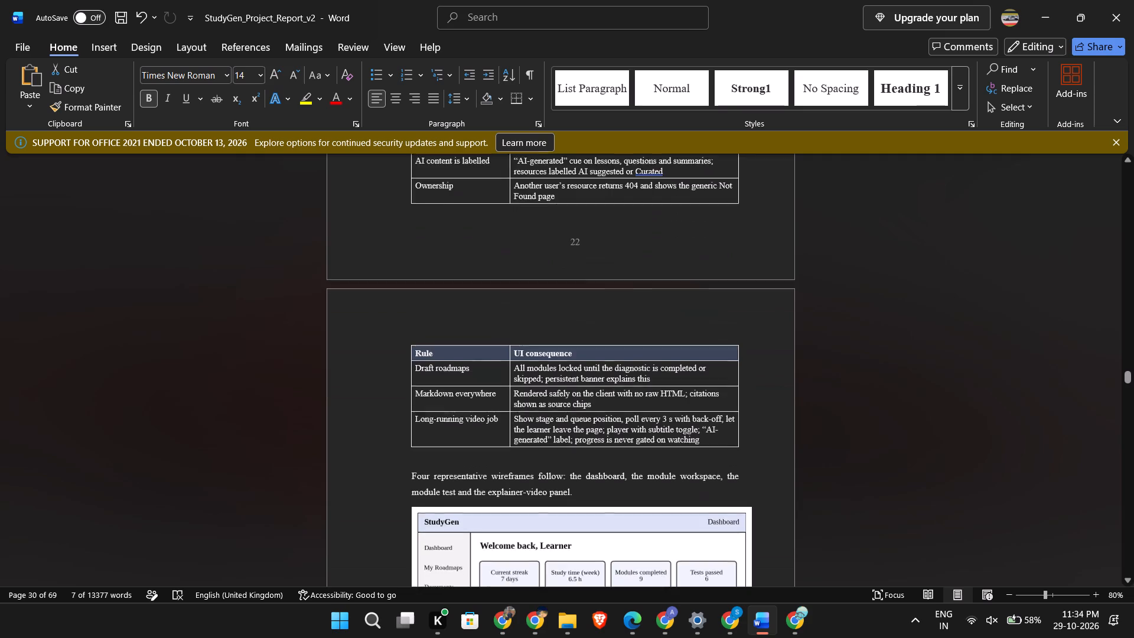
pyautogui.scroll(-8, 402, 397)
pyautogui.scroll(-20, 401, 397)
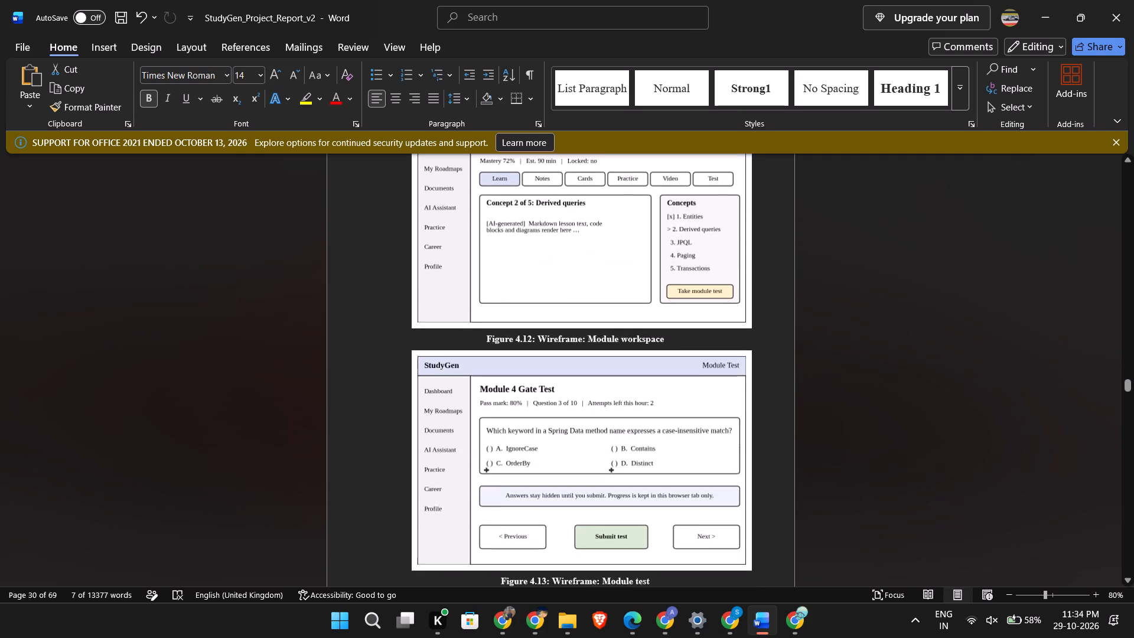
pyautogui.scroll(-12, 401, 397)
pyautogui.scroll(-20, 401, 397)
pyautogui.scroll(-2, 401, 397)
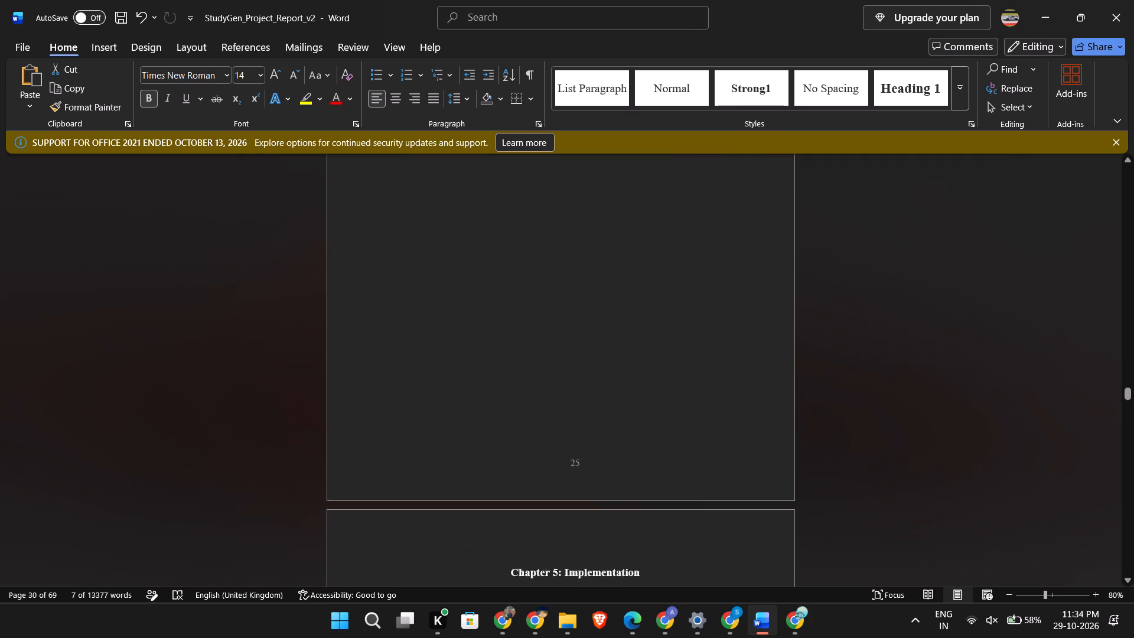
pyautogui.scroll(-5, 401, 397)
# Check the print preview from the Chapter 4 wireframes back to the chapter's opening page for gaps and blank pages.
pyautogui.hotkey('ctrl', 'p')
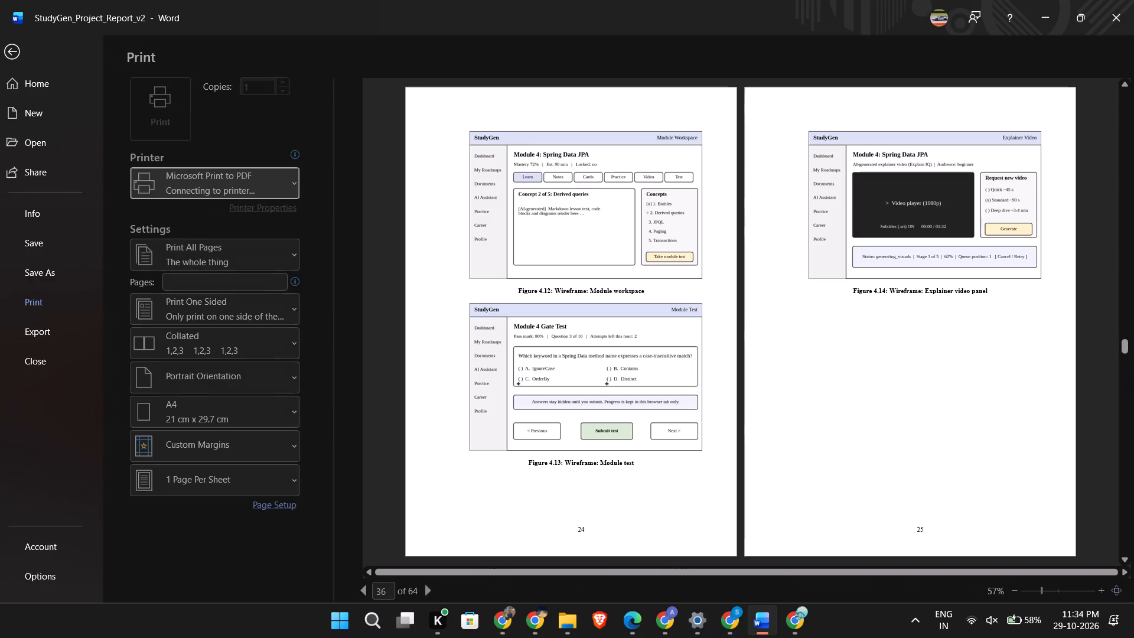
pyautogui.scroll(1, 431, 394)
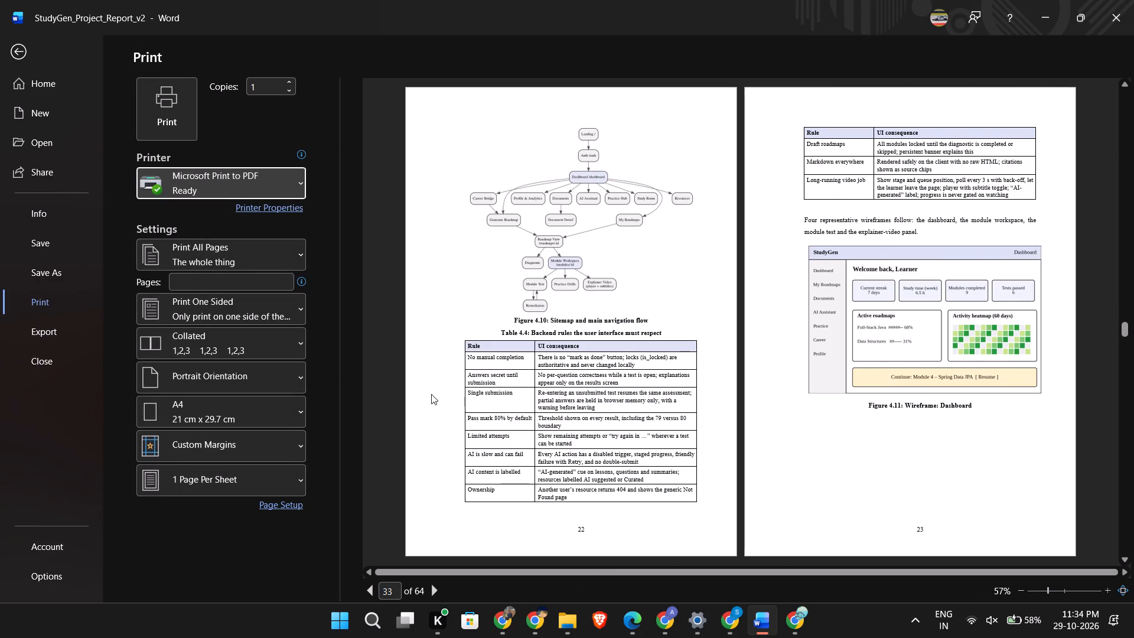
pyautogui.scroll(3, 431, 394)
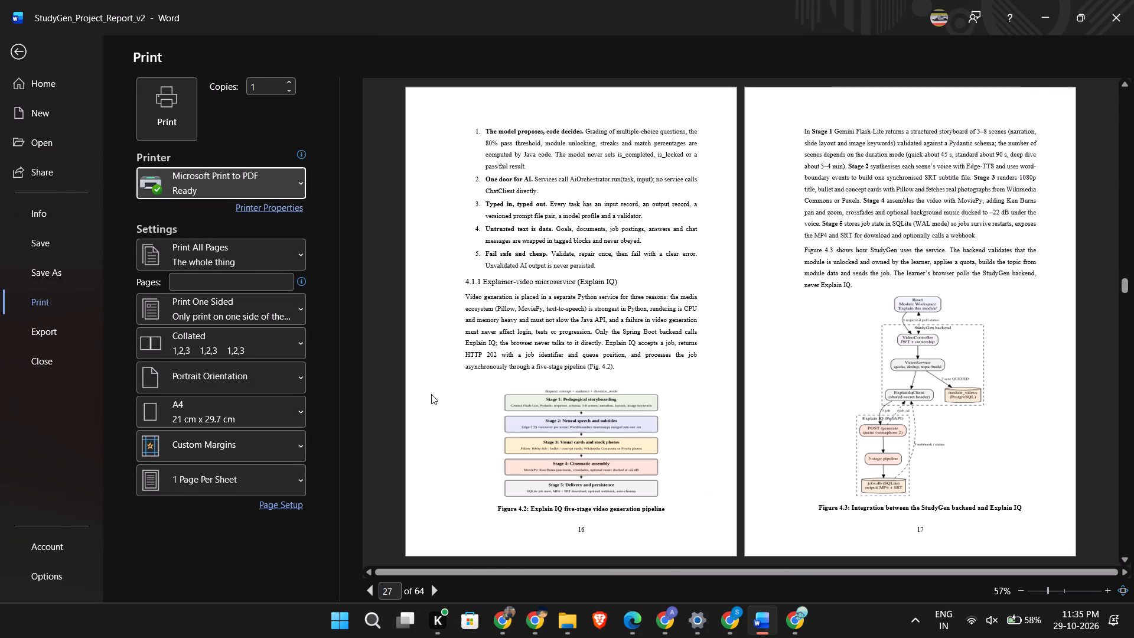
pyautogui.scroll(1, 431, 394)
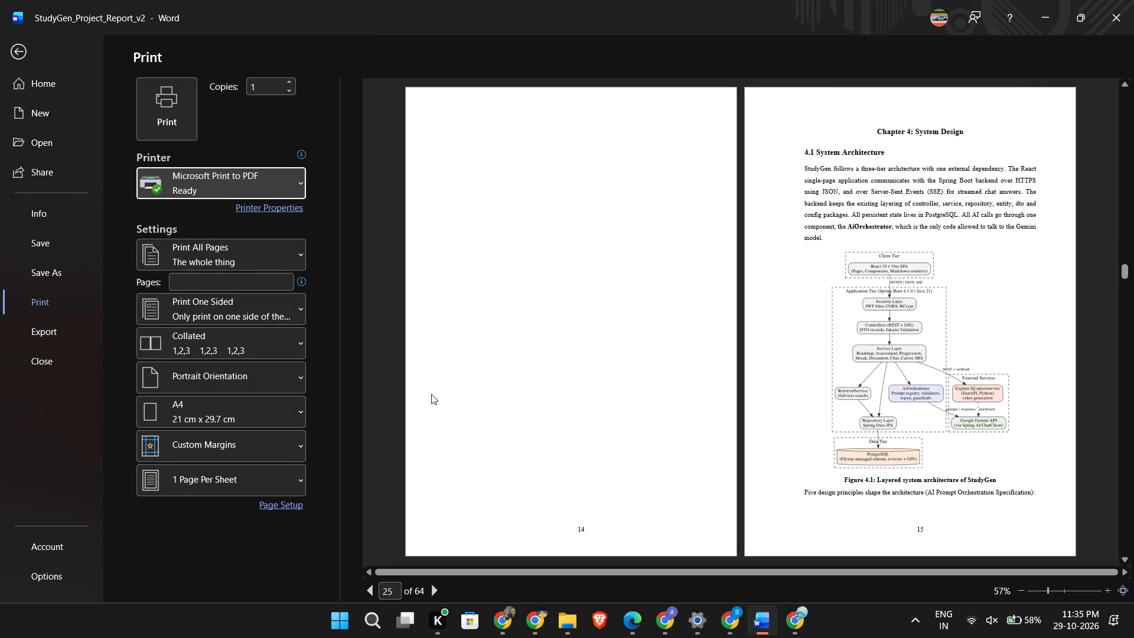
pyautogui.scroll(1, 431, 394)
pyautogui.scroll(-1, 431, 394)
pyautogui.press('Escape')
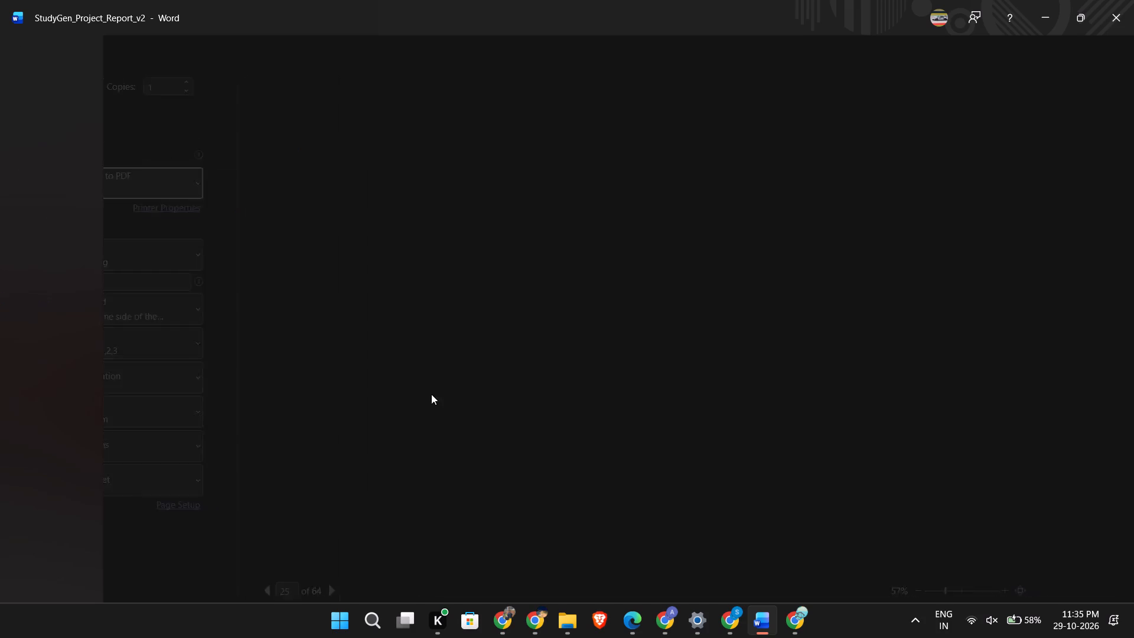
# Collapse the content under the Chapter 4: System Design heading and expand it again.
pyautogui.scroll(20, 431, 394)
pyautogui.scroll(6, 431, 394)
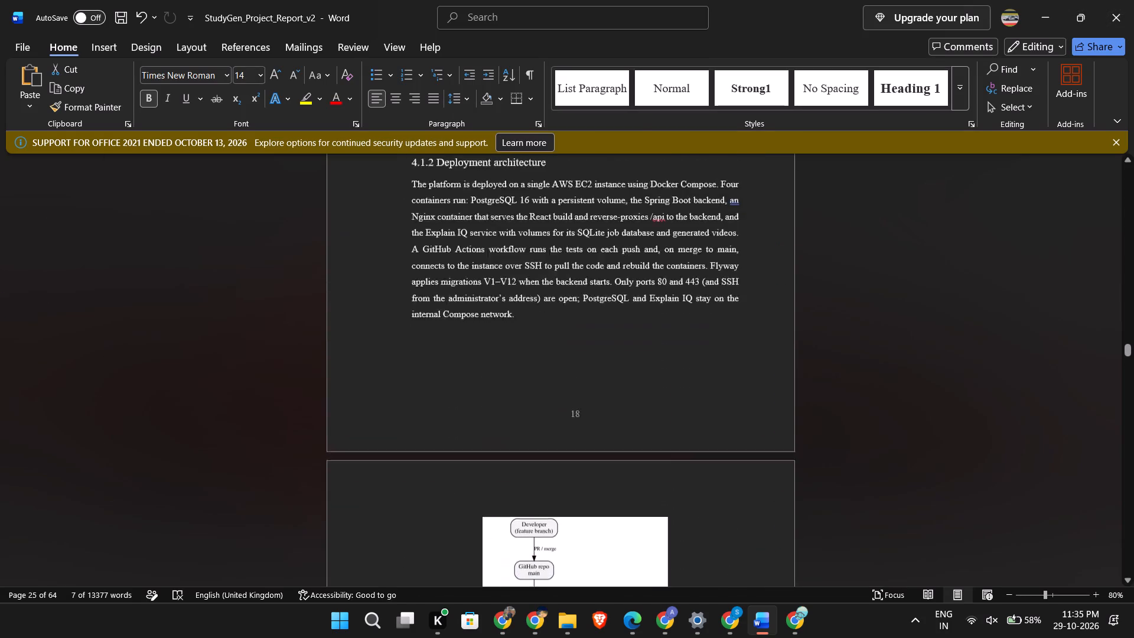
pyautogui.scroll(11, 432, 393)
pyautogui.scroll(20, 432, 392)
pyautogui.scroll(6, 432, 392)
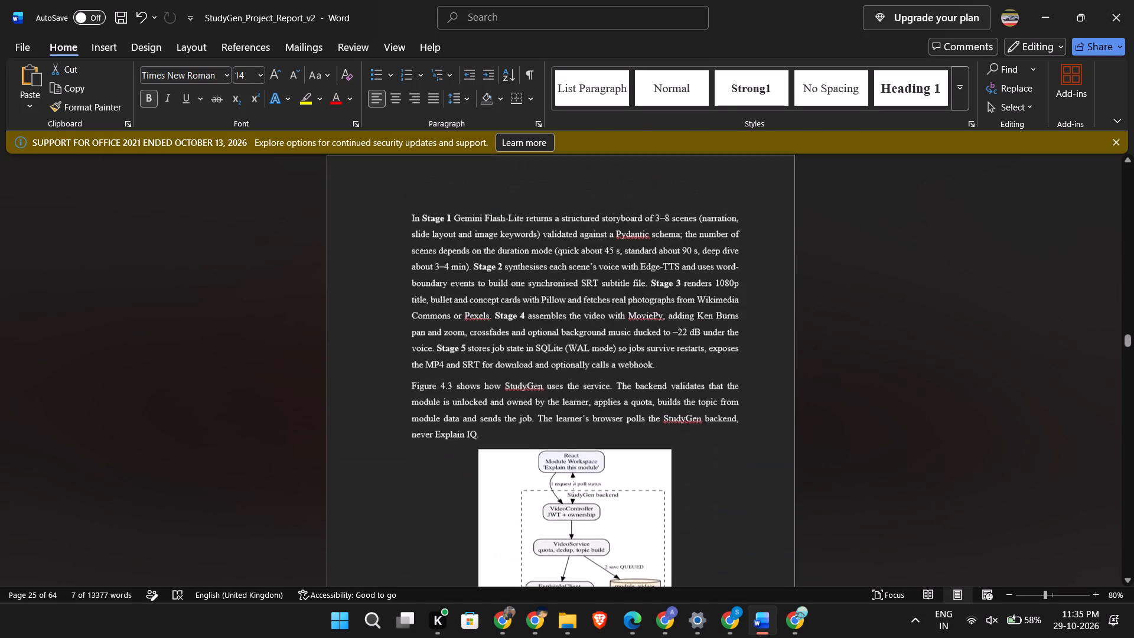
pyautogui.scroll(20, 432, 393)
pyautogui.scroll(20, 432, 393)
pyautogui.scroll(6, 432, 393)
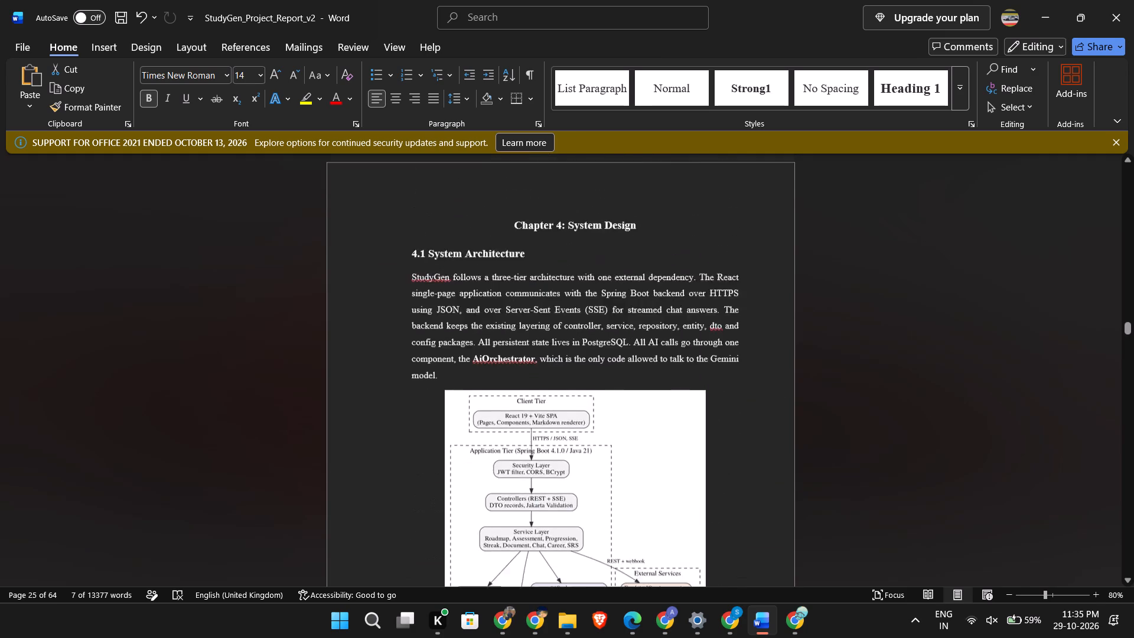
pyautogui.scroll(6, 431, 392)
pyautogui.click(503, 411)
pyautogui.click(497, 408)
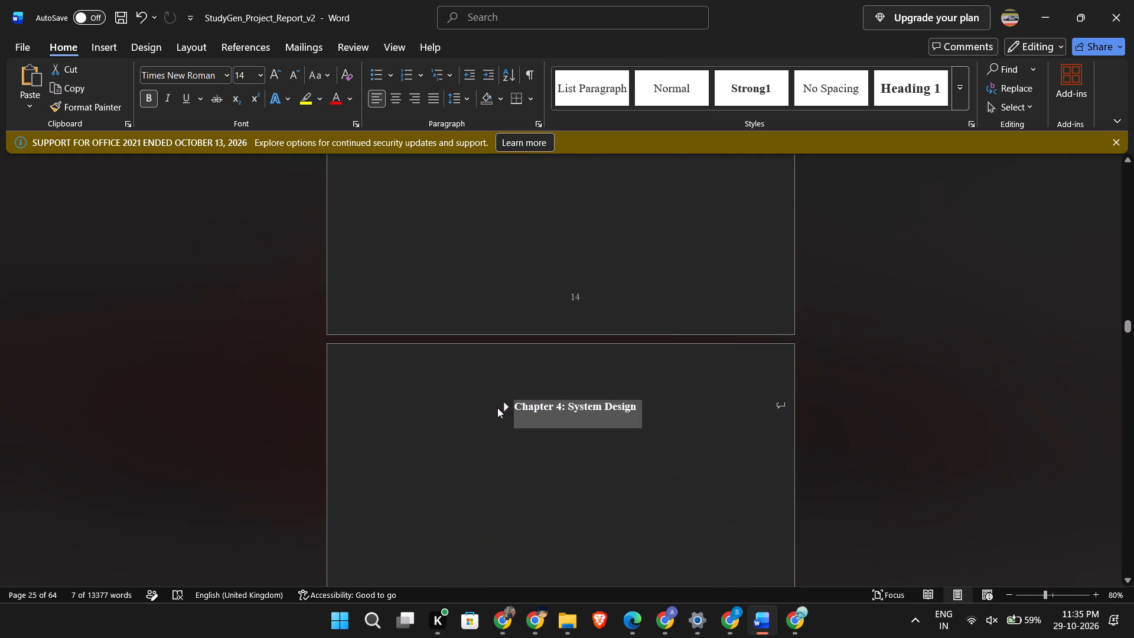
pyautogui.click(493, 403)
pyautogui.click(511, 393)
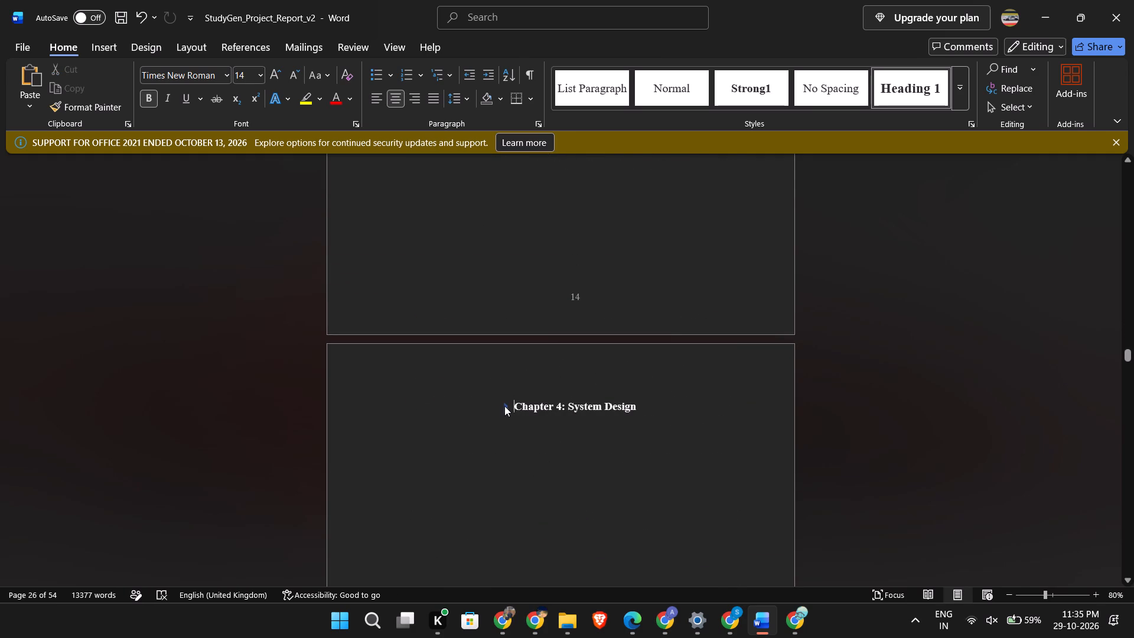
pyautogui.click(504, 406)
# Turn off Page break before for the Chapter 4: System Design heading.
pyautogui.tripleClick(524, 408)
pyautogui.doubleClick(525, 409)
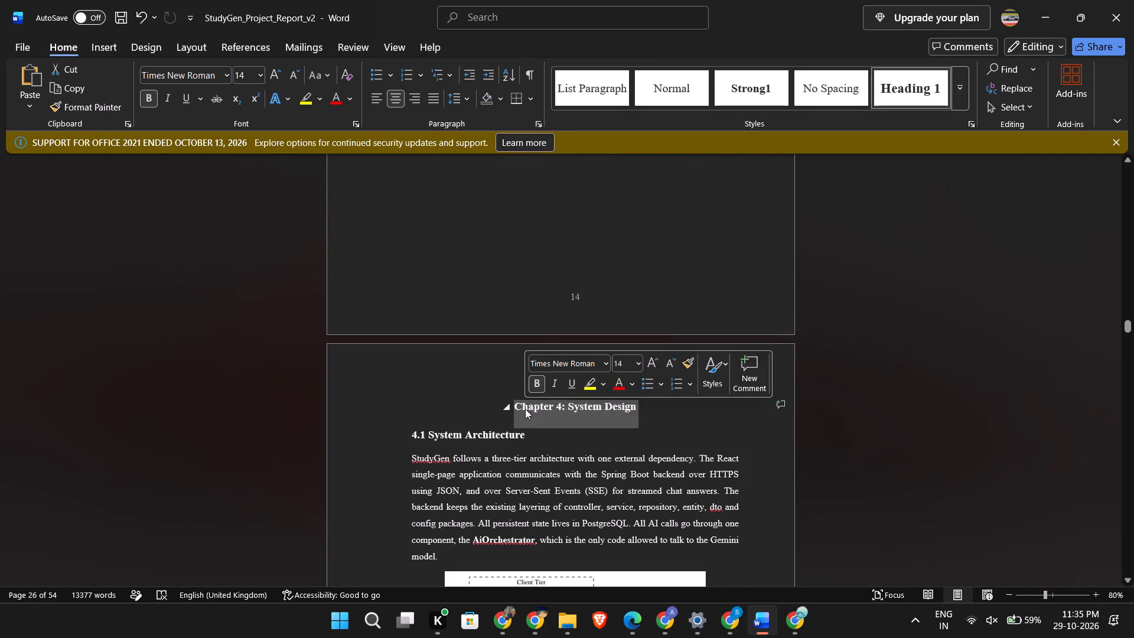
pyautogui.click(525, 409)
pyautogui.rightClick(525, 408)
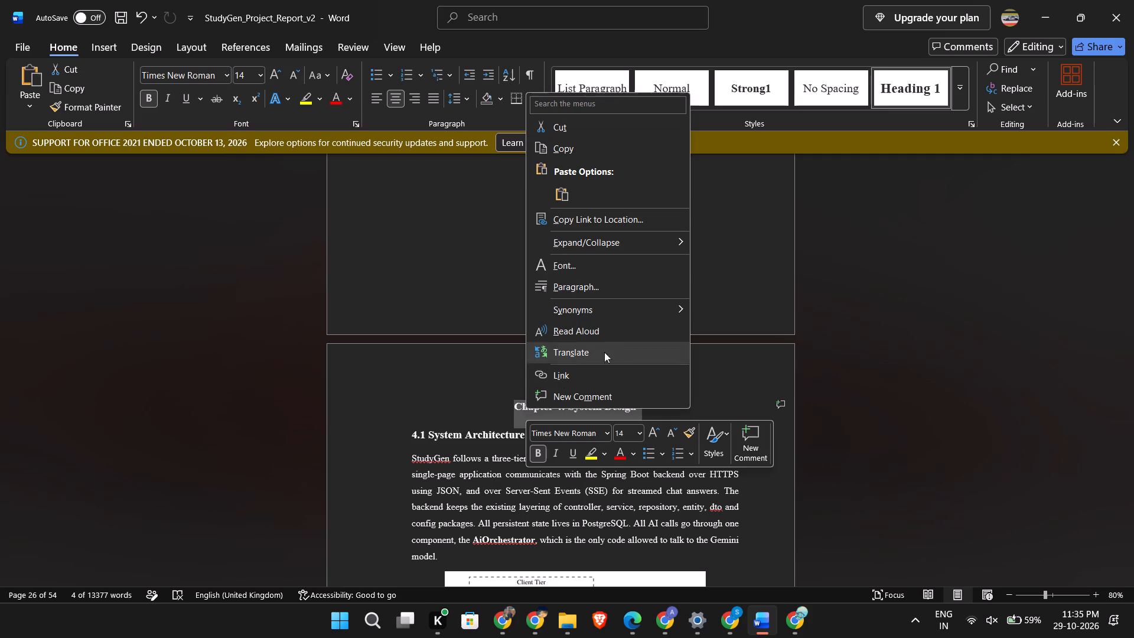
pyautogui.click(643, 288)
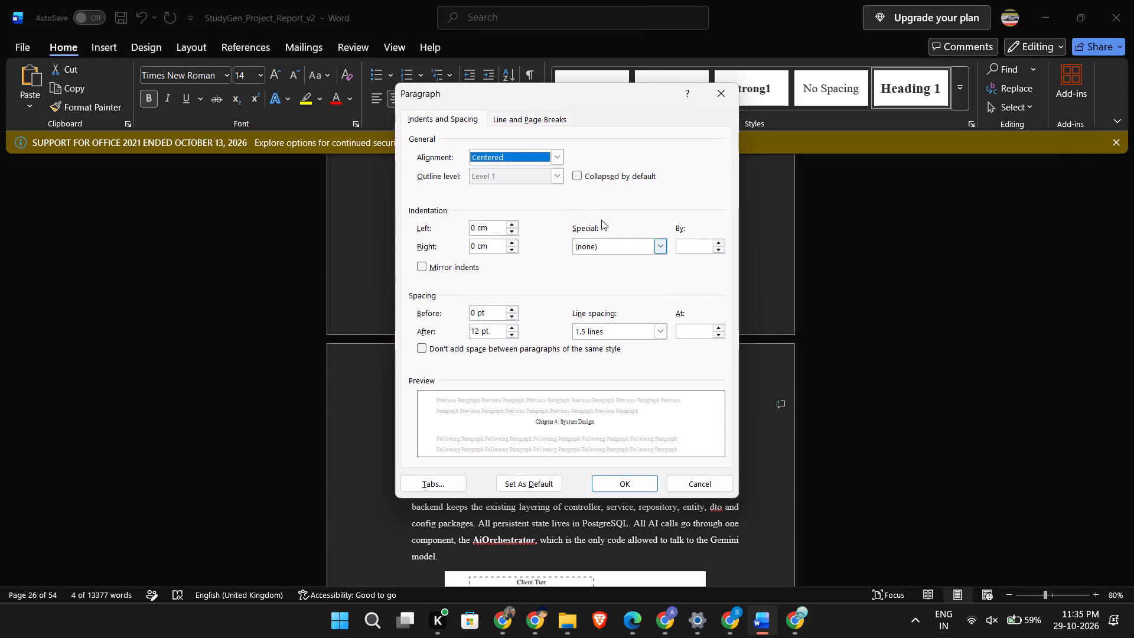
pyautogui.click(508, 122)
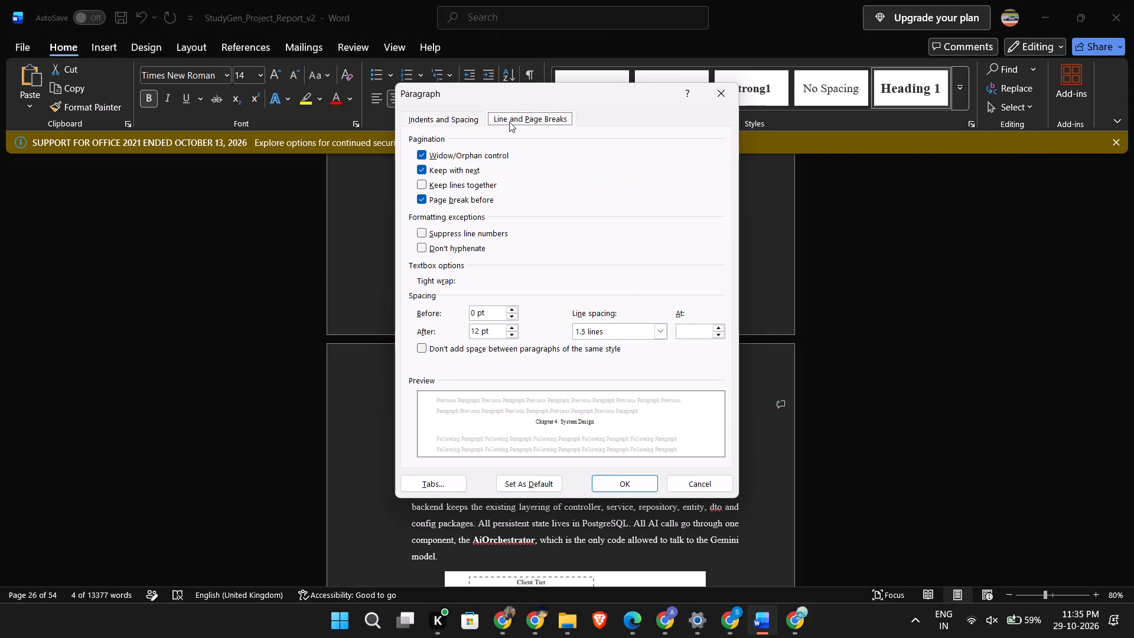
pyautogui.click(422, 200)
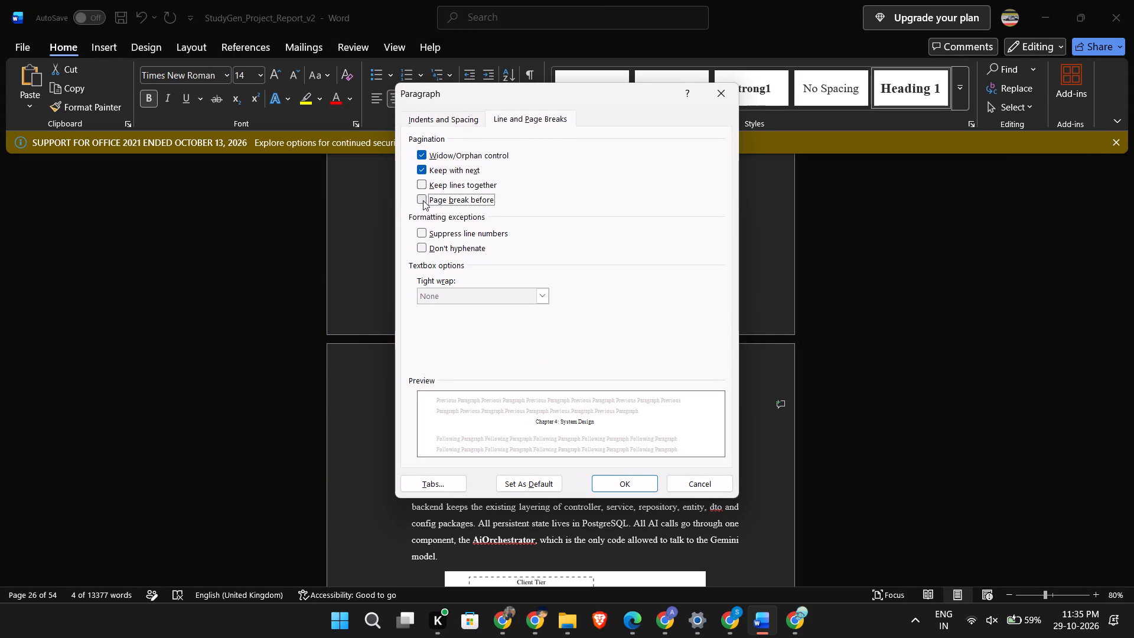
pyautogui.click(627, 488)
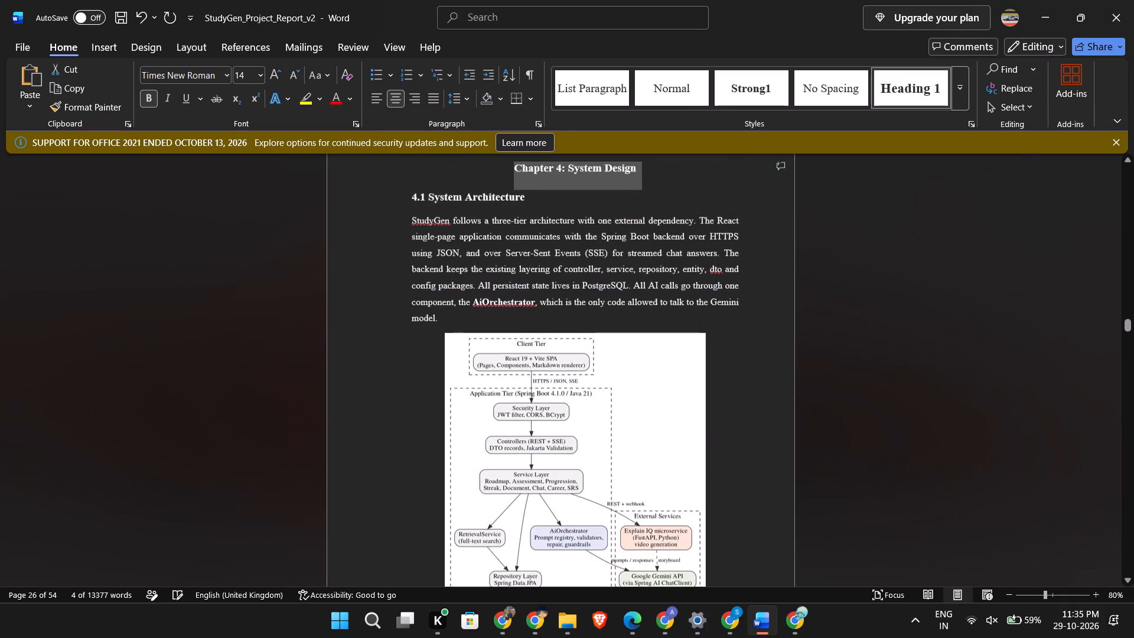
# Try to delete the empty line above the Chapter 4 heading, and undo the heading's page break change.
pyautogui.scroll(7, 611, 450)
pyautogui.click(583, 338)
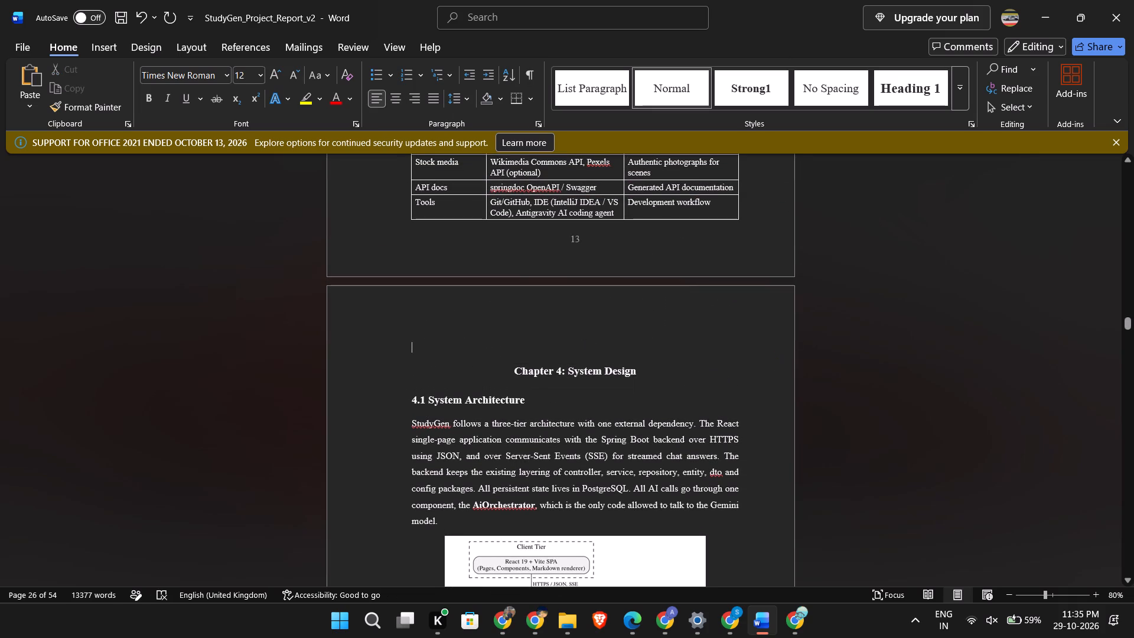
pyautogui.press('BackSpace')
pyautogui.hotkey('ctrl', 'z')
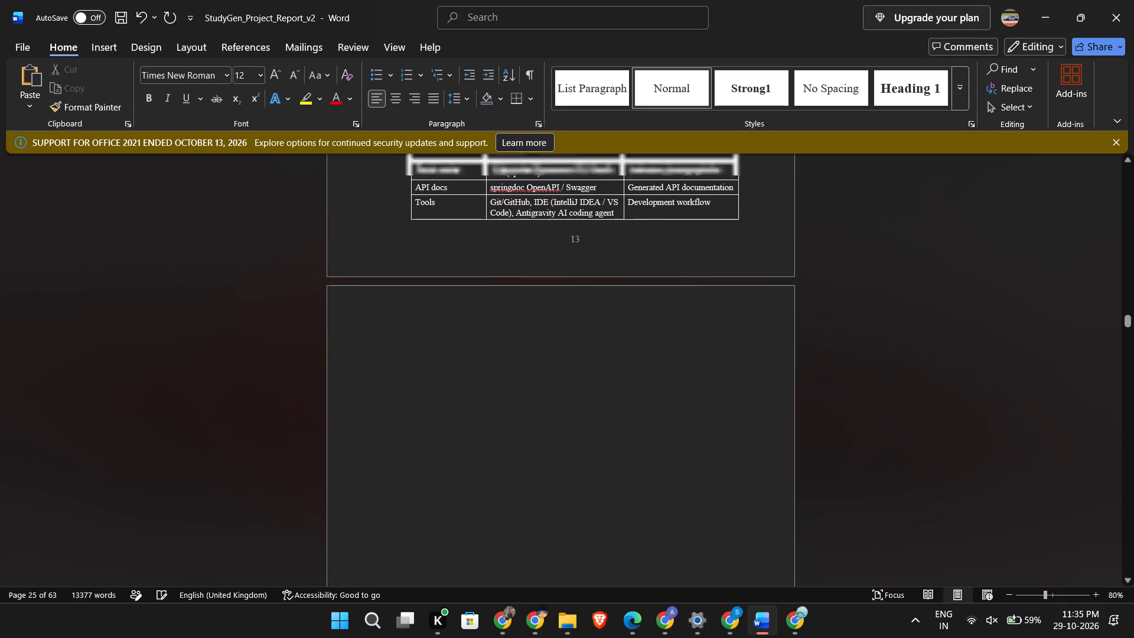
# Turn off Widow/Orphan control for the empty paragraph on the blank page before Chapter 4.
pyautogui.rightClick(566, 344)
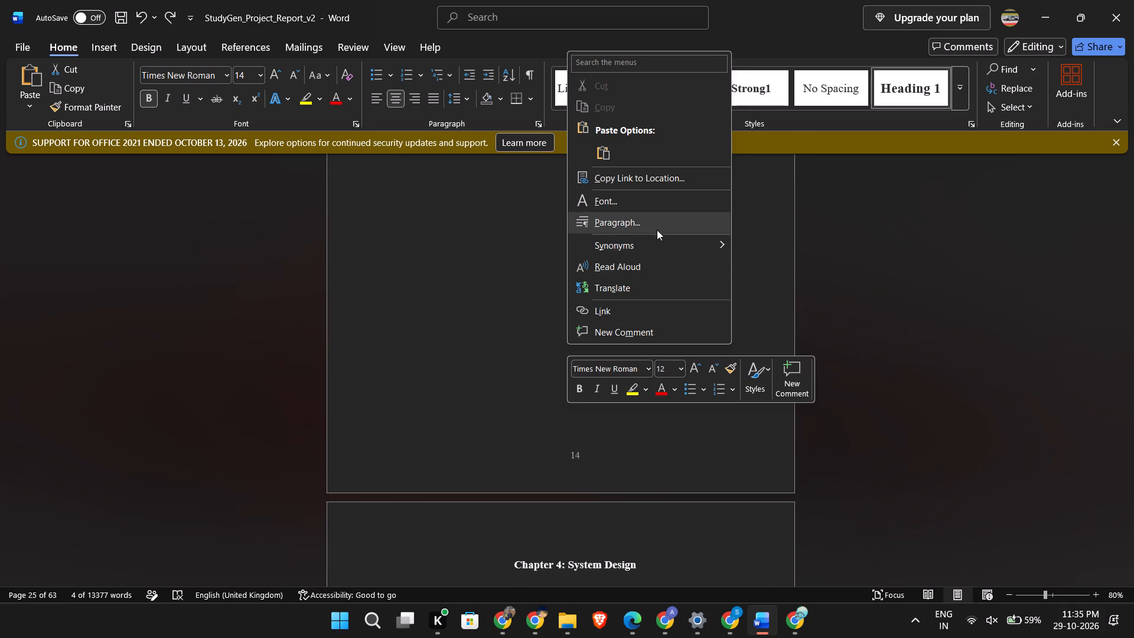
pyautogui.click(657, 230)
pyautogui.click(507, 122)
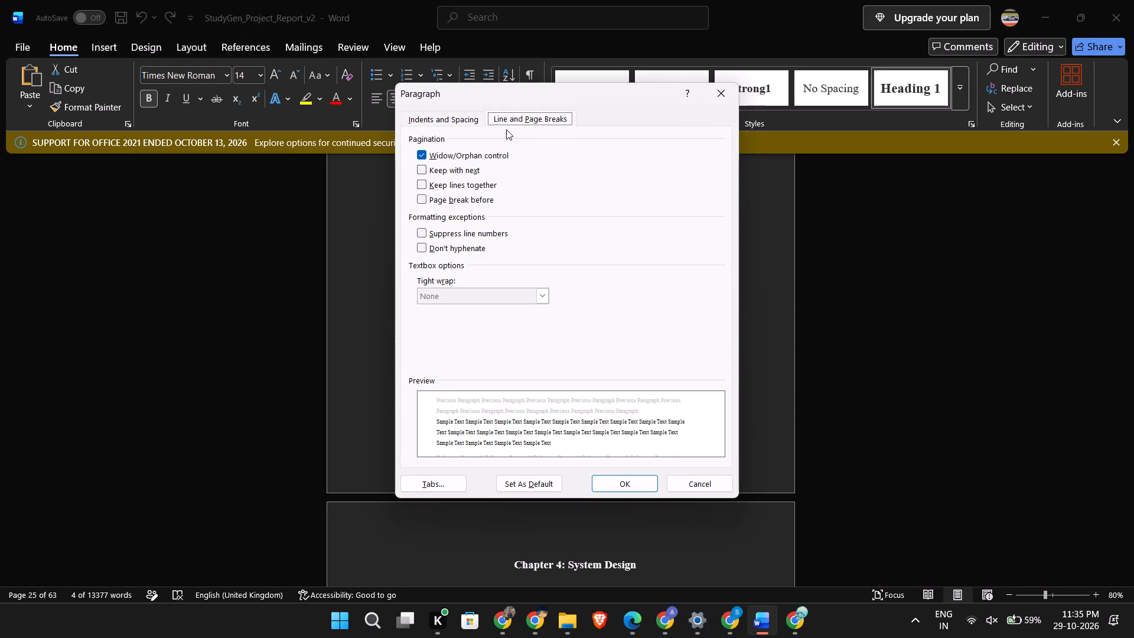
pyautogui.click(484, 158)
pyautogui.click(617, 482)
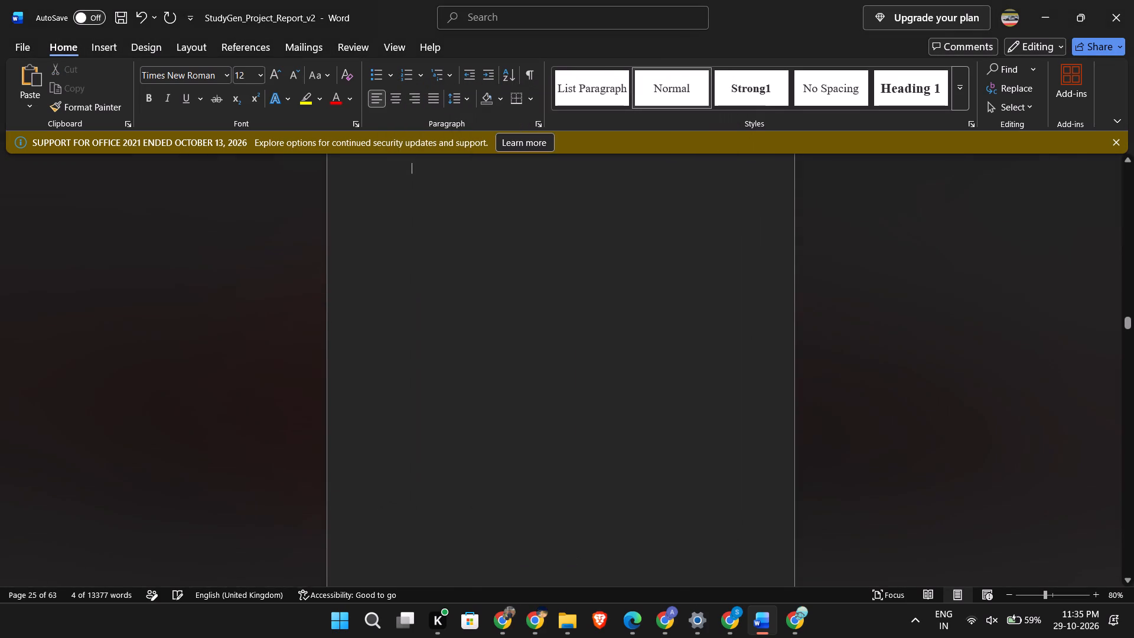
# Turn on Keep with next for the empty paragraph on the blank page before Chapter 4 and check the page.
pyautogui.scroll(8, 617, 483)
pyautogui.scroll(-20, 615, 482)
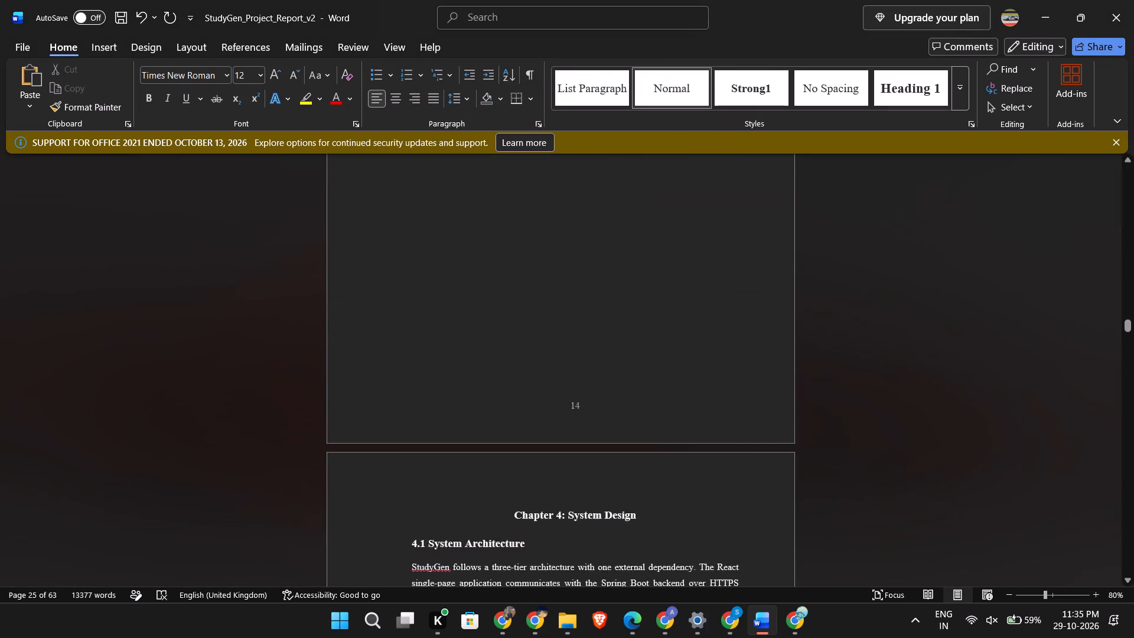
pyautogui.scroll(-4, 606, 475)
pyautogui.scroll(20, 605, 474)
pyautogui.scroll(3, 605, 474)
pyautogui.rightClick(440, 374)
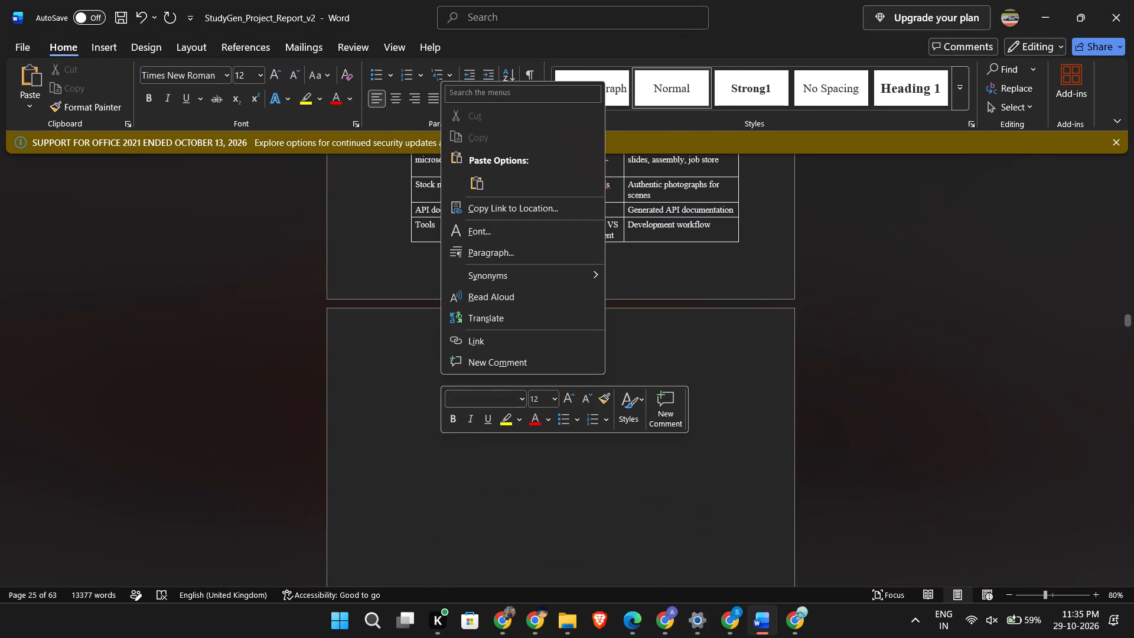
pyautogui.click(532, 250)
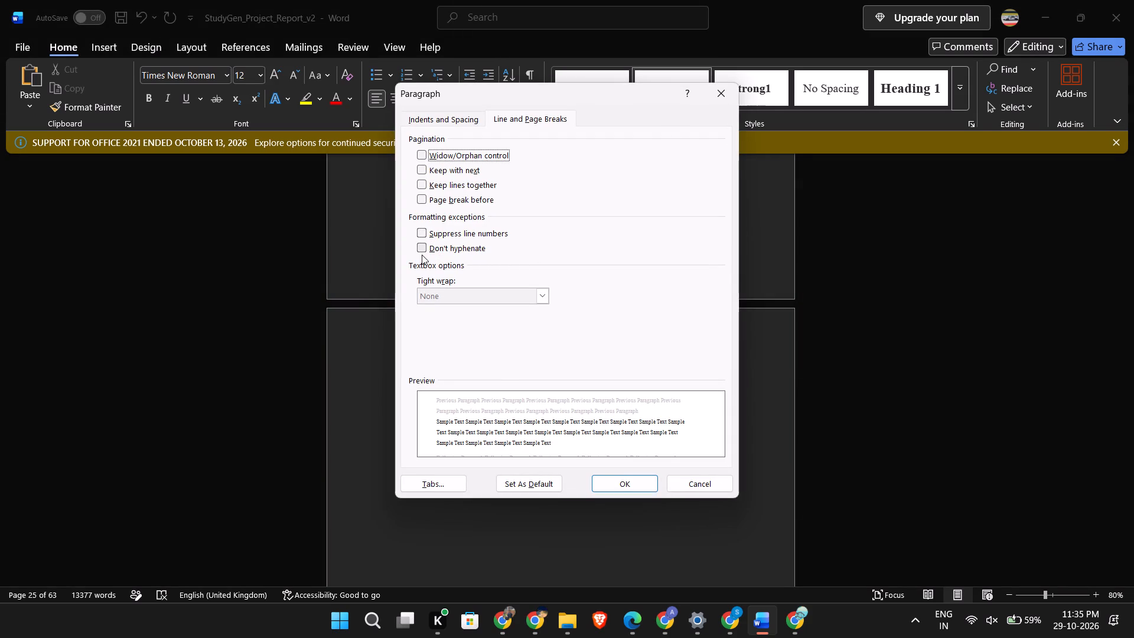
pyautogui.click(425, 170)
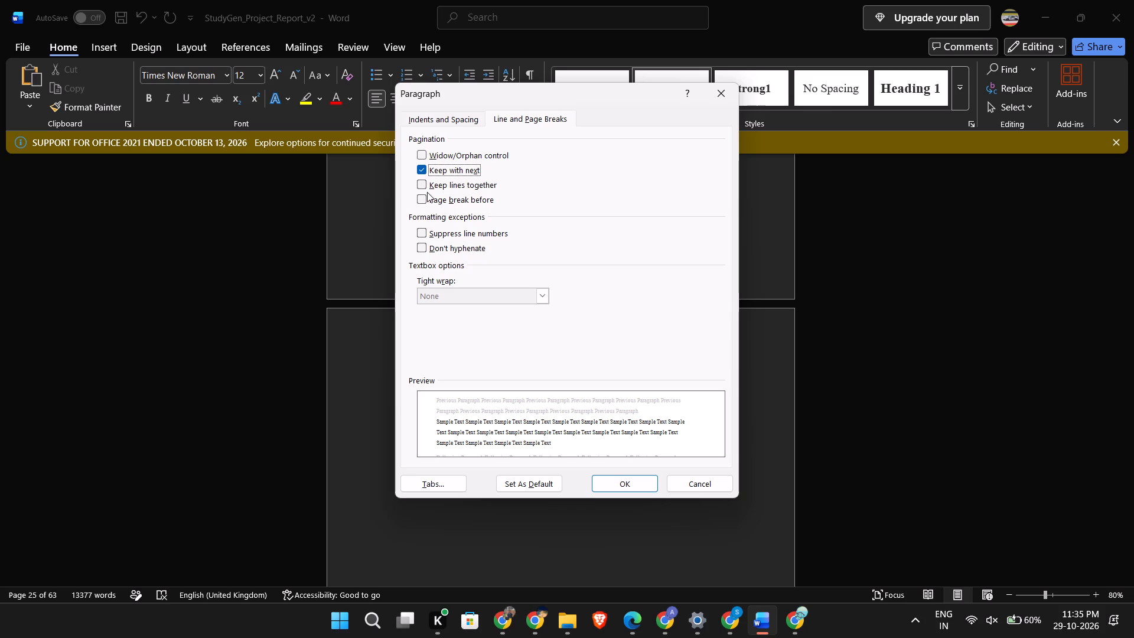
pyautogui.click(645, 477)
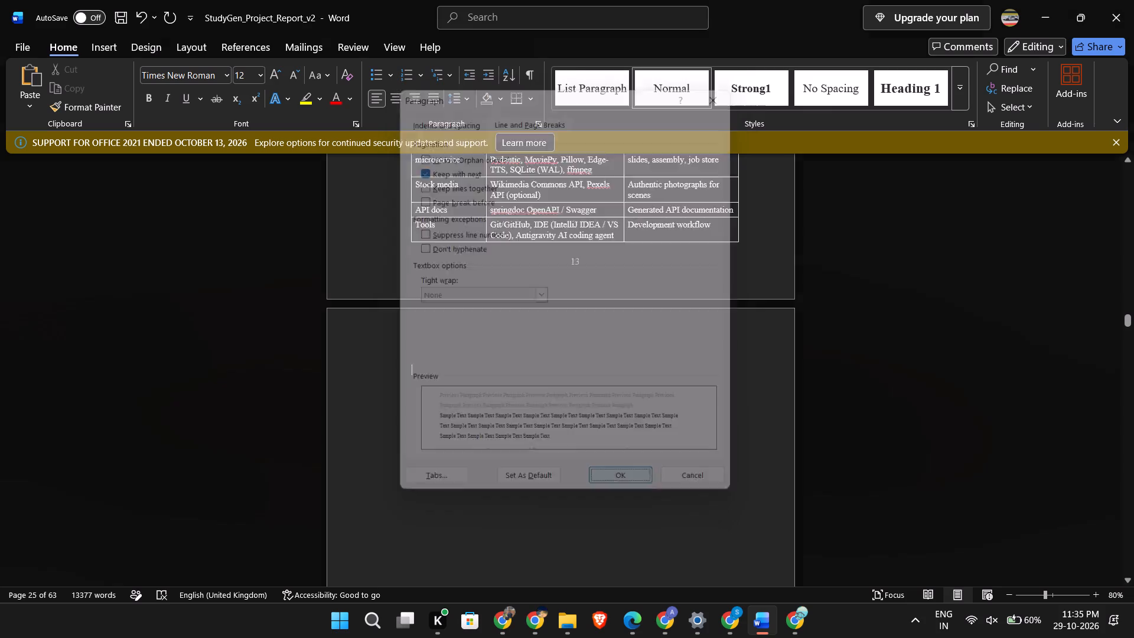
pyautogui.scroll(-5, 486, 409)
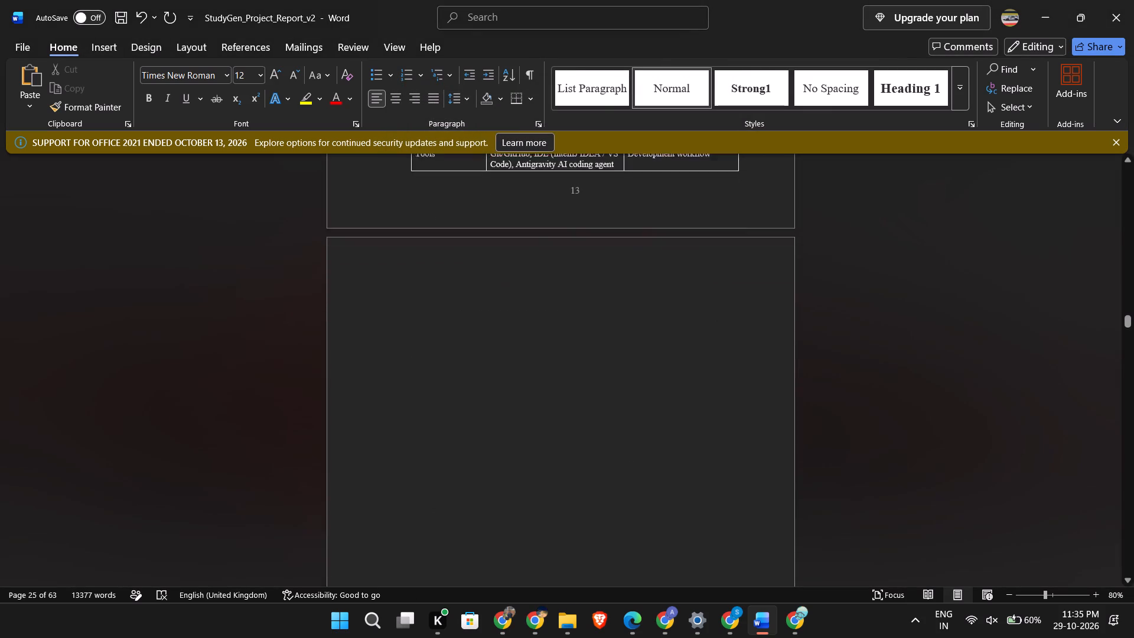
# Turn off Page break before for the Chapter 4: System Design heading.
pyautogui.scroll(-20, 484, 403)
pyautogui.scroll(-3, 484, 403)
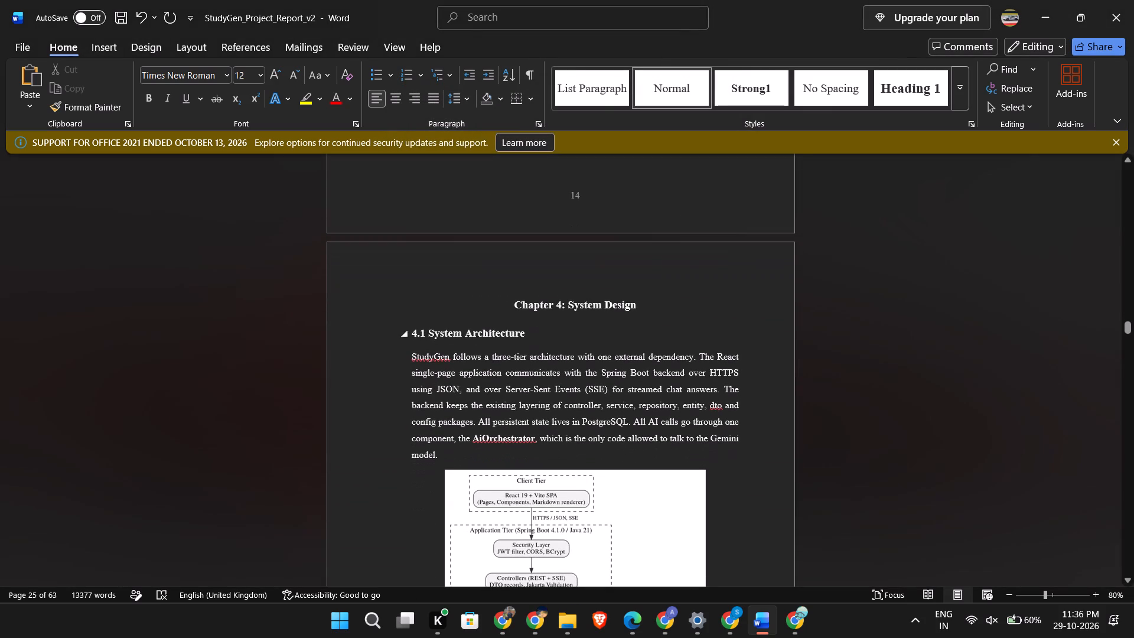
pyautogui.rightClick(532, 302)
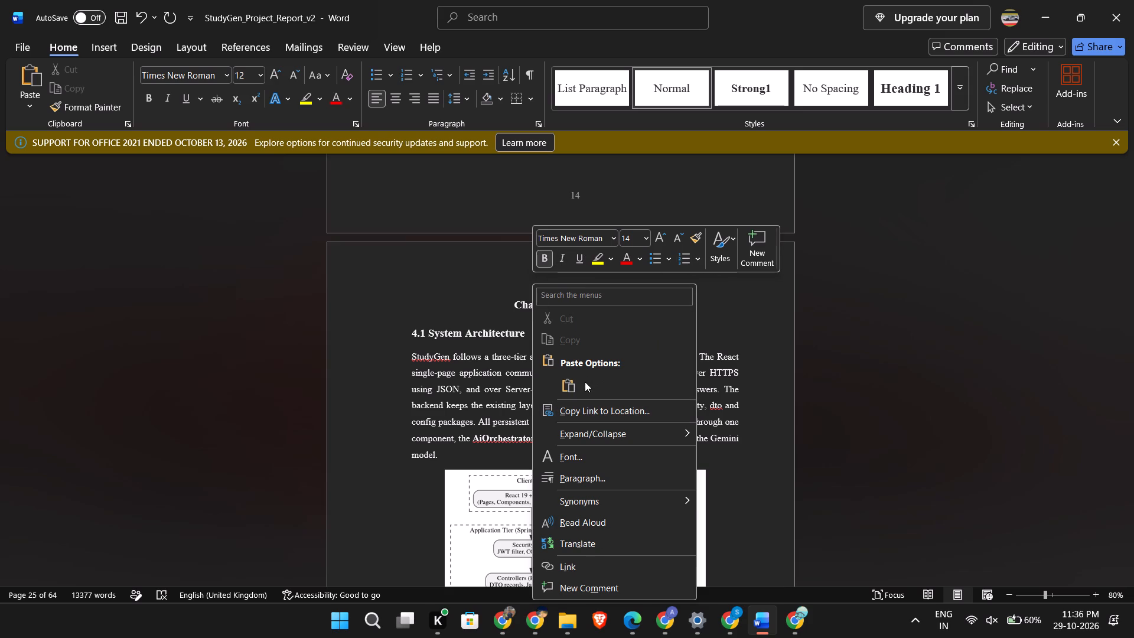
pyautogui.click(583, 476)
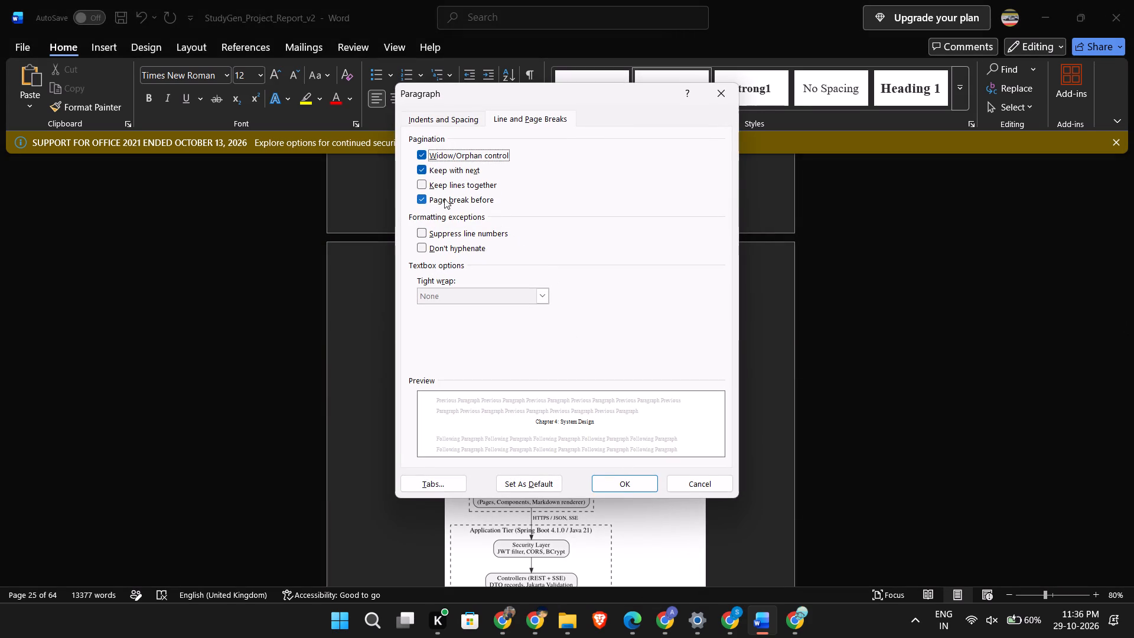
pyautogui.click(438, 203)
pyautogui.click(632, 487)
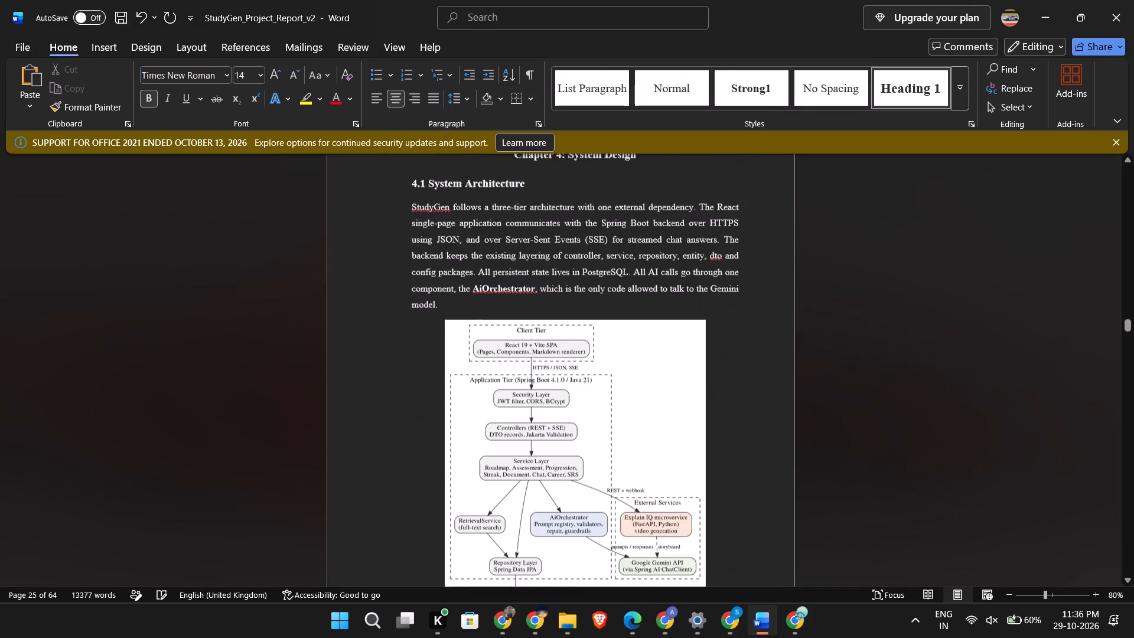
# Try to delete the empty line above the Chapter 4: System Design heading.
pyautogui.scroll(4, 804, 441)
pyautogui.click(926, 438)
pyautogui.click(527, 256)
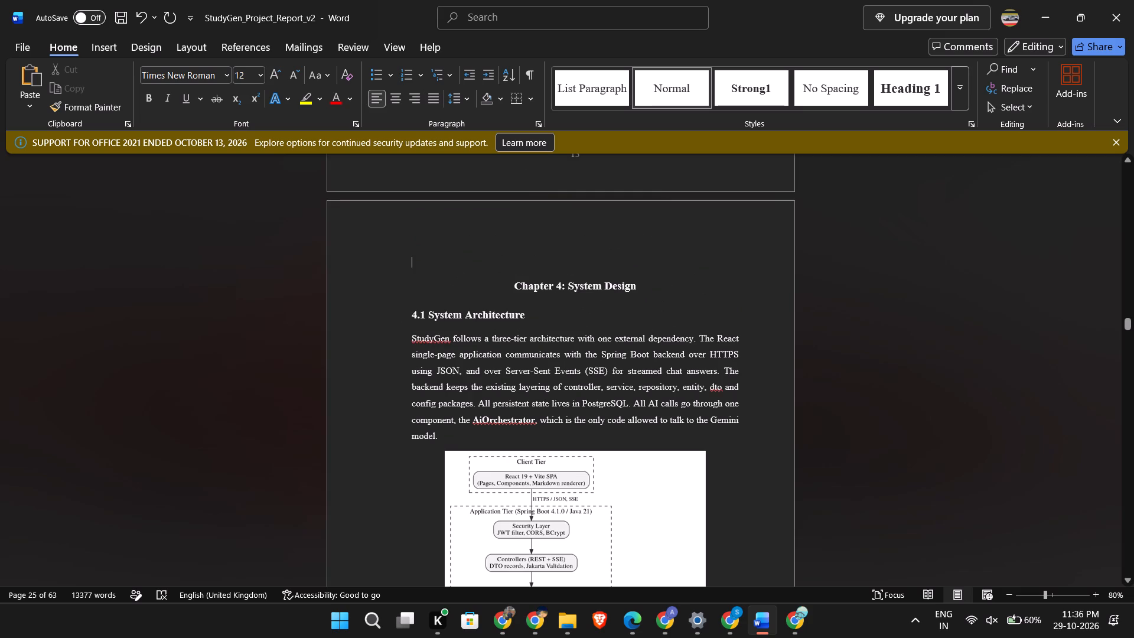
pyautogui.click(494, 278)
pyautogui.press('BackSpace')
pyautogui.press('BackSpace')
# Review the whole report in print preview, from the Chapter 4 pages to the appendices and the front matter, checking page layout.
pyautogui.hotkey('ctrl', 'p')
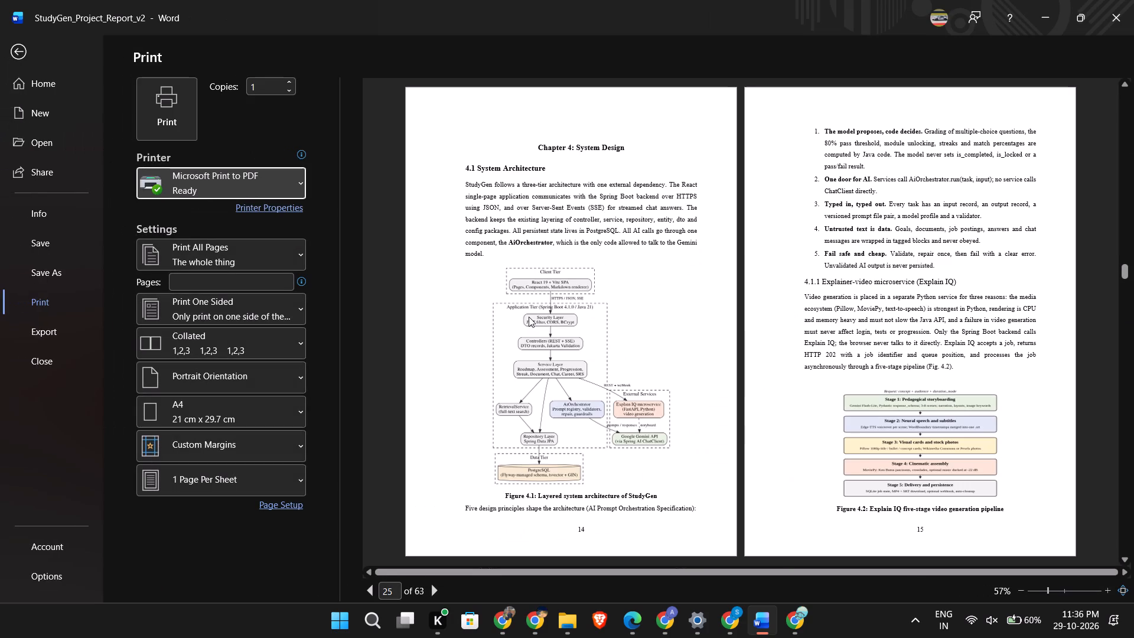
pyautogui.scroll(2, 529, 316)
pyautogui.scroll(-2, 529, 316)
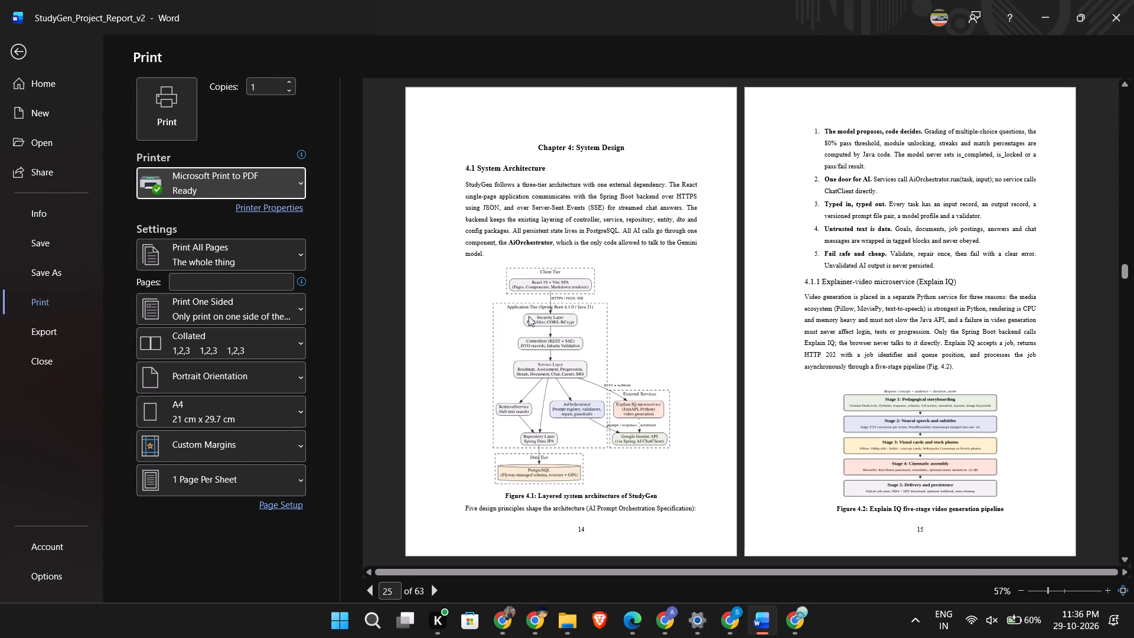
pyautogui.scroll(-2, 529, 316)
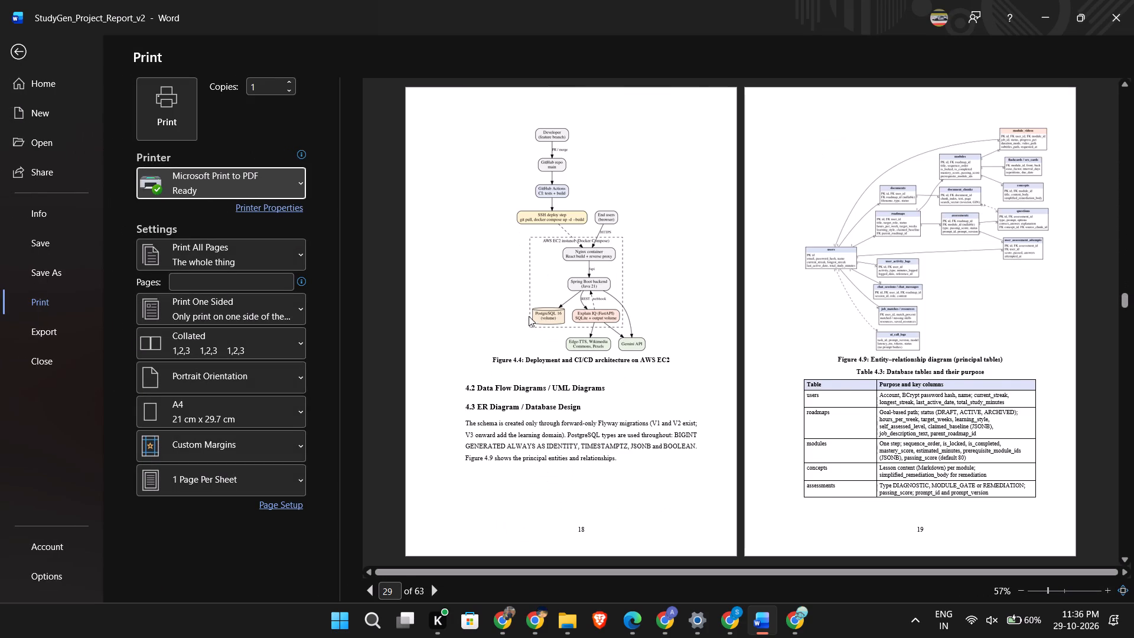
pyautogui.scroll(-4, 529, 316)
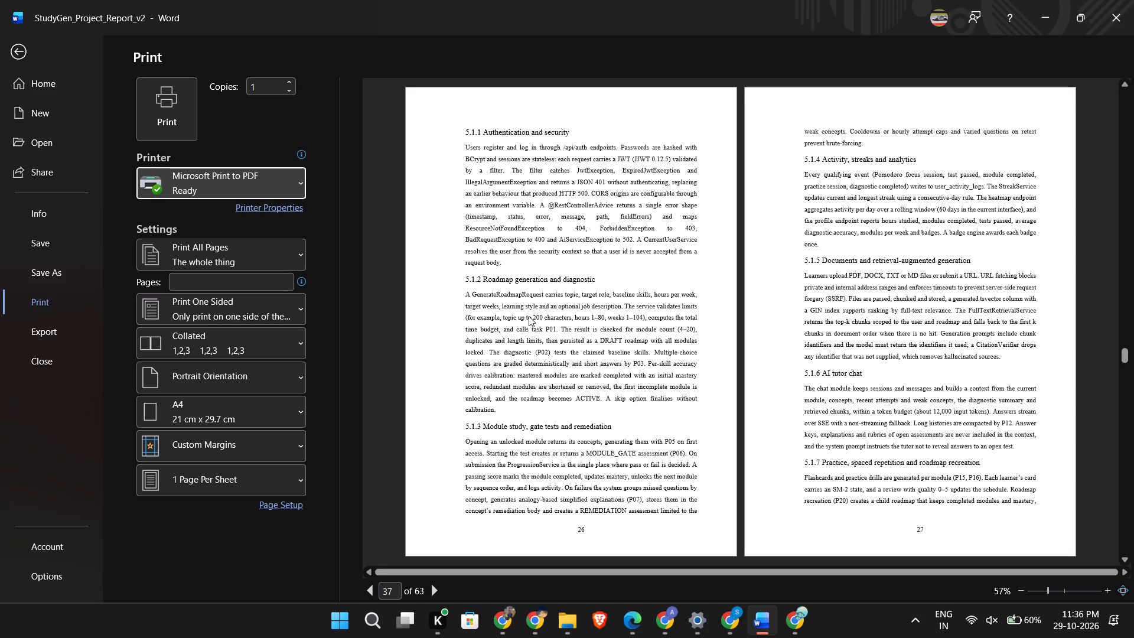
pyautogui.scroll(1, 529, 316)
pyautogui.scroll(-9, 529, 316)
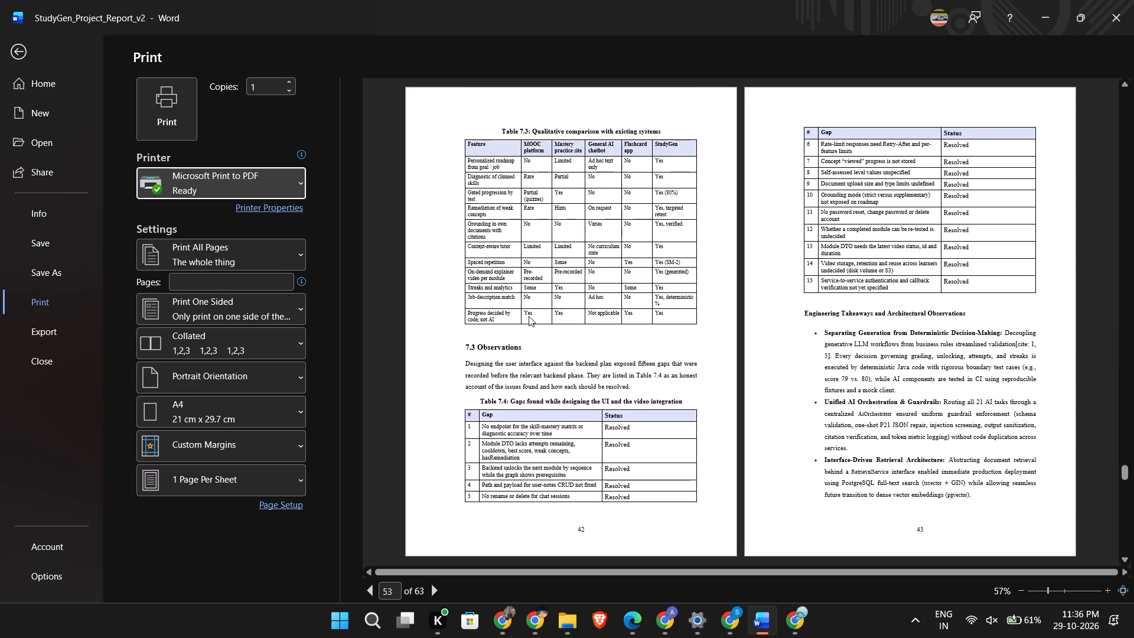
pyautogui.scroll(-4, 529, 316)
pyautogui.scroll(3, 529, 316)
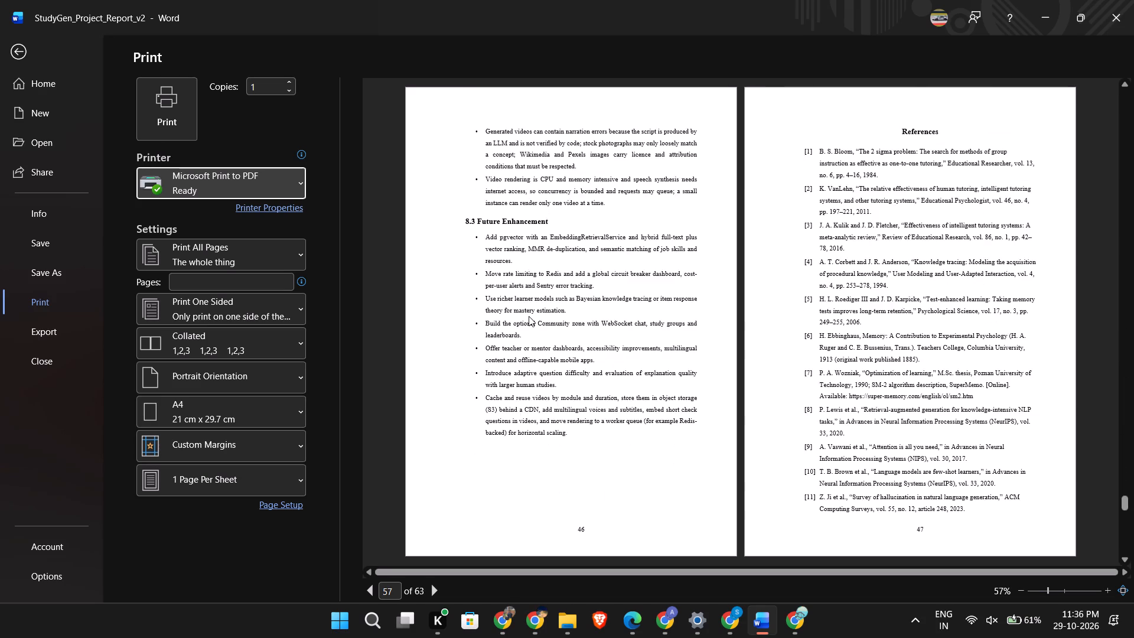
pyautogui.scroll(-4, 529, 316)
pyautogui.scroll(2, 529, 316)
pyautogui.scroll(-7, 529, 316)
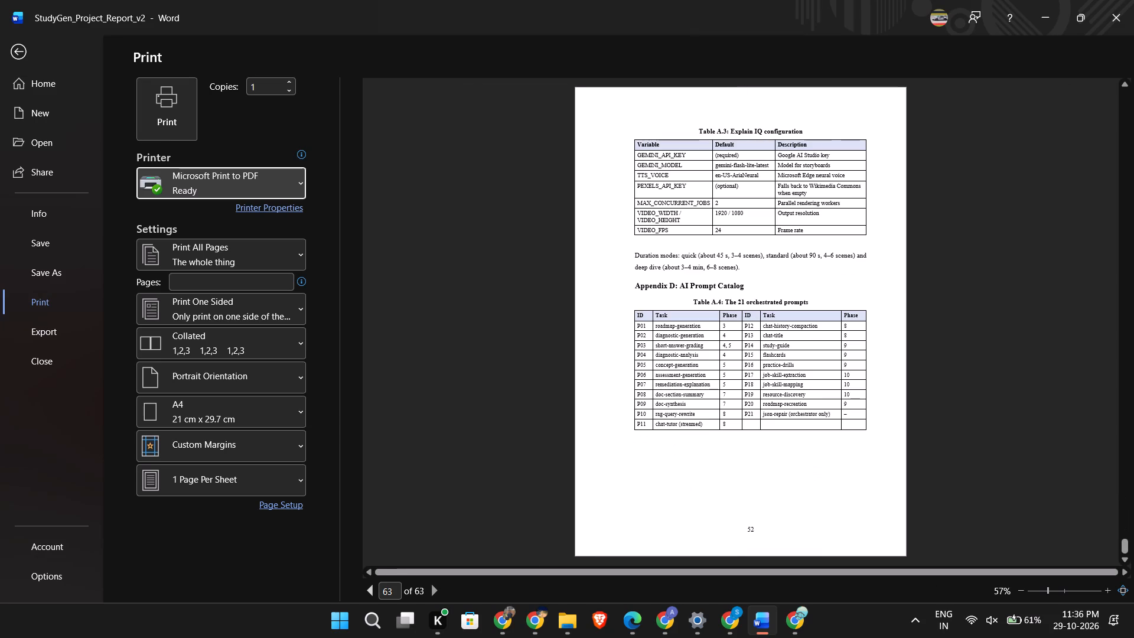
pyautogui.scroll(20, 529, 316)
pyautogui.scroll(16, 529, 316)
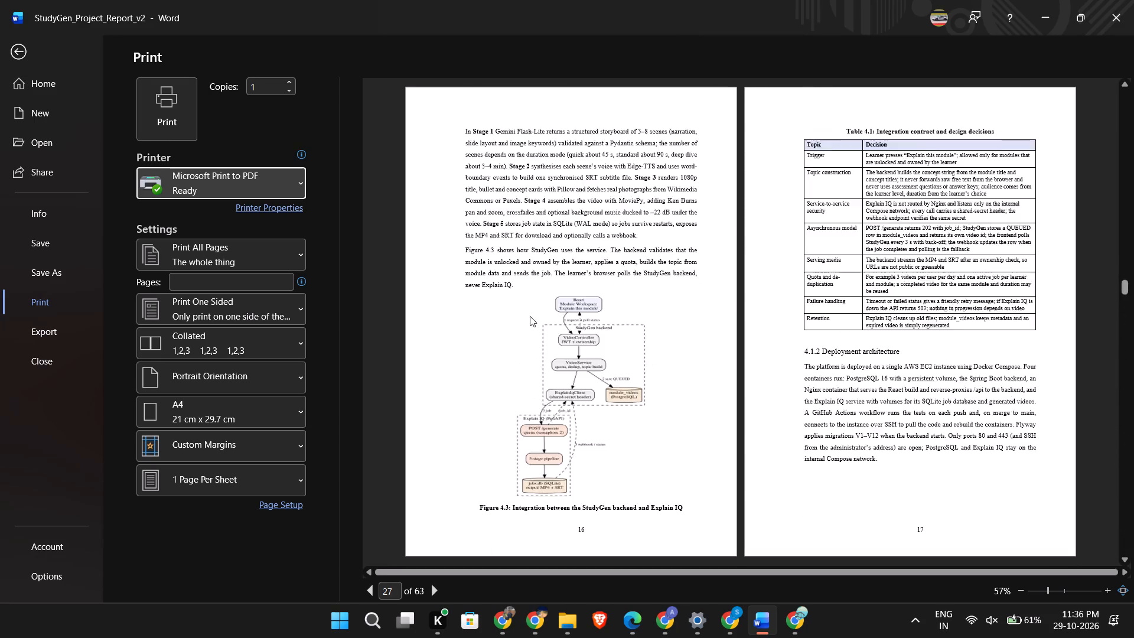
pyautogui.scroll(20, 530, 316)
pyautogui.scroll(13, 530, 316)
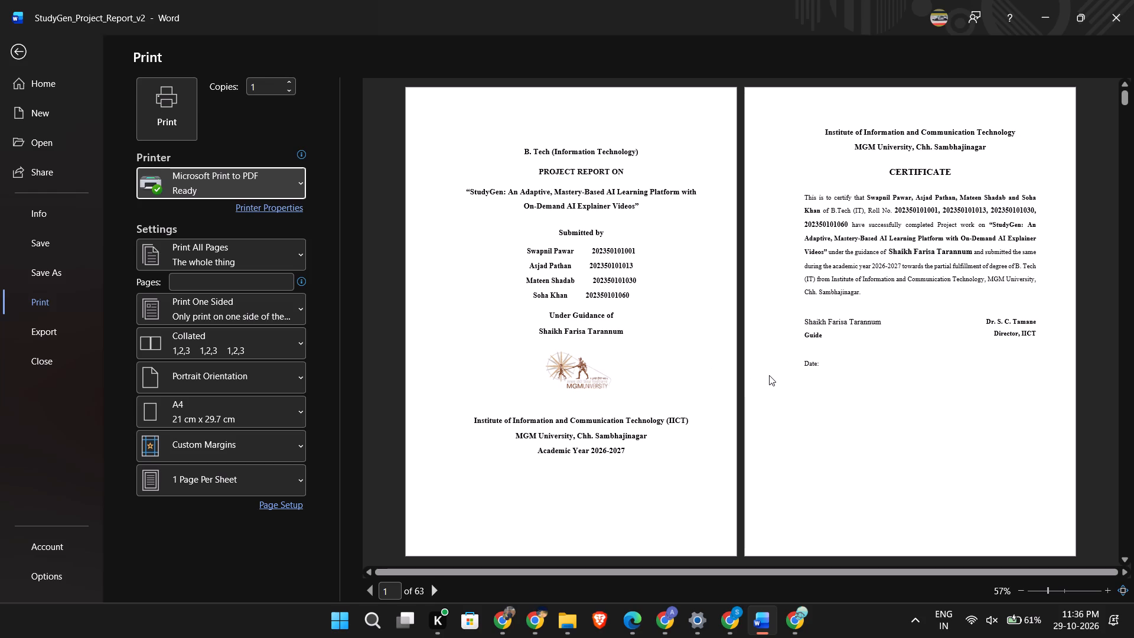
pyautogui.scroll(-1, 769, 375)
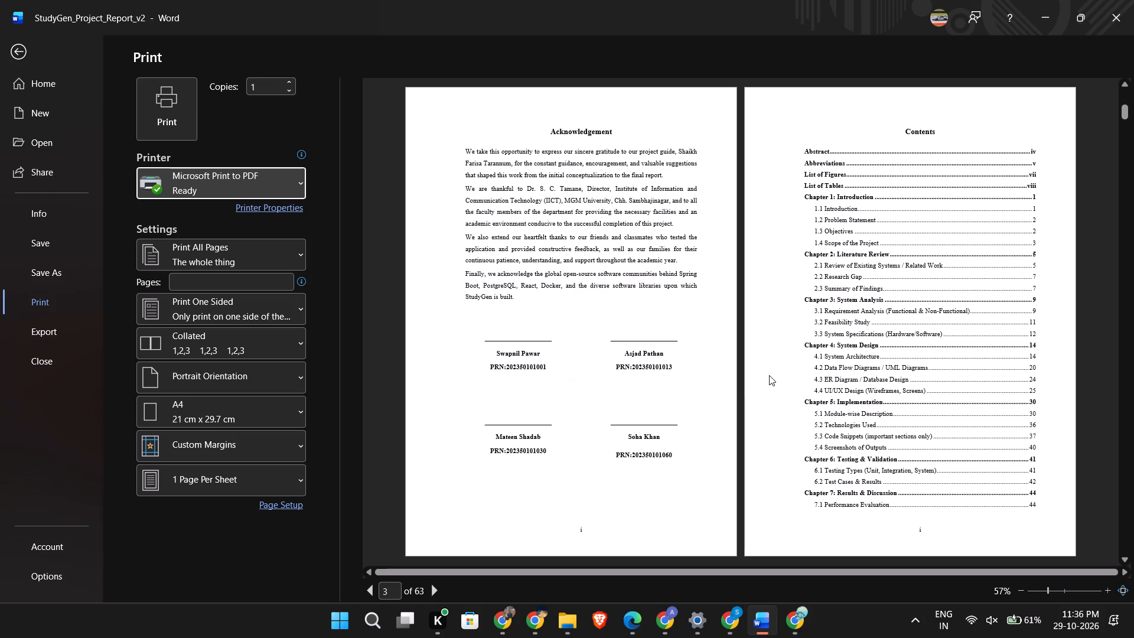
pyautogui.scroll(-2, 769, 375)
pyautogui.press('Escape')
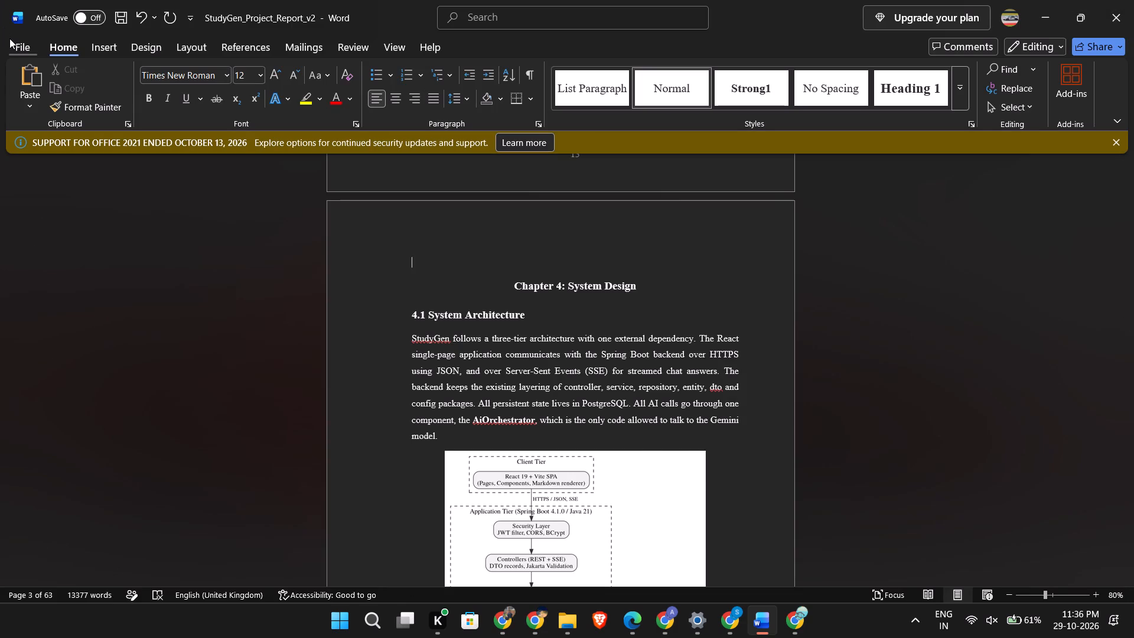
pyautogui.hotkey('ctrl', 'p')
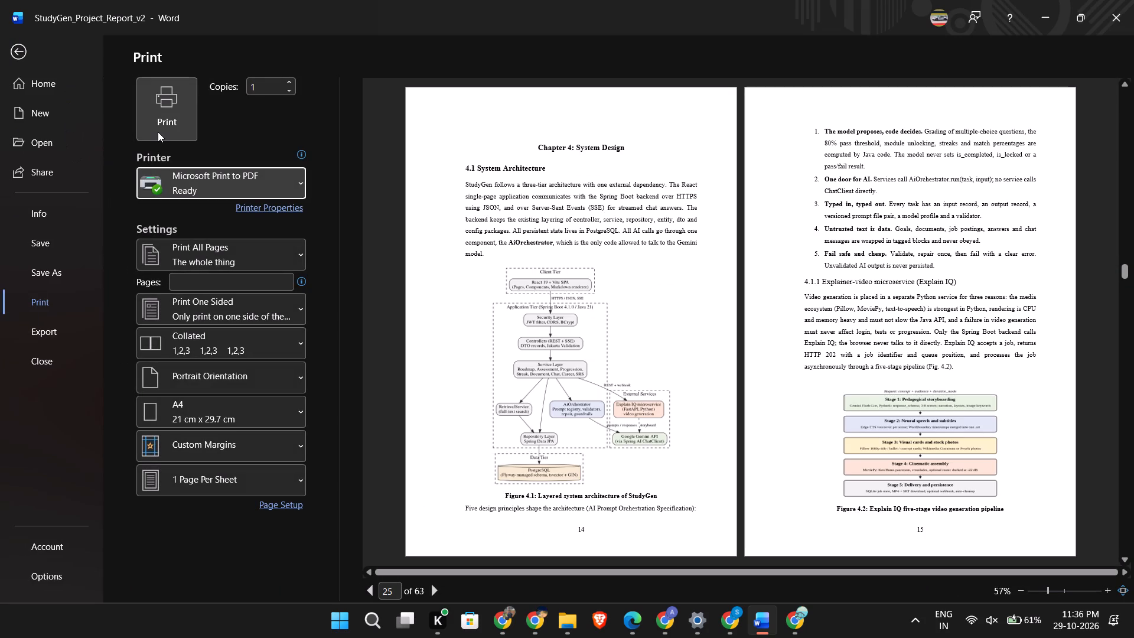
pyautogui.click(158, 132)
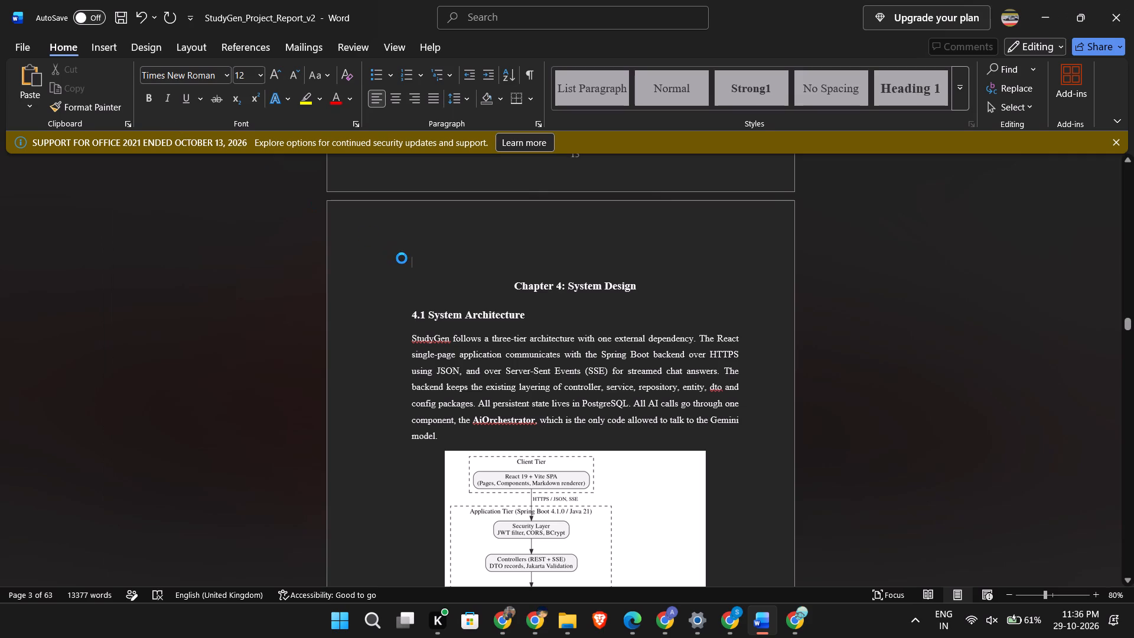
pyautogui.click(74, 159)
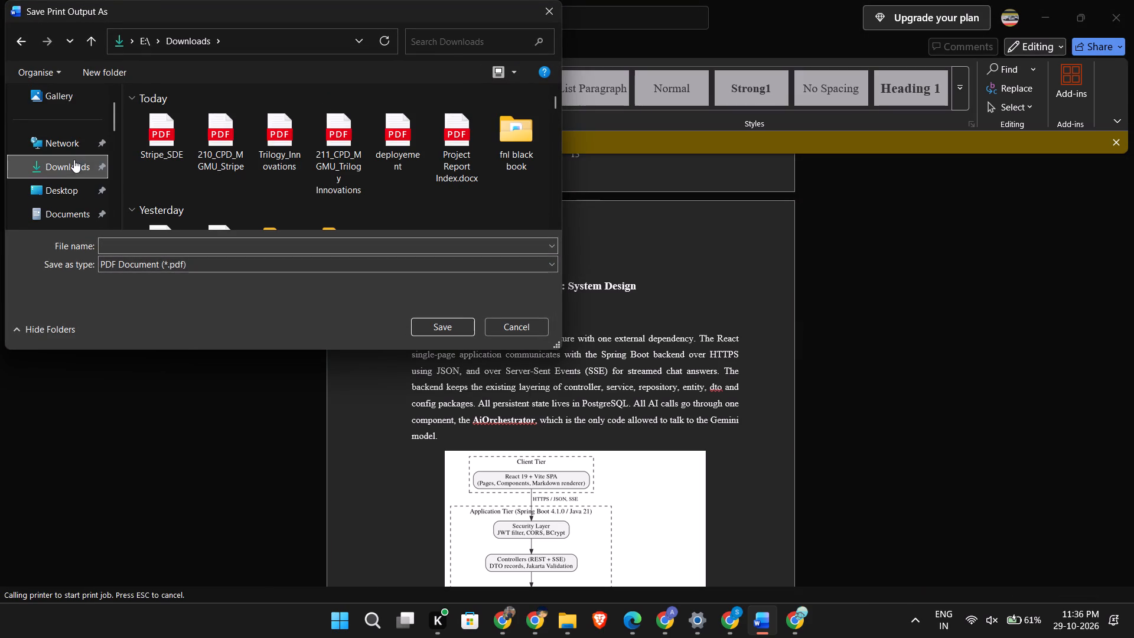
pyautogui.click(228, 241)
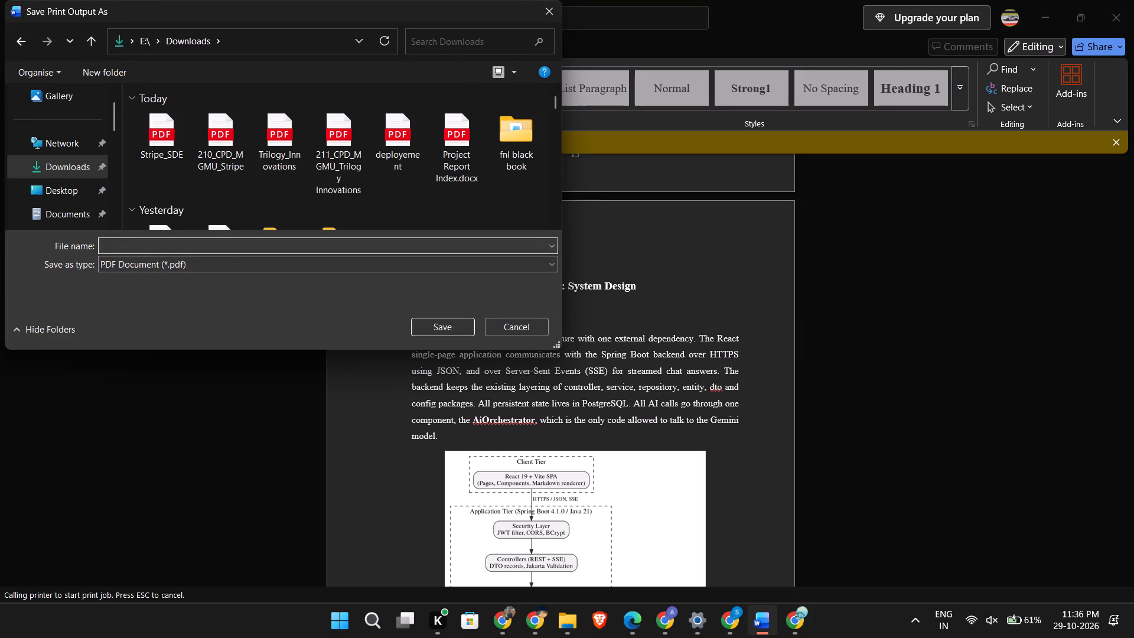
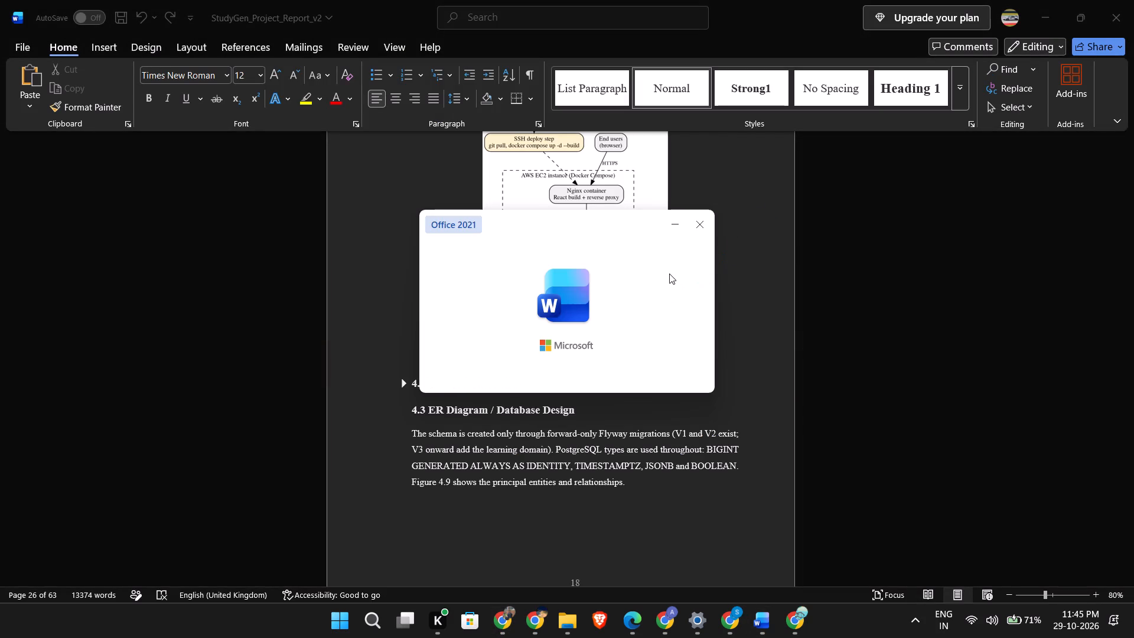
pyautogui.scroll(-13, 594, 327)
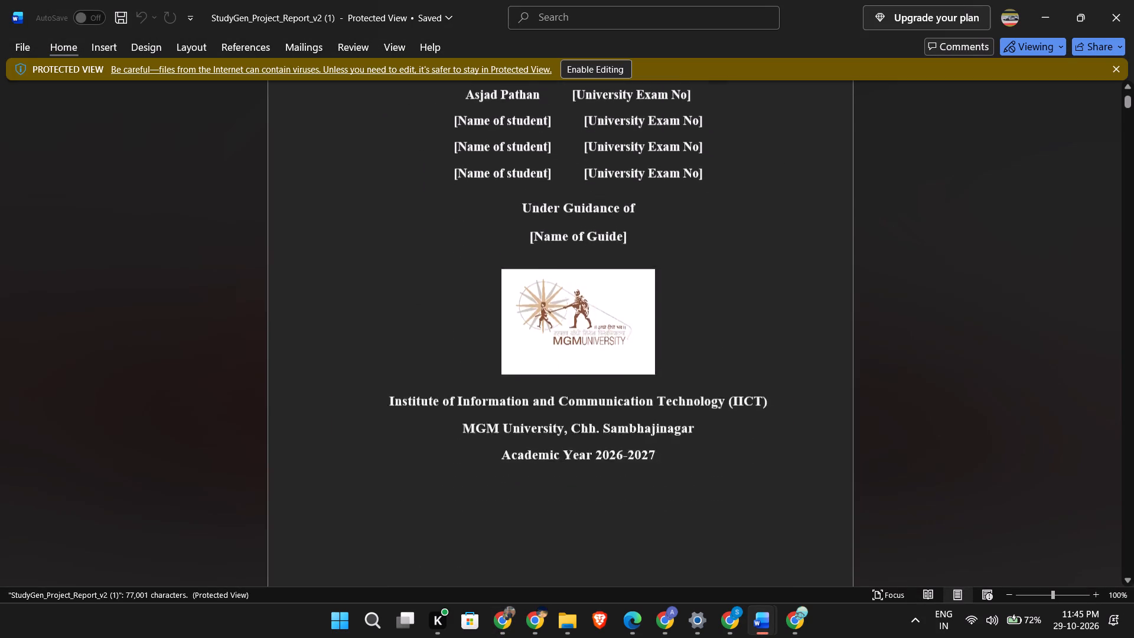
pyautogui.scroll(-20, 597, 323)
pyautogui.scroll(-13, 597, 323)
# Switch to the StudyGen_Project_Report_v2 document being corrected and check the area around Figure 4.4 and the 4.2 heading.
pyautogui.hotkey('alt', 'Tab')
pyautogui.scroll(-2, 599, 317)
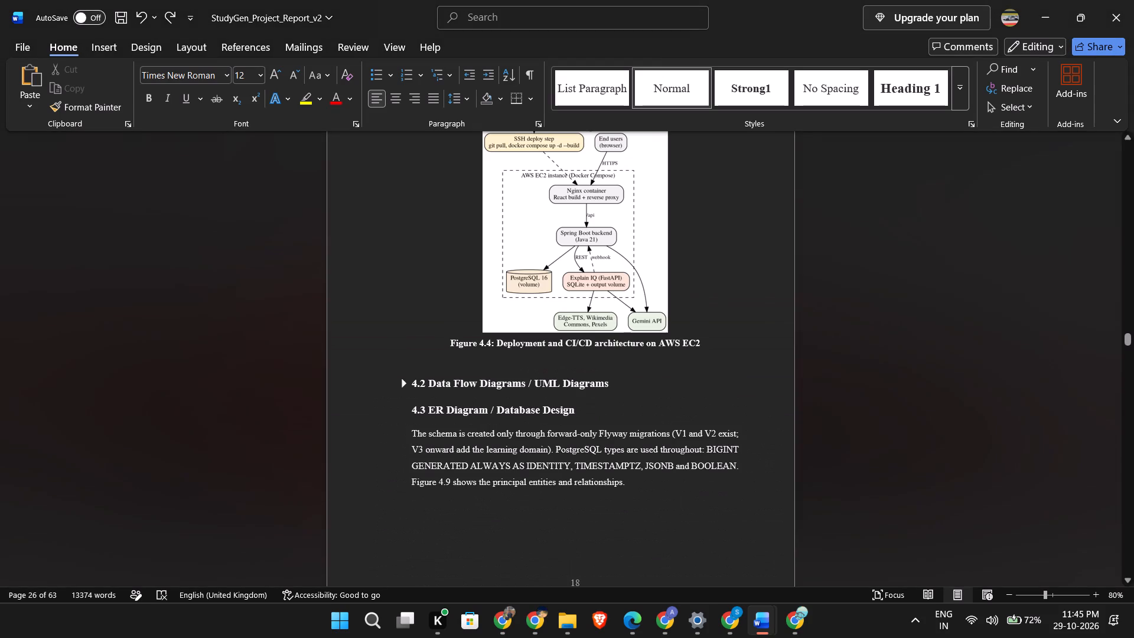
pyautogui.scroll(-2, 599, 317)
pyautogui.scroll(9, 599, 317)
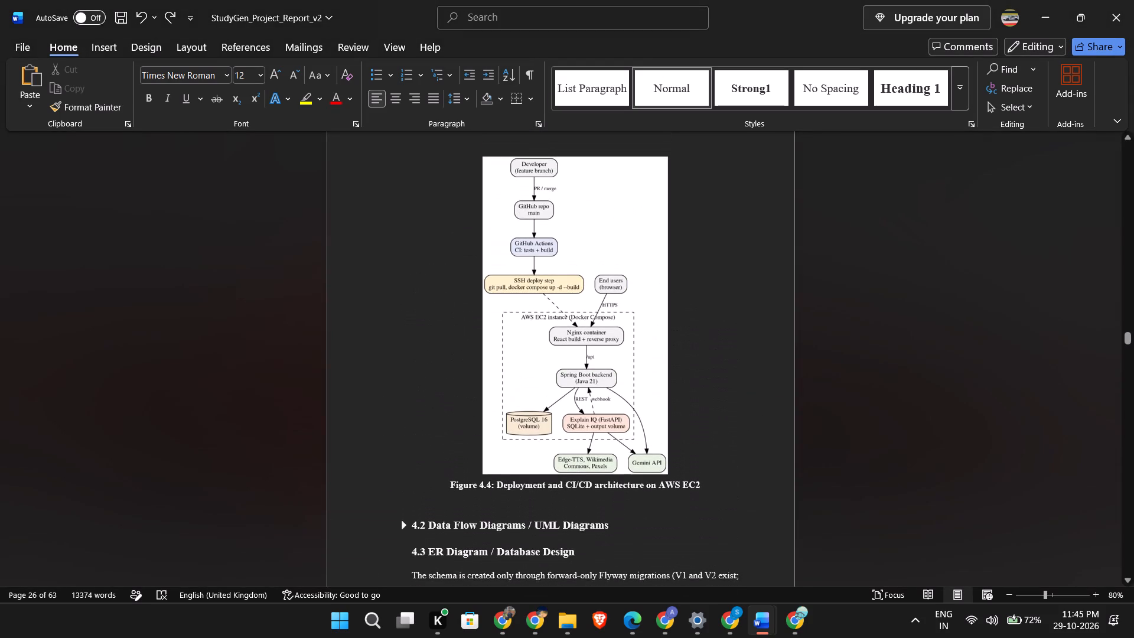
pyautogui.scroll(-5, 599, 317)
# Switch to the downloaded copy StudyGen_Project_Report_v2 (1) and look through its front matter, table of contents and List of Tables.
pyautogui.hotkey('alt', 'Tab')
pyautogui.scroll(-13, 599, 317)
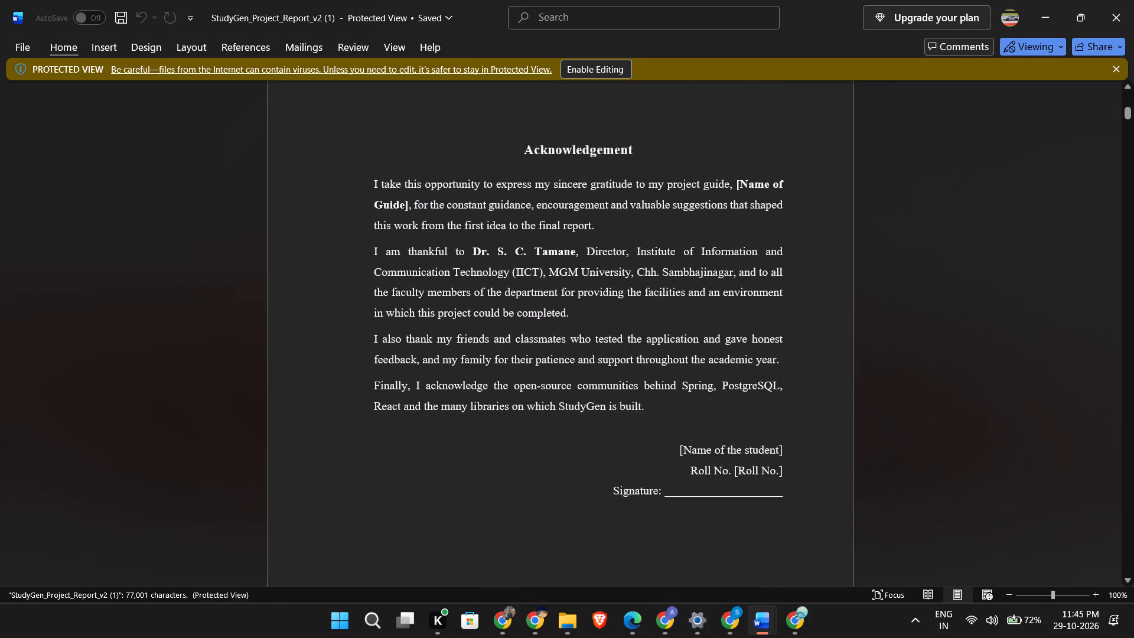
pyautogui.scroll(-20, 477, 228)
pyautogui.scroll(-11, 477, 228)
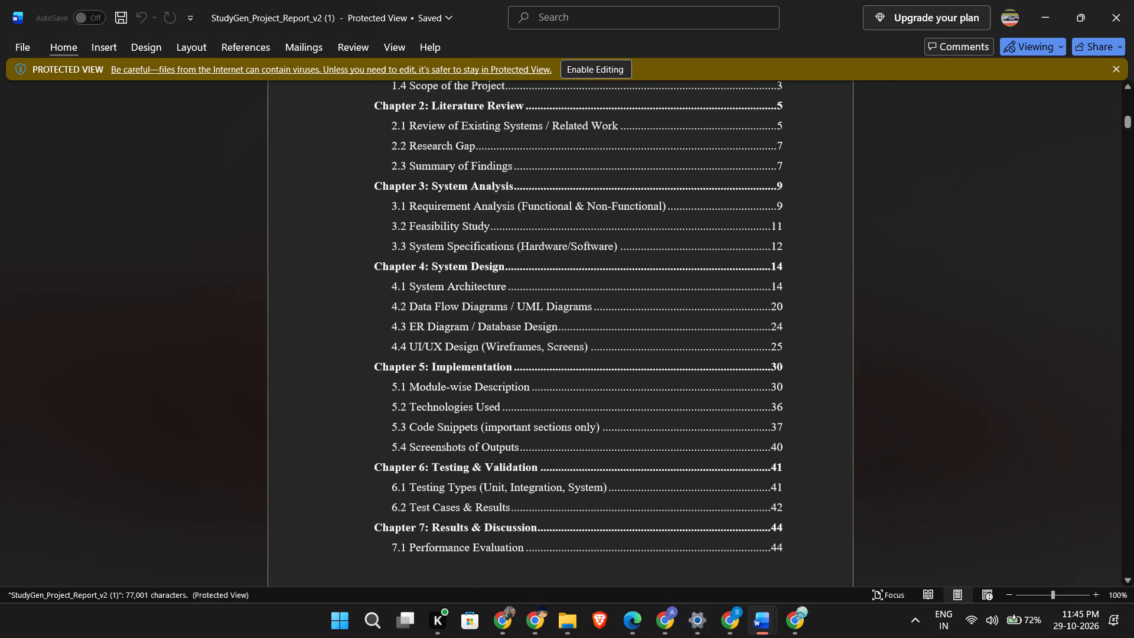
pyautogui.moveTo(1128, 122); pyautogui.dragTo(1129, 128)
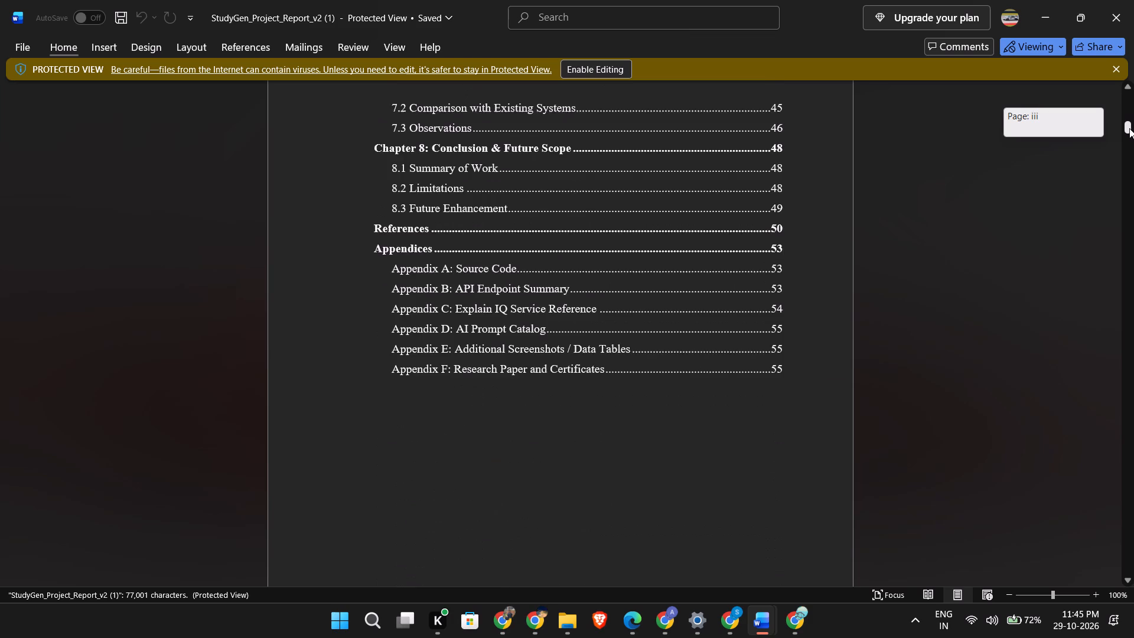
pyautogui.moveTo(1129, 128); pyautogui.dragTo(1133, 151)
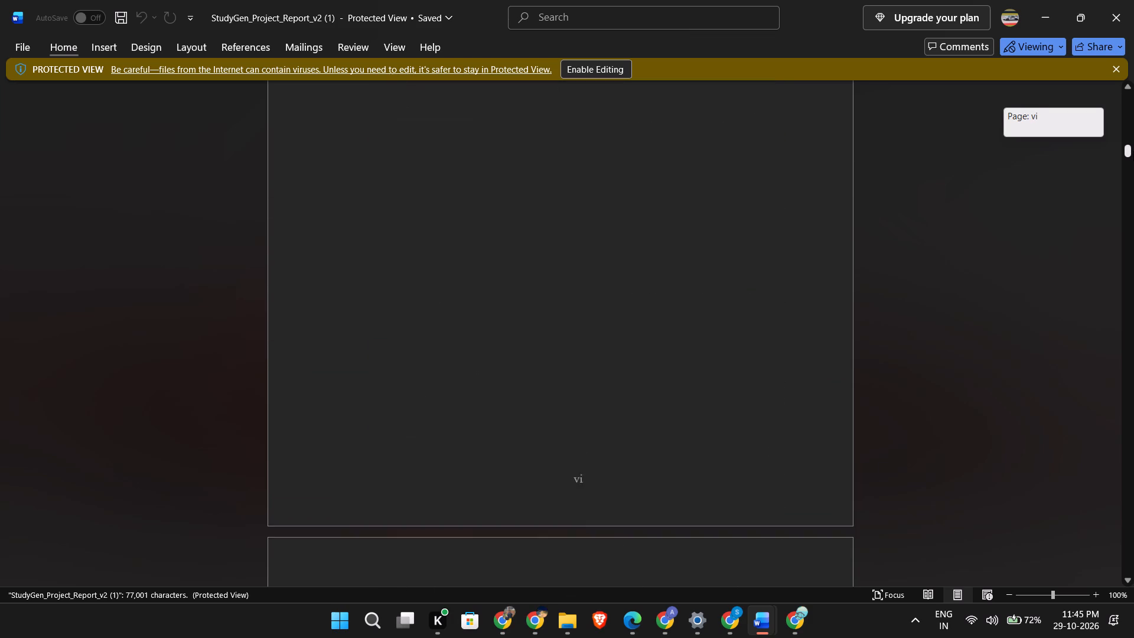
pyautogui.moveTo(1133, 151); pyautogui.dragTo(1133, 163)
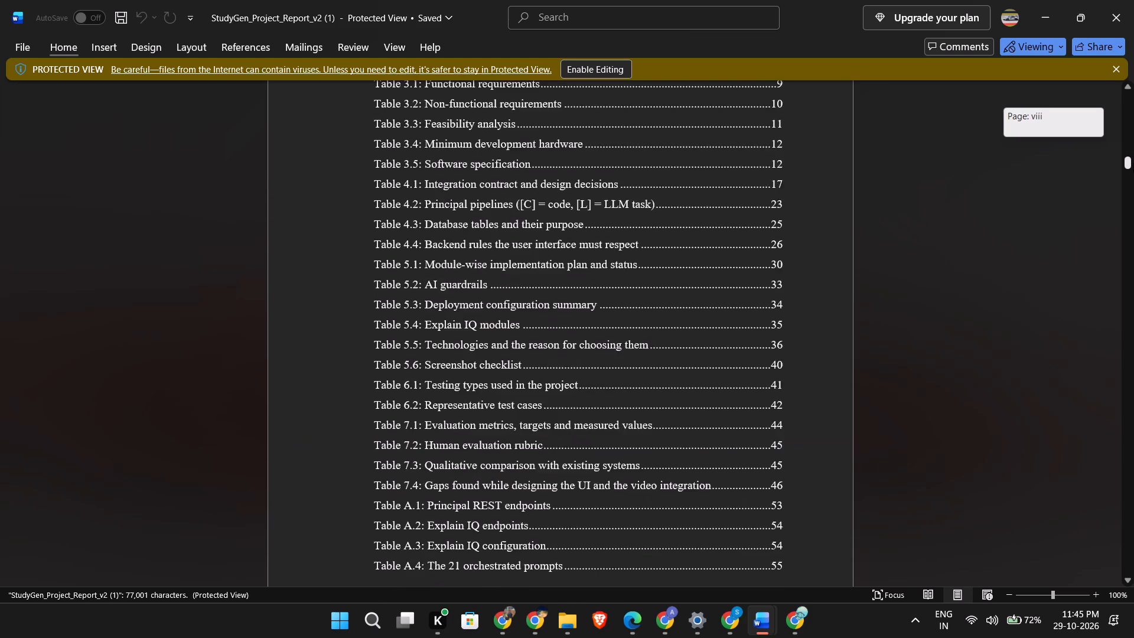
pyautogui.moveTo(1133, 163); pyautogui.dragTo(1133, 175)
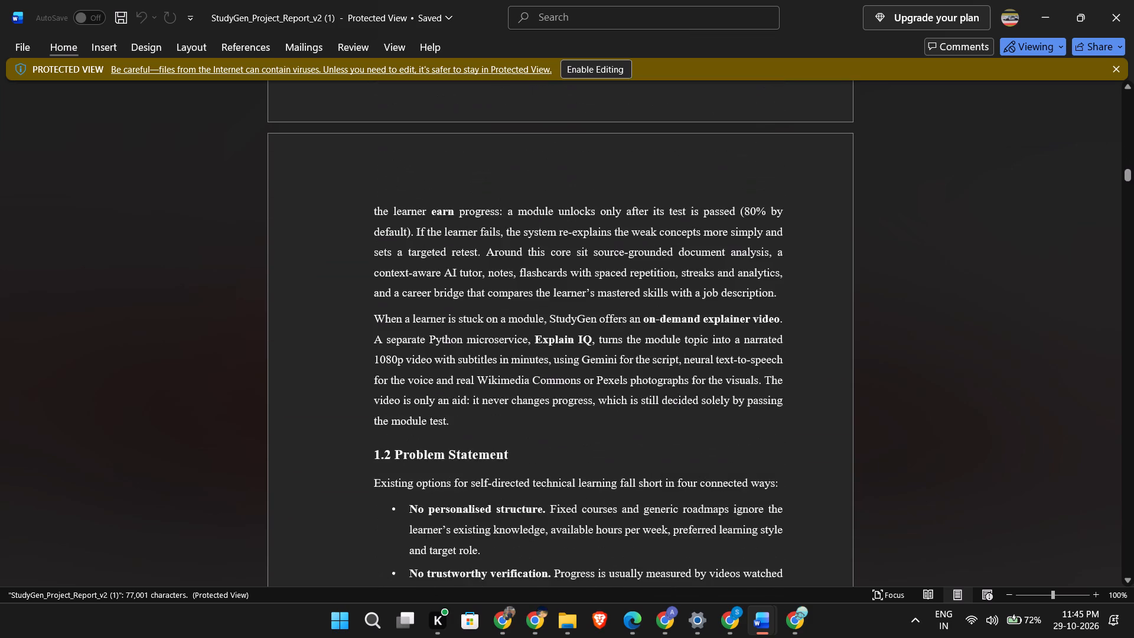
# Go through Chapters 1 to 3 of the downloaded copy, from the Problem Statement past the system specifications towards Chapter 4.
pyautogui.scroll(-5, 858, 223)
pyautogui.scroll(-20, 771, 208)
pyautogui.scroll(-15, 771, 208)
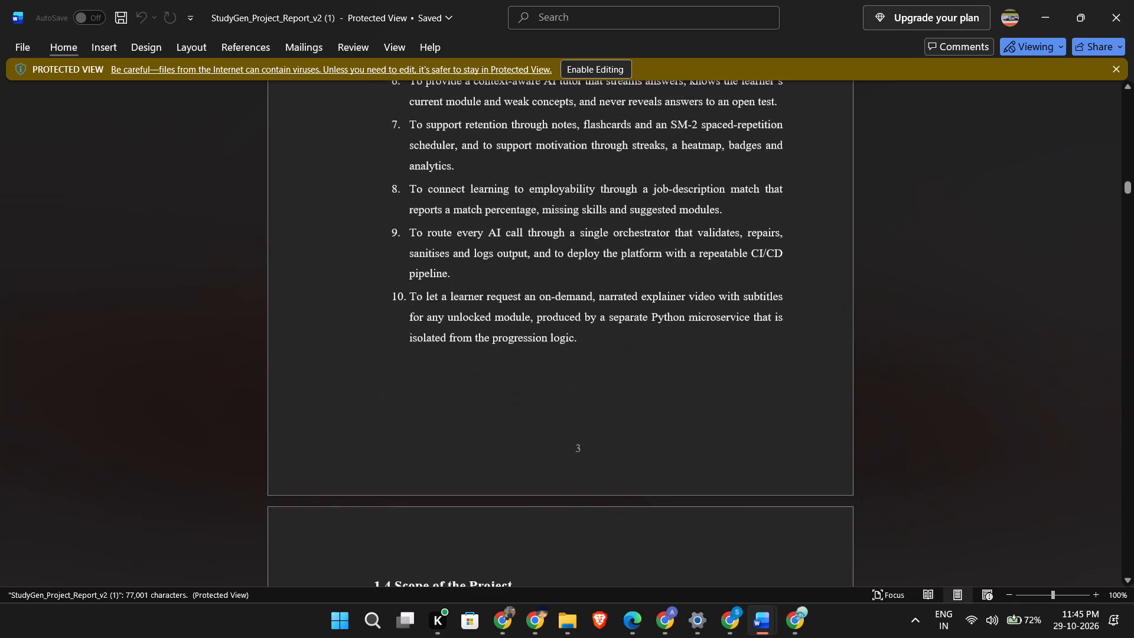
pyautogui.scroll(-20, 771, 220)
pyautogui.scroll(-16, 771, 220)
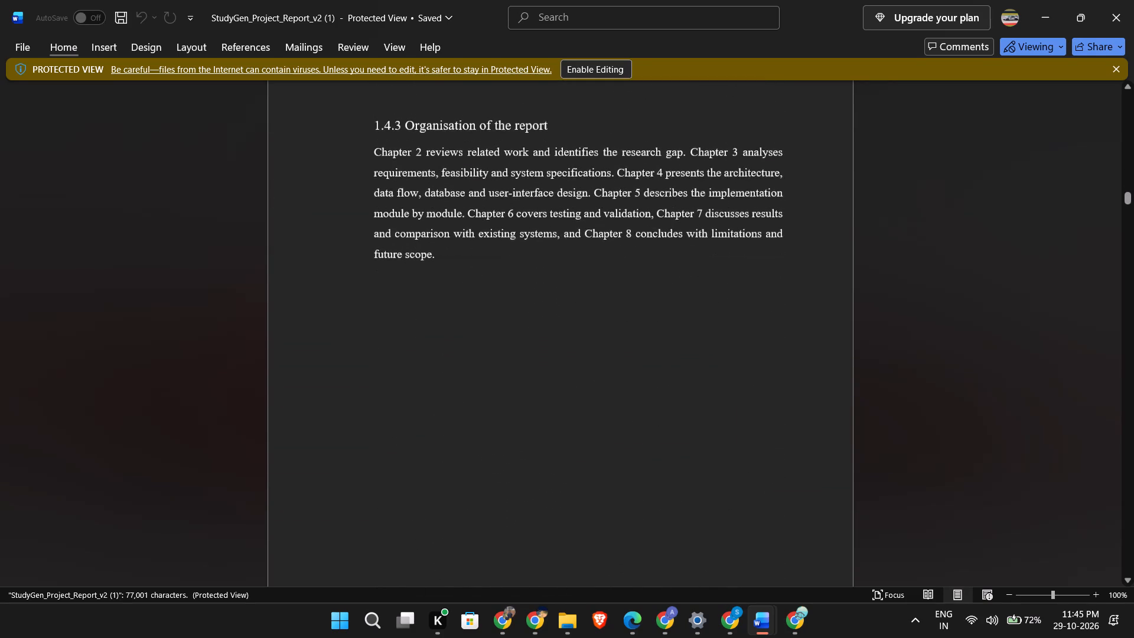
pyautogui.scroll(-20, 768, 227)
pyautogui.scroll(-5, 768, 227)
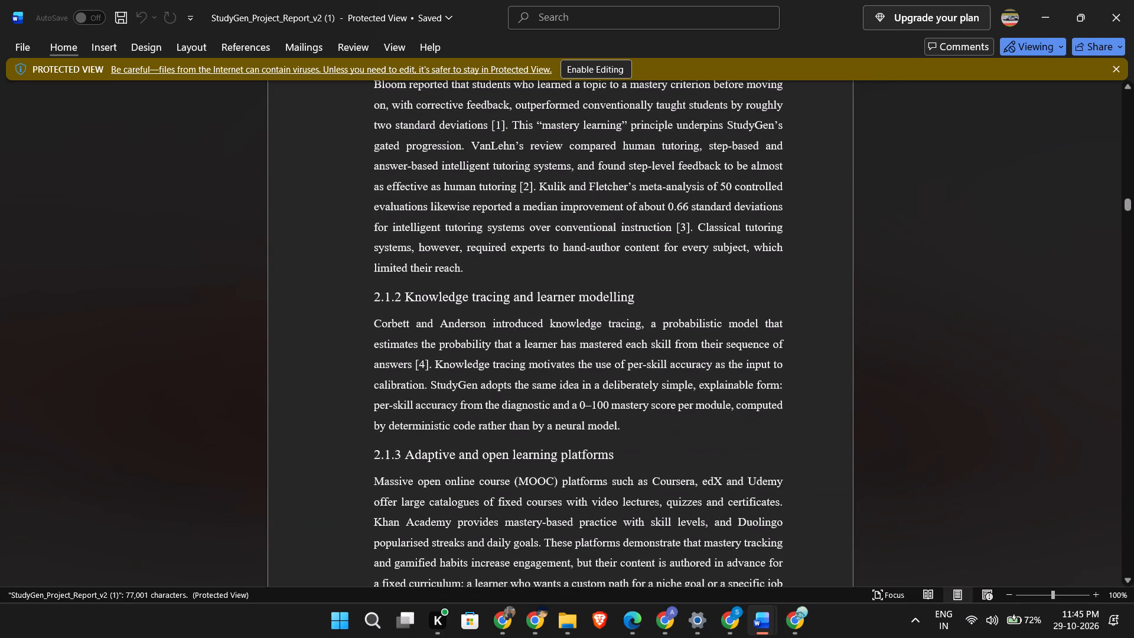
pyautogui.scroll(-20, 761, 279)
pyautogui.scroll(-17, 761, 279)
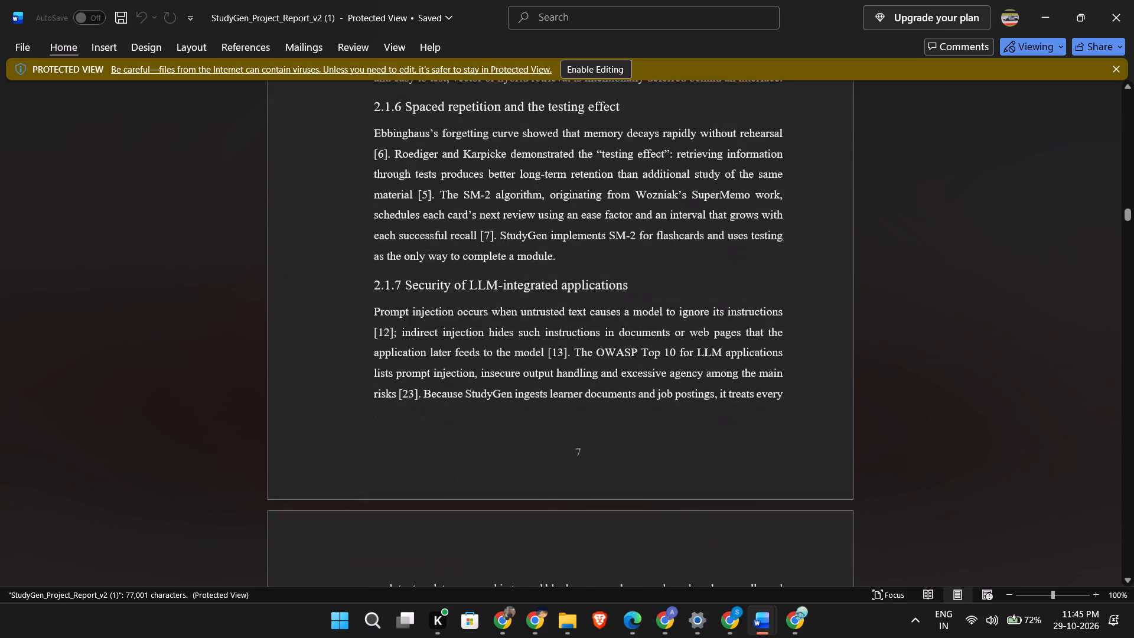
pyautogui.scroll(-20, 757, 305)
pyautogui.scroll(-20, 757, 305)
pyautogui.scroll(-4, 757, 305)
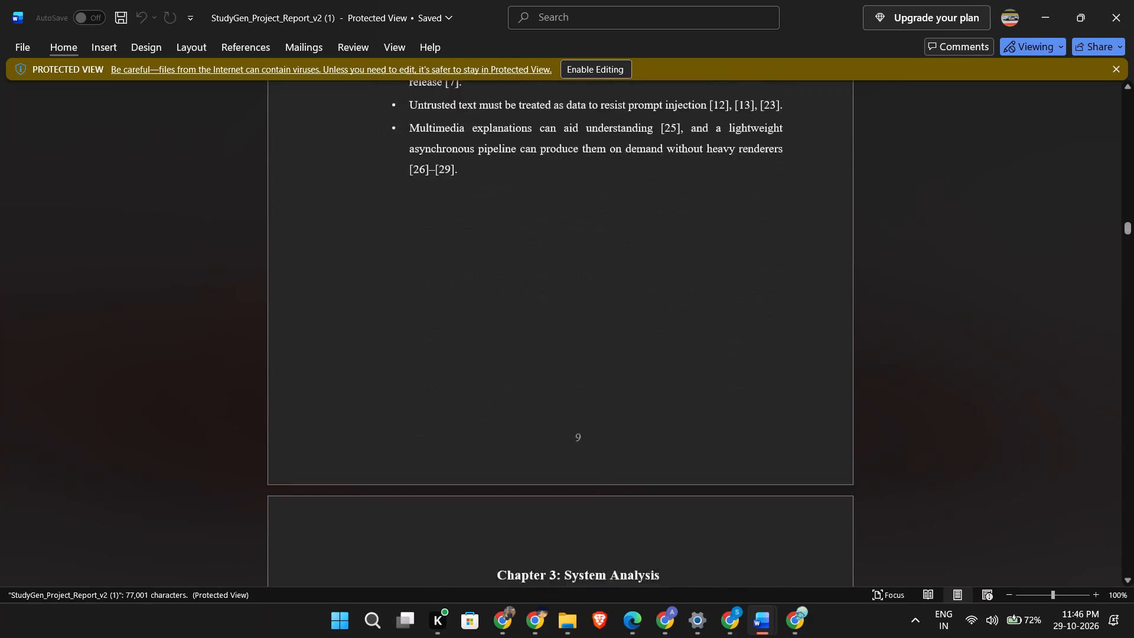
pyautogui.scroll(-14, 760, 297)
pyautogui.scroll(1, 760, 297)
pyautogui.scroll(-10, 760, 297)
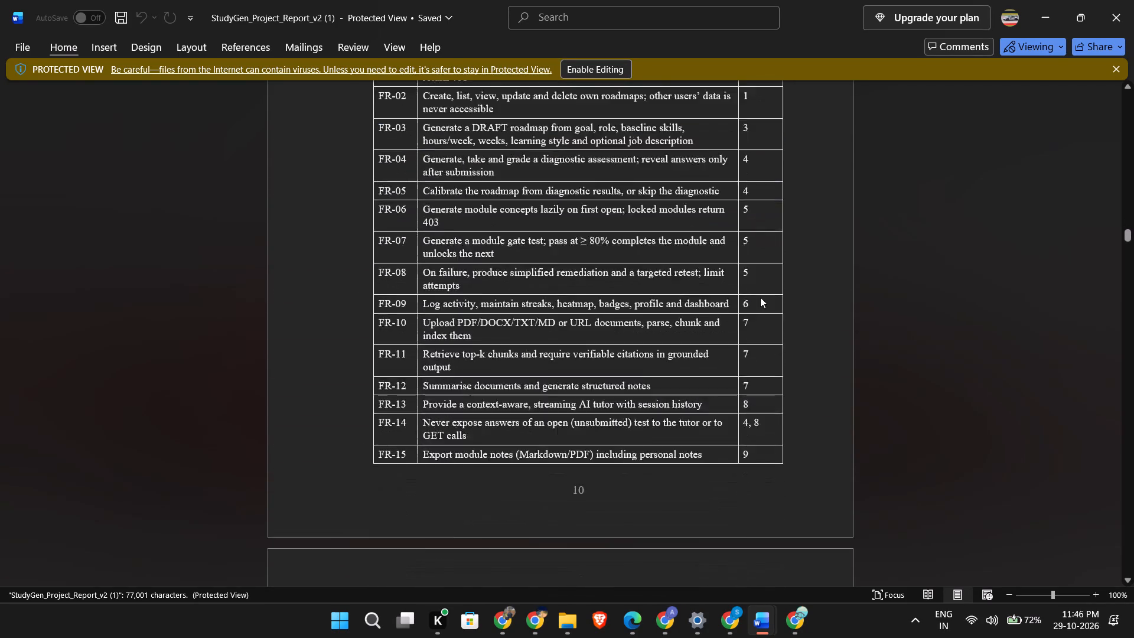
pyautogui.scroll(-20, 760, 297)
pyautogui.scroll(-16, 760, 297)
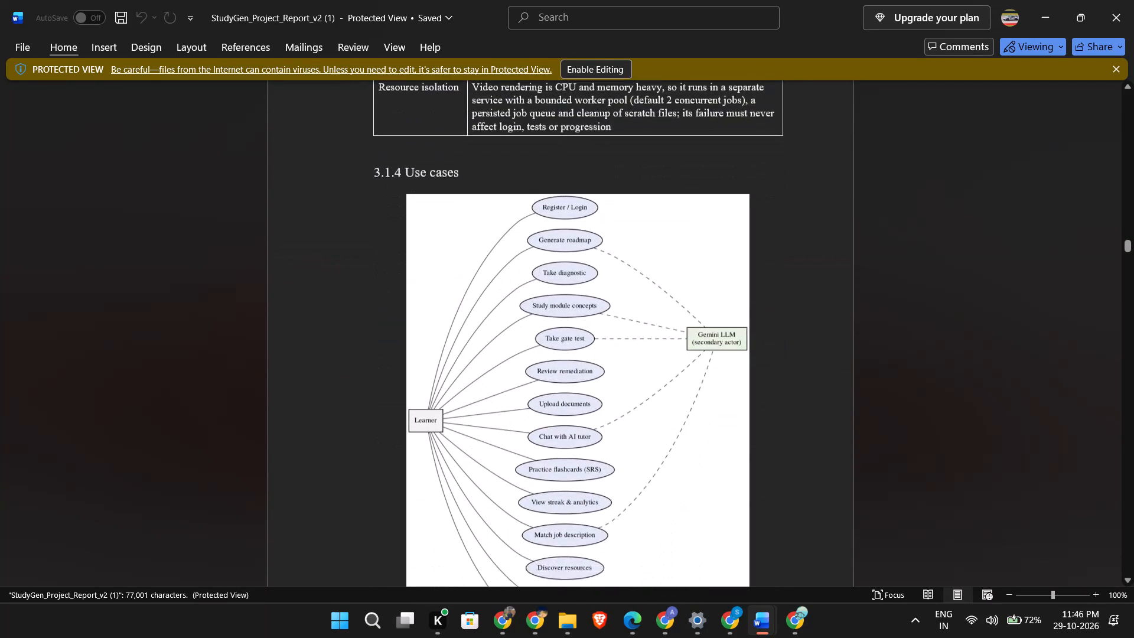
pyautogui.scroll(-1, 760, 297)
pyautogui.scroll(-20, 760, 297)
pyautogui.scroll(-16, 760, 297)
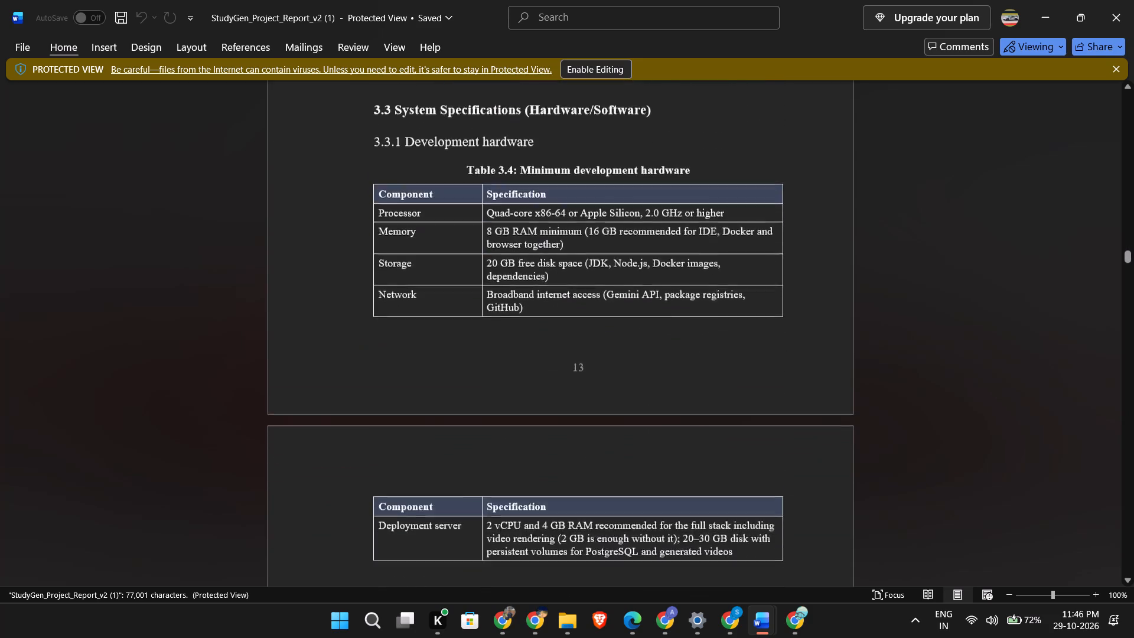
pyautogui.scroll(-17, 760, 297)
pyautogui.keyDown('ctrl'); pyautogui.scroll(-5, 760, 297); pyautogui.keyUp('ctrl')
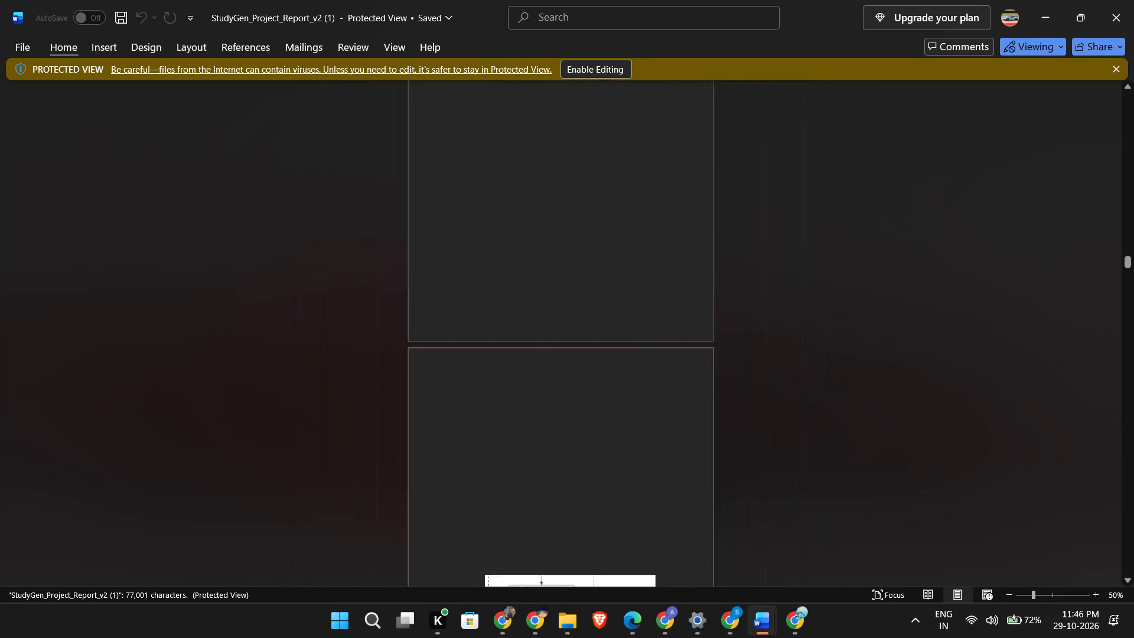
# Look through Chapter 4 of the downloaded copy, from section 4.1 System Architecture to section 4.2 Data Flow Diagrams / UML Diagrams.
pyautogui.scroll(-16, 760, 297)
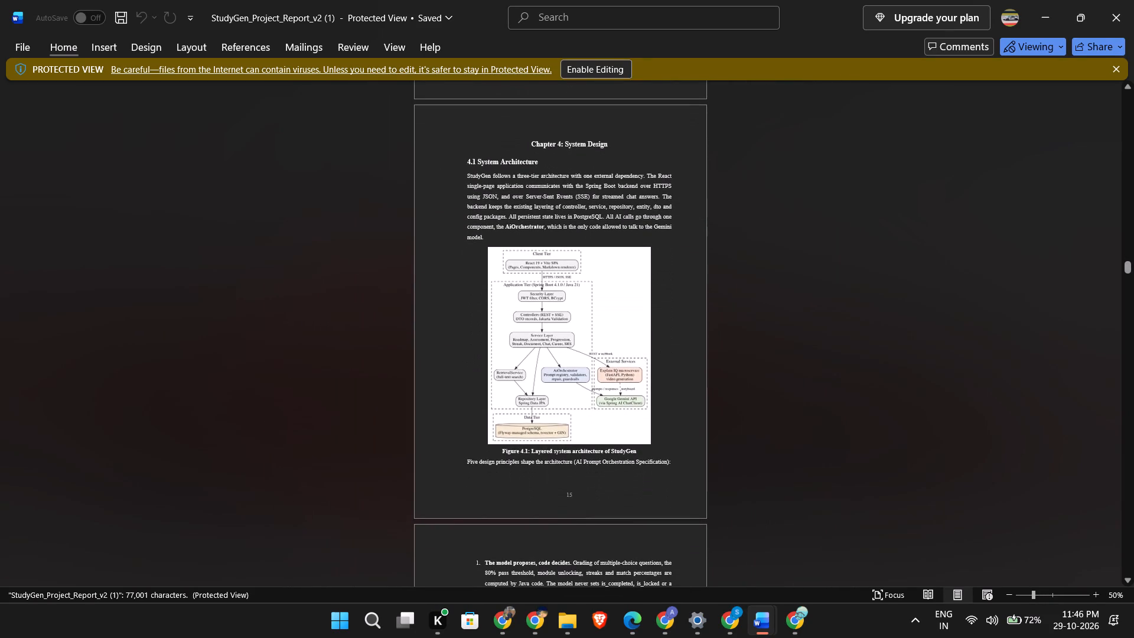
pyautogui.keyDown('ctrl'); pyautogui.scroll(1, 649, 307); pyautogui.keyUp('ctrl')
pyautogui.scroll(-20, 649, 306)
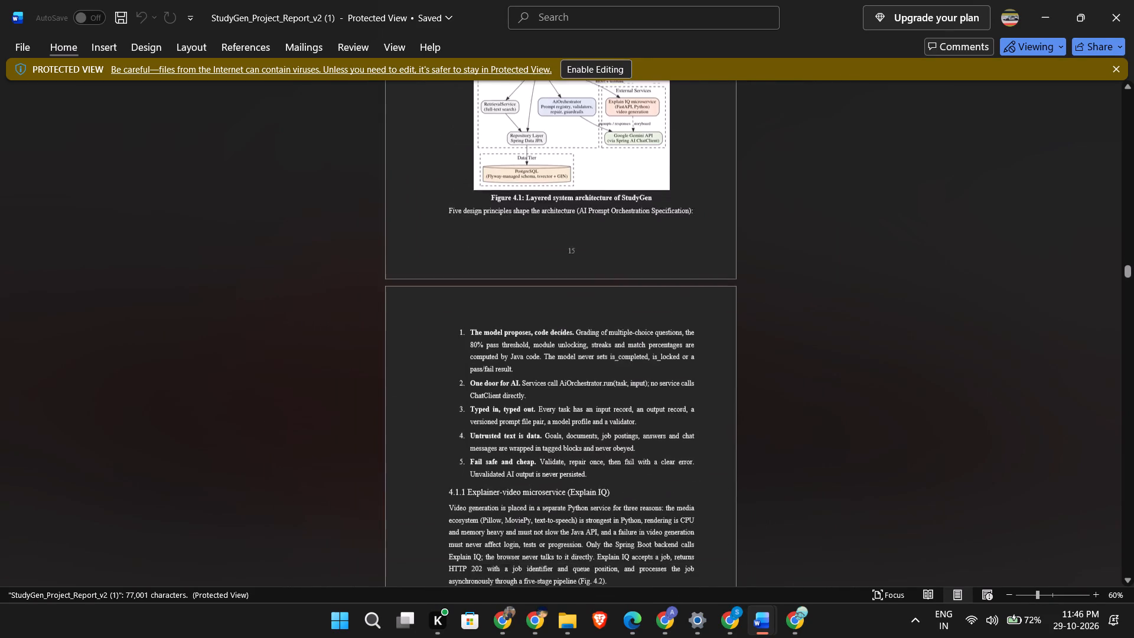
pyautogui.scroll(-18, 649, 305)
pyautogui.scroll(-17, 648, 304)
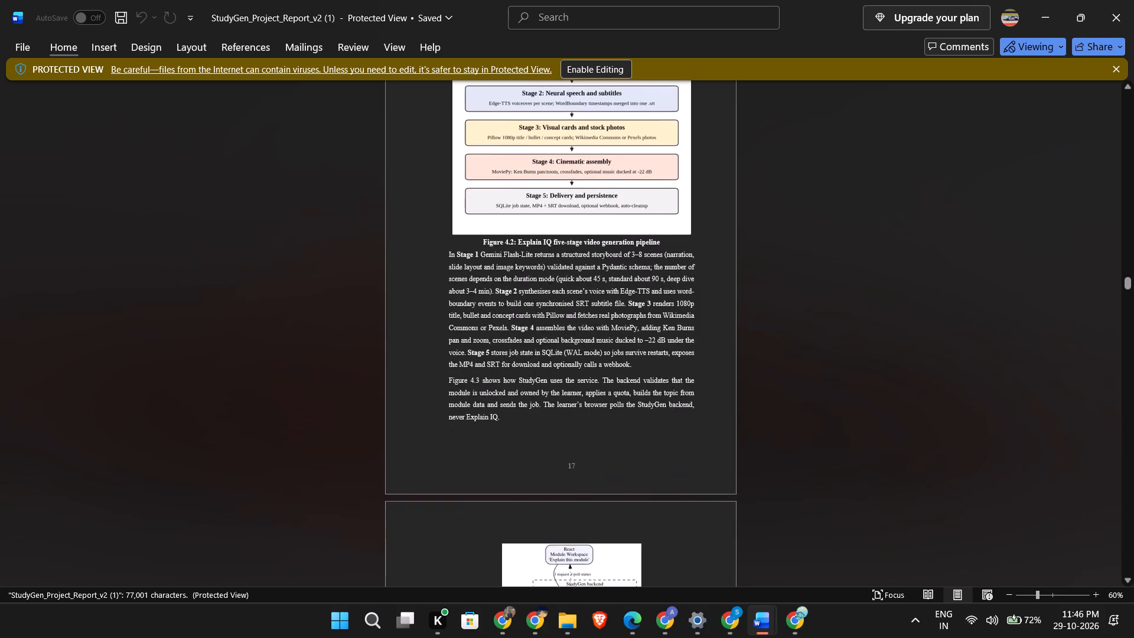
pyautogui.scroll(-20, 648, 304)
pyautogui.scroll(-2, 648, 304)
pyautogui.scroll(-16, 569, 338)
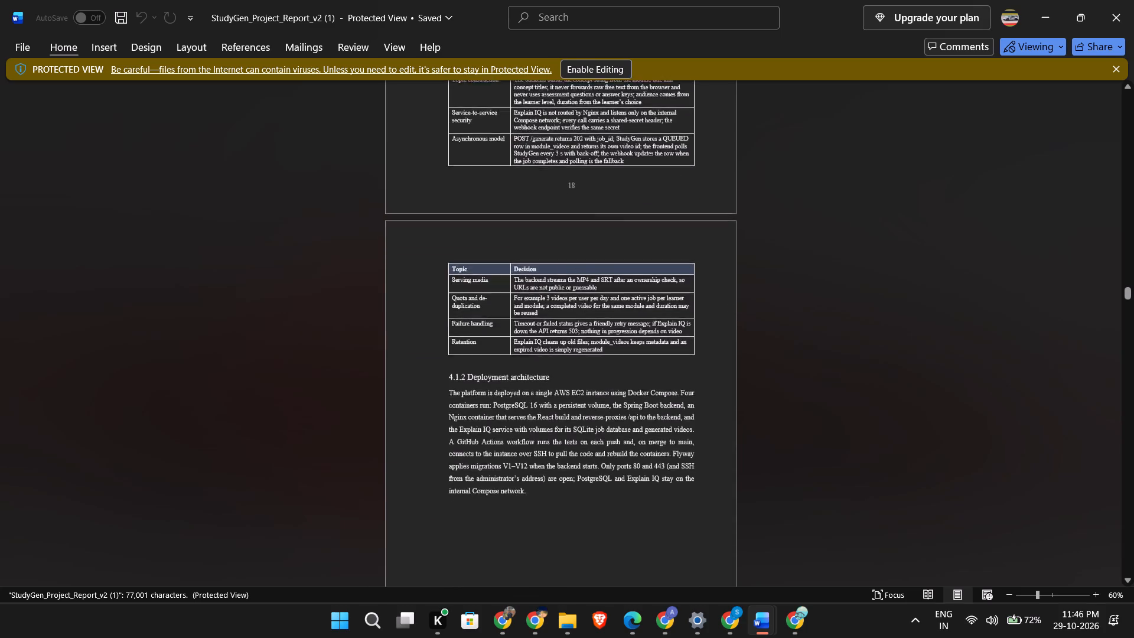
pyautogui.scroll(-12, 571, 337)
pyautogui.scroll(-20, 571, 336)
pyautogui.scroll(-2, 571, 336)
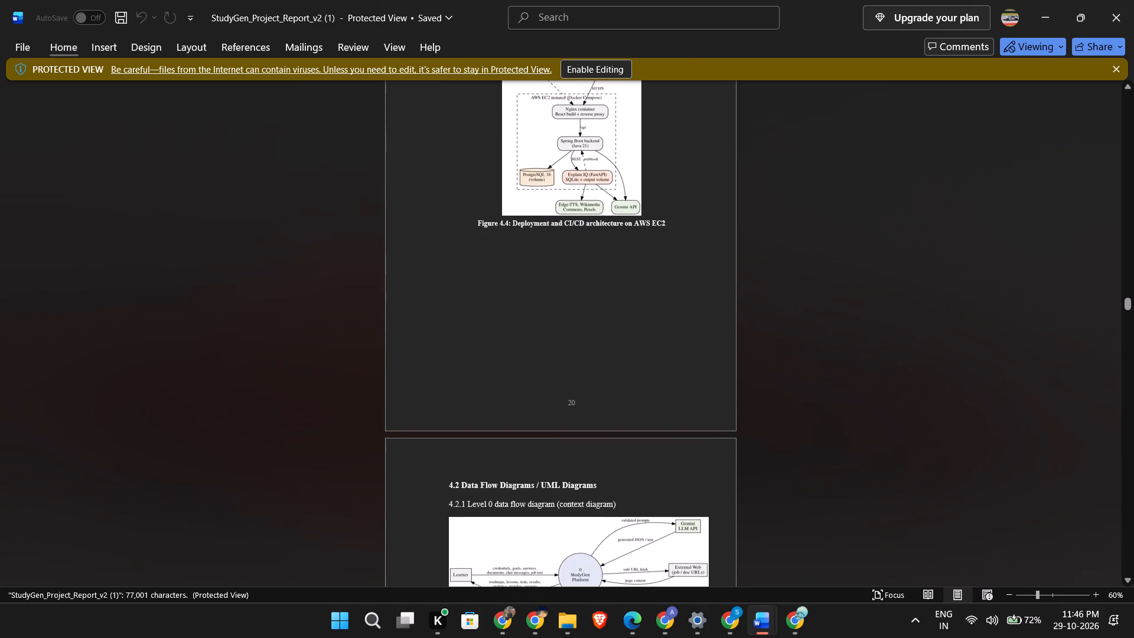
# Switch back to the StudyGen_Project_Report_v2 document being corrected and expand the collapsed 4.2 Data Flow Diagrams / UML Diagrams heading.
pyautogui.scroll(-7, 571, 336)
pyautogui.hotkey('alt', 'Tab')
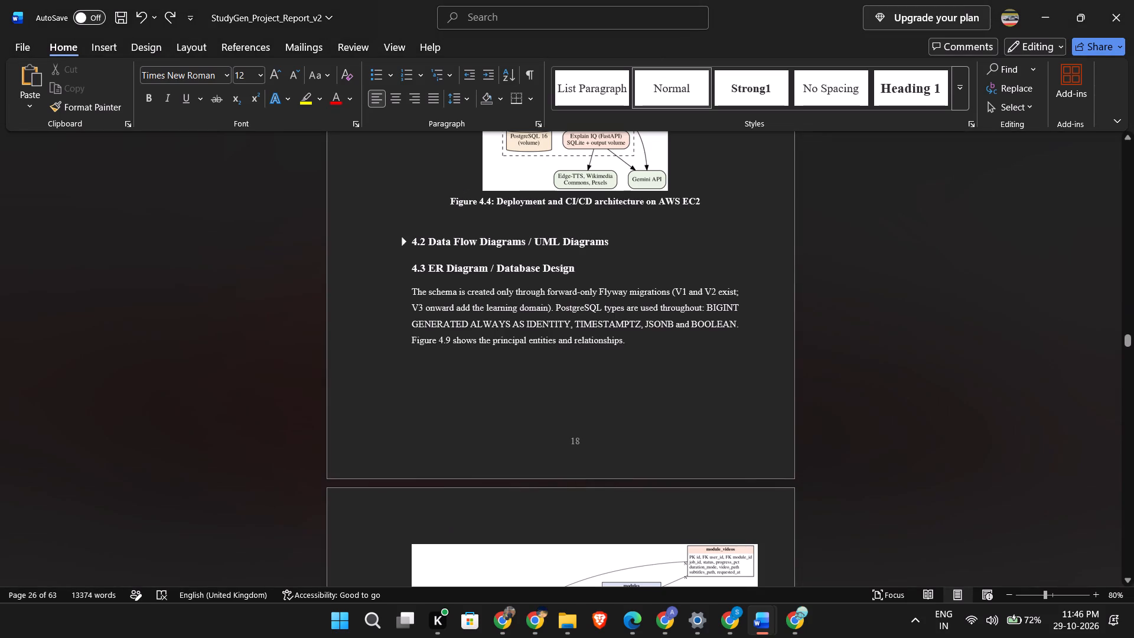
pyautogui.scroll(-5, 571, 336)
pyautogui.scroll(2, 571, 336)
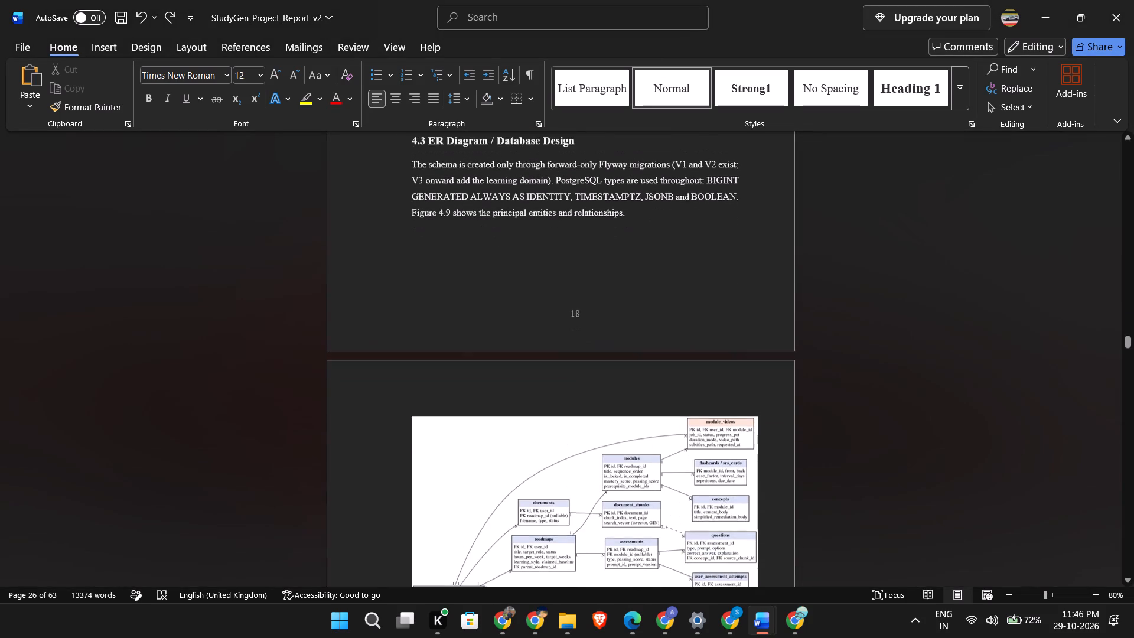
pyautogui.click(403, 159)
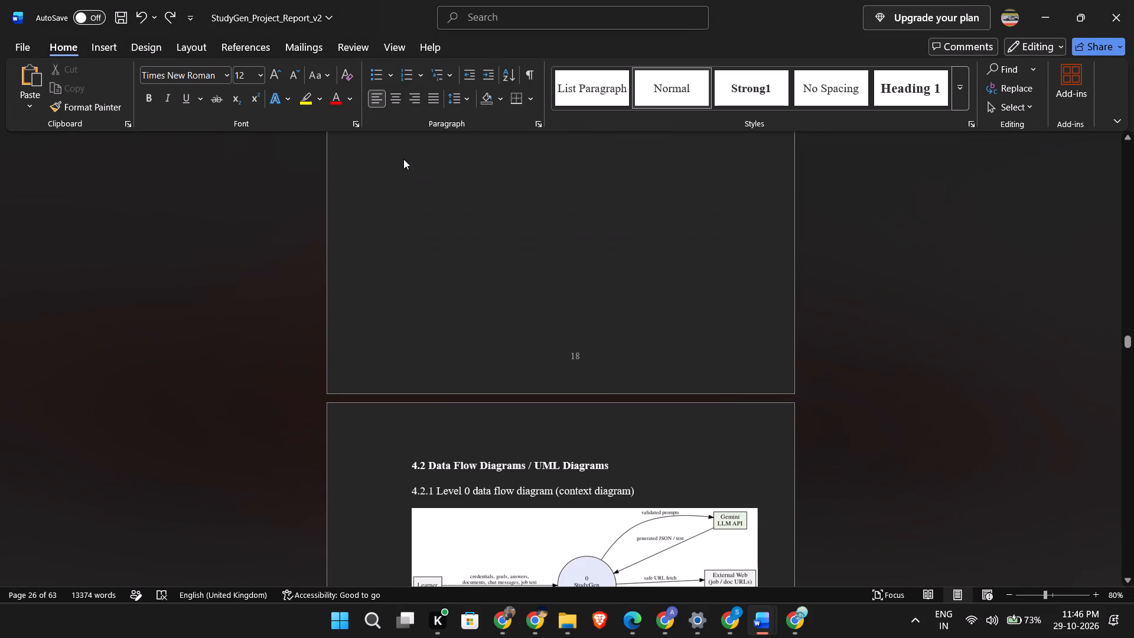
# Look through the expanded section 4.2, from the Level 0 data flow diagram to the Figure 4.8 AiOrchestrator pipeline and back.
pyautogui.scroll(-2, 465, 285)
pyautogui.scroll(3, 465, 285)
pyautogui.scroll(-13, 465, 285)
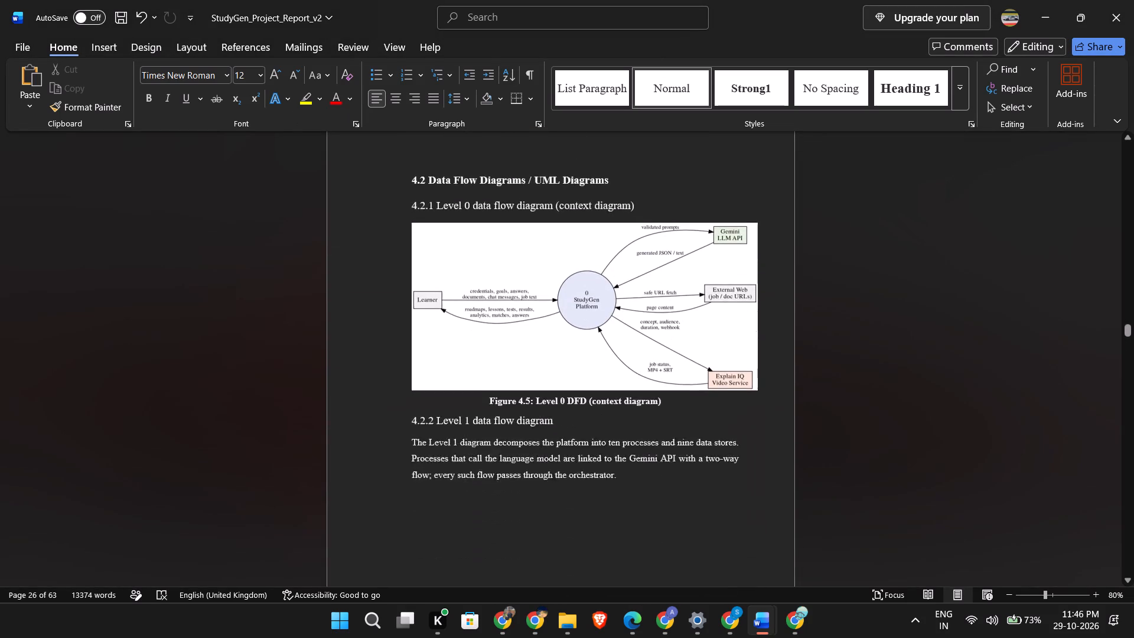
pyautogui.scroll(-20, 465, 285)
pyautogui.scroll(-12, 465, 285)
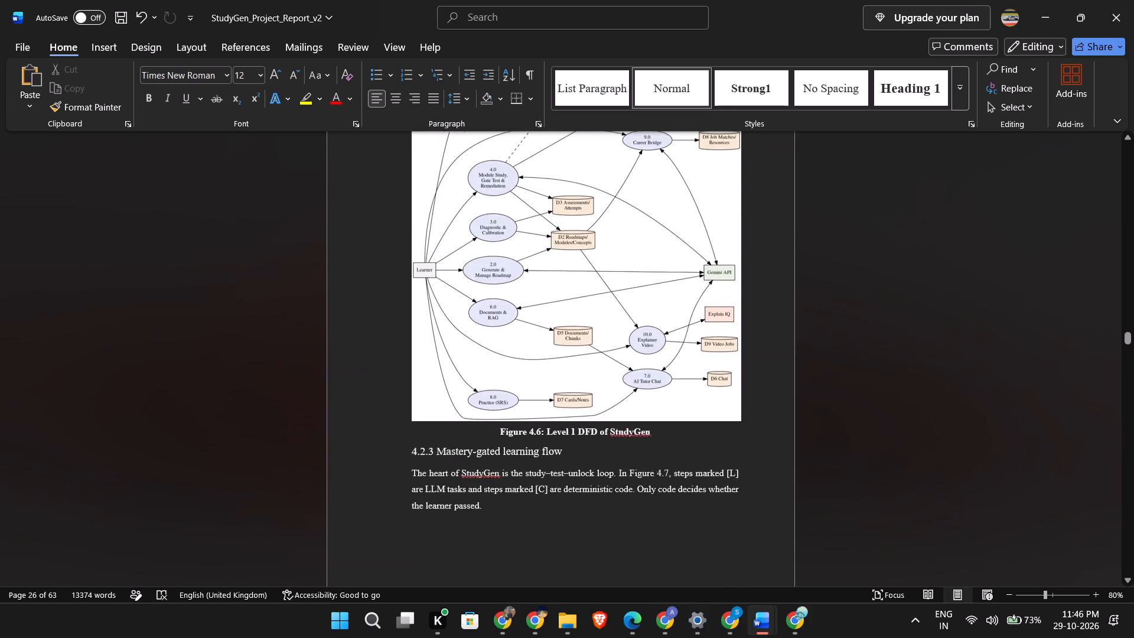
pyautogui.scroll(-20, 466, 285)
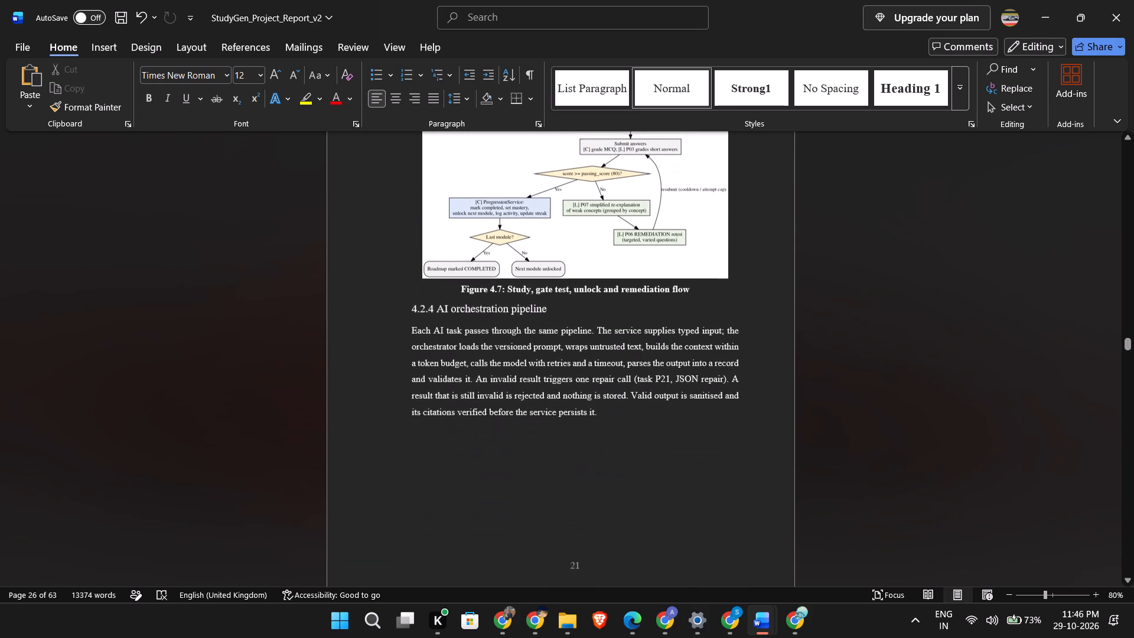
pyautogui.scroll(-11, 466, 285)
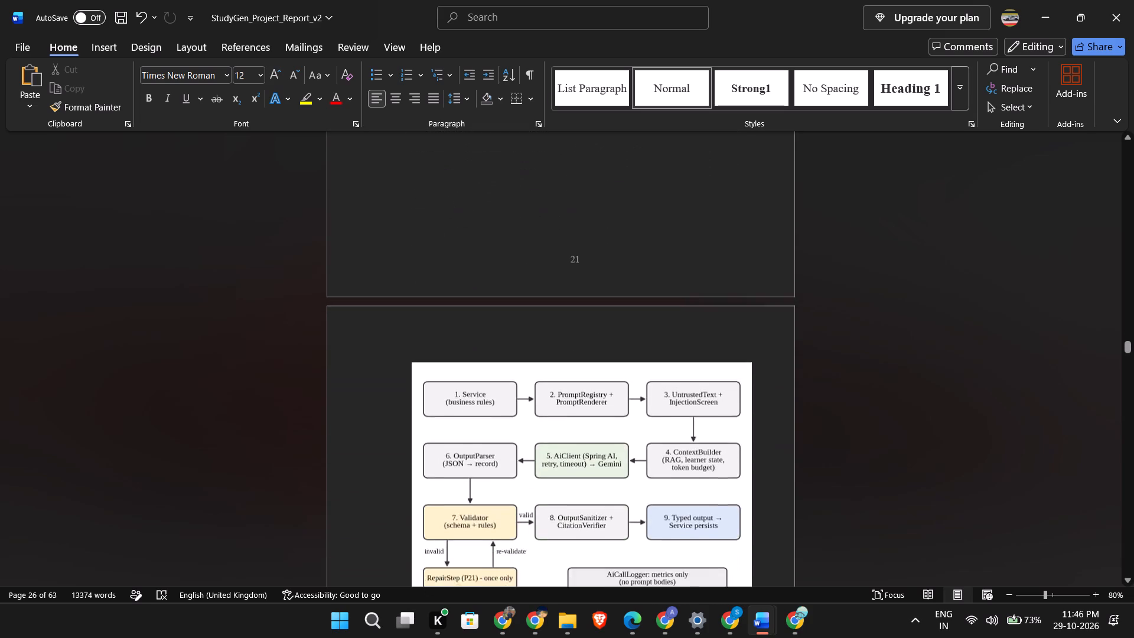
pyautogui.scroll(-8, 466, 285)
pyautogui.scroll(11, 466, 285)
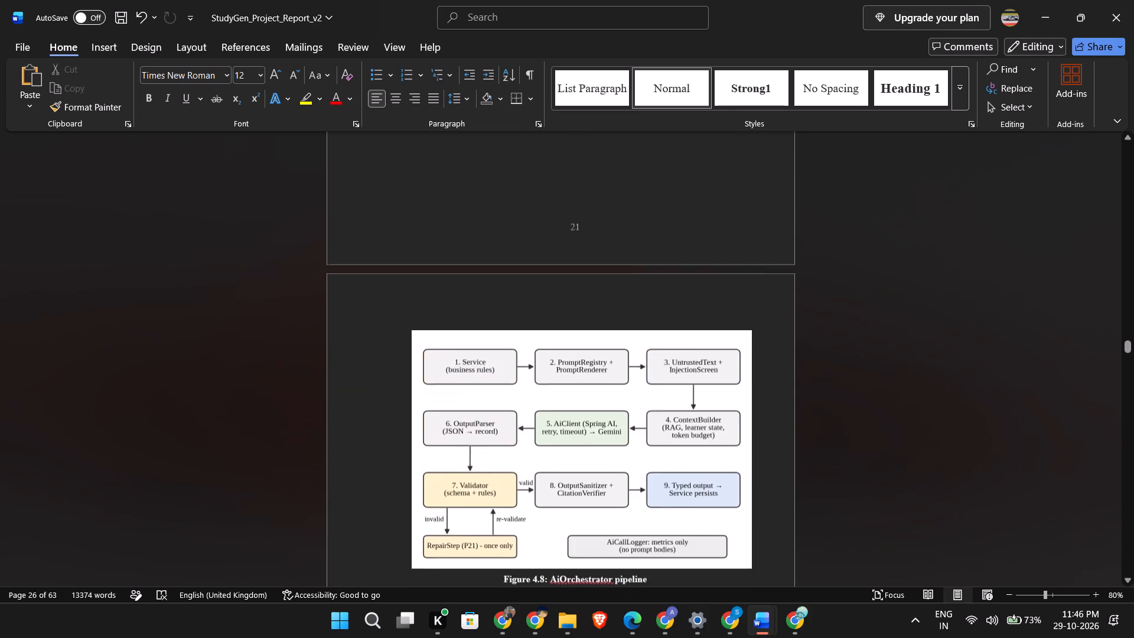
pyautogui.scroll(20, 466, 285)
pyautogui.scroll(11, 466, 285)
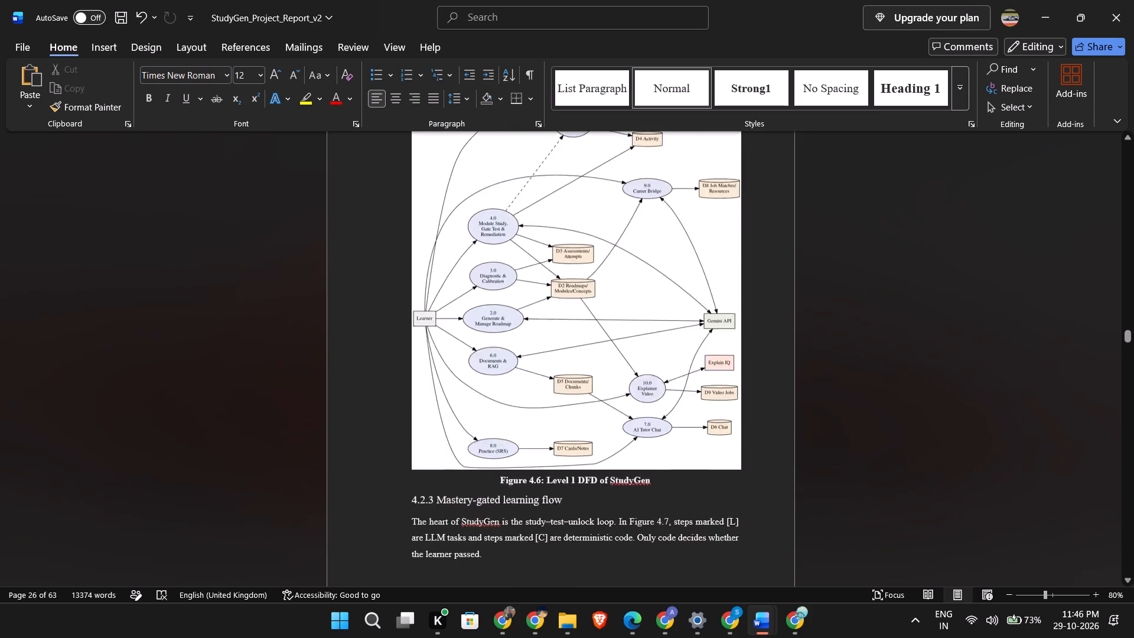
pyautogui.scroll(20, 466, 284)
pyautogui.scroll(19, 466, 284)
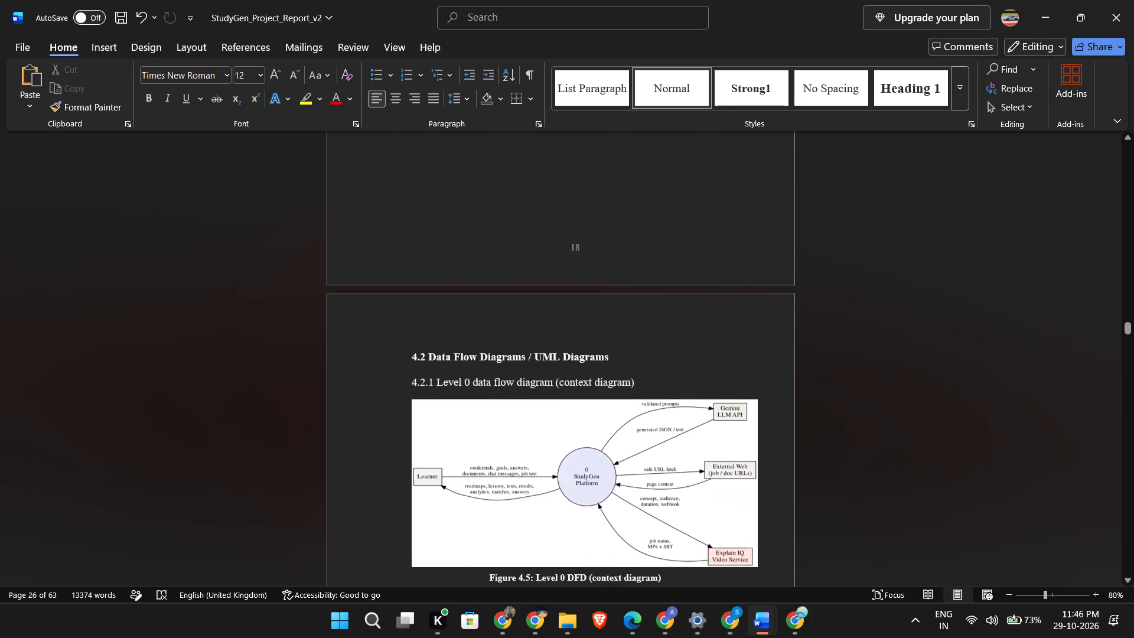
pyautogui.scroll(10, 466, 284)
pyautogui.scroll(-10, 466, 284)
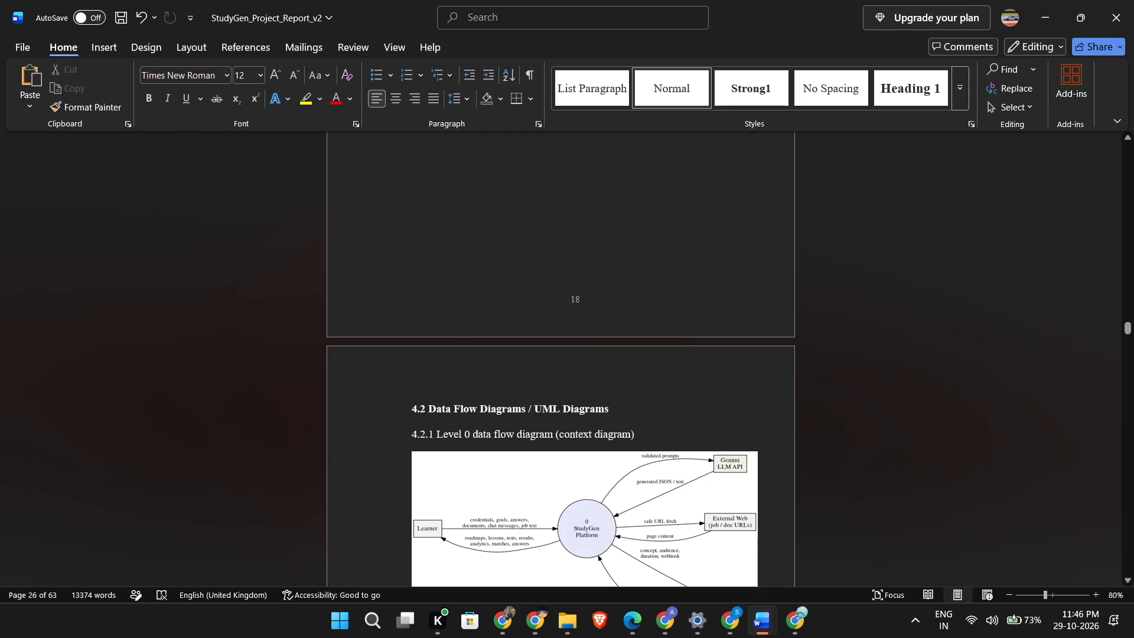
# Check the line and page break settings of the 4.2 Data Flow Diagrams / UML Diagrams heading.
pyautogui.click(477, 271)
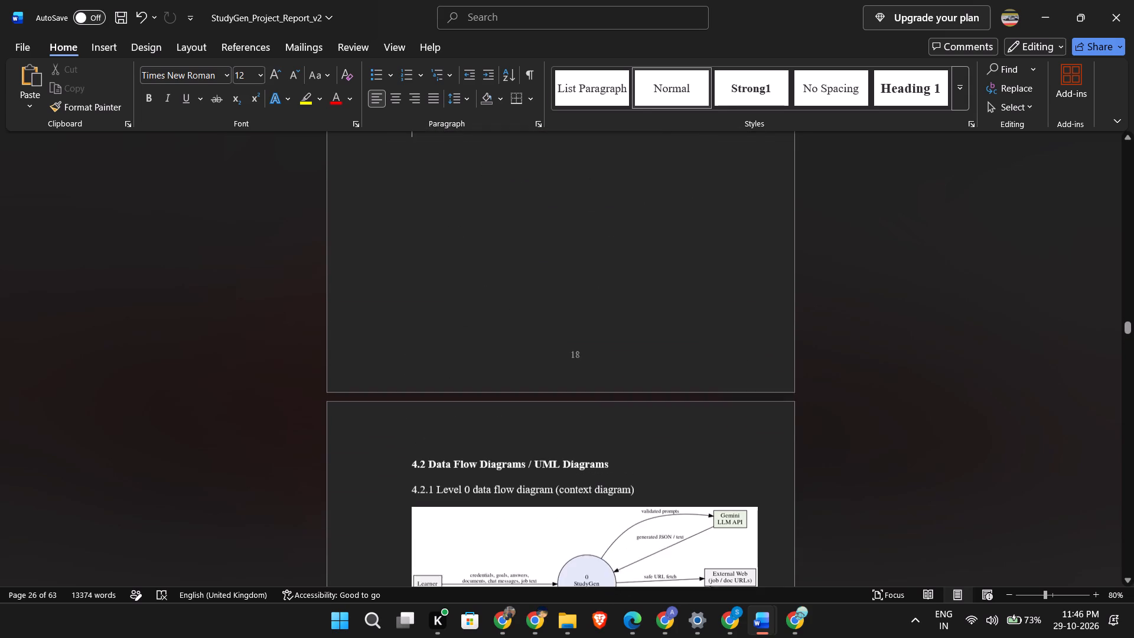
pyautogui.rightClick(418, 480)
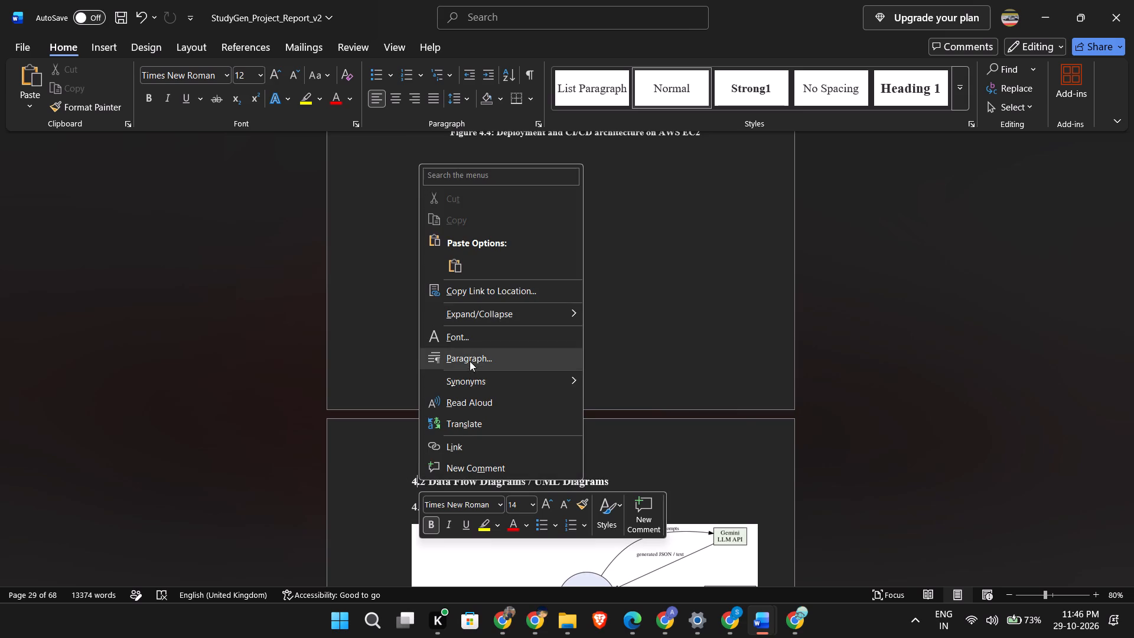
pyautogui.click(470, 360)
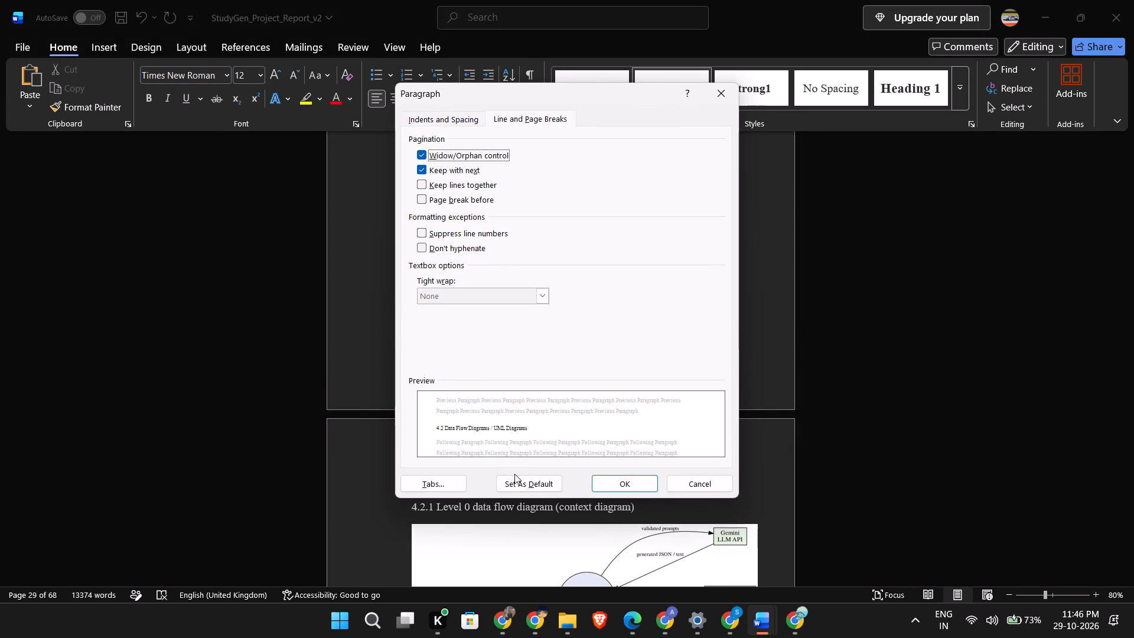
pyautogui.click(677, 477)
# Review the page layout of section 4.2 from the Level 1 DFD through the pipeline table to the 4.3 heading.
pyautogui.scroll(-20, 506, 457)
pyautogui.scroll(-13, 506, 457)
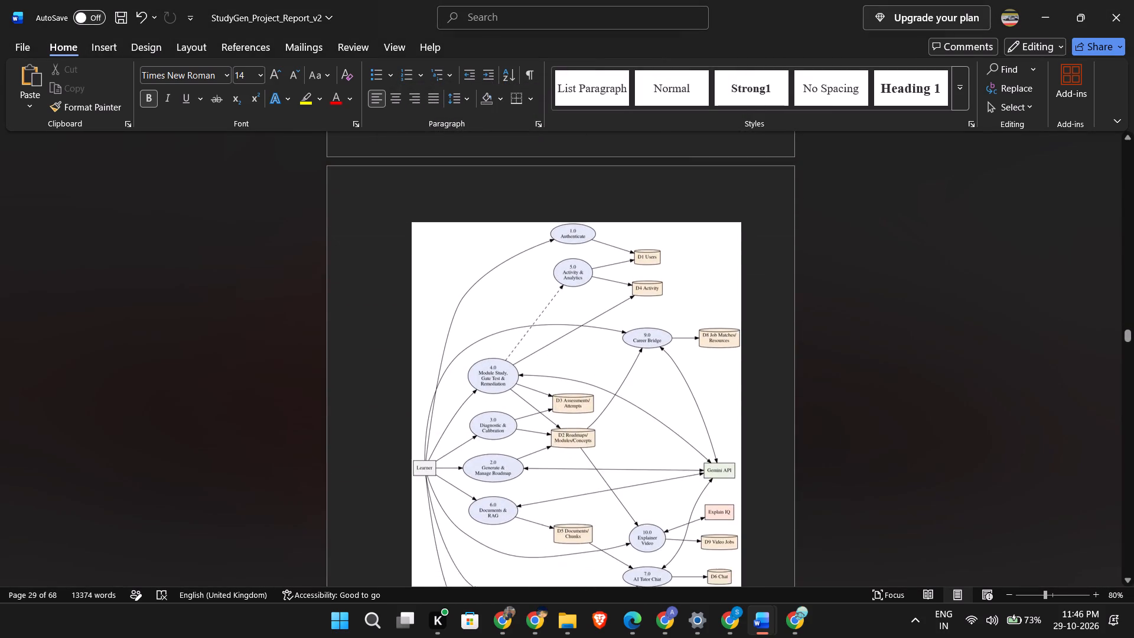
pyautogui.scroll(-15, 500, 445)
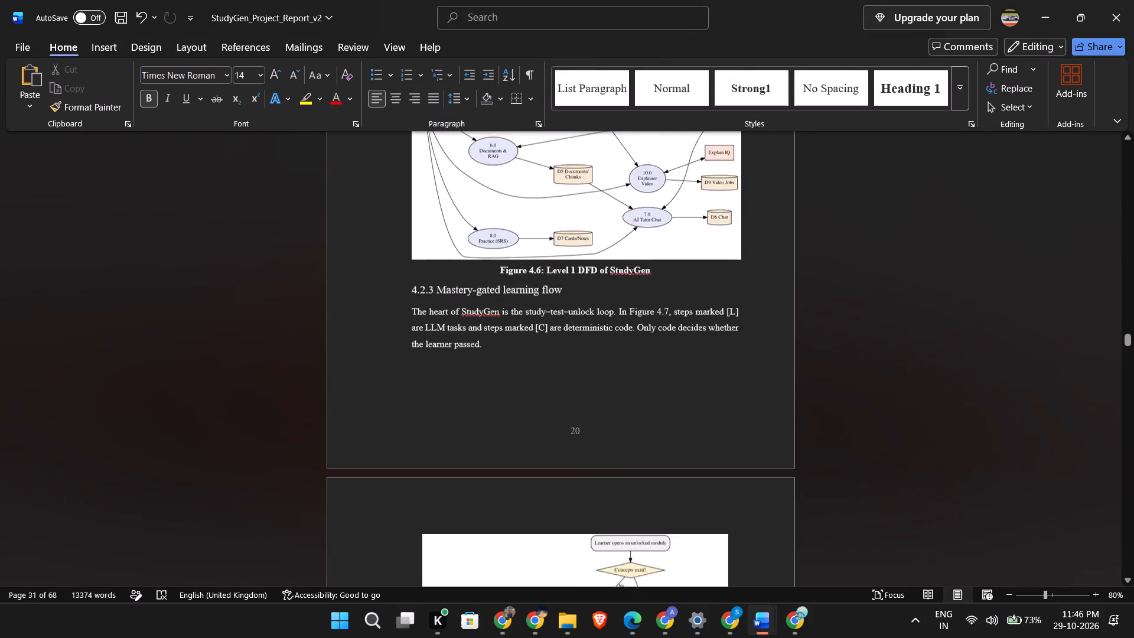
pyautogui.scroll(-13, 501, 445)
pyautogui.scroll(-14, 501, 445)
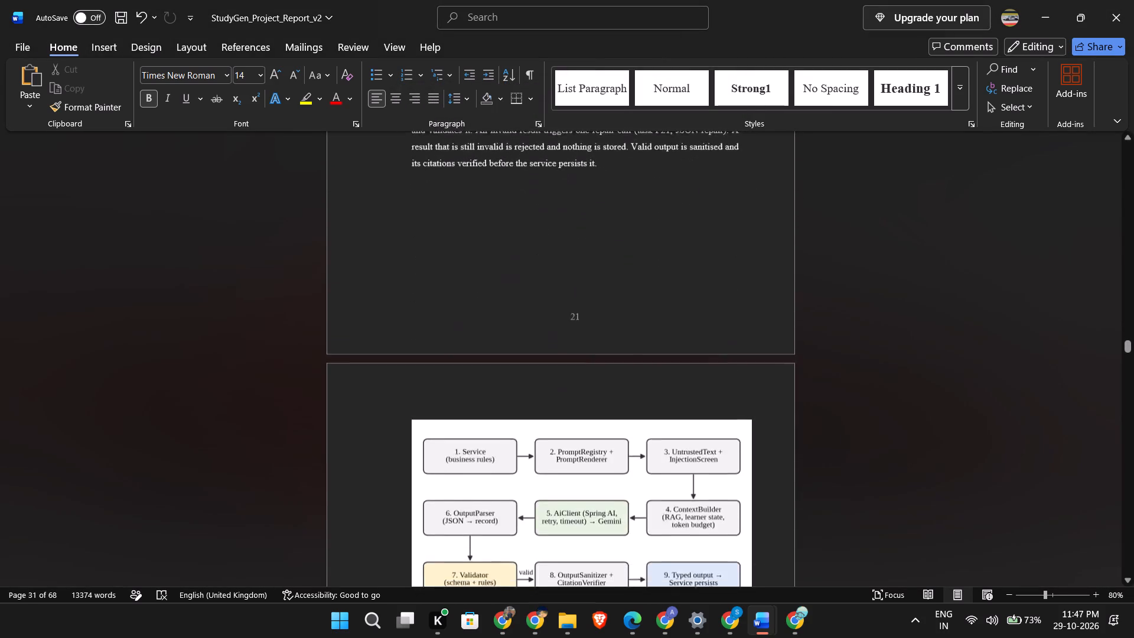
pyautogui.scroll(-11, 501, 445)
pyautogui.scroll(-20, 501, 445)
pyautogui.scroll(-1, 501, 445)
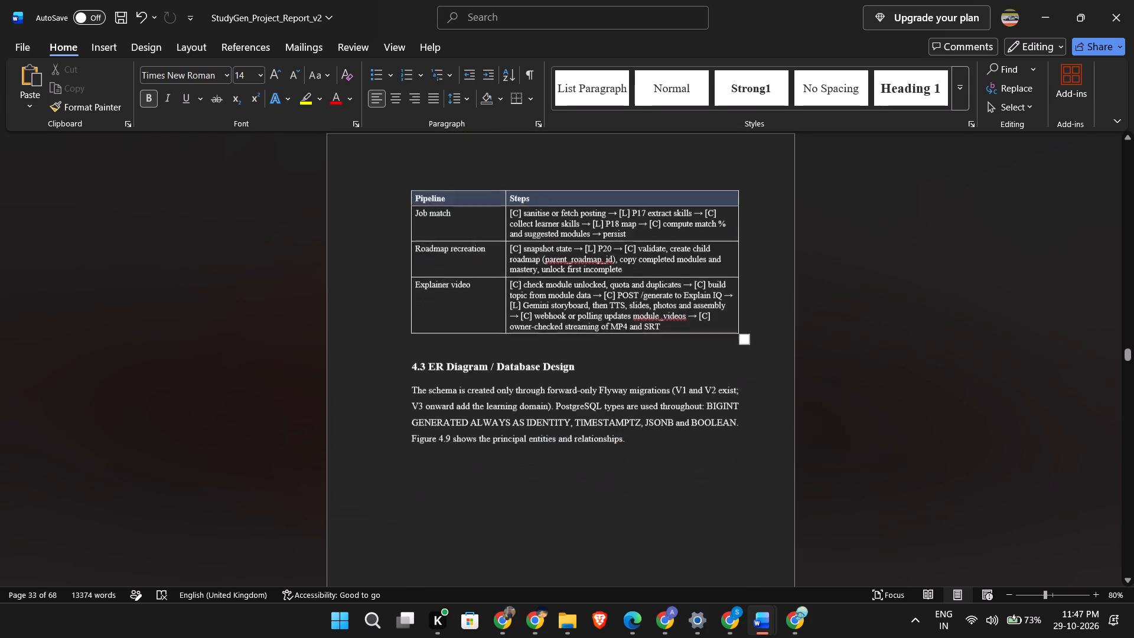
# Examine how the Figure 4.9 entity-relationship diagram and Table 4.3 are laid out across pages in section 4.3.
pyautogui.scroll(-17, 501, 445)
pyautogui.scroll(-6, 501, 445)
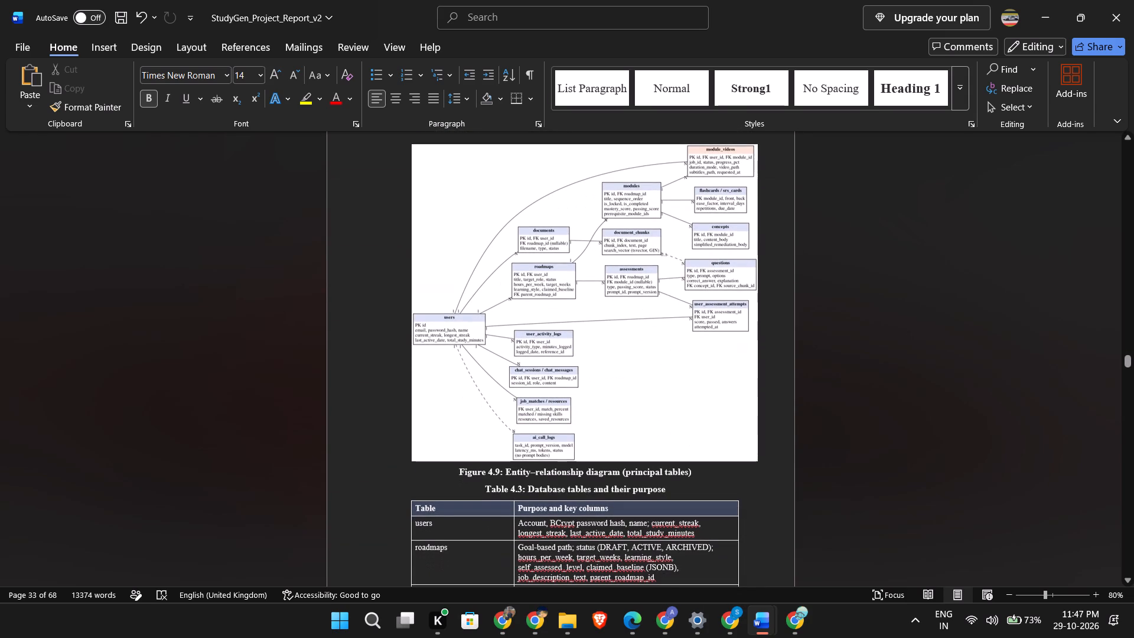
pyautogui.scroll(-18, 576, 383)
pyautogui.scroll(-4, 576, 383)
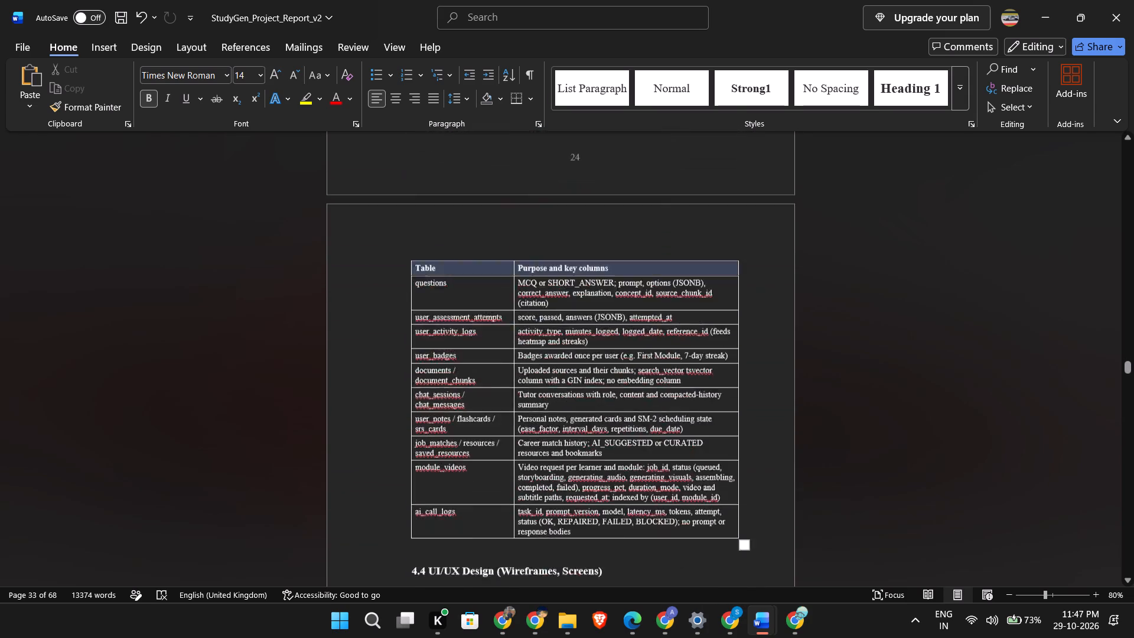
pyautogui.scroll(-3, 576, 383)
pyautogui.scroll(17, 576, 383)
pyautogui.scroll(-4, 576, 383)
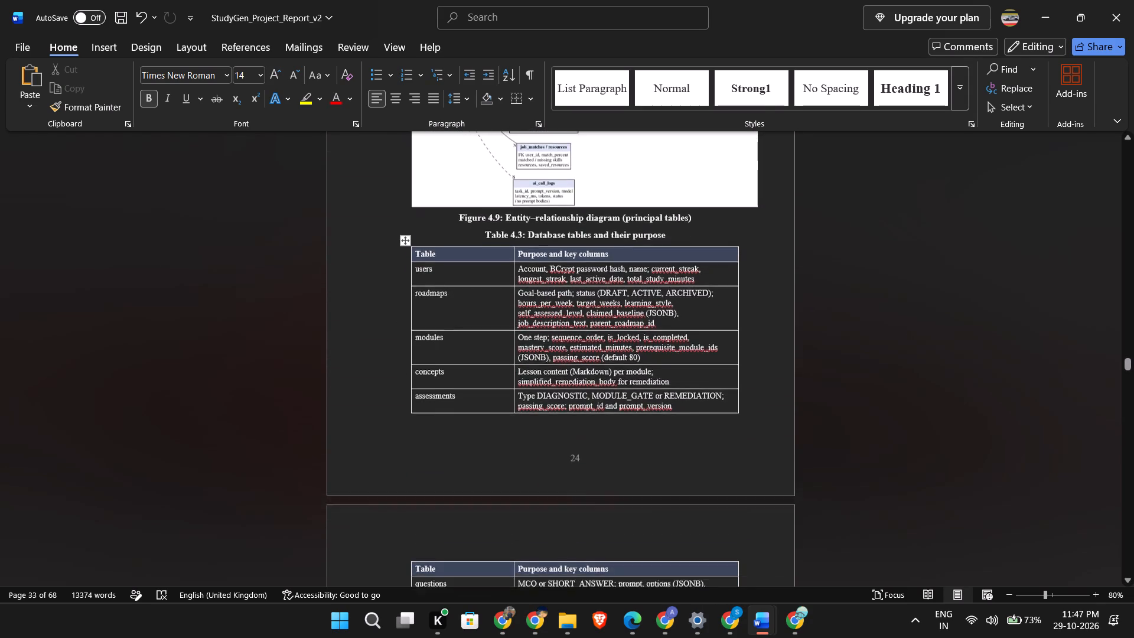
pyautogui.scroll(-10, 576, 383)
pyautogui.scroll(11, 576, 383)
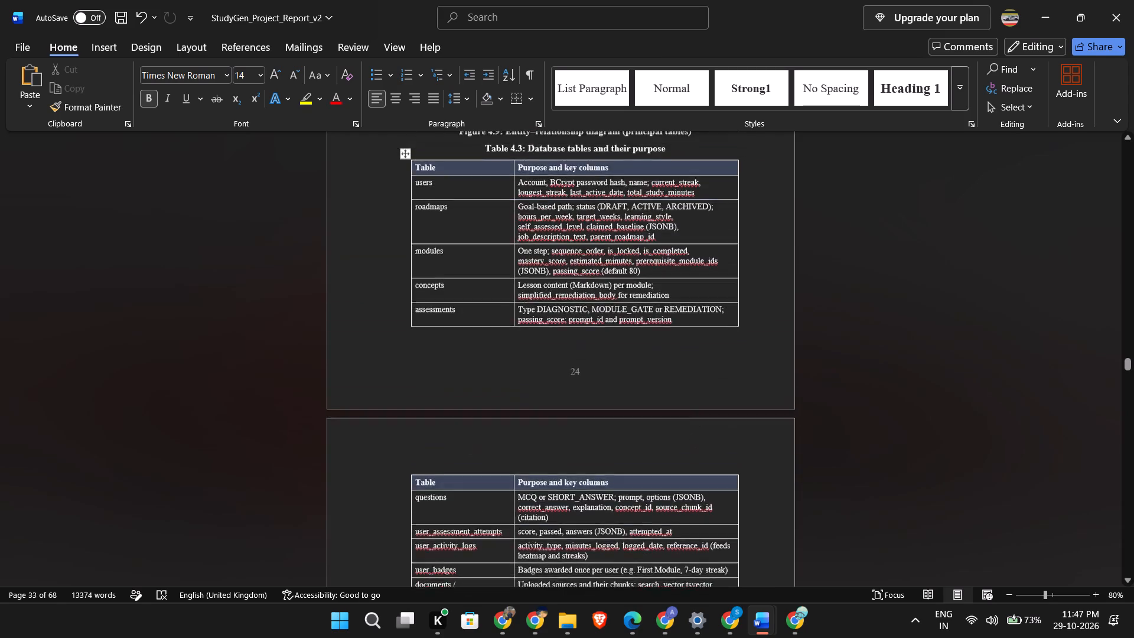
pyautogui.scroll(2, 576, 383)
pyautogui.scroll(2, 523, 217)
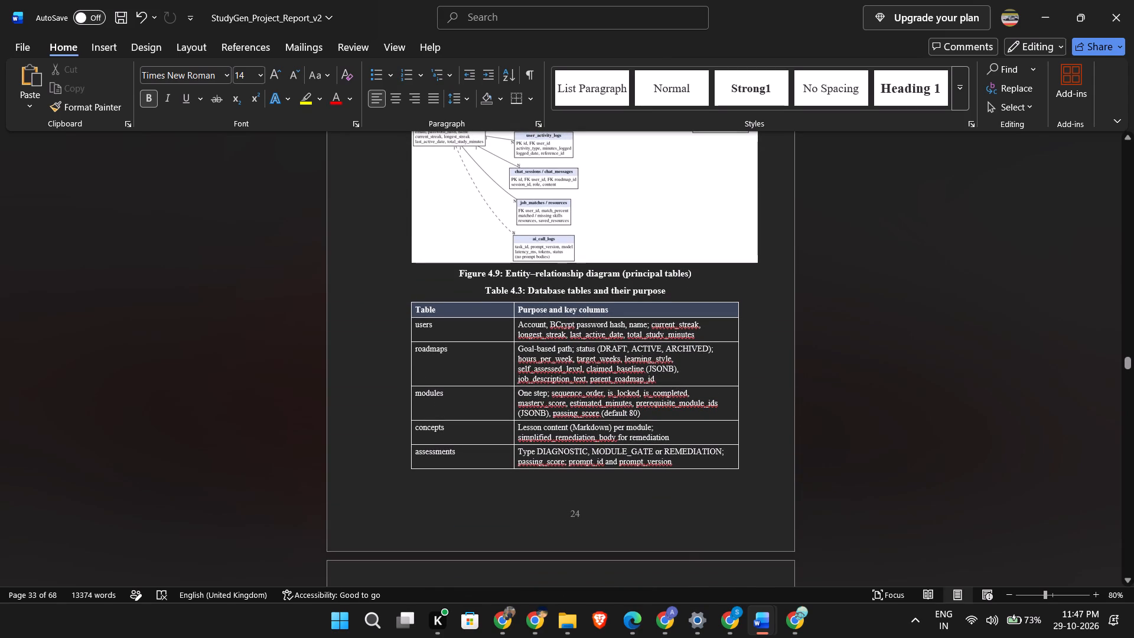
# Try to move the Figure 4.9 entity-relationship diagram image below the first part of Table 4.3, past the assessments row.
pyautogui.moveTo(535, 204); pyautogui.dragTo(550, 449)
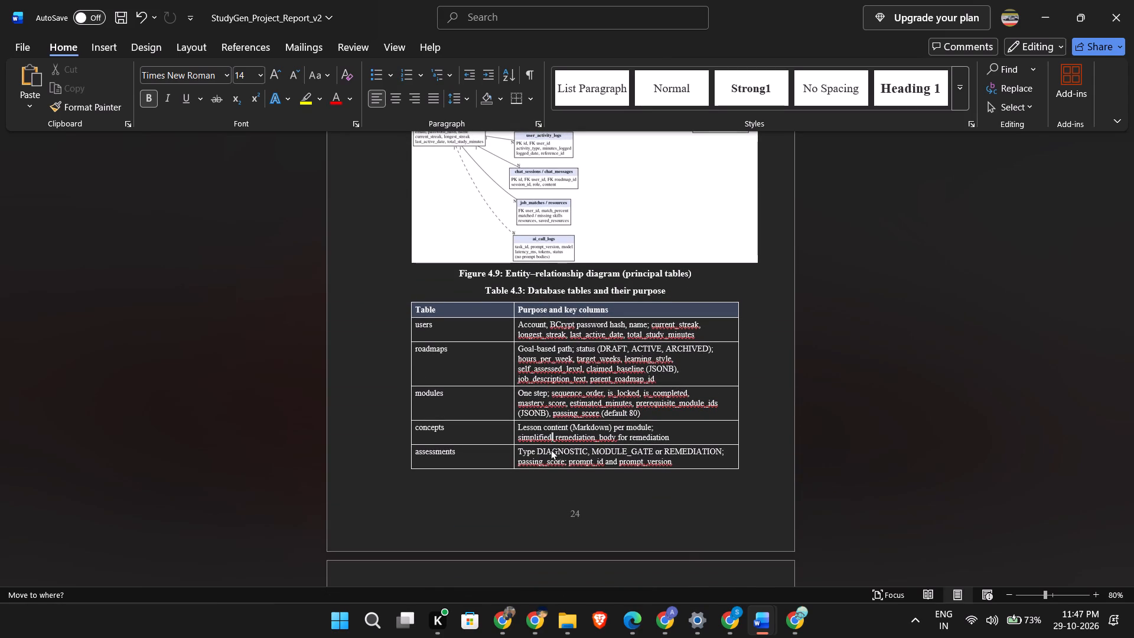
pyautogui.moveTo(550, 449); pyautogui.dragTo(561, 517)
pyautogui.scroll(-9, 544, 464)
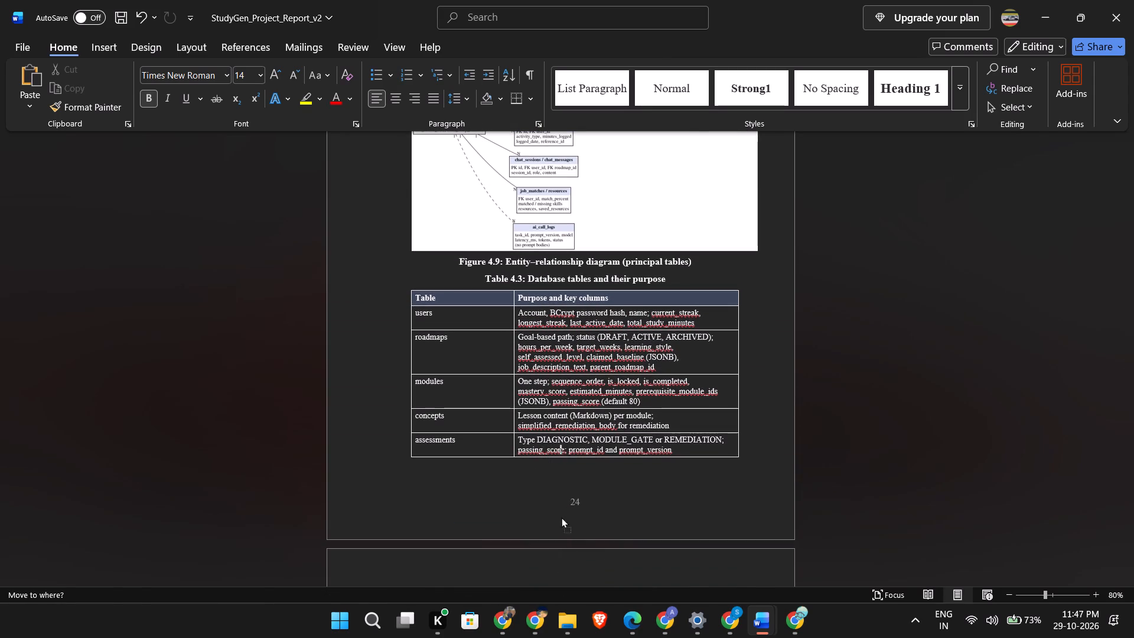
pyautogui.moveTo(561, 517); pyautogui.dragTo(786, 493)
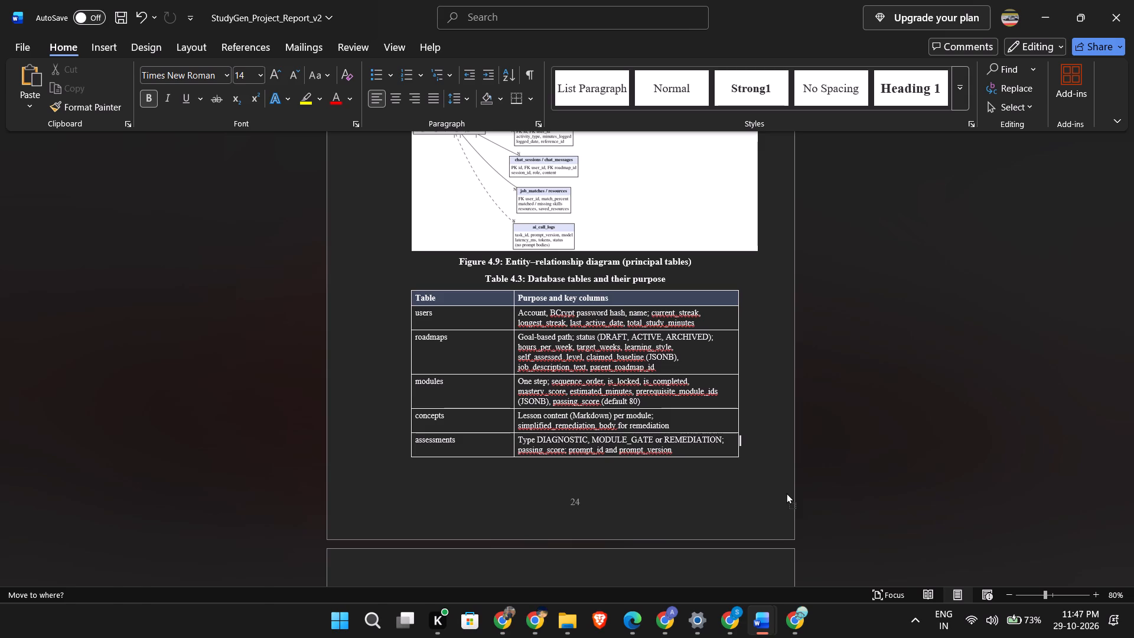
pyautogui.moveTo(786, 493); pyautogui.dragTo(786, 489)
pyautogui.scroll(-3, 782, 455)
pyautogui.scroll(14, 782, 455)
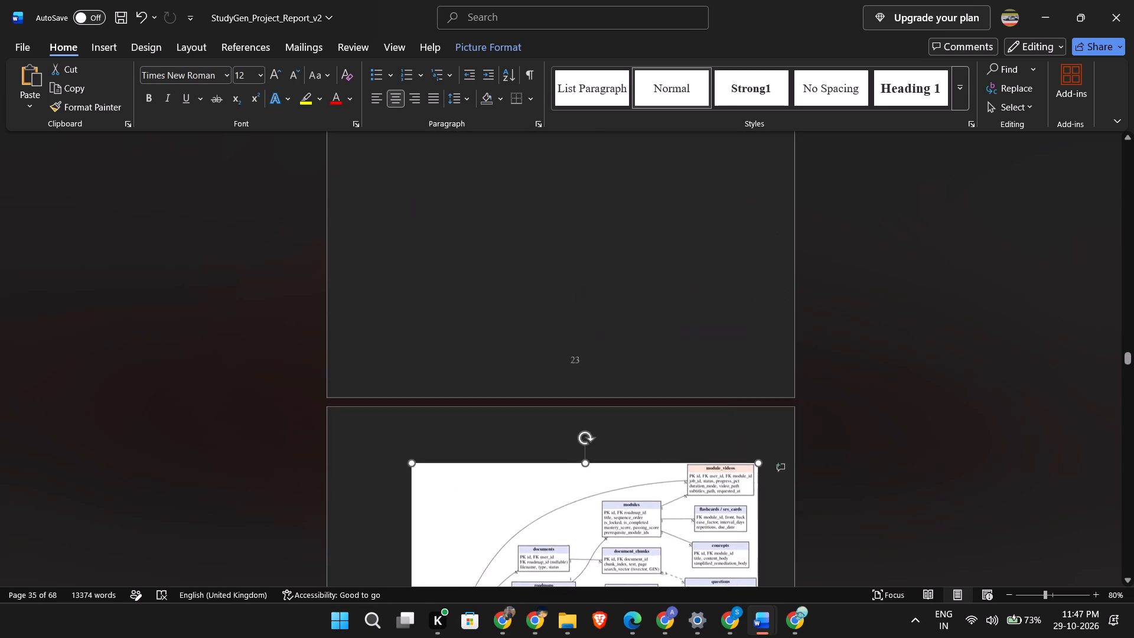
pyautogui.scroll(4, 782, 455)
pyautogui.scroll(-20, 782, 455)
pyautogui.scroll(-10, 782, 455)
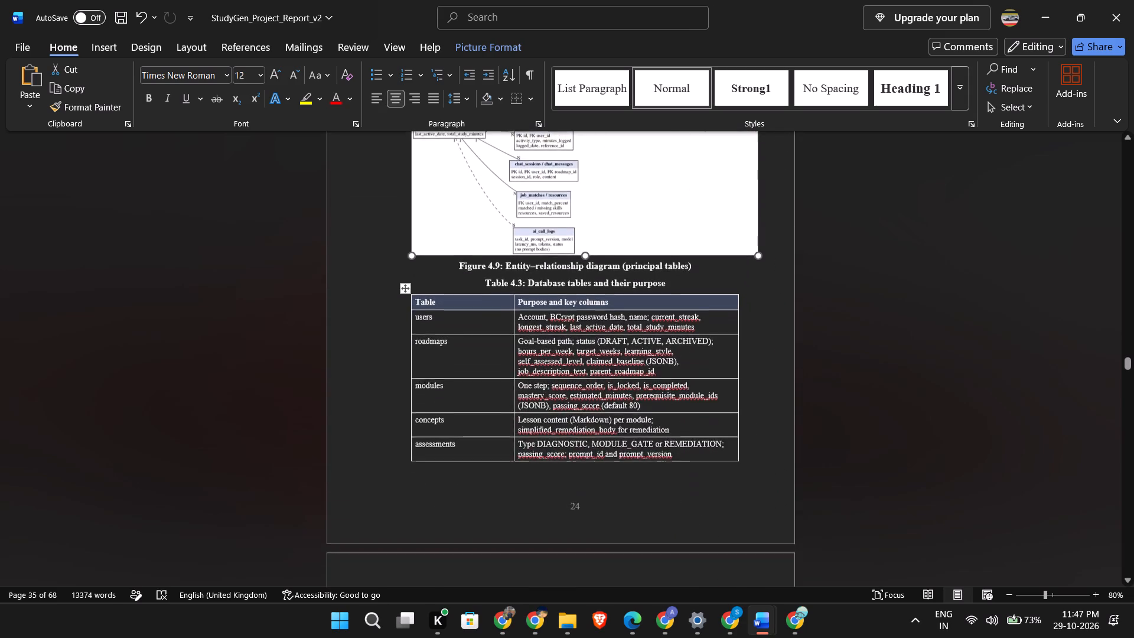
# Move the Figure 4.9 entity-relationship diagram image from above its caption to directly below the end of Table 4.3.
pyautogui.scroll(-12, 660, 360)
pyautogui.scroll(5, 659, 360)
pyautogui.scroll(1, 676, 287)
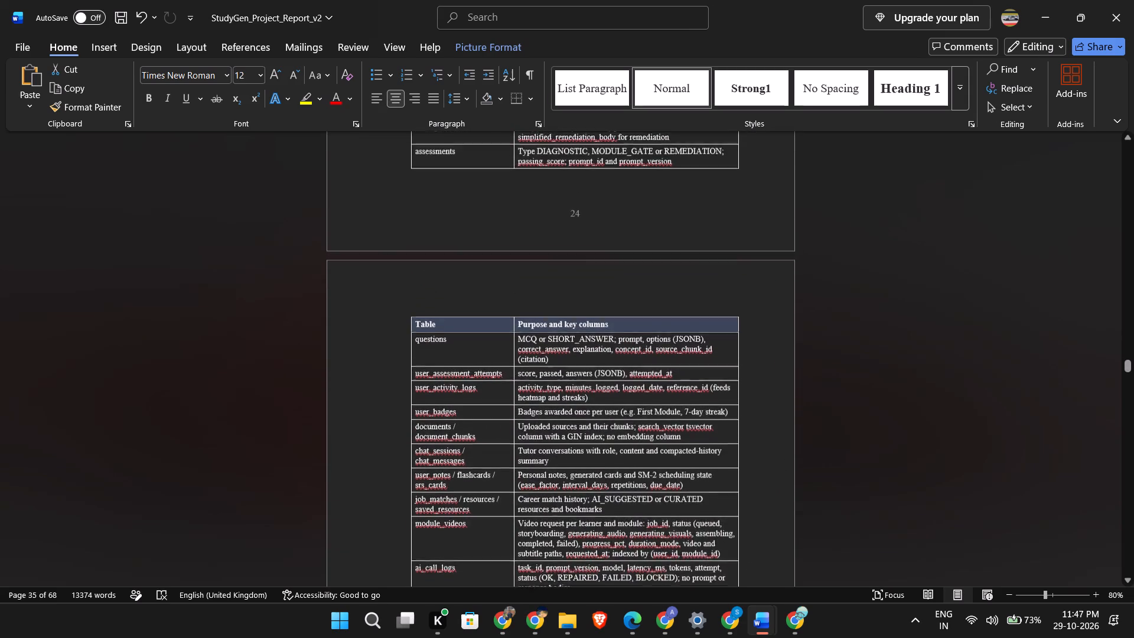
pyautogui.scroll(3, 676, 287)
pyautogui.keyDown('ctrl'); pyautogui.scroll(-3, 677, 287); pyautogui.keyUp('ctrl')
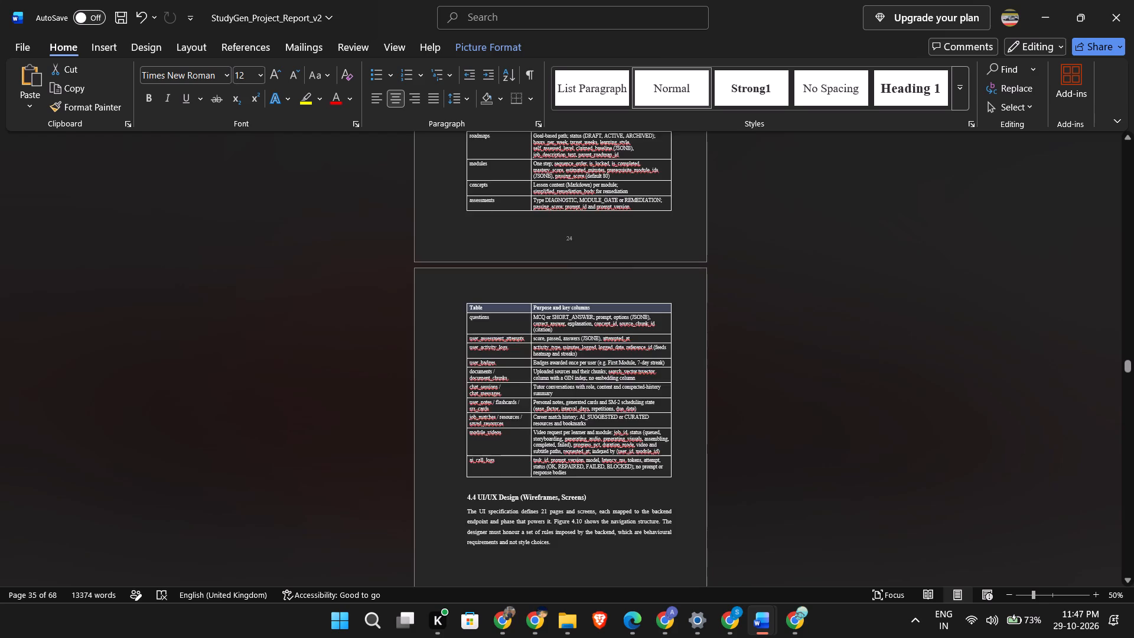
pyautogui.scroll(4, 677, 287)
pyautogui.moveTo(617, 139); pyautogui.dragTo(664, 471)
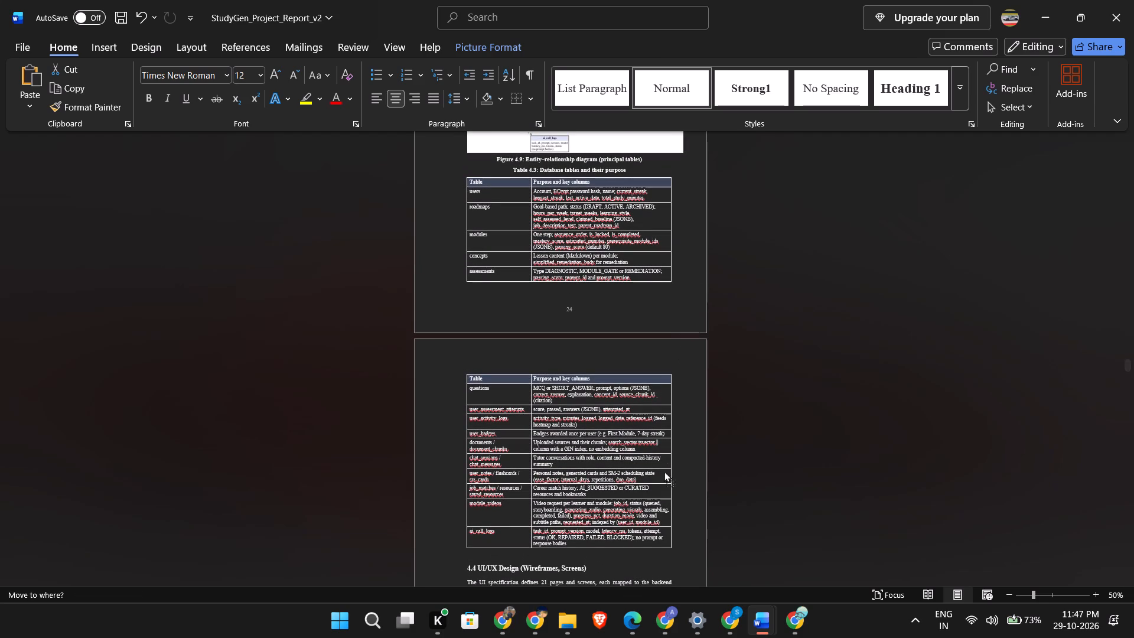
pyautogui.moveTo(664, 471); pyautogui.dragTo(678, 558)
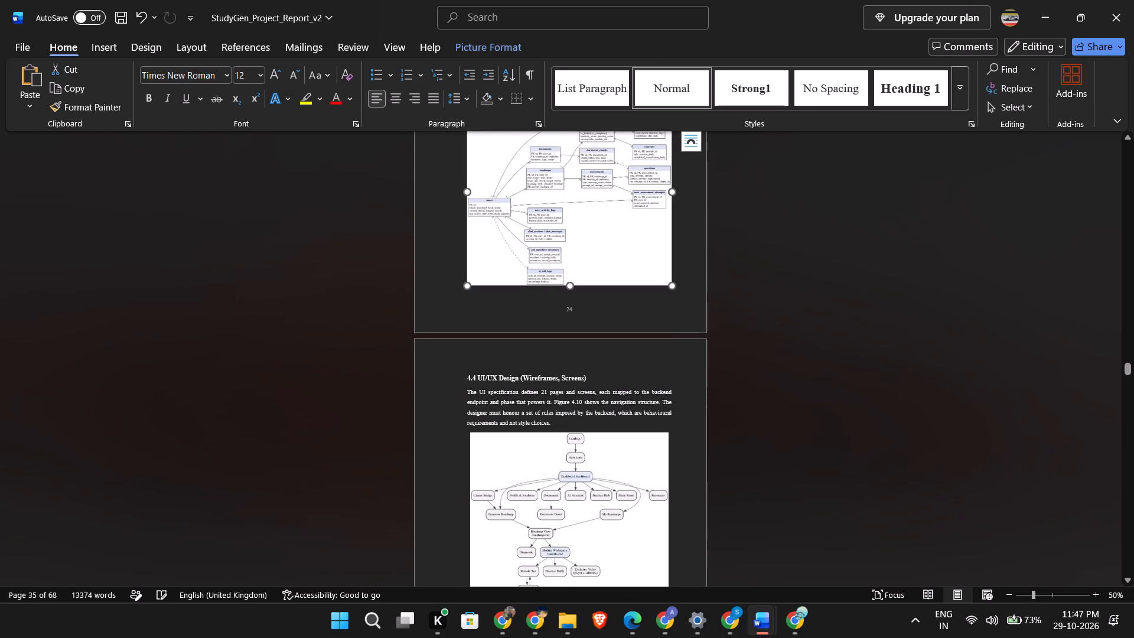
pyautogui.scroll(20, 638, 468)
pyautogui.scroll(12, 638, 468)
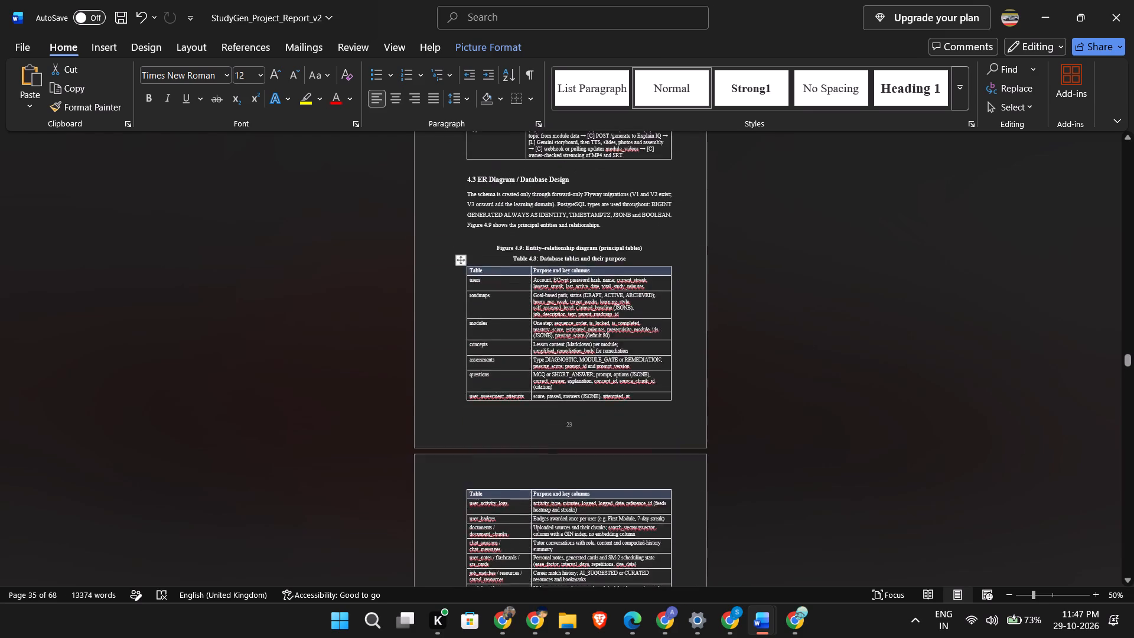
pyautogui.scroll(-12, 573, 418)
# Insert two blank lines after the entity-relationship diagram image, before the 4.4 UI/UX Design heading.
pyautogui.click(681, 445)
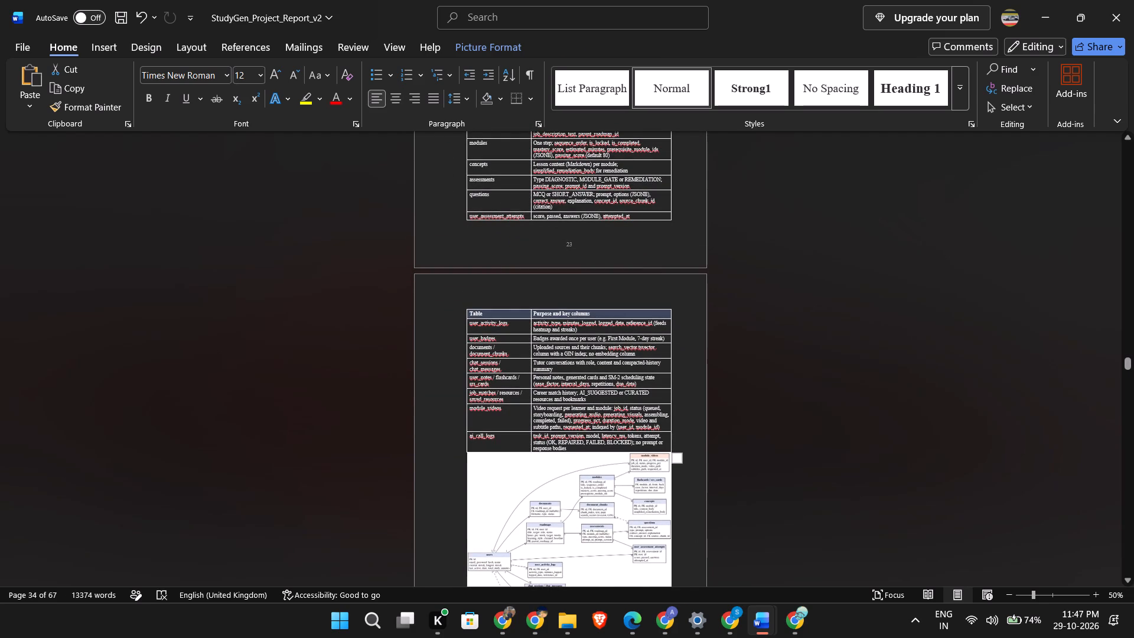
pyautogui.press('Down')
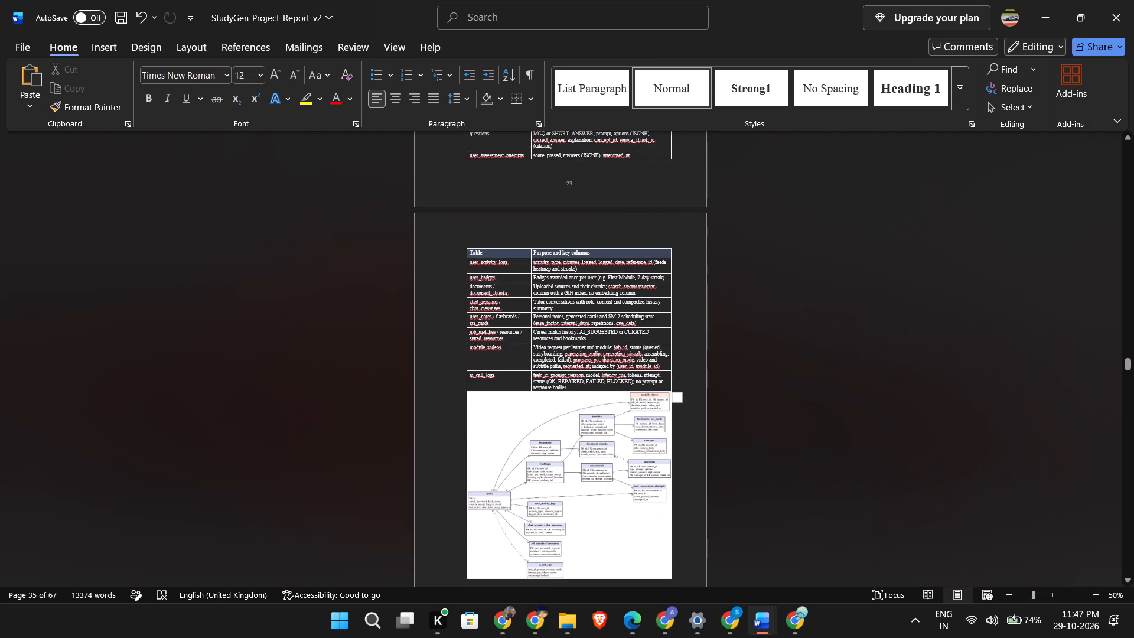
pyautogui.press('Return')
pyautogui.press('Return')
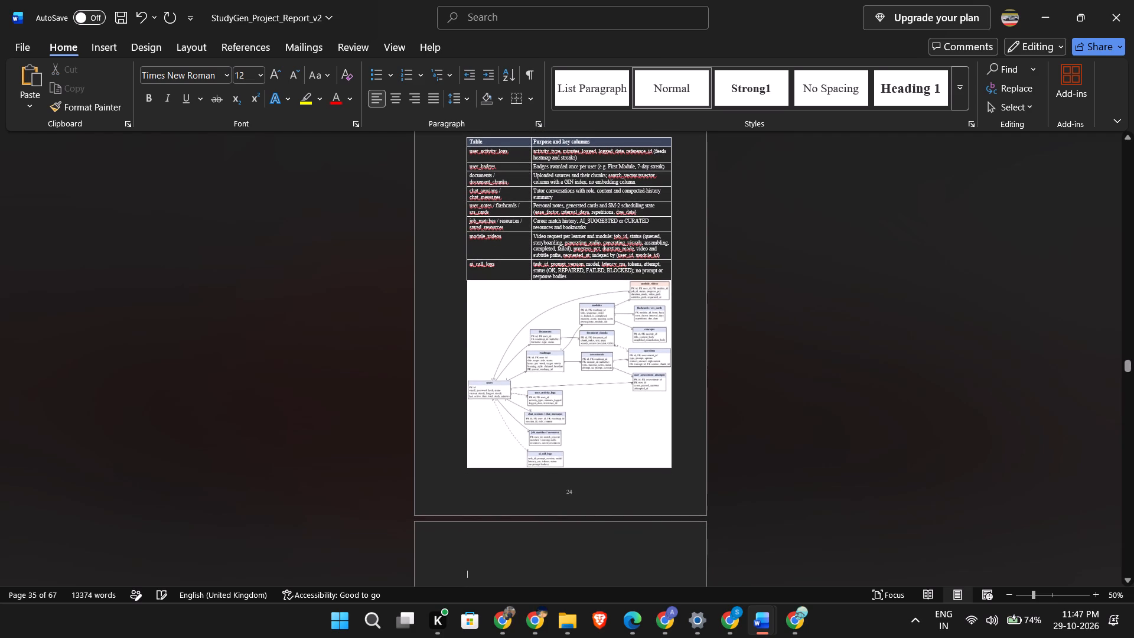
# Reduce the height of the entity-relationship diagram image slightly, keeping it about as wide as Table 4.3.
pyautogui.click(627, 427)
pyautogui.moveTo(674, 469); pyautogui.dragTo(660, 457)
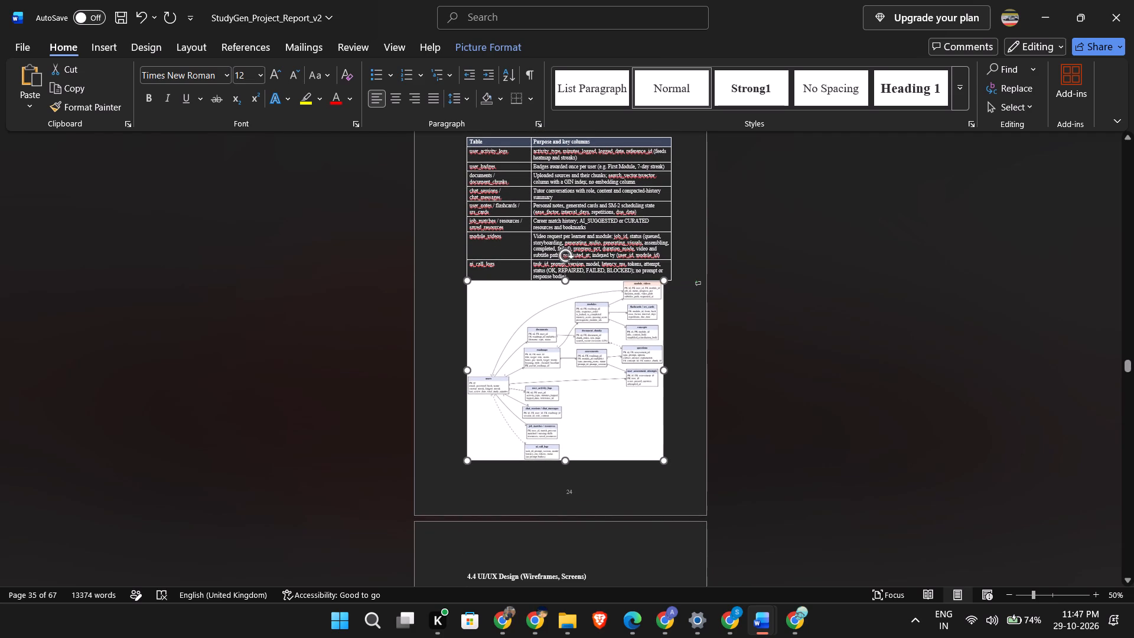
pyautogui.moveTo(660, 457); pyautogui.dragTo(671, 450)
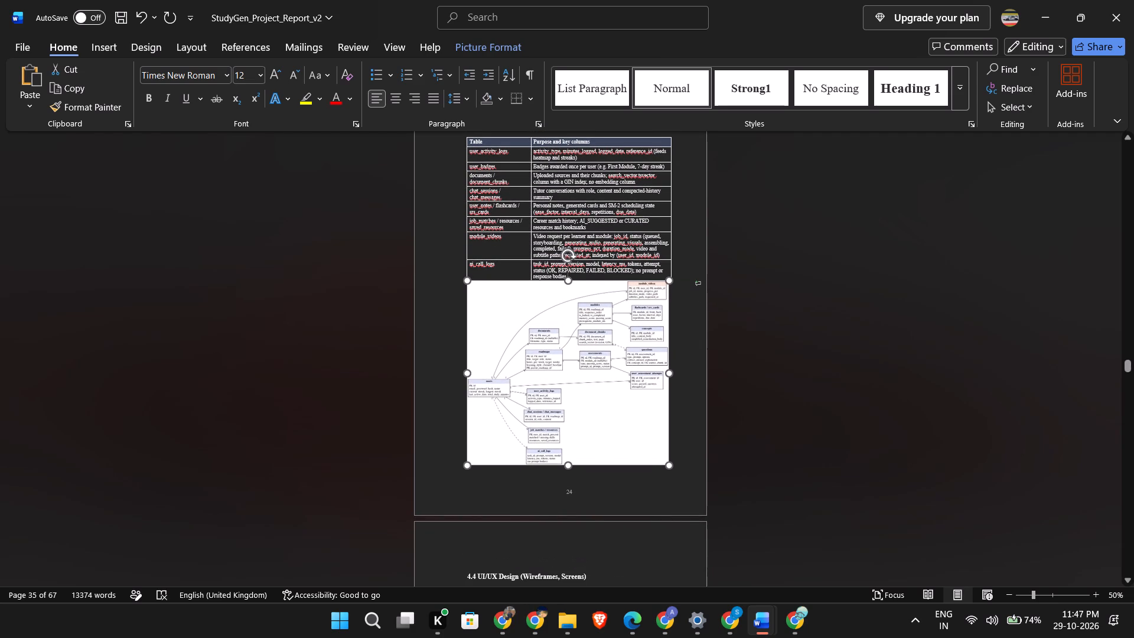
pyautogui.moveTo(671, 450); pyautogui.dragTo(670, 449)
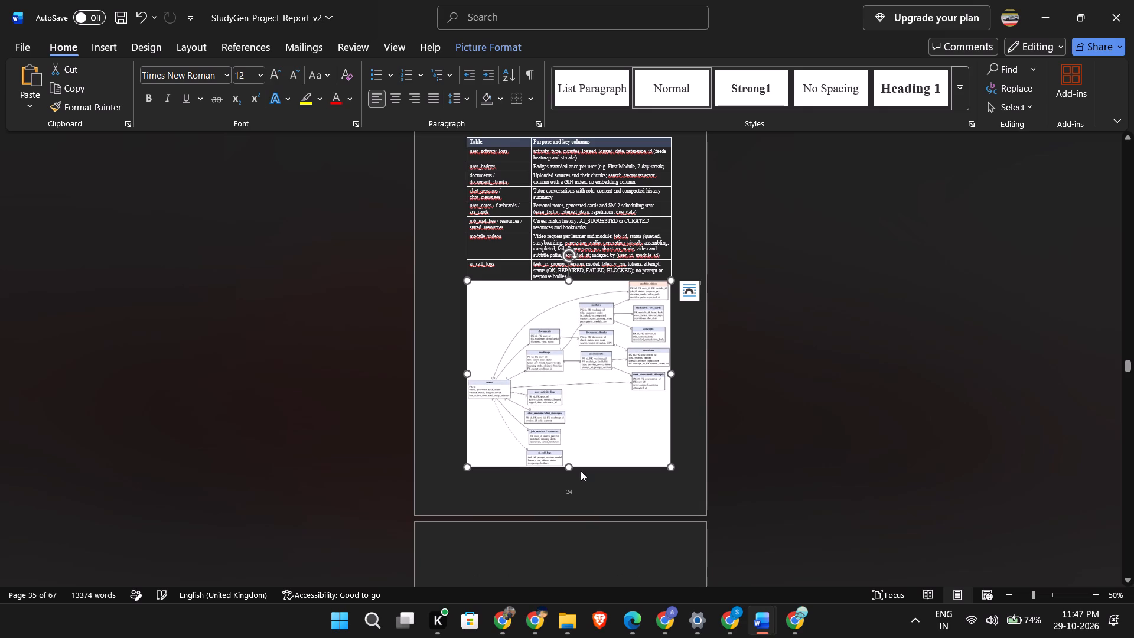
pyautogui.moveTo(565, 464); pyautogui.dragTo(571, 452)
# Insert a blank line between the end of Table 4.3 and the entity-relationship diagram image.
pyautogui.click(459, 307)
pyautogui.click(463, 310)
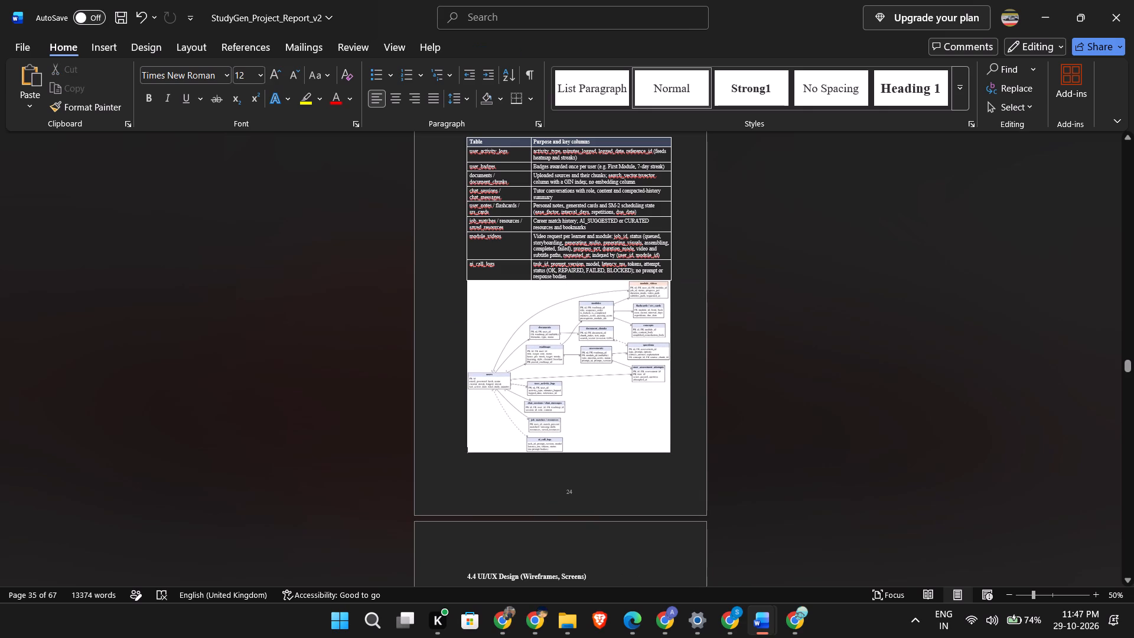
pyautogui.press('Return')
# Delete the two blank lines above the 4.4 UI/UX Design heading.
pyautogui.scroll(-3, 491, 144)
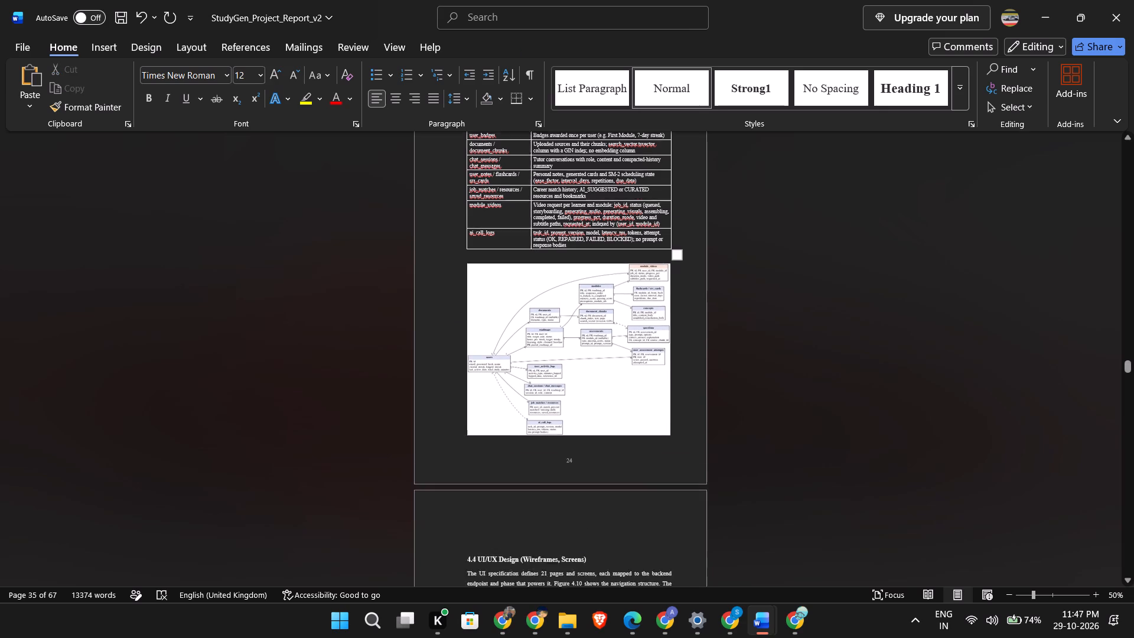
pyautogui.scroll(-7, 511, 171)
pyautogui.scroll(-2, 541, 389)
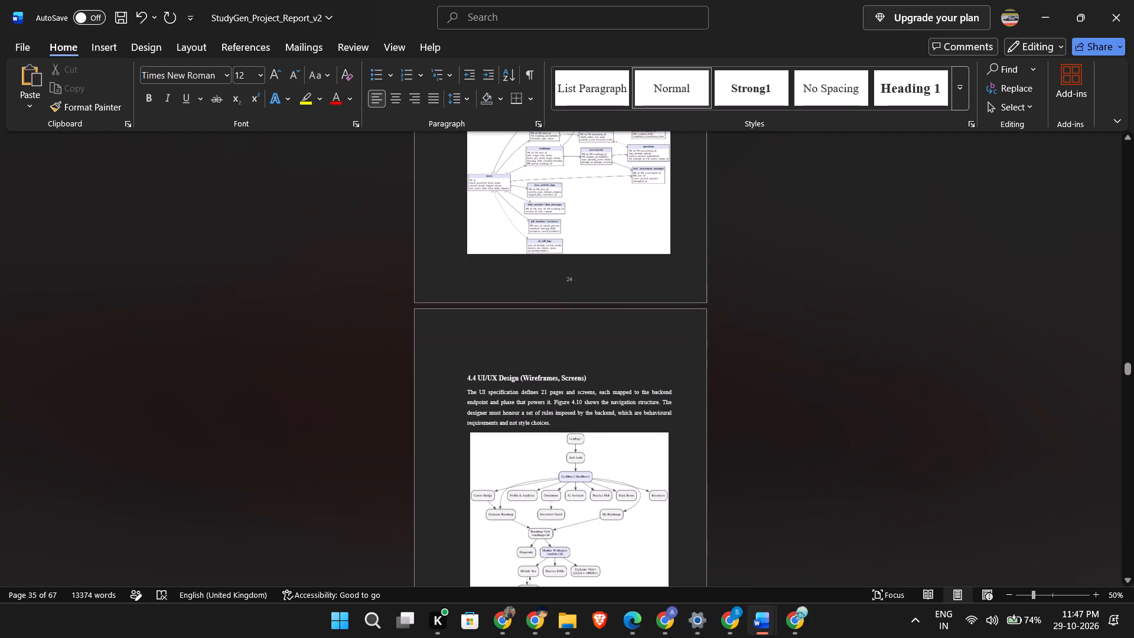
pyautogui.click(522, 354)
pyautogui.press('Down')
pyautogui.press('BackSpace')
pyautogui.press('BackSpace')
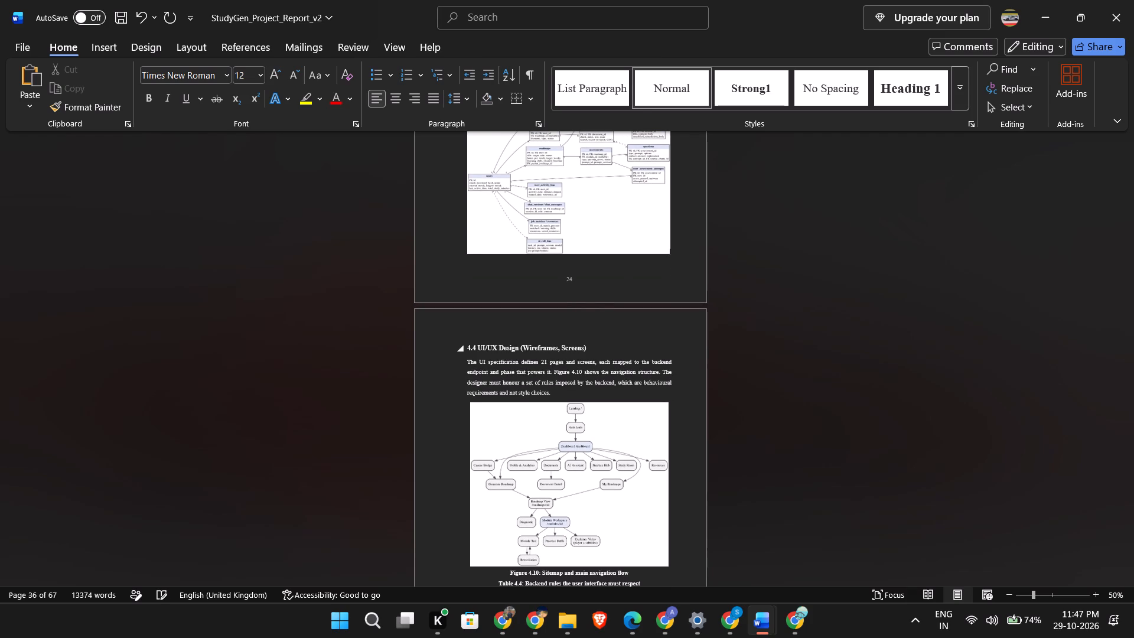
# Examine the print preview of the Chapter 4 pages, from the deployment diagram through the start of section 4.4.
pyautogui.scroll(-4, 557, 265)
pyautogui.scroll(-4, 666, 133)
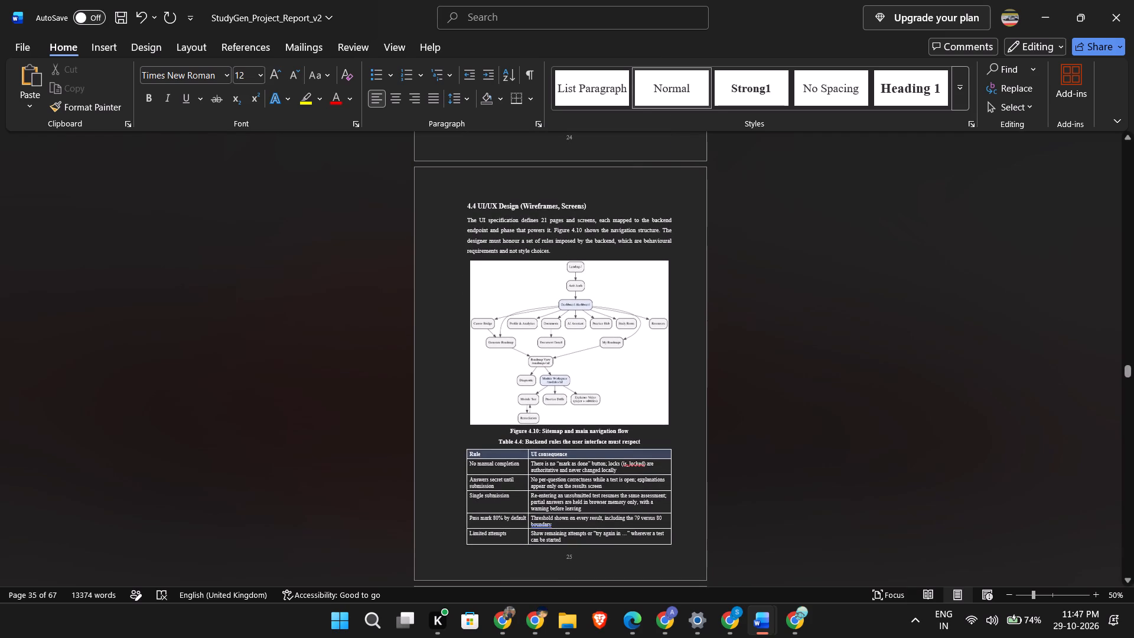
pyautogui.hotkey('ctrl', 'p')
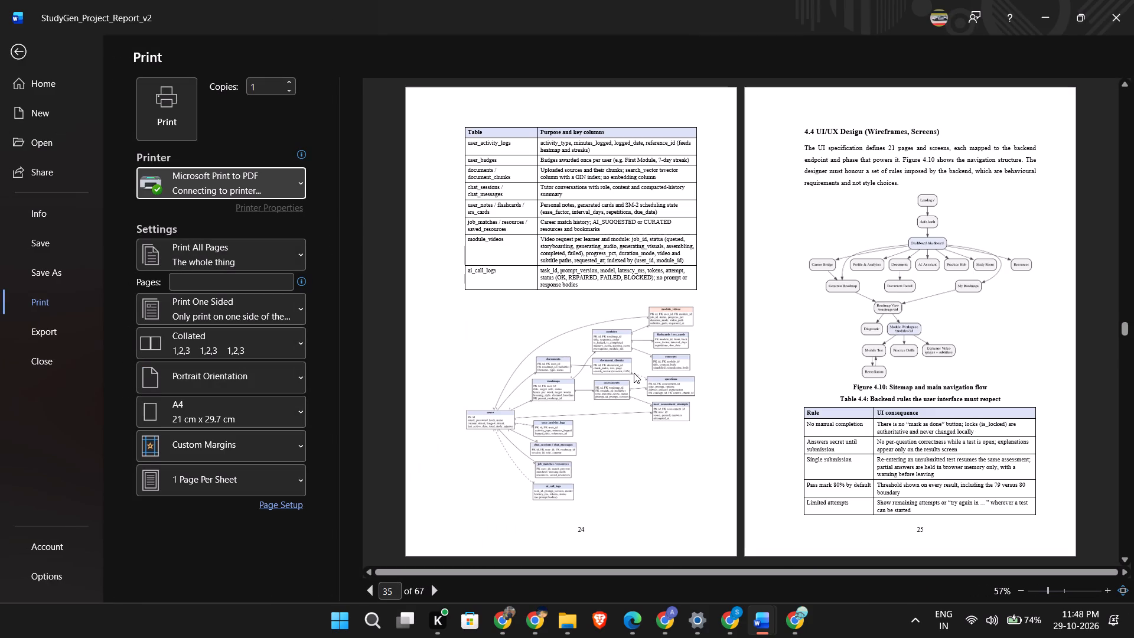
pyautogui.scroll(-3, 649, 369)
pyautogui.scroll(3, 649, 369)
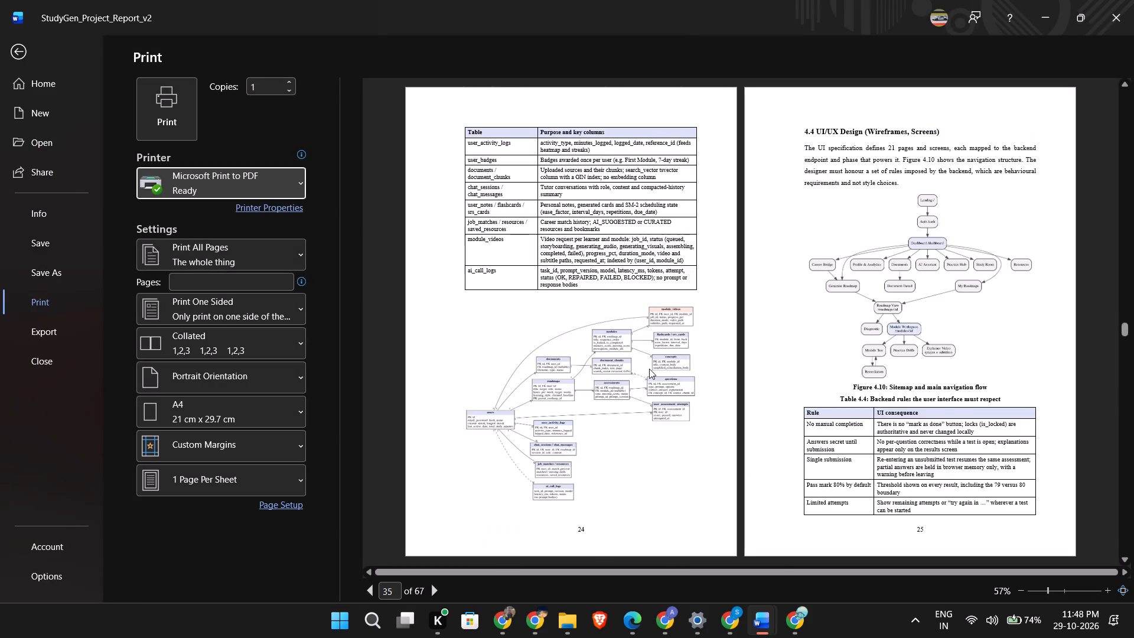
pyautogui.scroll(3, 649, 369)
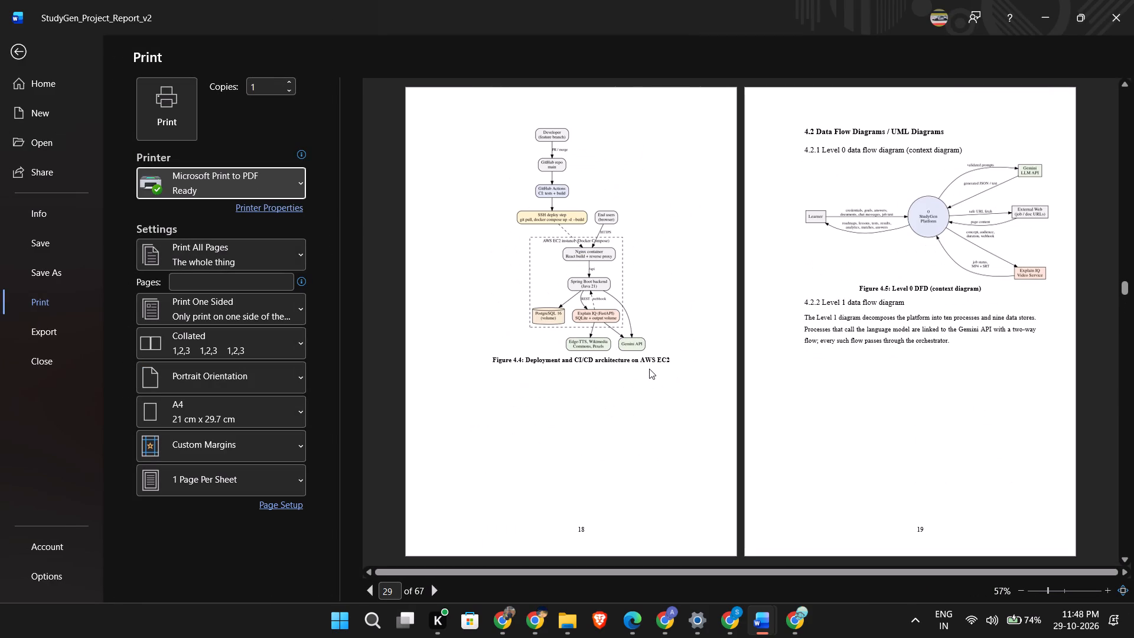
pyautogui.scroll(1, 649, 369)
pyautogui.scroll(-2, 649, 369)
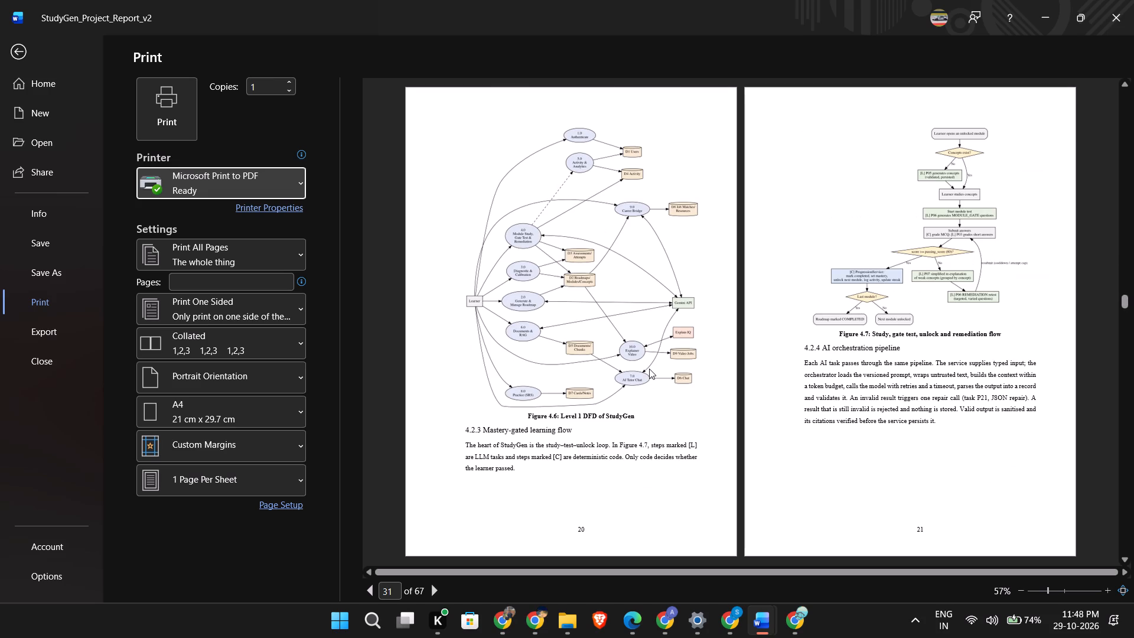
pyautogui.scroll(-2, 649, 369)
pyautogui.scroll(1, 649, 369)
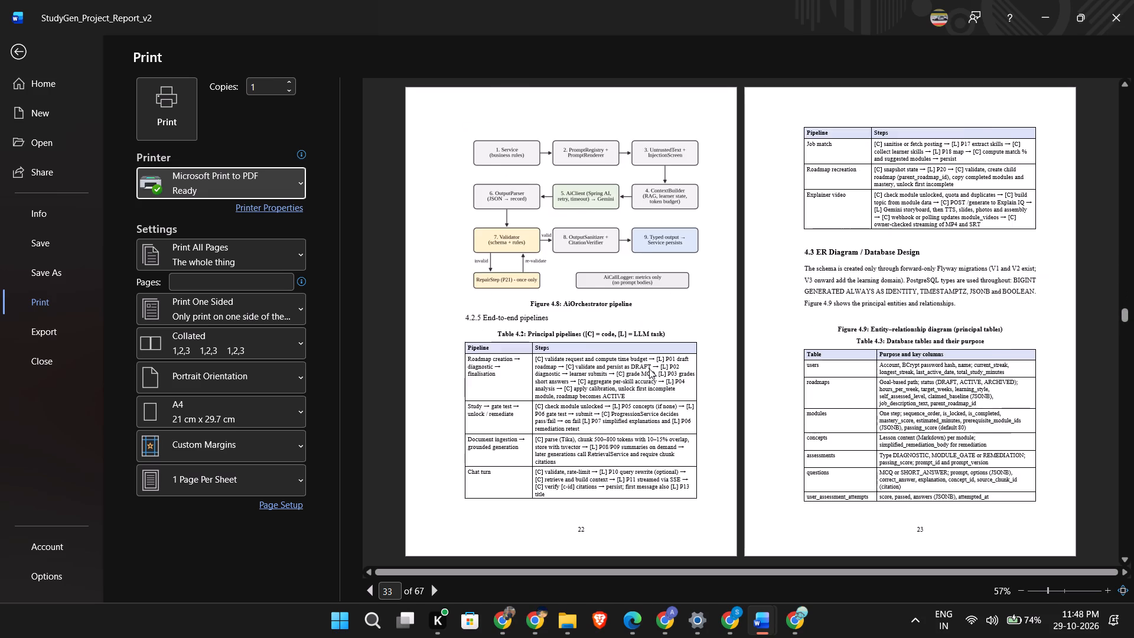
pyautogui.scroll(-1, 649, 369)
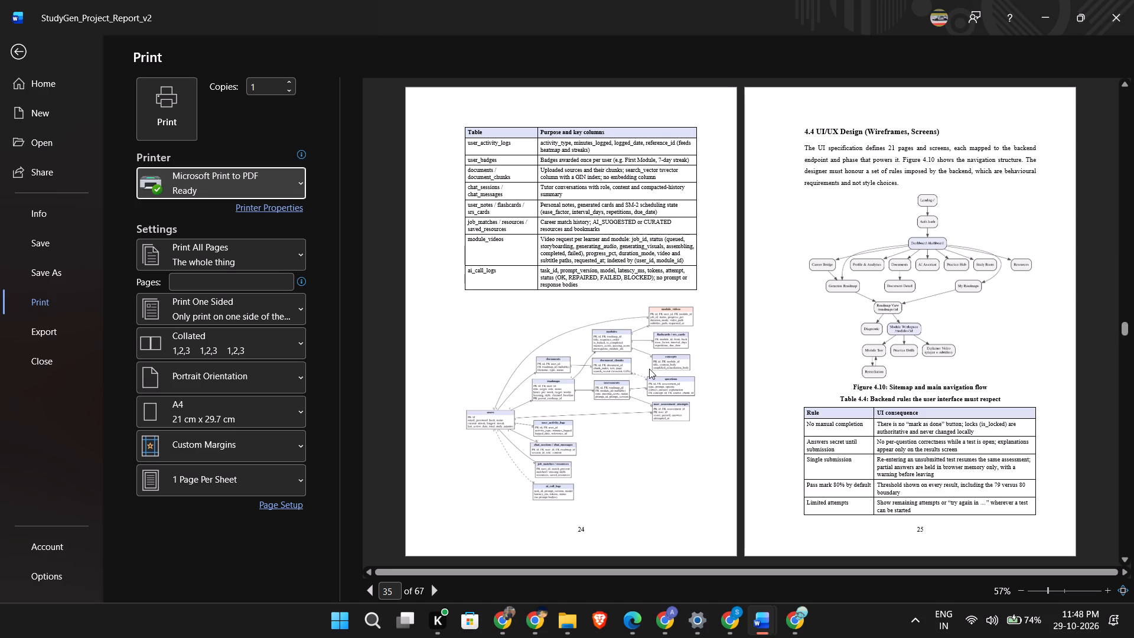
# Skim the rest of the report in print preview, including the Chapter 5 pages, appendices and earlier chapters.
pyautogui.scroll(-2, 649, 369)
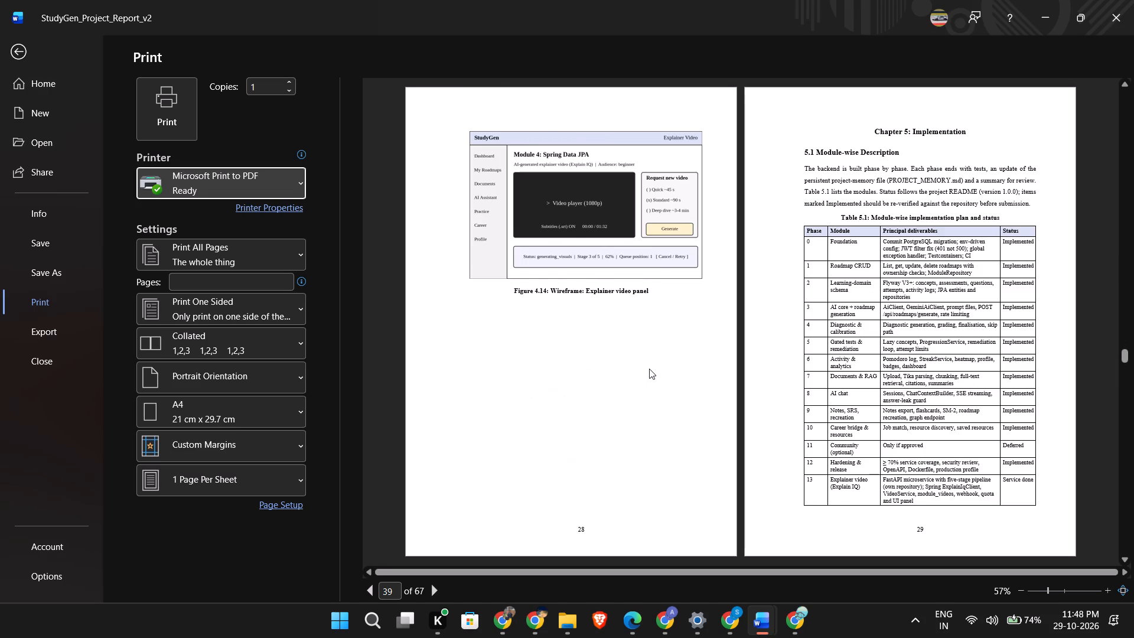
pyautogui.scroll(-2, 649, 369)
pyautogui.scroll(2, 649, 369)
pyautogui.scroll(-20, 649, 369)
pyautogui.scroll(-16, 649, 369)
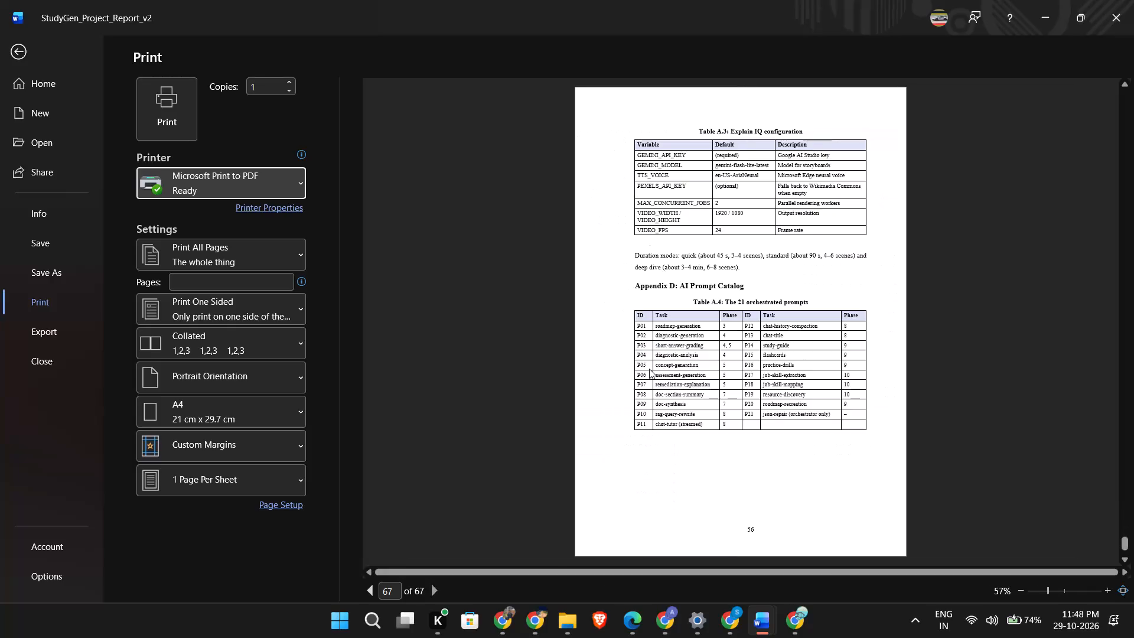
pyautogui.scroll(-5, 649, 369)
pyautogui.scroll(20, 649, 369)
pyautogui.scroll(11, 649, 369)
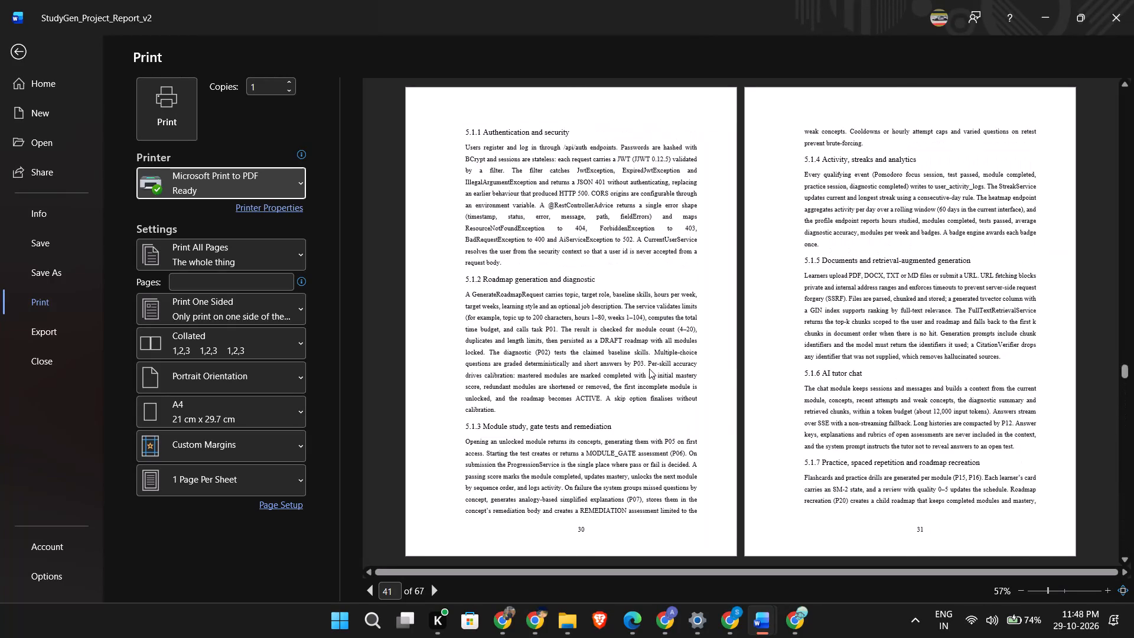
pyautogui.scroll(20, 649, 369)
pyautogui.scroll(3, 649, 367)
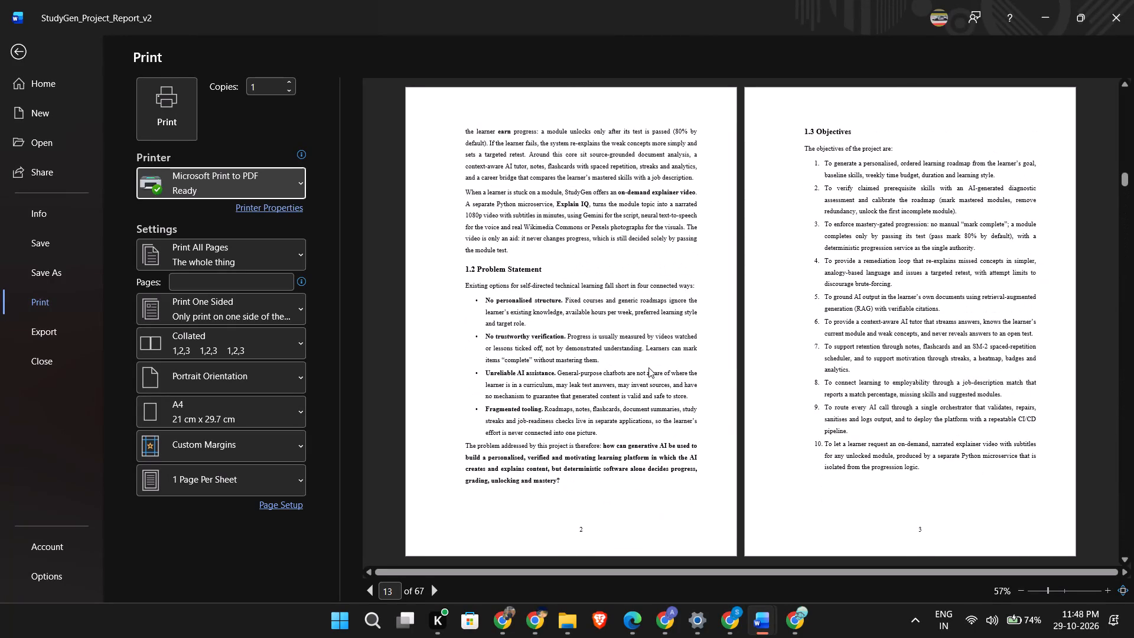
pyautogui.scroll(3, 649, 367)
pyautogui.scroll(-14, 649, 367)
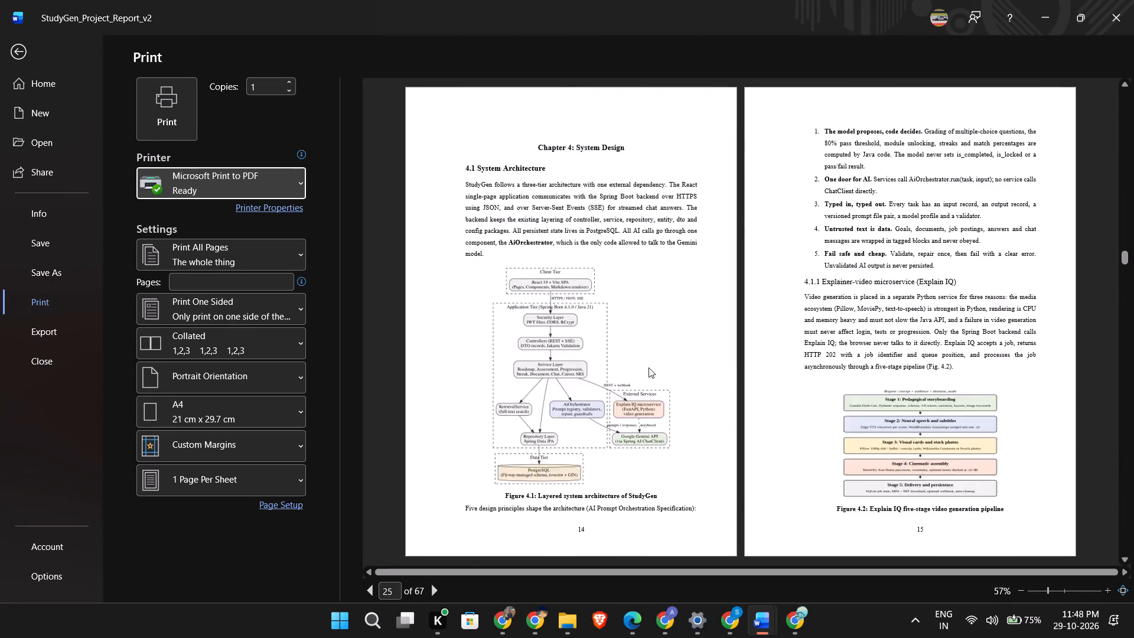
pyautogui.press('Escape')
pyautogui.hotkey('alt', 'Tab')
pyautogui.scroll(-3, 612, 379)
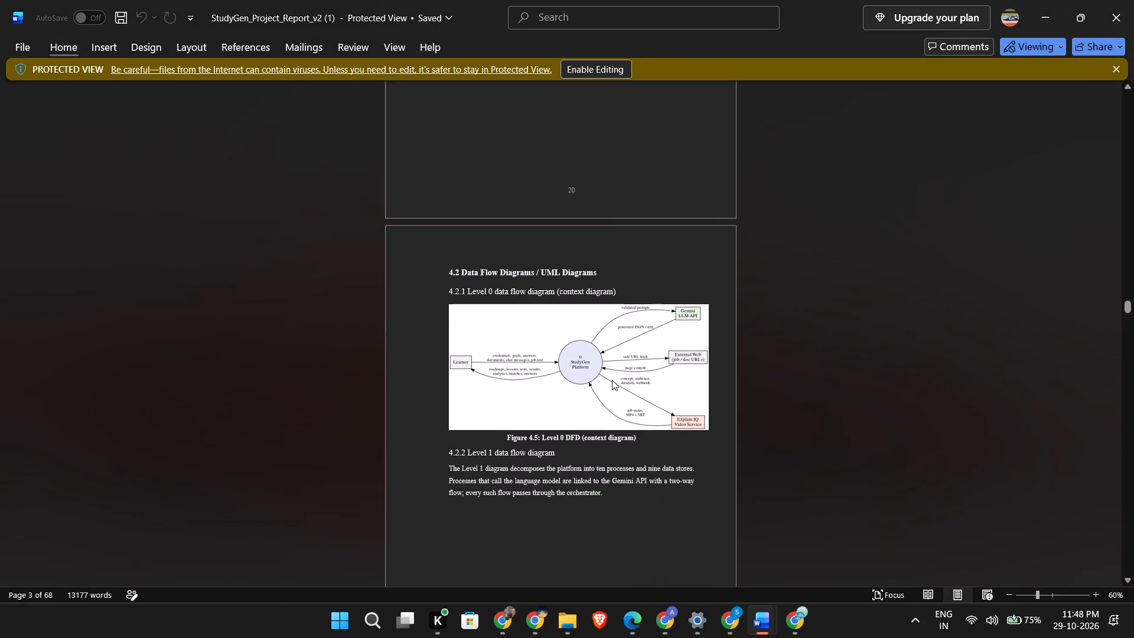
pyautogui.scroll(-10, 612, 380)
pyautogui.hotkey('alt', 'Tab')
# Review the section 4.4 page layout, including Table 4.4 and the wireframe figures, up to the Chapter 5 heading.
pyautogui.scroll(2, 612, 379)
pyautogui.scroll(-2, 612, 379)
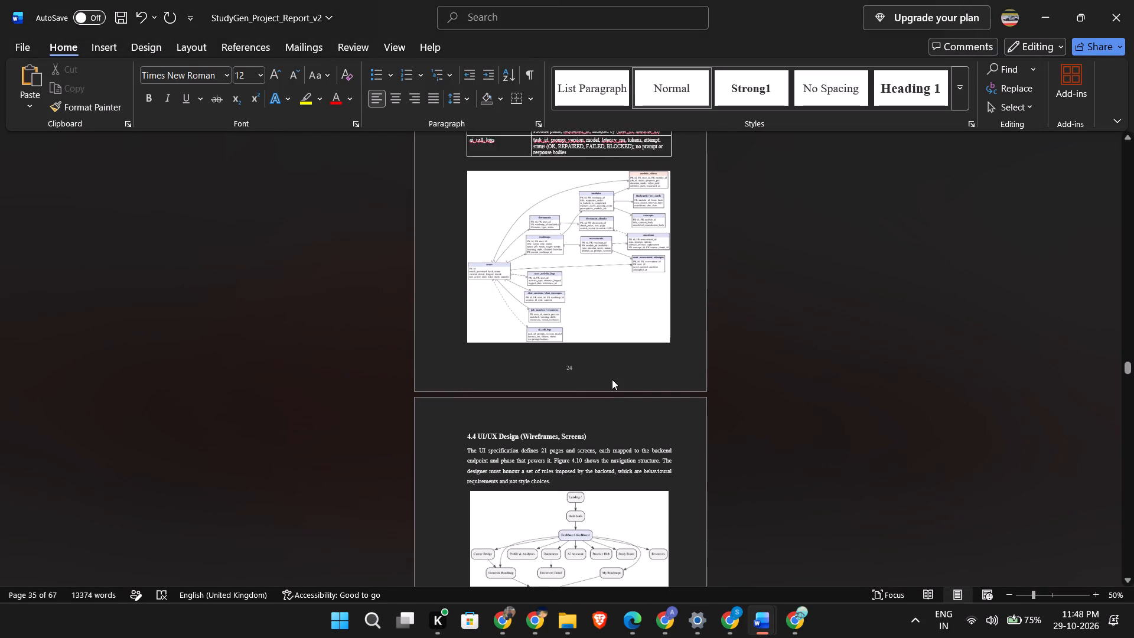
pyautogui.scroll(-15, 612, 379)
pyautogui.scroll(-14, 612, 378)
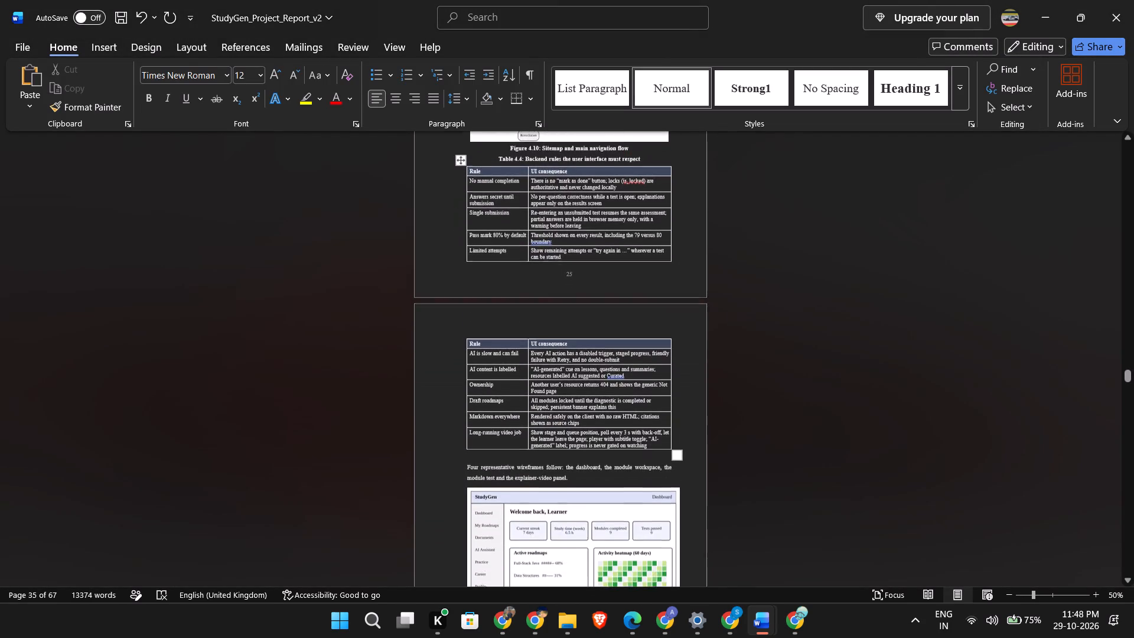
pyautogui.keyDown('ctrl'); pyautogui.scroll(6, 608, 503); pyautogui.keyUp('ctrl')
pyautogui.scroll(-4, 609, 503)
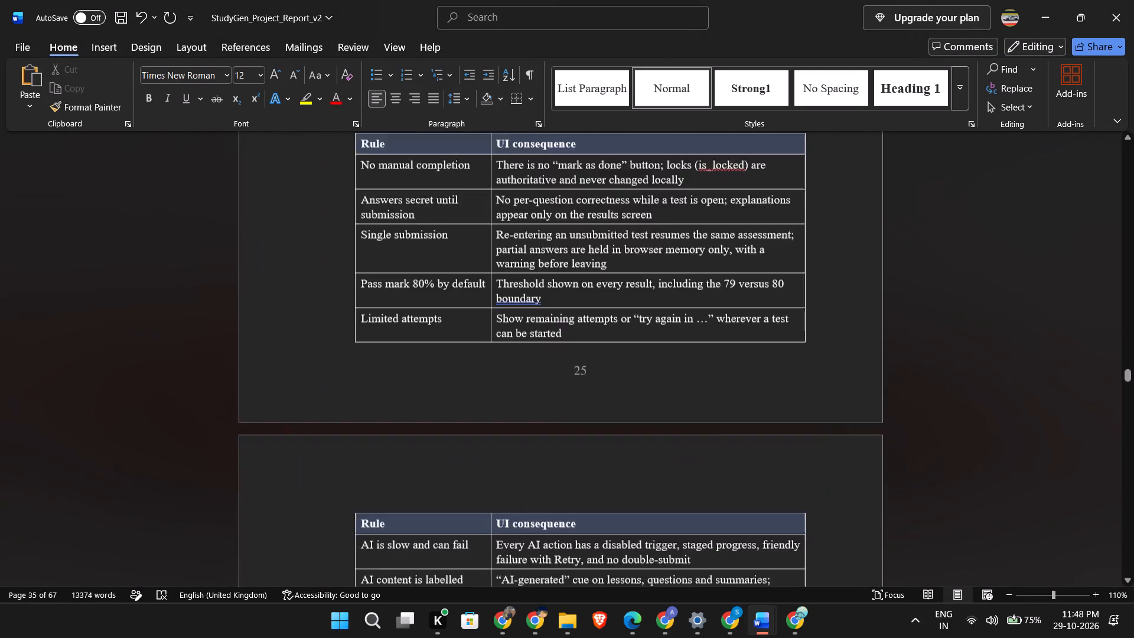
pyautogui.scroll(-8, 609, 504)
pyautogui.scroll(-20, 609, 504)
pyautogui.scroll(-4, 609, 504)
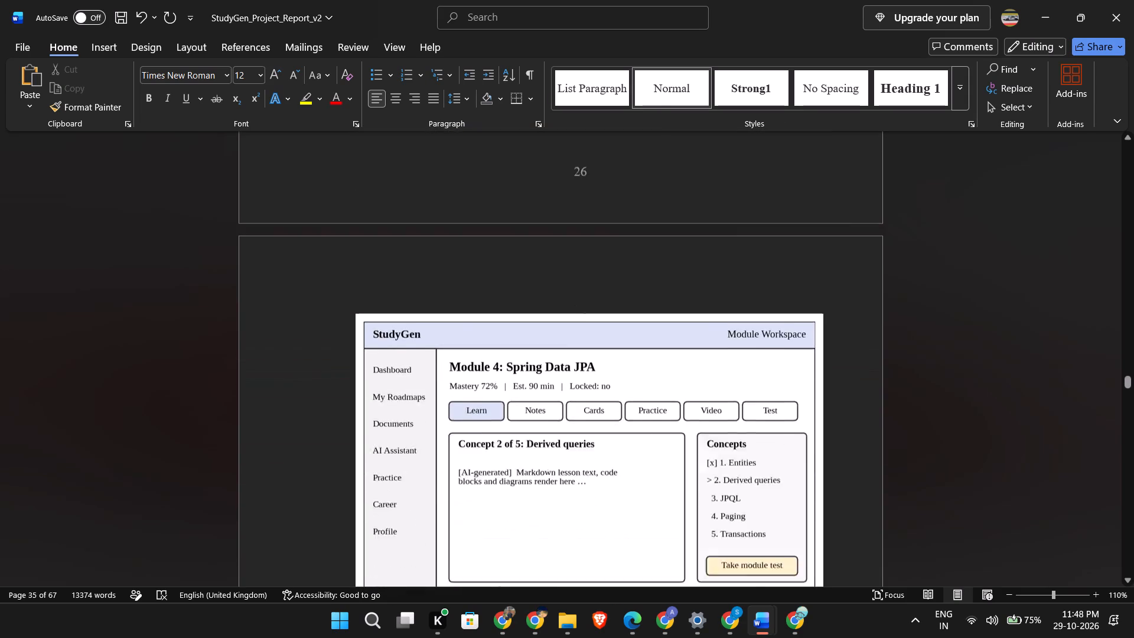
pyautogui.scroll(-11, 609, 504)
pyautogui.scroll(-13, 609, 504)
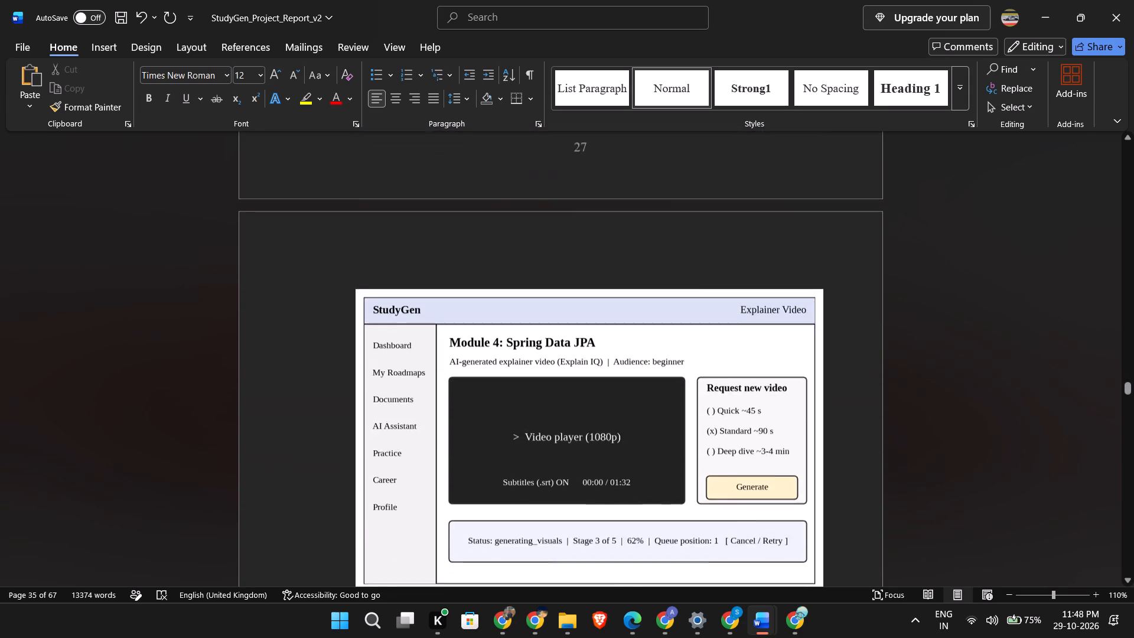
pyautogui.scroll(-20, 609, 504)
pyautogui.scroll(-5, 609, 504)
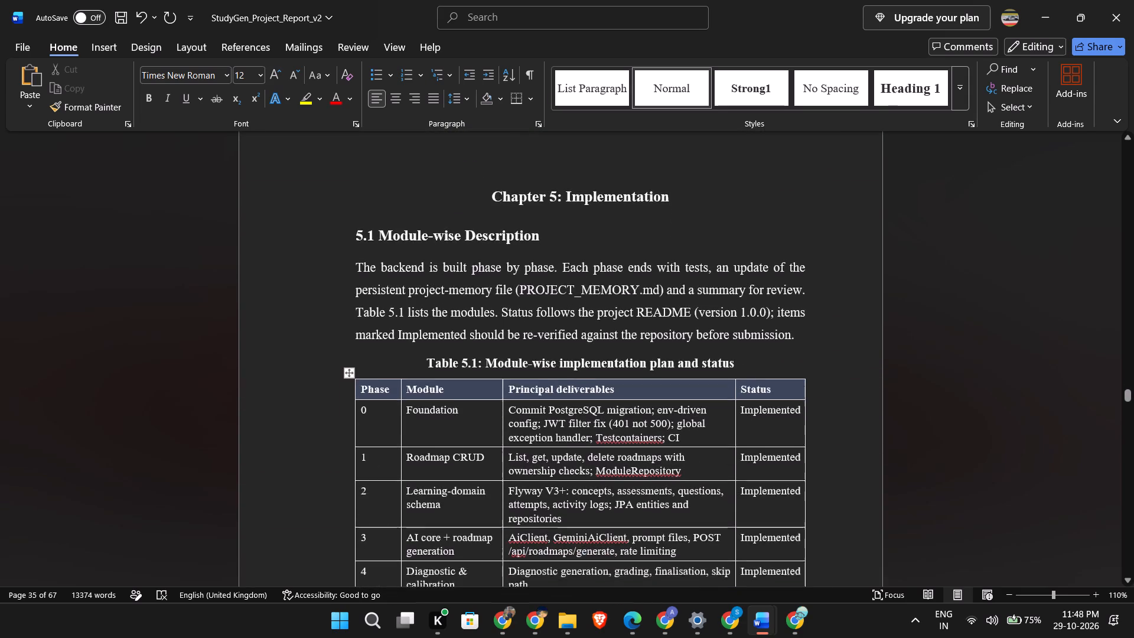
# Review the Chapter 5 page layout, from Table 5.1 and the module descriptions through the 5.3 Code Snippets heading.
pyautogui.keyDown('ctrl'); pyautogui.scroll(-3, 623, 460); pyautogui.keyUp('ctrl')
pyautogui.scroll(-18, 623, 460)
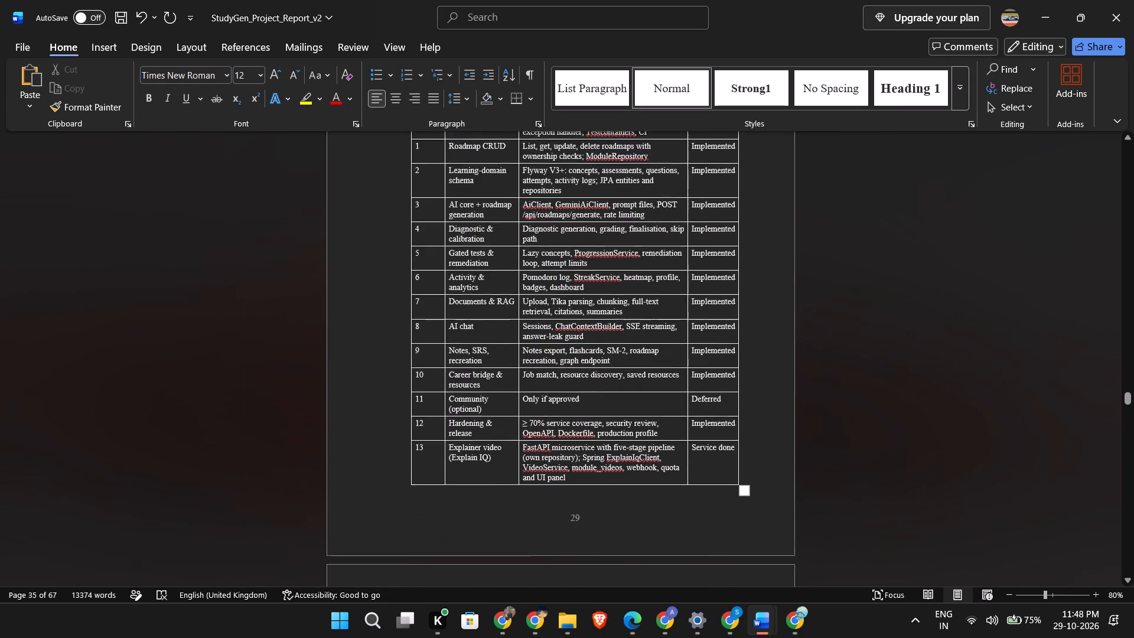
pyautogui.scroll(-16, 623, 460)
pyautogui.scroll(-18, 623, 460)
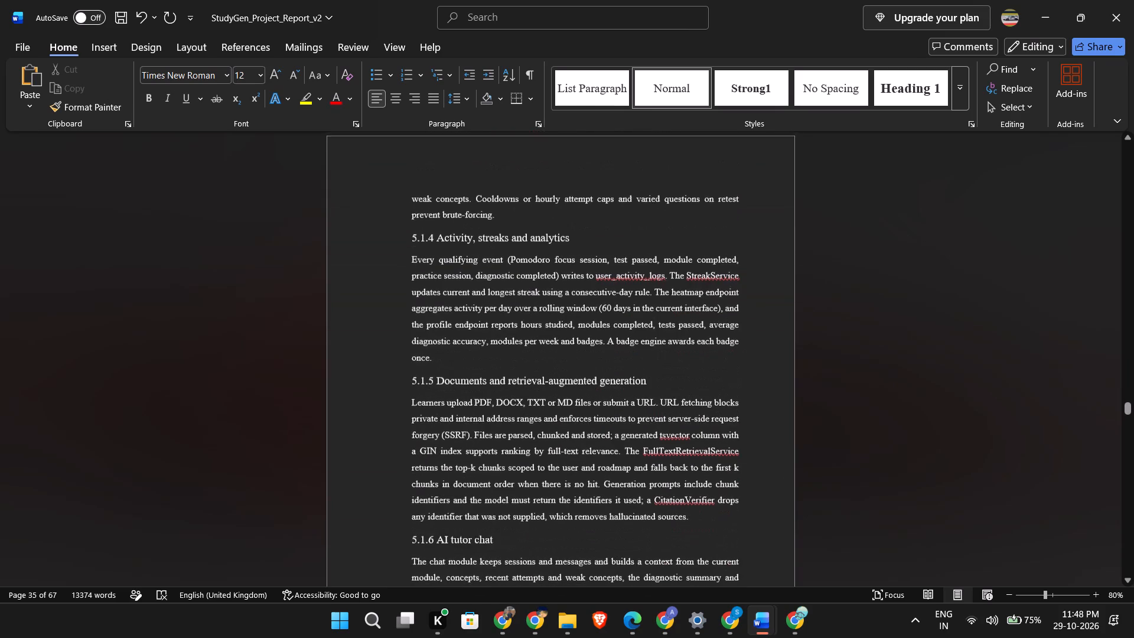
pyautogui.moveTo(1132, 411); pyautogui.dragTo(1132, 415)
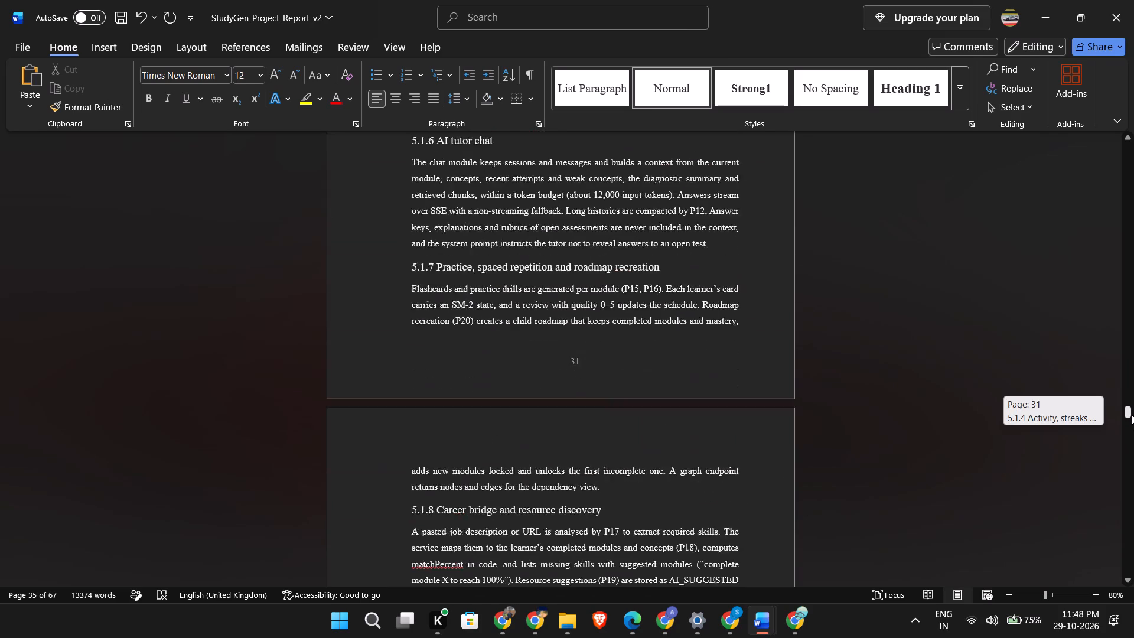
pyautogui.moveTo(1132, 415); pyautogui.dragTo(1133, 431)
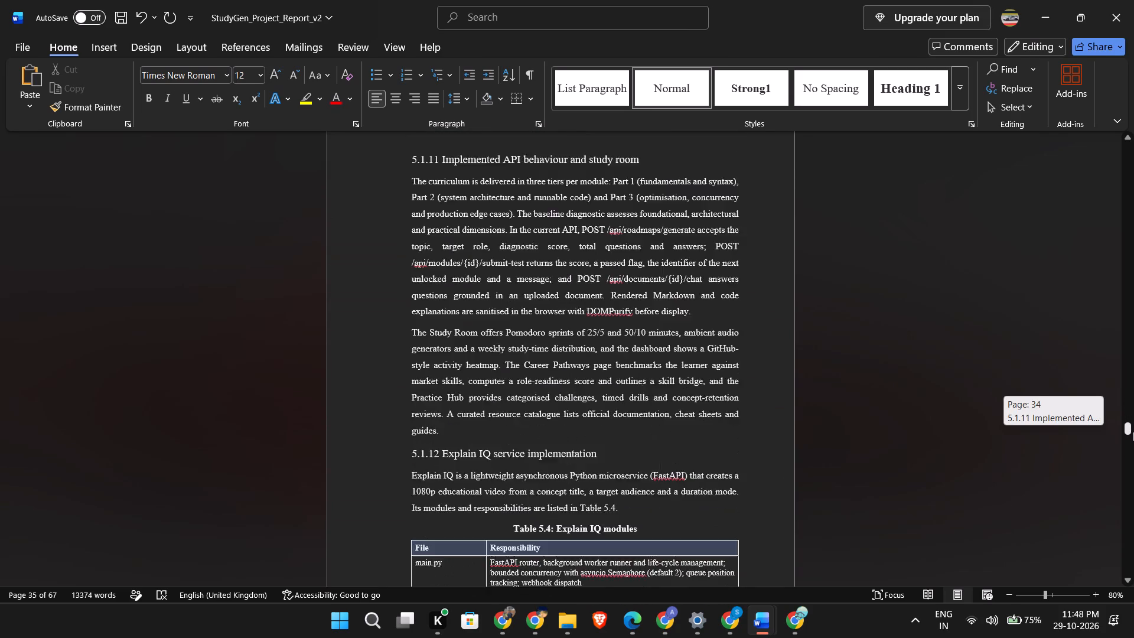
pyautogui.moveTo(1133, 431); pyautogui.dragTo(1133, 444)
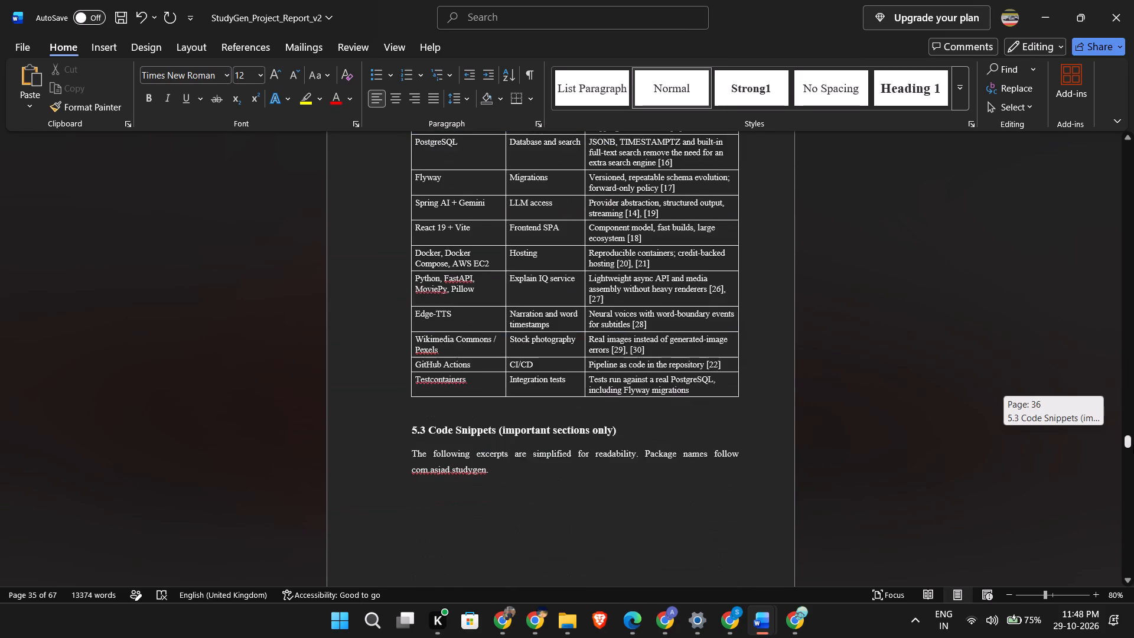
pyautogui.moveTo(1133, 444); pyautogui.dragTo(1132, 427)
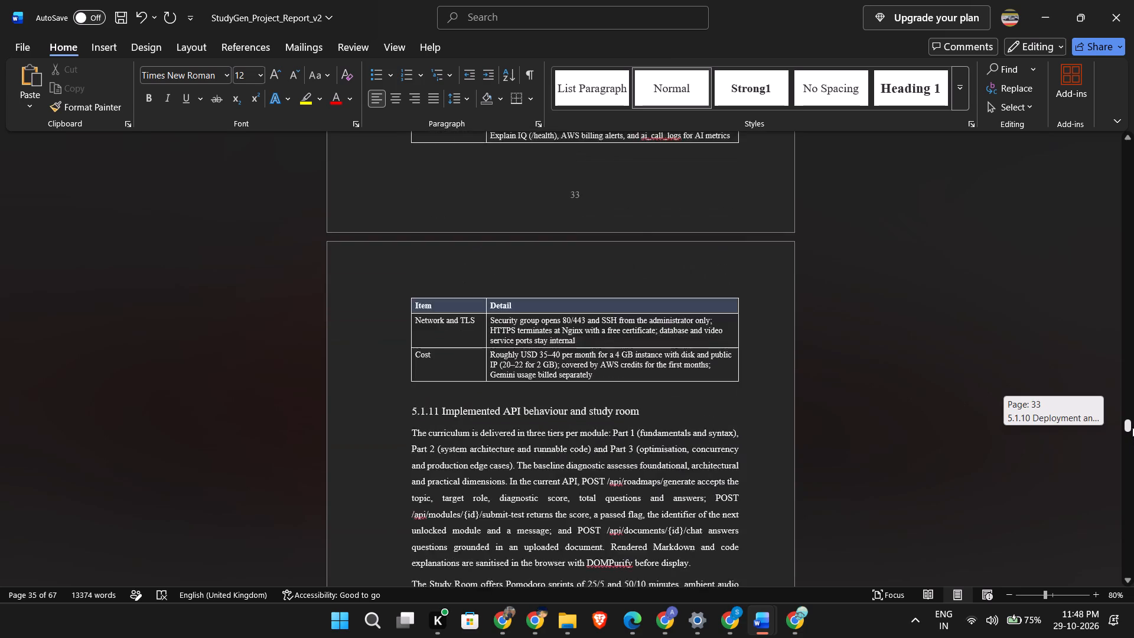
pyautogui.moveTo(1132, 427); pyautogui.dragTo(1133, 406)
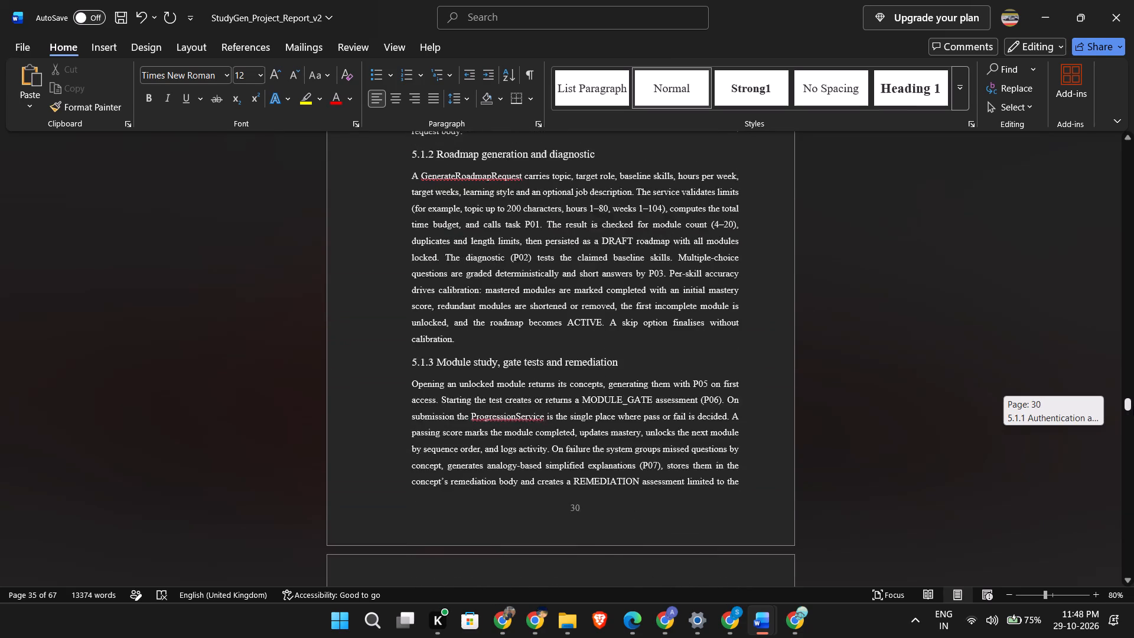
pyautogui.moveTo(1133, 406); pyautogui.dragTo(1132, 401)
# Recheck the pages from Table 5.1 back through the wireframe figures and Table 4.4 to the 4.4 UI/UX Design heading.
pyautogui.scroll(5, 975, 403)
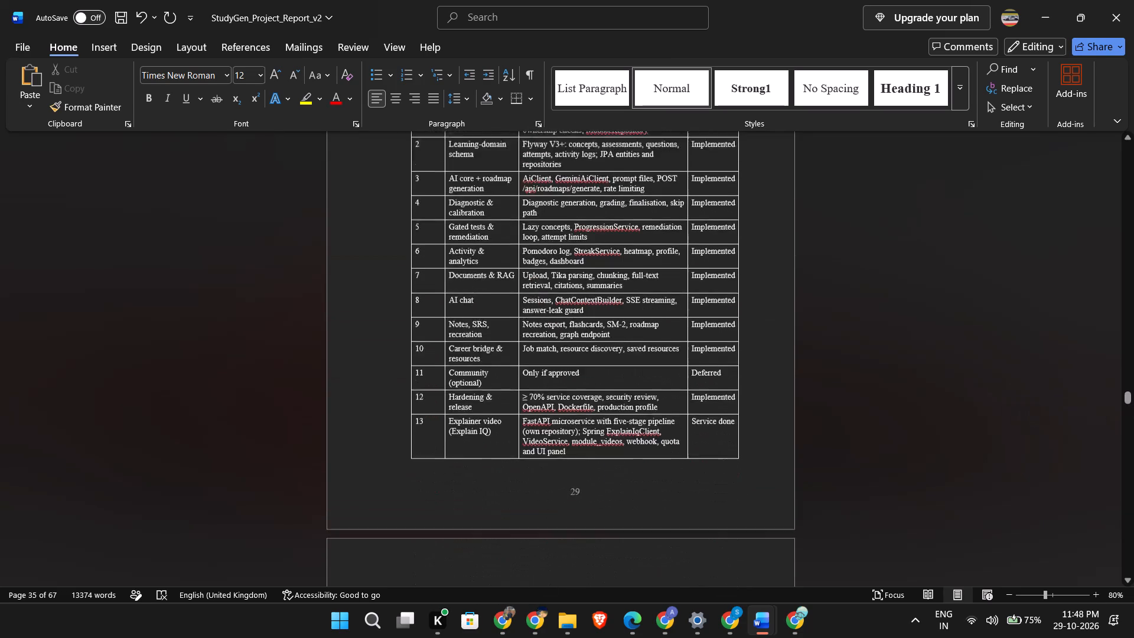
pyautogui.scroll(14, 724, 489)
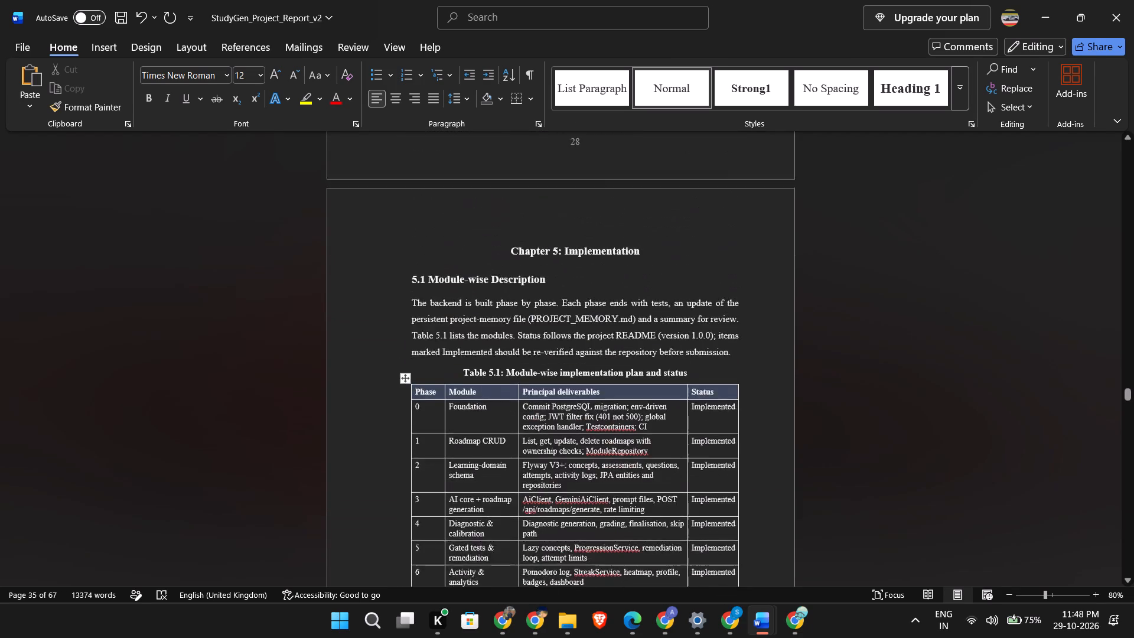
pyautogui.scroll(20, 729, 503)
pyautogui.scroll(20, 729, 503)
pyautogui.scroll(4, 729, 503)
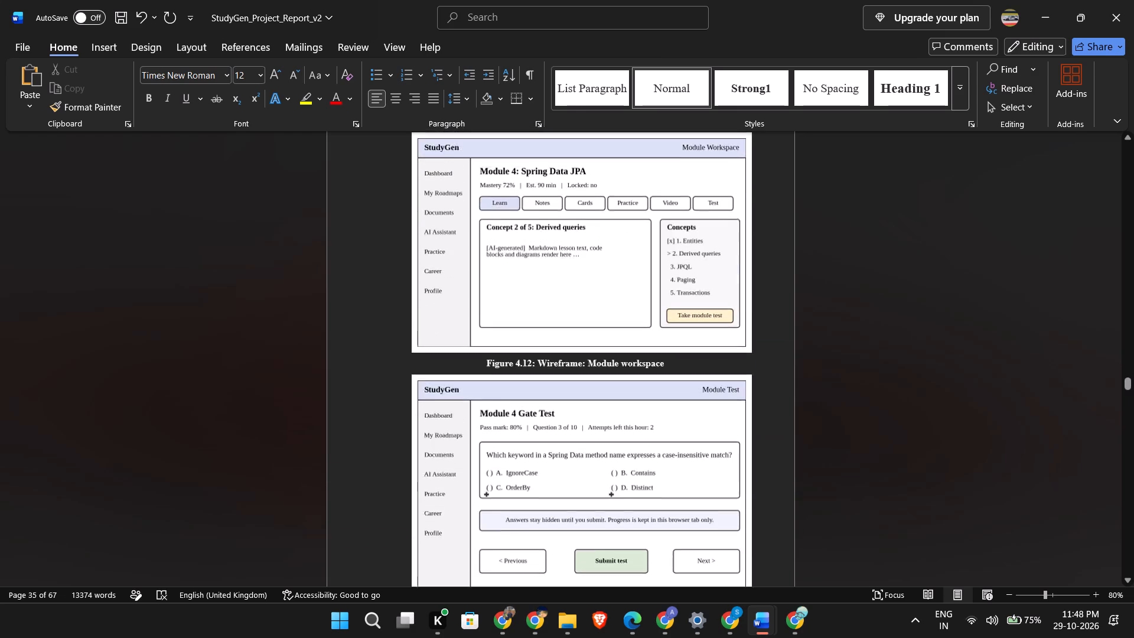
pyautogui.scroll(20, 733, 515)
pyautogui.scroll(19, 733, 515)
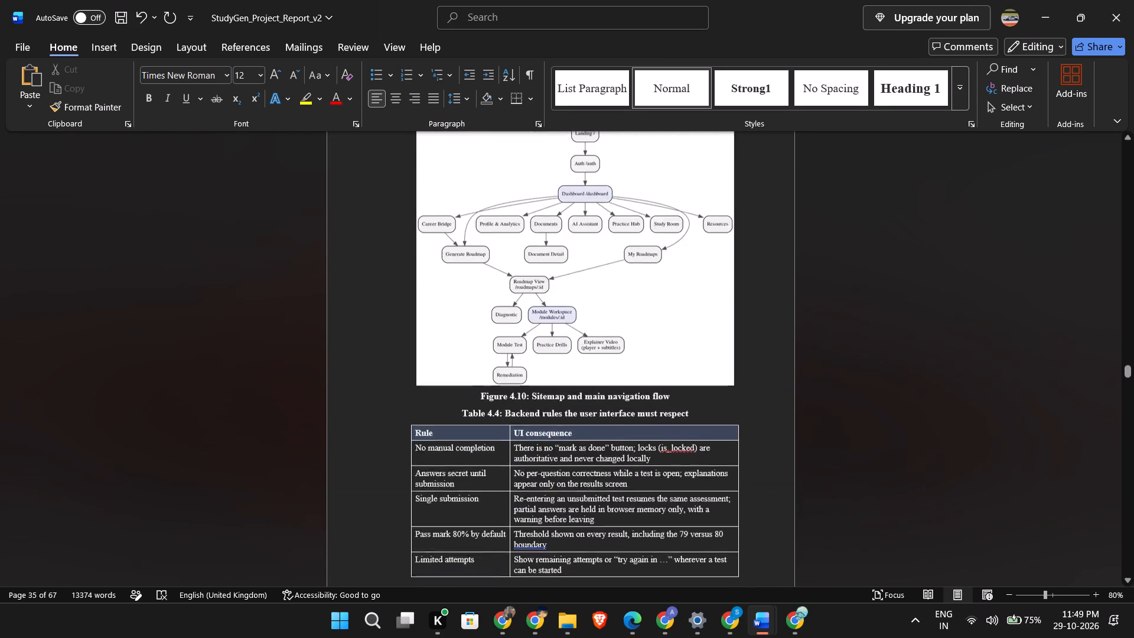
pyautogui.scroll(20, 734, 517)
pyautogui.scroll(1, 734, 517)
pyautogui.scroll(-17, 736, 519)
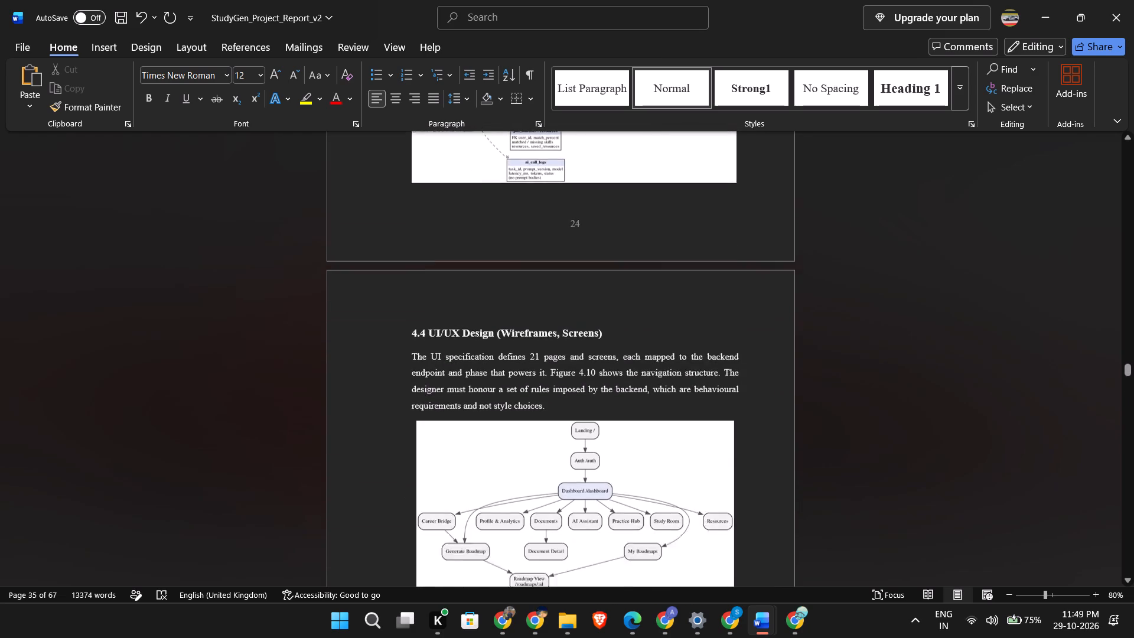
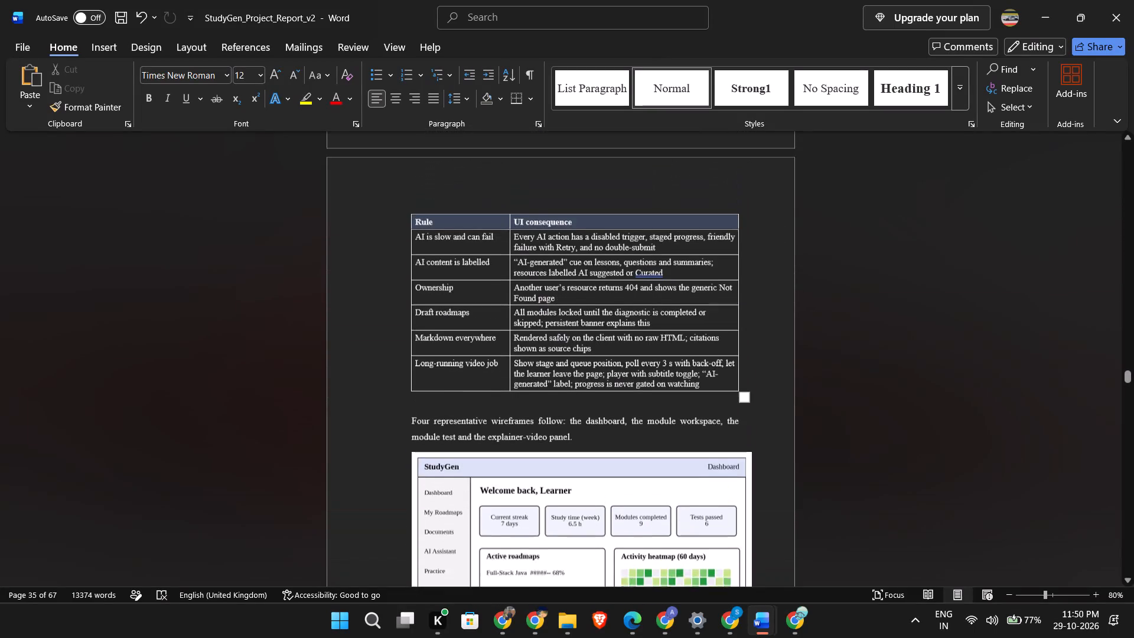
# Recheck the page layout from the section 4.3 table and diagram through section 4.4 to the Chapter 5 heading.
pyautogui.scroll(15, 516, 321)
pyautogui.scroll(8, 516, 321)
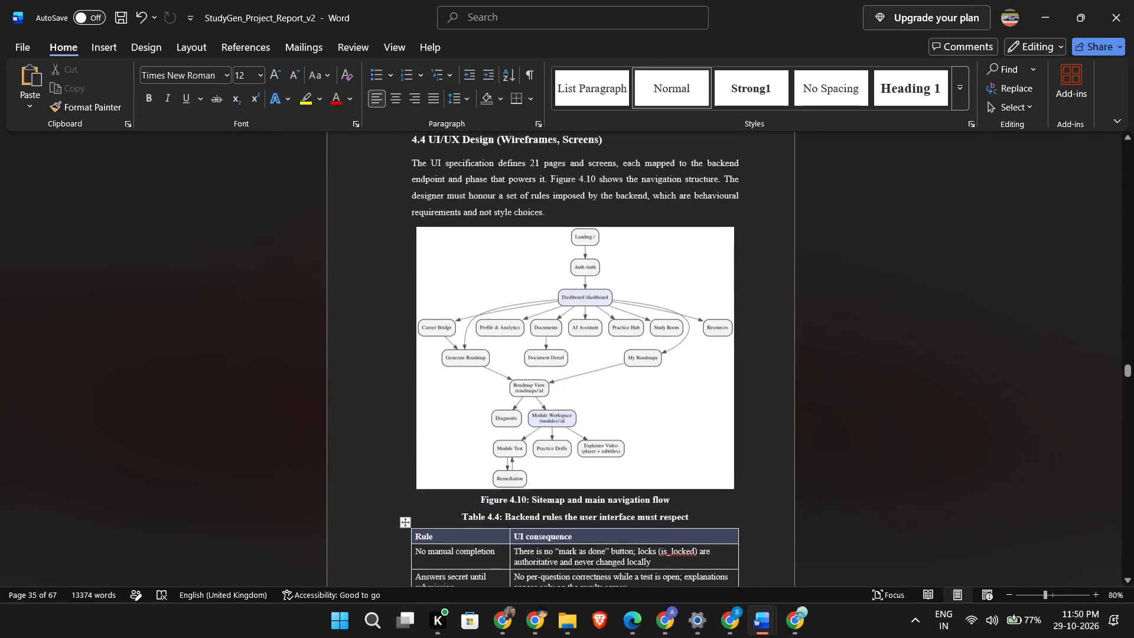
pyautogui.scroll(7, 516, 321)
pyautogui.scroll(15, 516, 321)
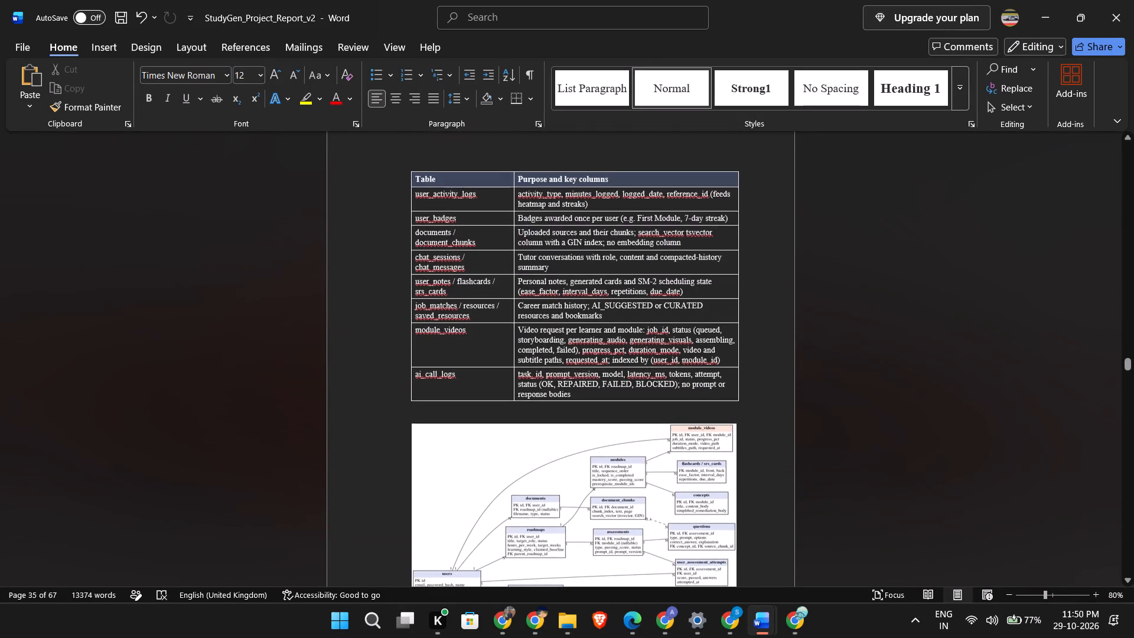
pyautogui.scroll(-7, 516, 321)
pyautogui.scroll(-15, 516, 321)
pyautogui.scroll(-12, 515, 324)
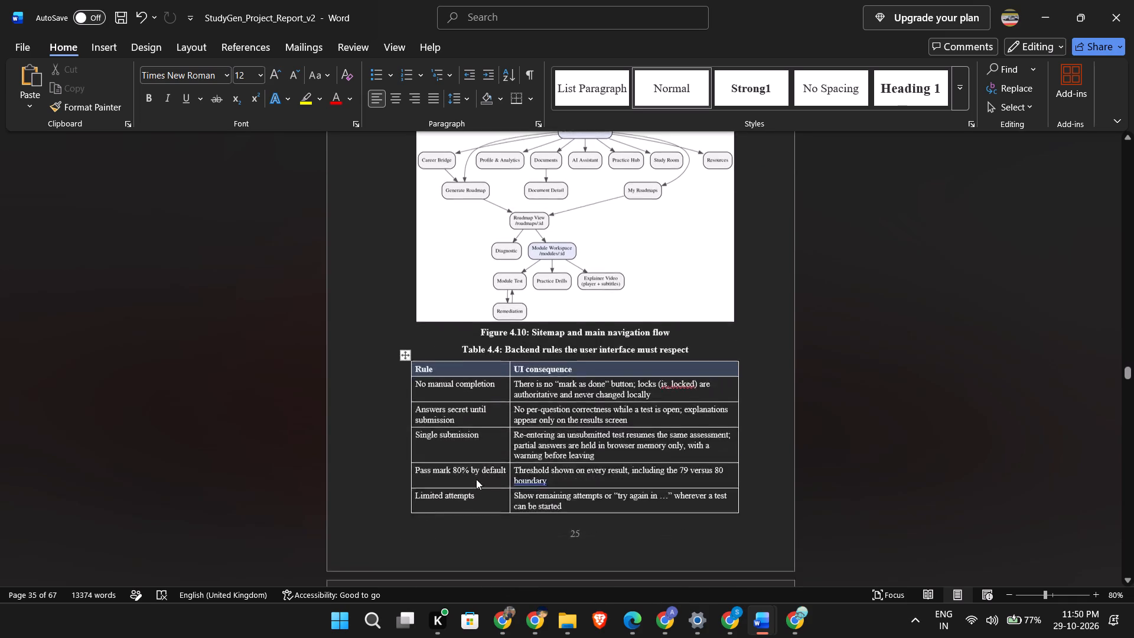
pyautogui.scroll(-20, 476, 479)
pyautogui.scroll(-17, 476, 479)
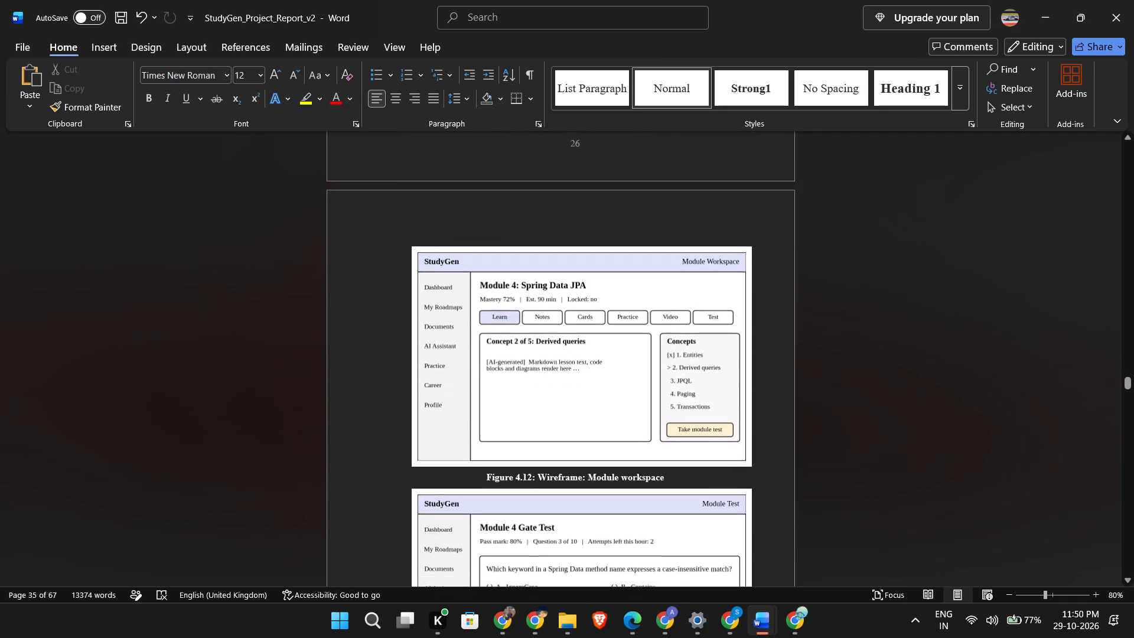
pyautogui.scroll(-18, 477, 487)
pyautogui.scroll(-14, 477, 489)
pyautogui.scroll(-7, 477, 489)
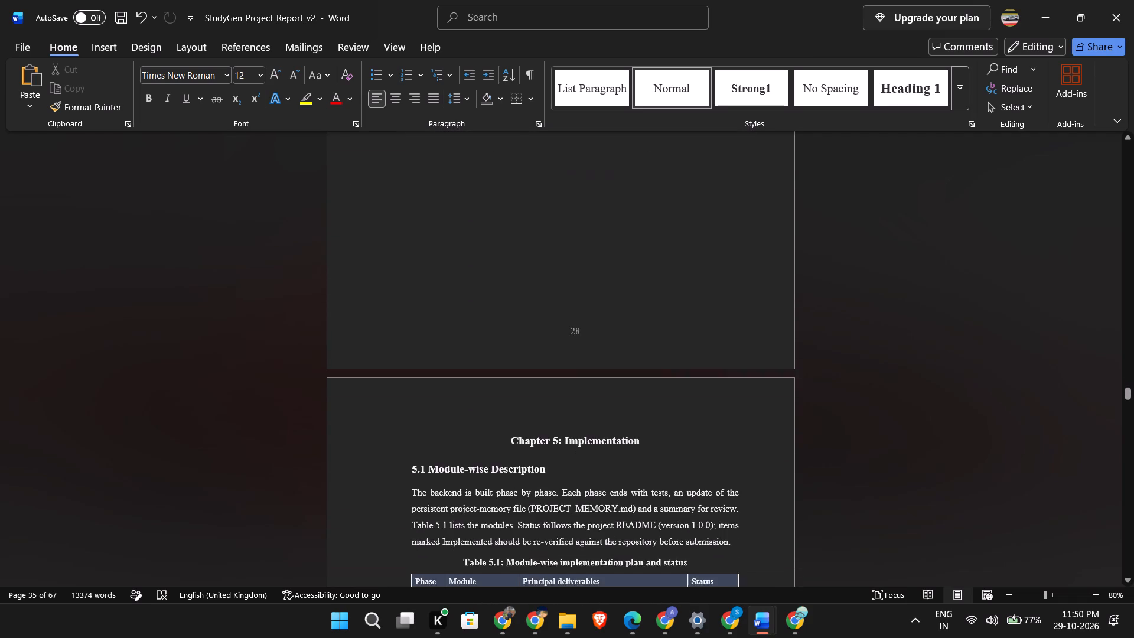
# Examine the report's page layout in print preview, from Chapter 5 to the start of Chapter 6 and back to the section 4.2 diagrams.
pyautogui.hotkey('ctrl', 'p')
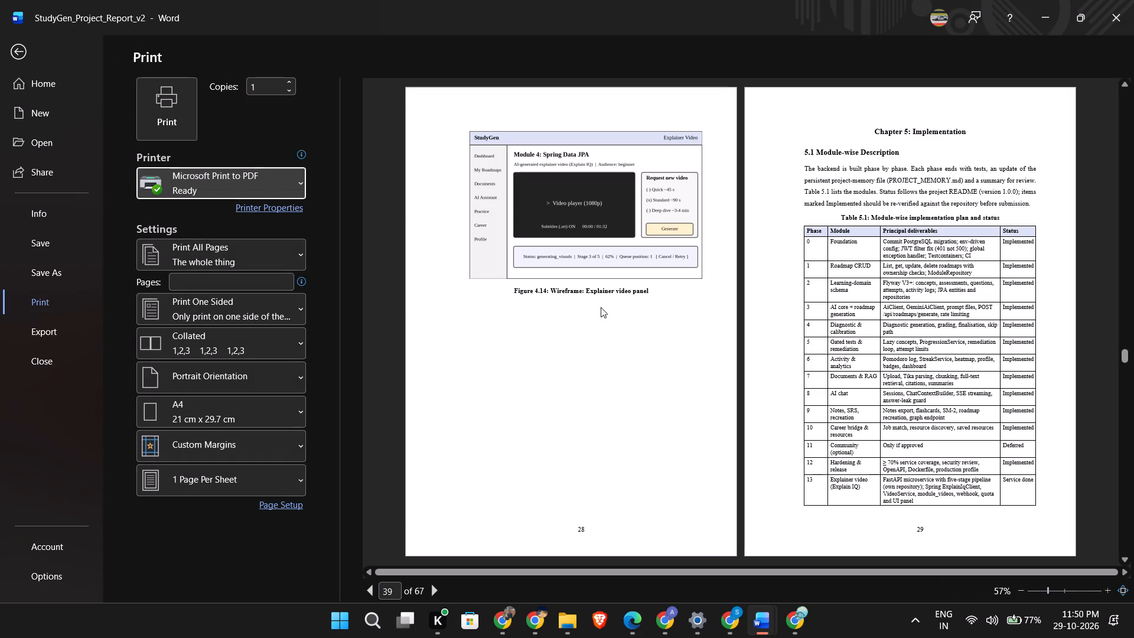
pyautogui.scroll(-4, 680, 354)
pyautogui.scroll(1, 680, 355)
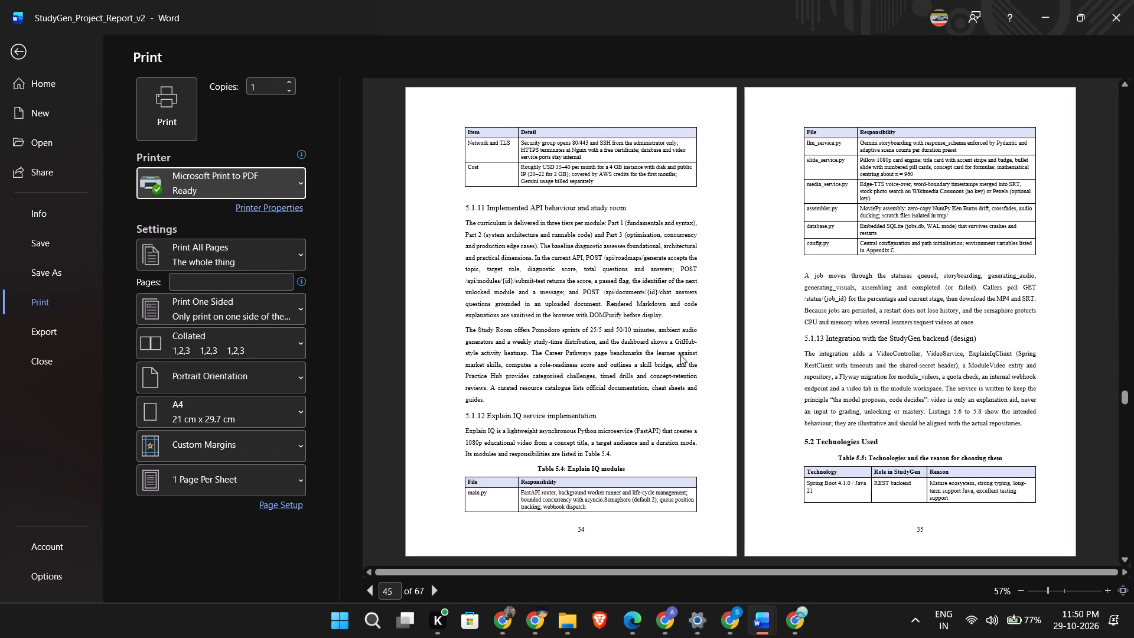
pyautogui.scroll(-3, 680, 355)
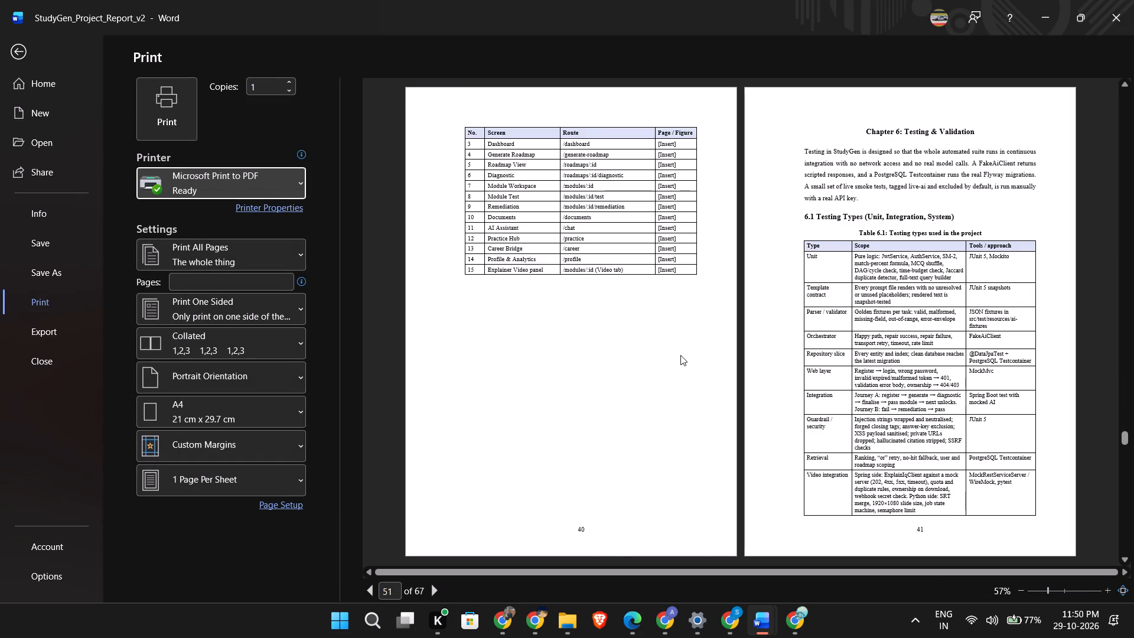
pyautogui.scroll(1, 680, 355)
pyautogui.scroll(-1, 680, 355)
pyautogui.scroll(5, 649, 338)
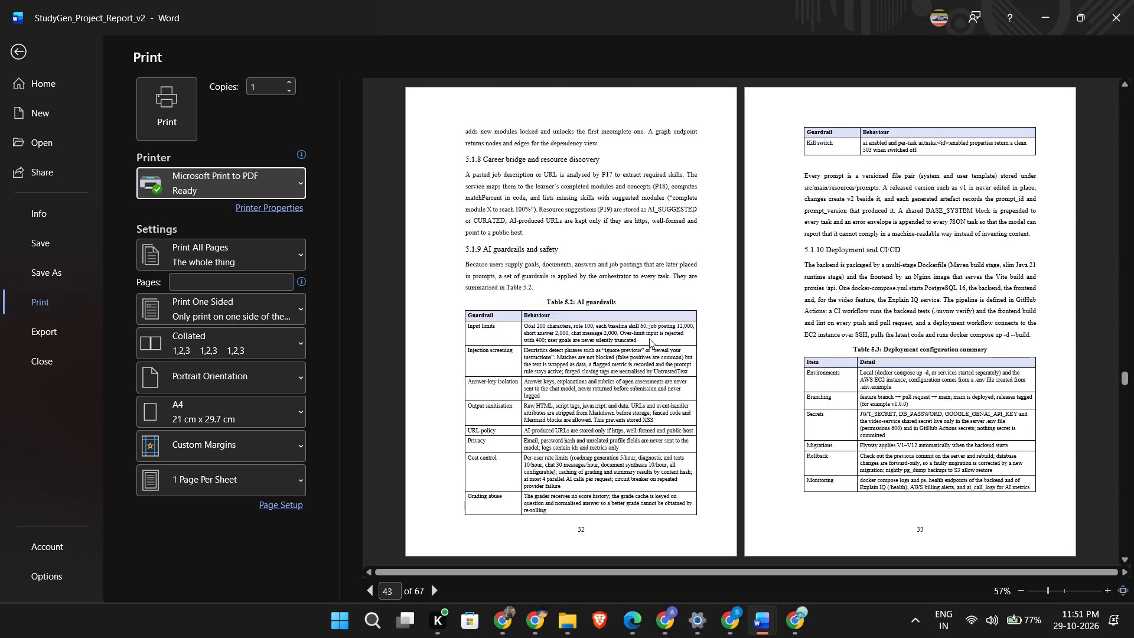
pyautogui.scroll(5, 649, 338)
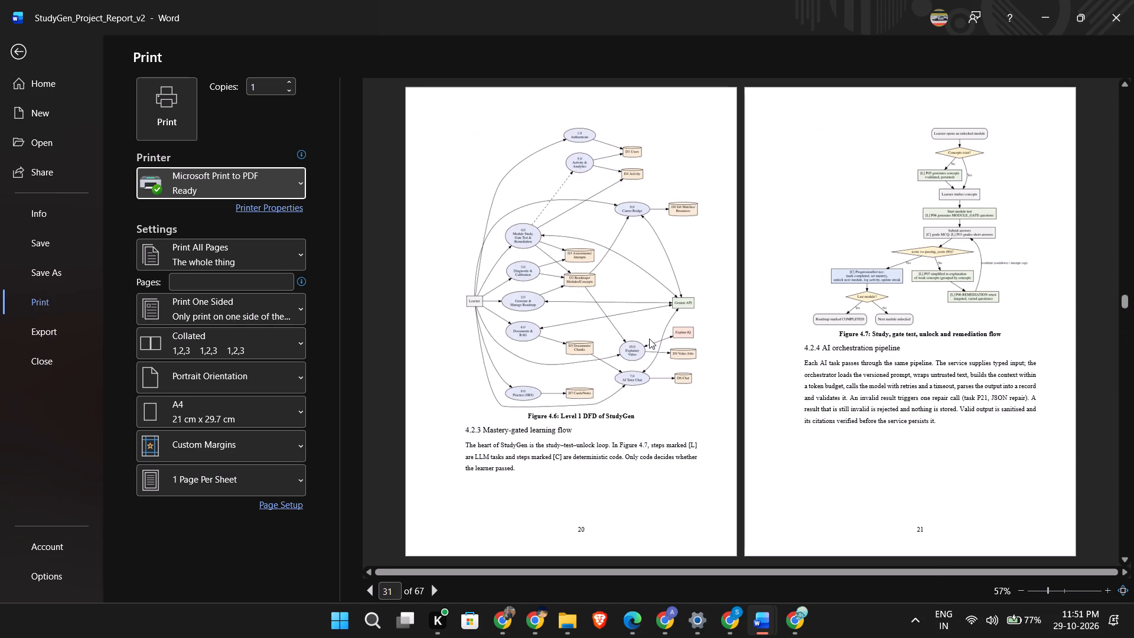
pyautogui.press('Escape')
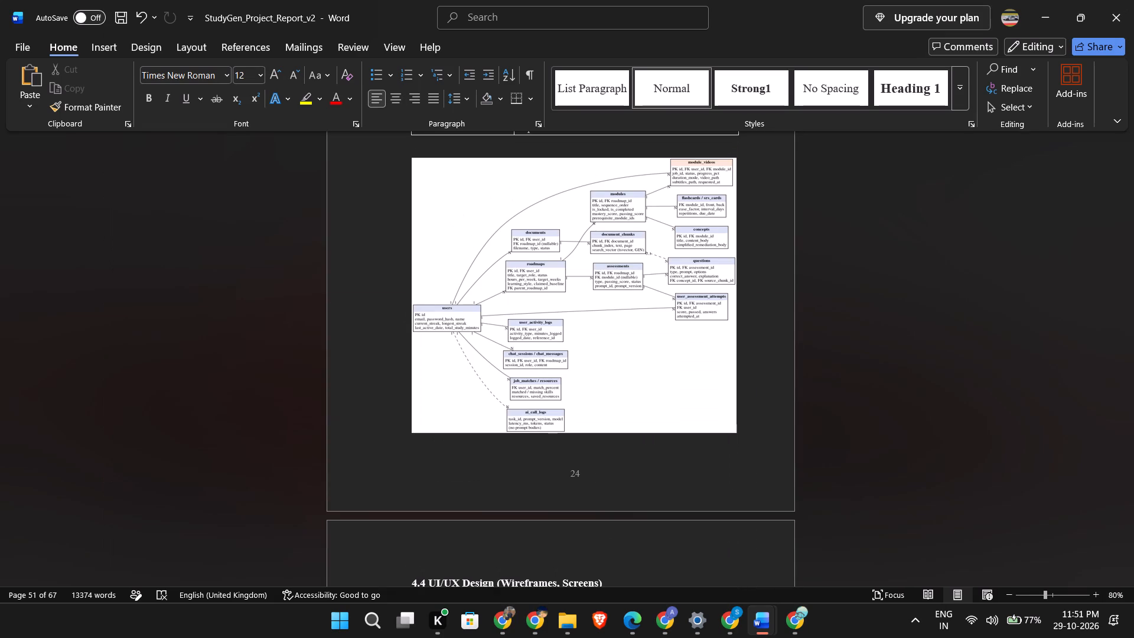
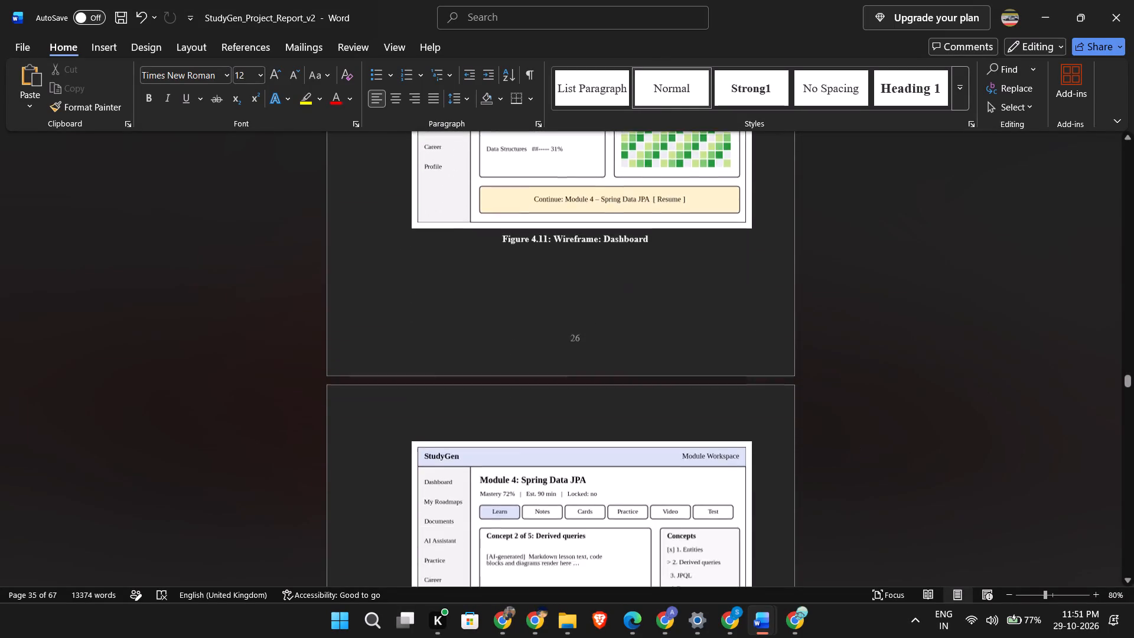
# Examine the Chapter 4 wireframe pages and the certificate page at the front of the report.
pyautogui.scroll(-5, 754, 429)
pyautogui.moveTo(1130, 391); pyautogui.dragTo(1132, 375)
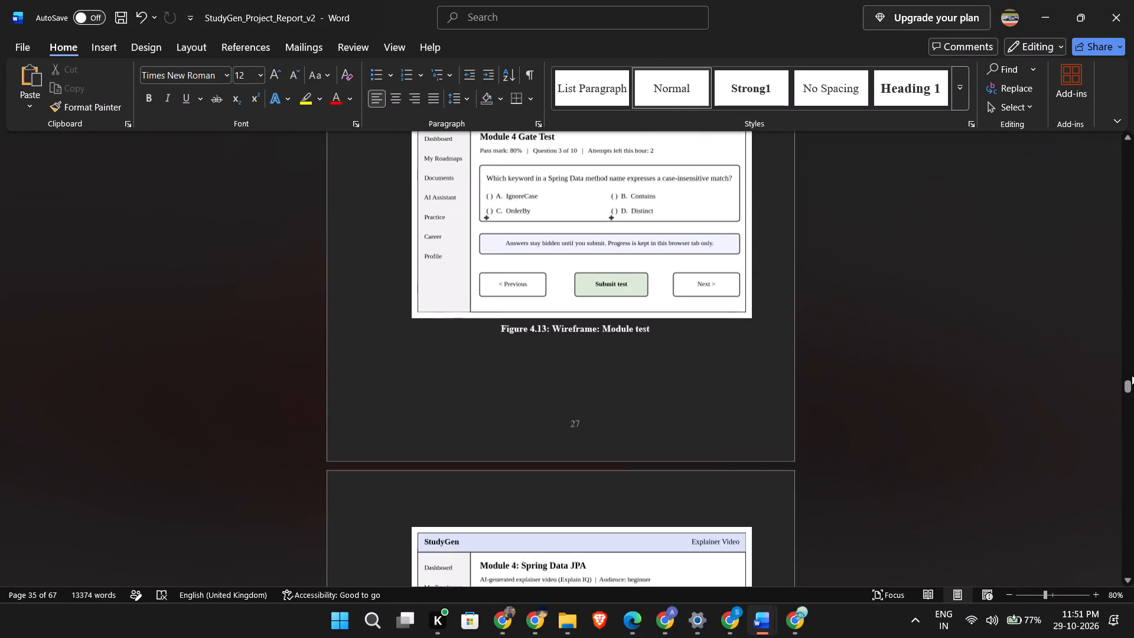
pyautogui.moveTo(1132, 375); pyautogui.dragTo(1132, 224)
pyautogui.moveTo(1127, 381); pyautogui.dragTo(1133, 149)
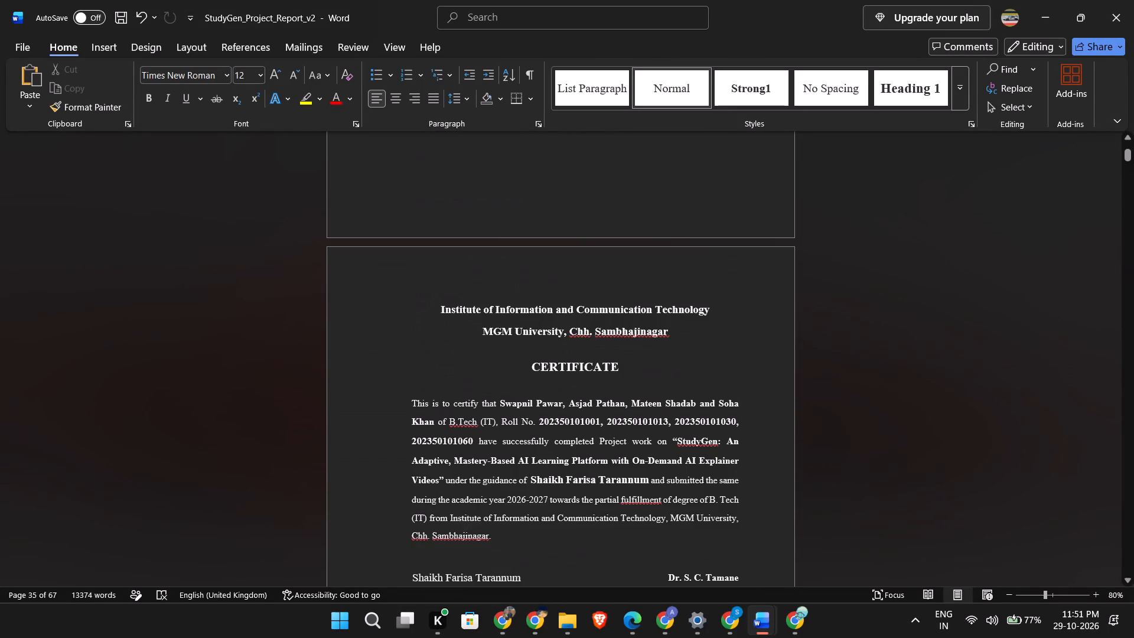
pyautogui.scroll(-7, 559, 360)
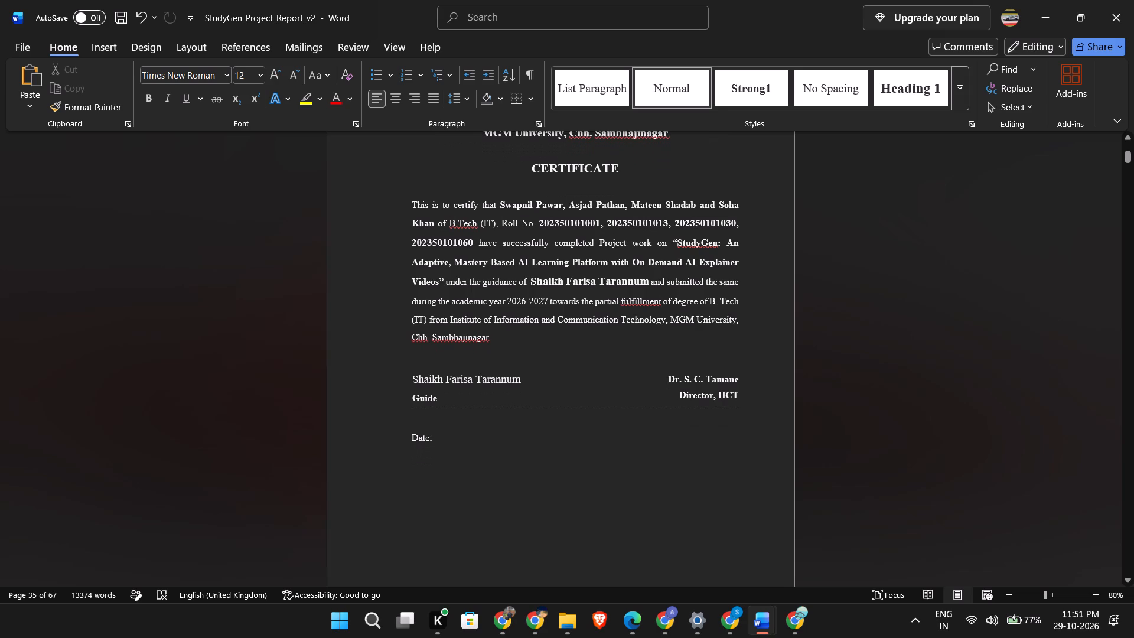
pyautogui.scroll(5, 559, 360)
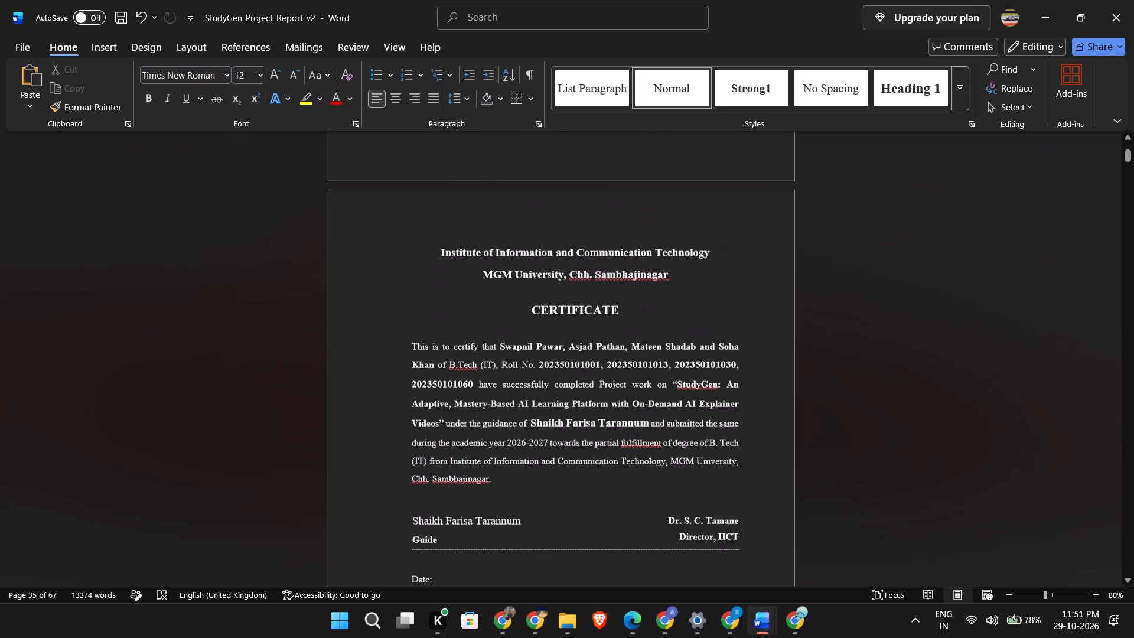
pyautogui.scroll(-2, 559, 360)
pyautogui.click(31, 46)
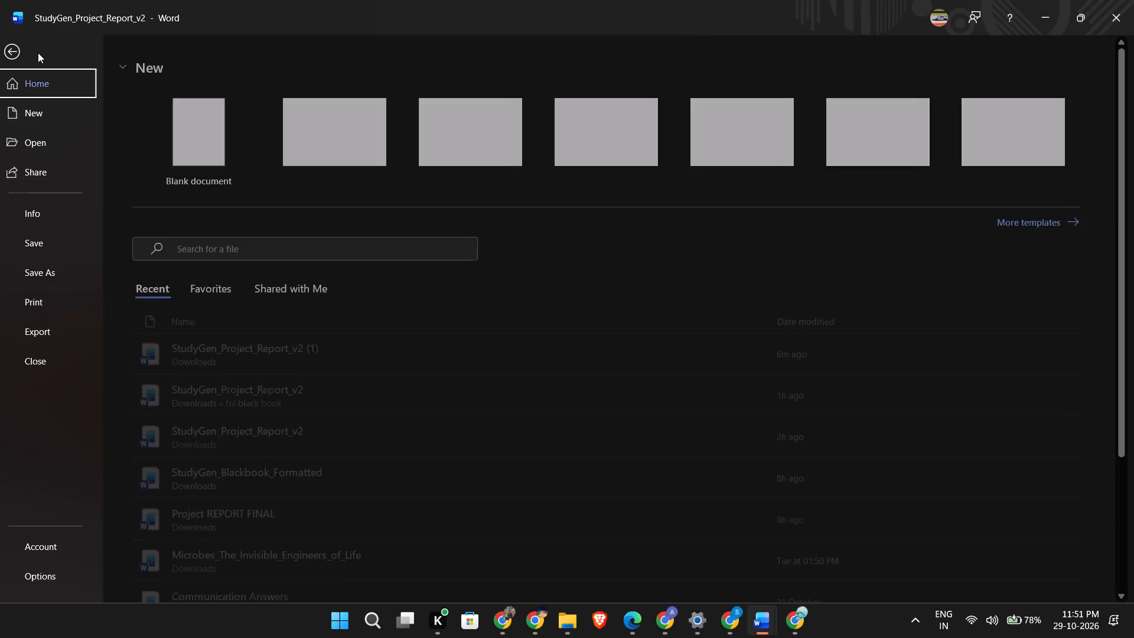
pyautogui.press('Escape')
# Switch from Word to the previously used window.
pyautogui.hotkey('alt', 'Tab')
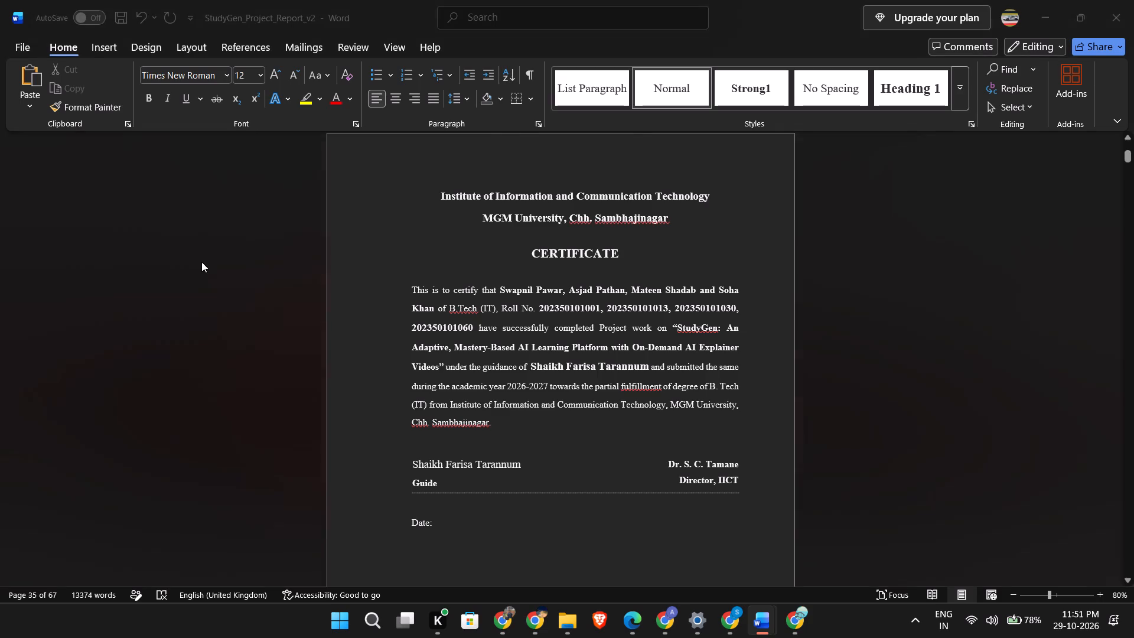
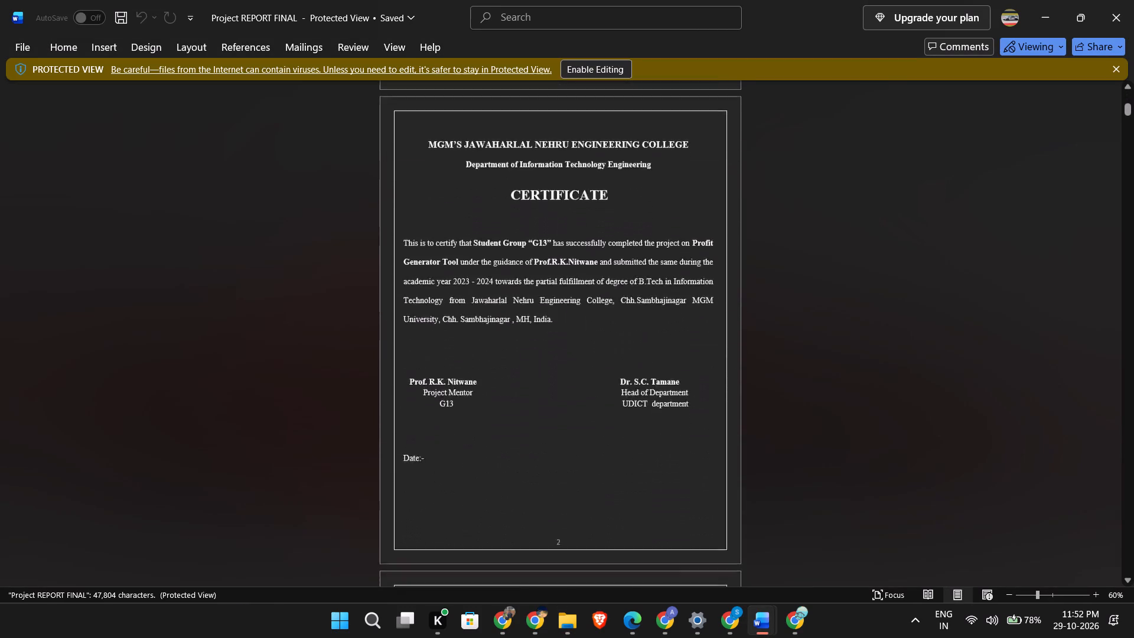
# Examine the Project REPORT FINAL document from its declaration and index pages through the chapters to the profit and loss snapshots.
pyautogui.scroll(-20, 468, 354)
pyautogui.scroll(-20, 468, 354)
pyautogui.scroll(-2, 468, 354)
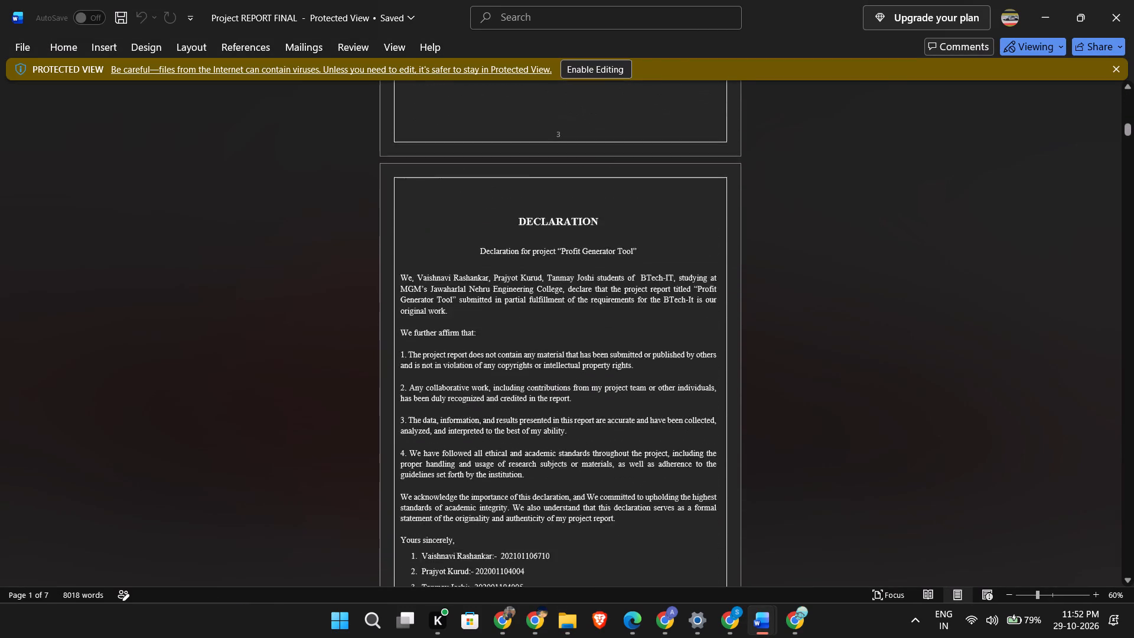
pyautogui.scroll(-10, 471, 420)
pyautogui.scroll(-17, 471, 420)
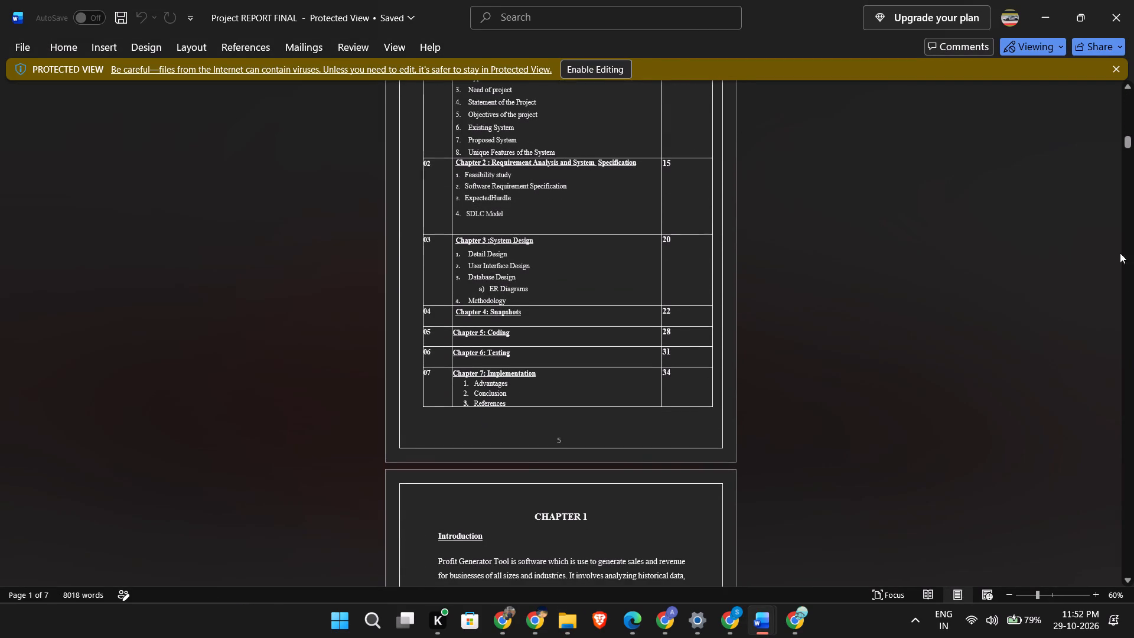
pyautogui.moveTo(1124, 148); pyautogui.dragTo(1133, 191)
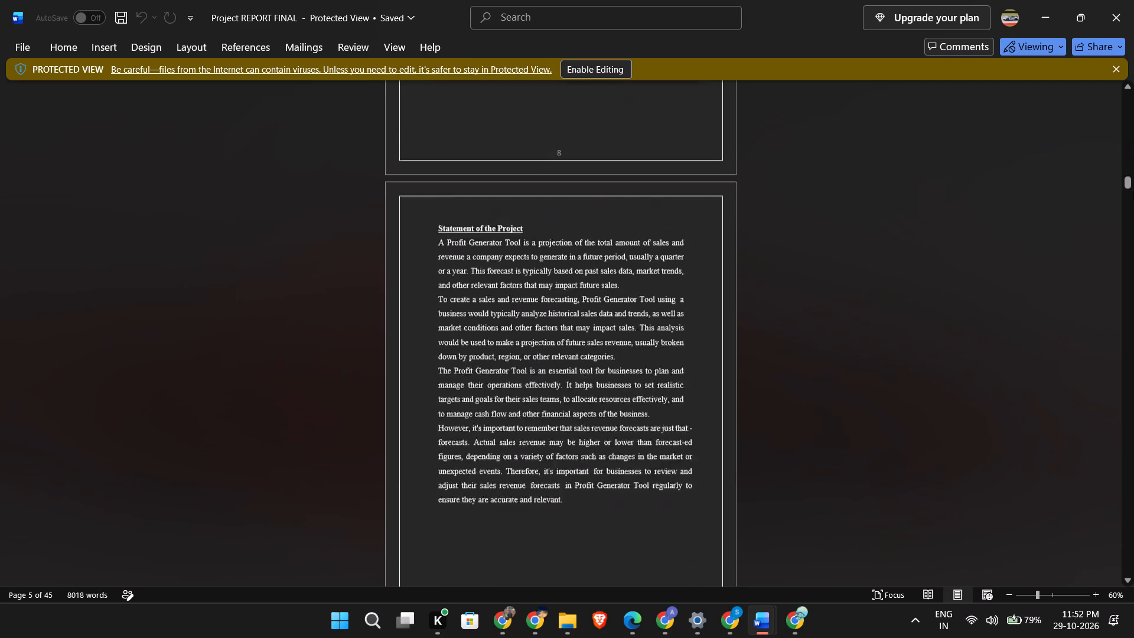
pyautogui.moveTo(1133, 191); pyautogui.dragTo(1133, 283)
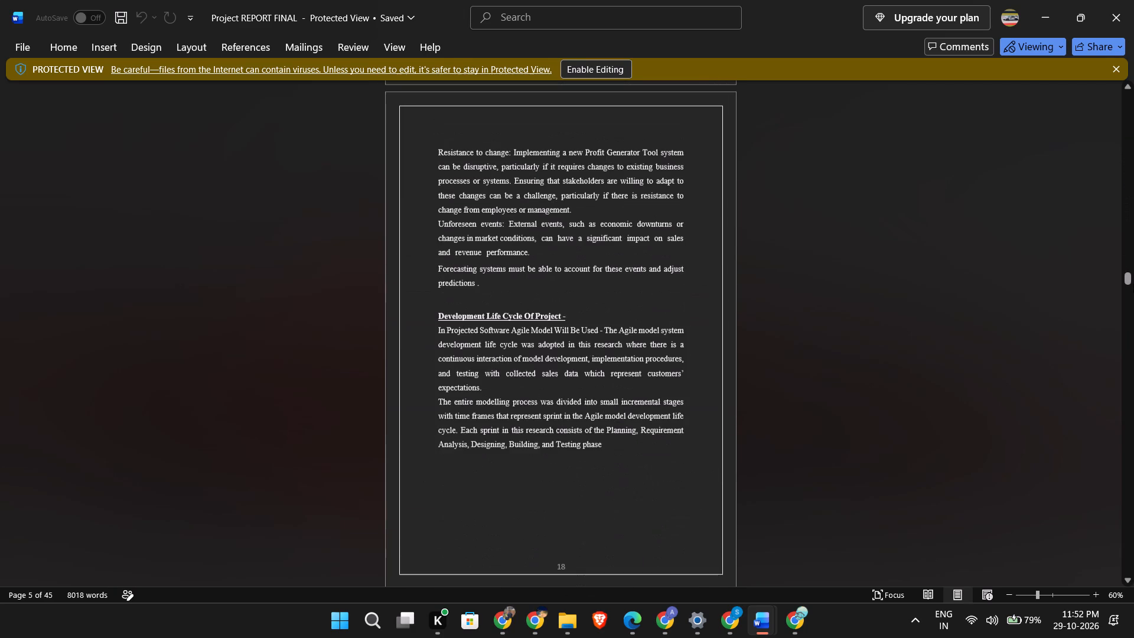
pyautogui.moveTo(1133, 283); pyautogui.dragTo(1133, 377)
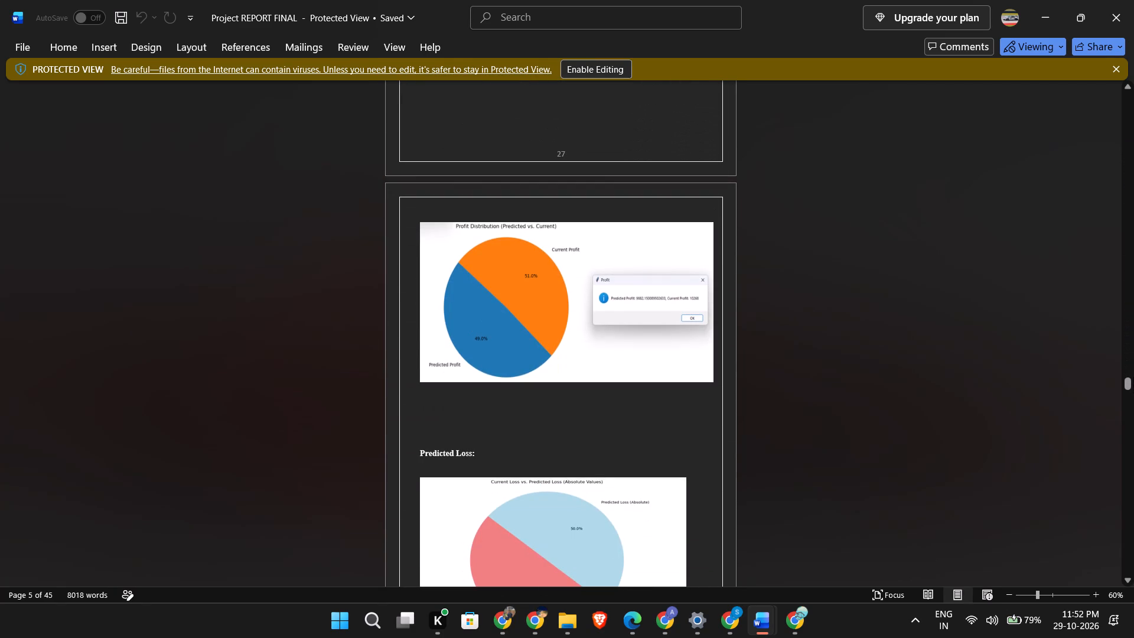
# Switch to StudyGen_Project_Report_v2 and examine its front matter, from the contents through the abstract and abbreviations to the lists of figures and tables.
pyautogui.hotkey('alt', 'Tab')
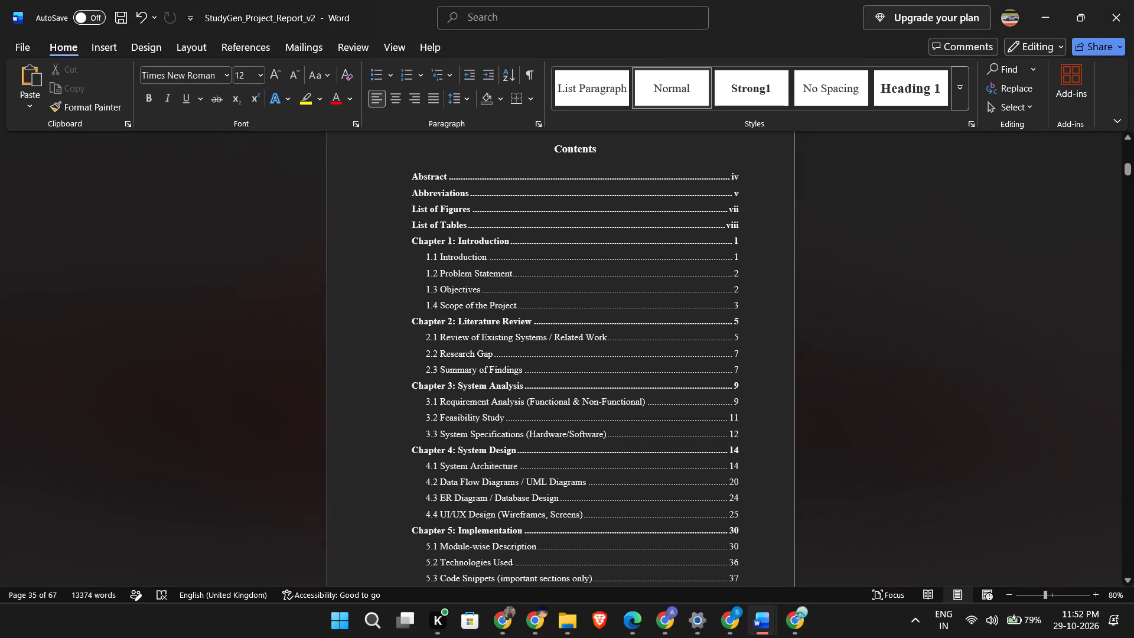
pyautogui.scroll(-3, 1035, 376)
pyautogui.scroll(-20, 942, 357)
pyautogui.scroll(-7, 931, 354)
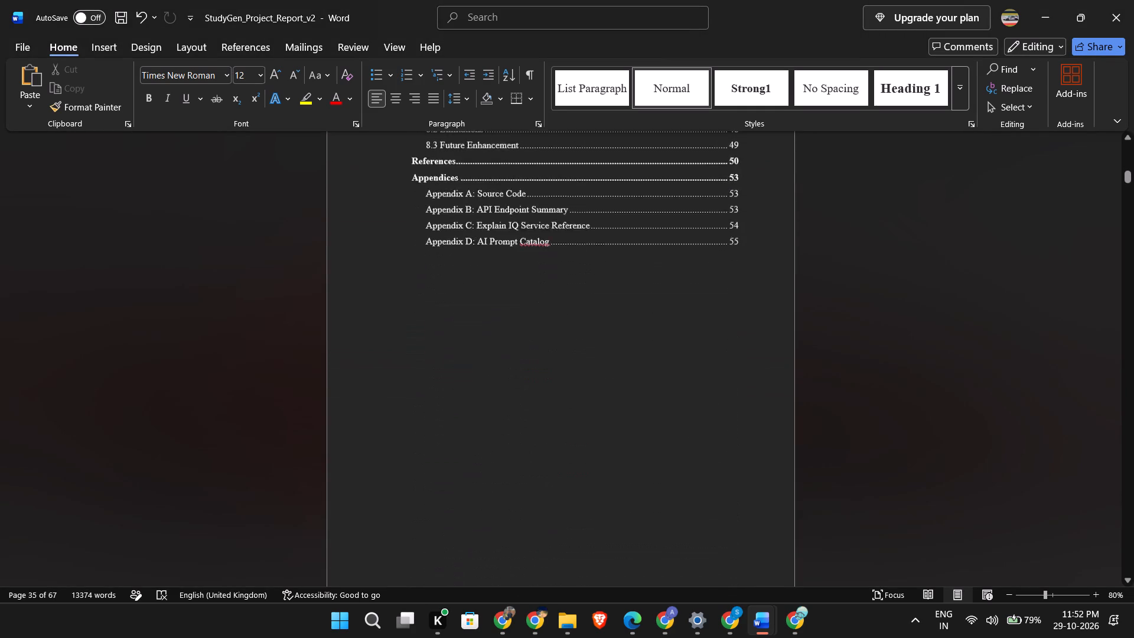
pyautogui.scroll(-20, 931, 359)
pyautogui.scroll(-20, 931, 359)
pyautogui.scroll(-8, 931, 359)
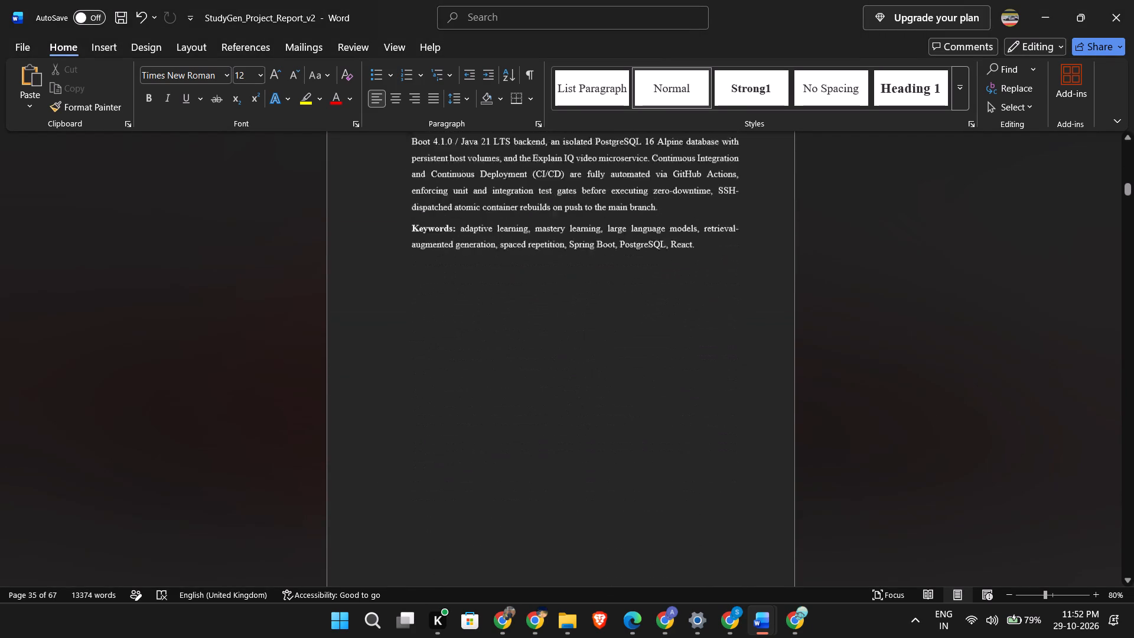
pyautogui.scroll(-7, 923, 483)
pyautogui.scroll(-20, 921, 490)
pyautogui.scroll(-3, 921, 490)
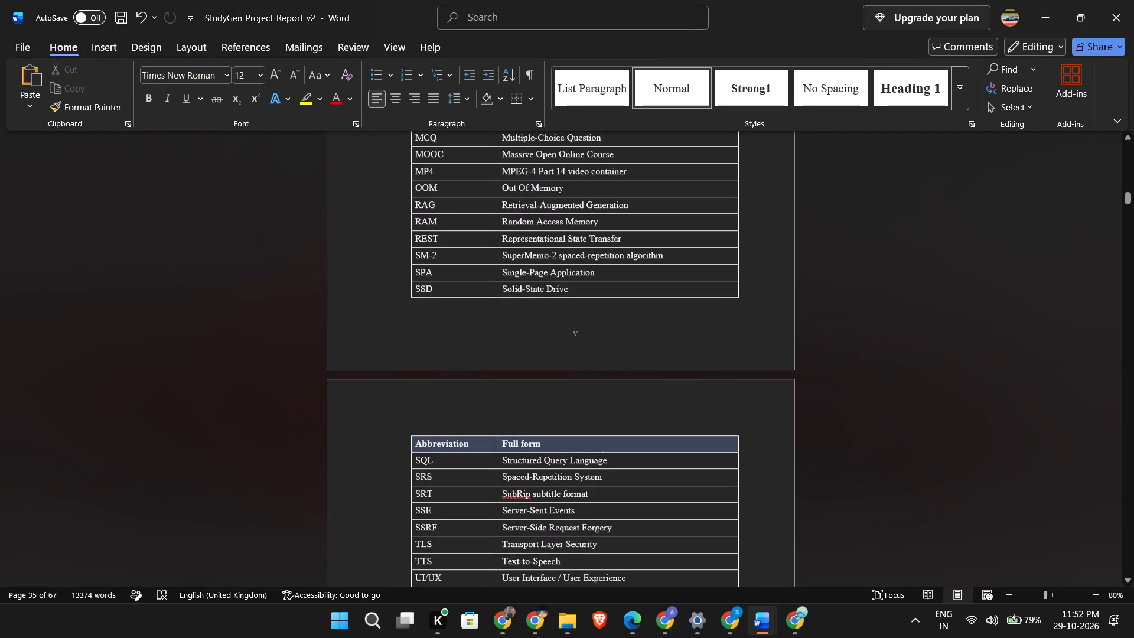
pyautogui.scroll(-8, 706, 557)
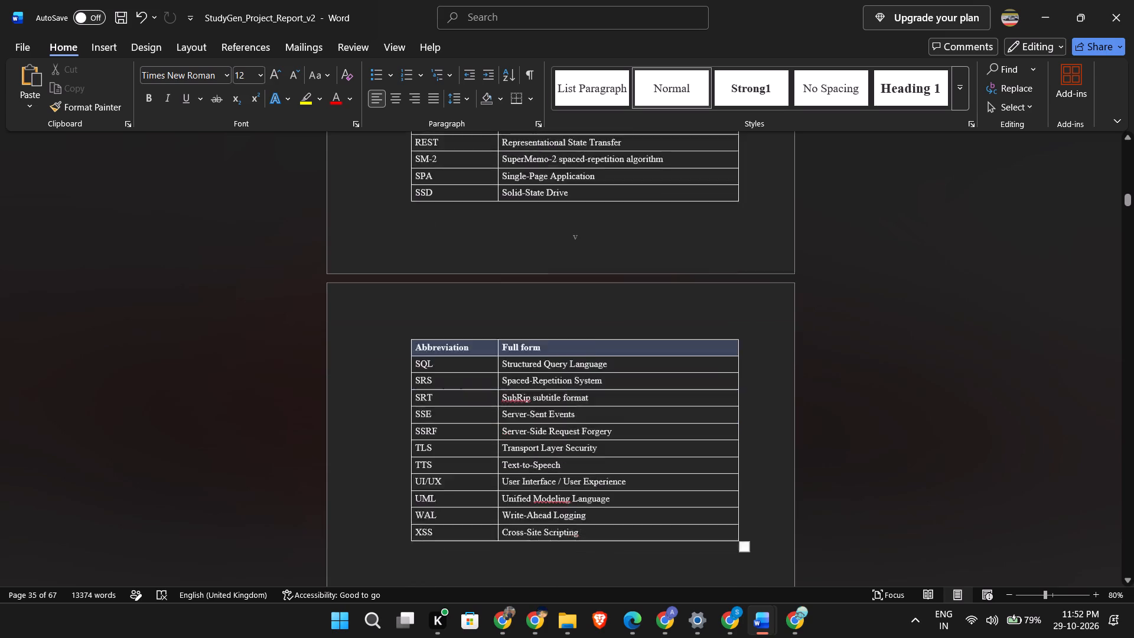
pyautogui.scroll(-20, 722, 504)
pyautogui.scroll(-15, 722, 504)
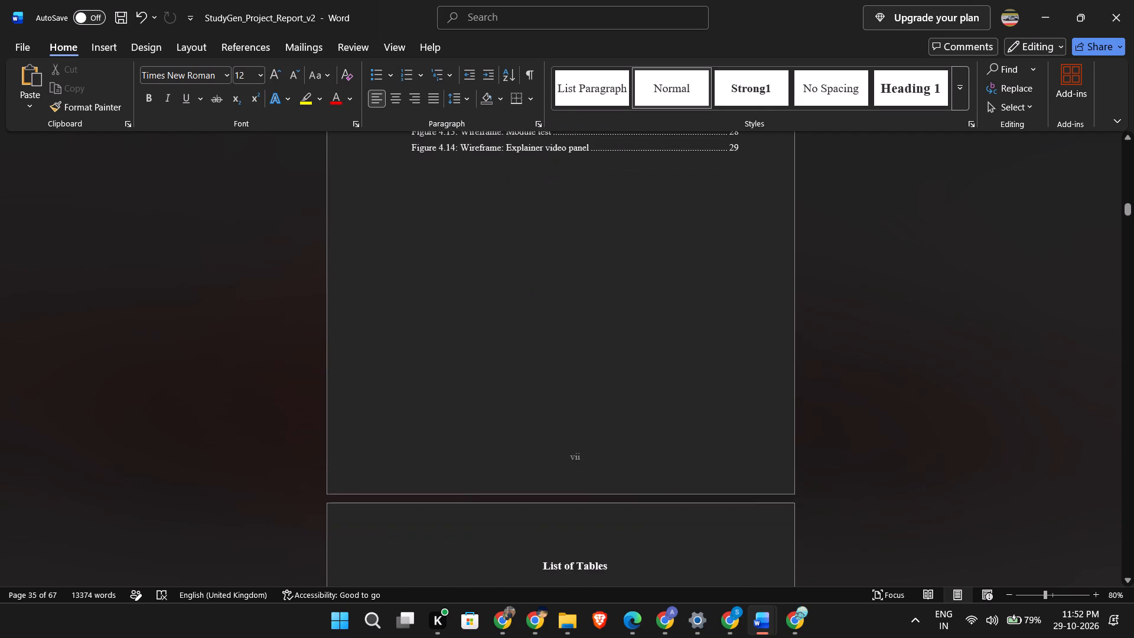
# Examine Chapters 1 to 3, reviewing the Chapter 3 requirement, feasibility and specification tables and the use case diagram.
pyautogui.moveTo(1132, 215); pyautogui.dragTo(1132, 236)
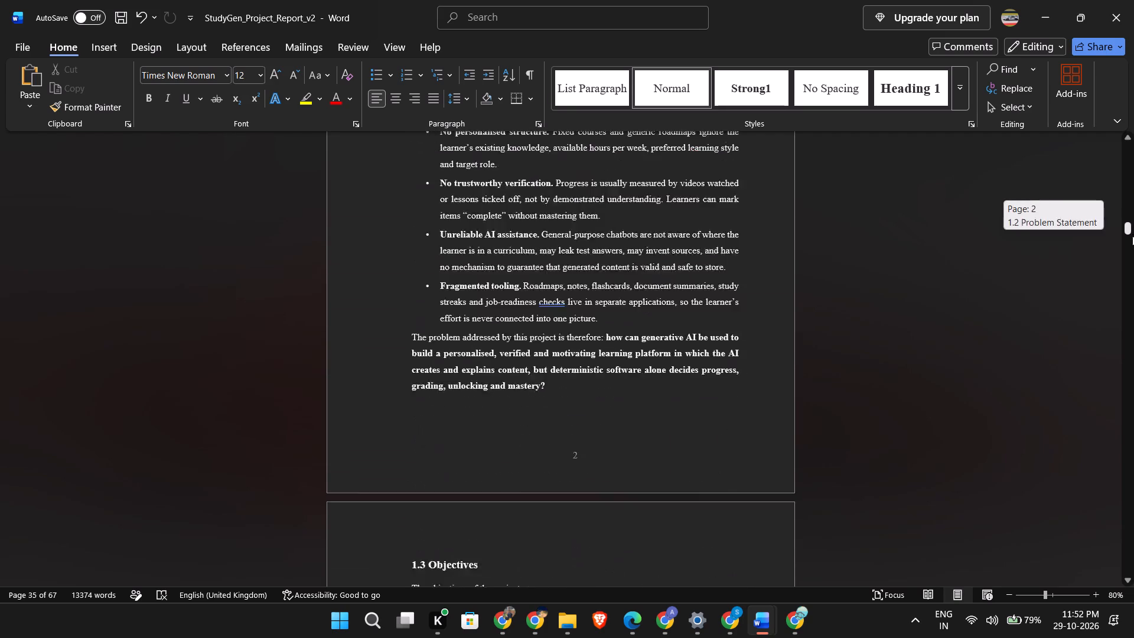
pyautogui.moveTo(1132, 236); pyautogui.dragTo(1133, 272)
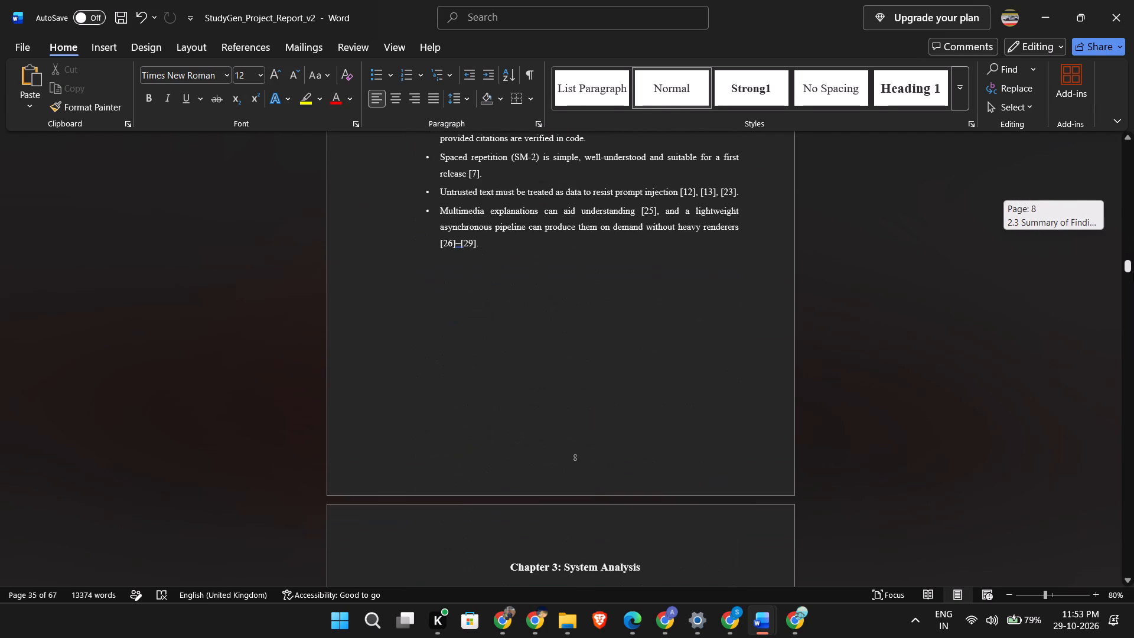
pyautogui.moveTo(1133, 272); pyautogui.dragTo(1130, 295)
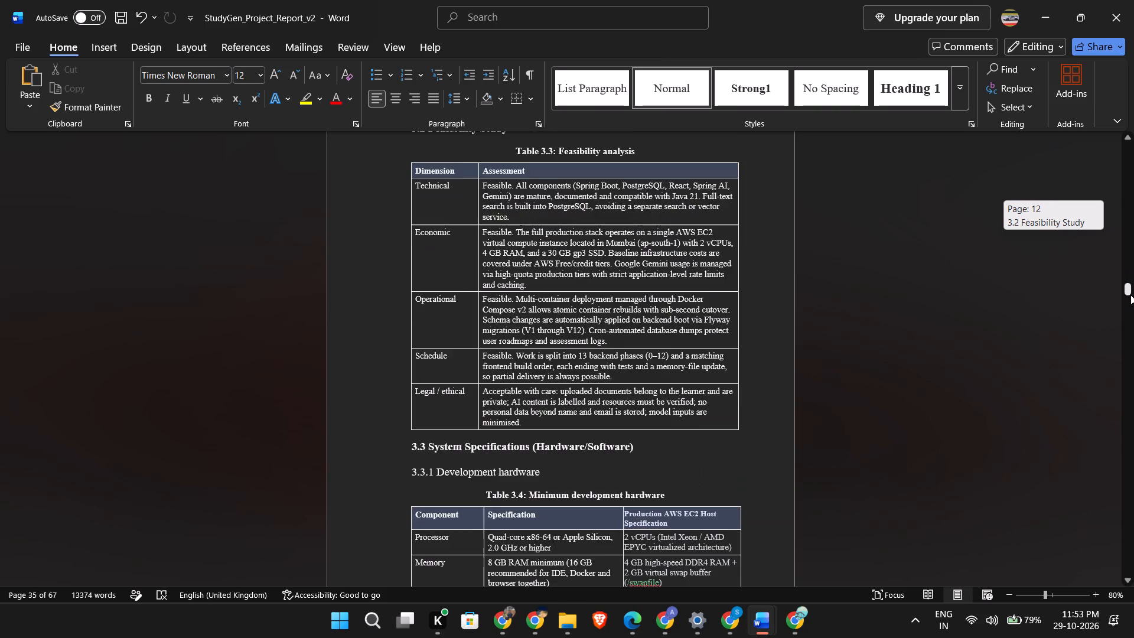
pyautogui.moveTo(1130, 295); pyautogui.dragTo(1125, 288)
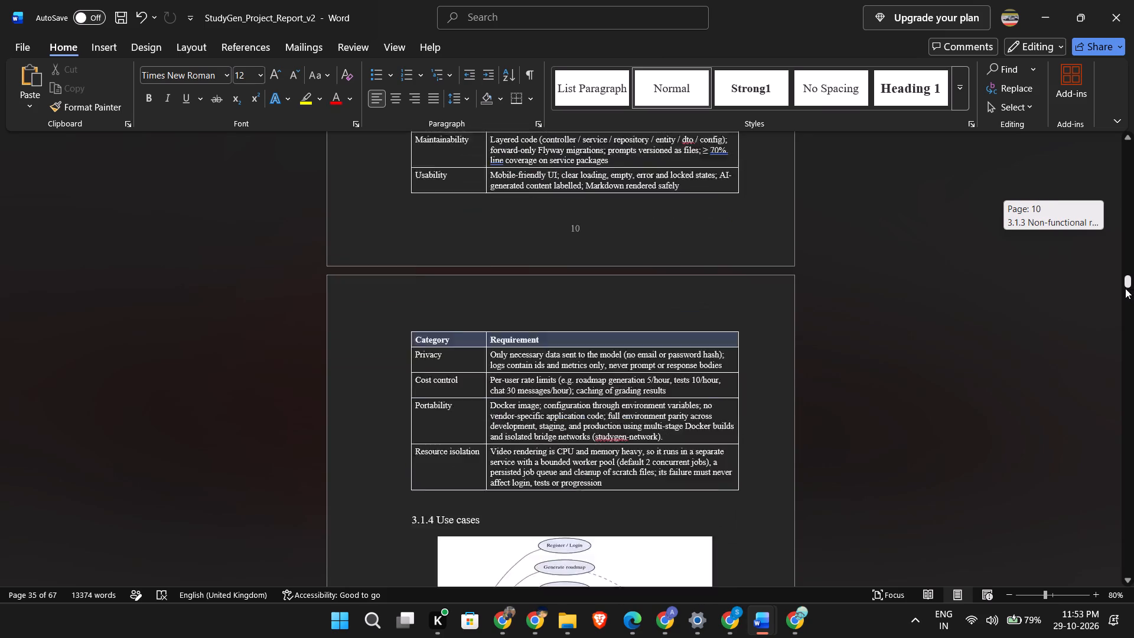
pyautogui.moveTo(1125, 288); pyautogui.dragTo(1126, 301)
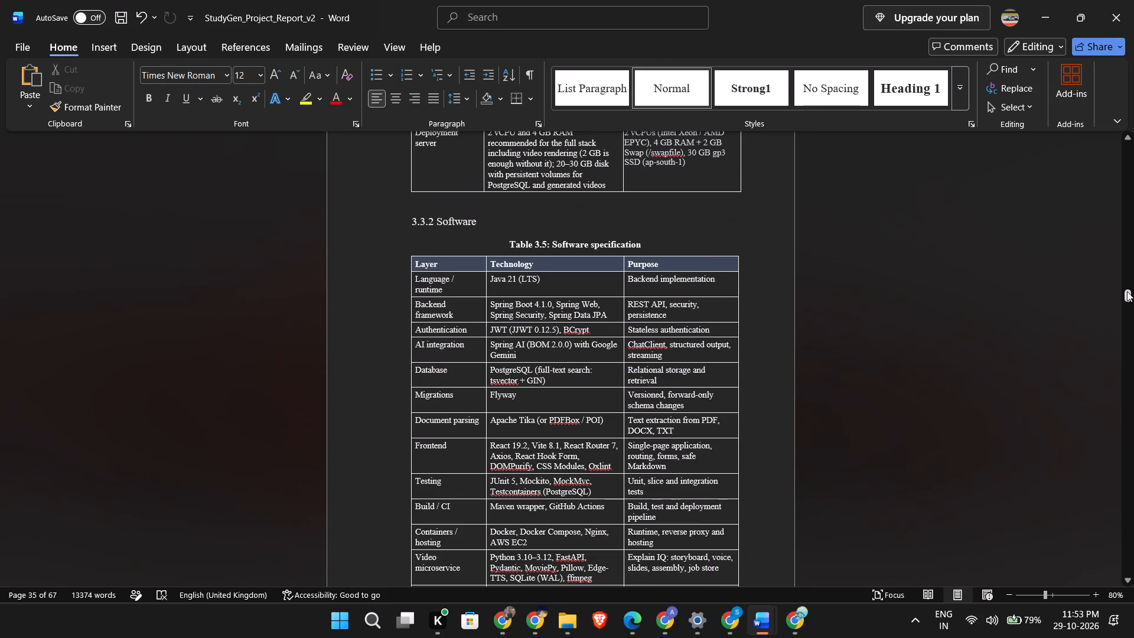
pyautogui.scroll(10, 1085, 288)
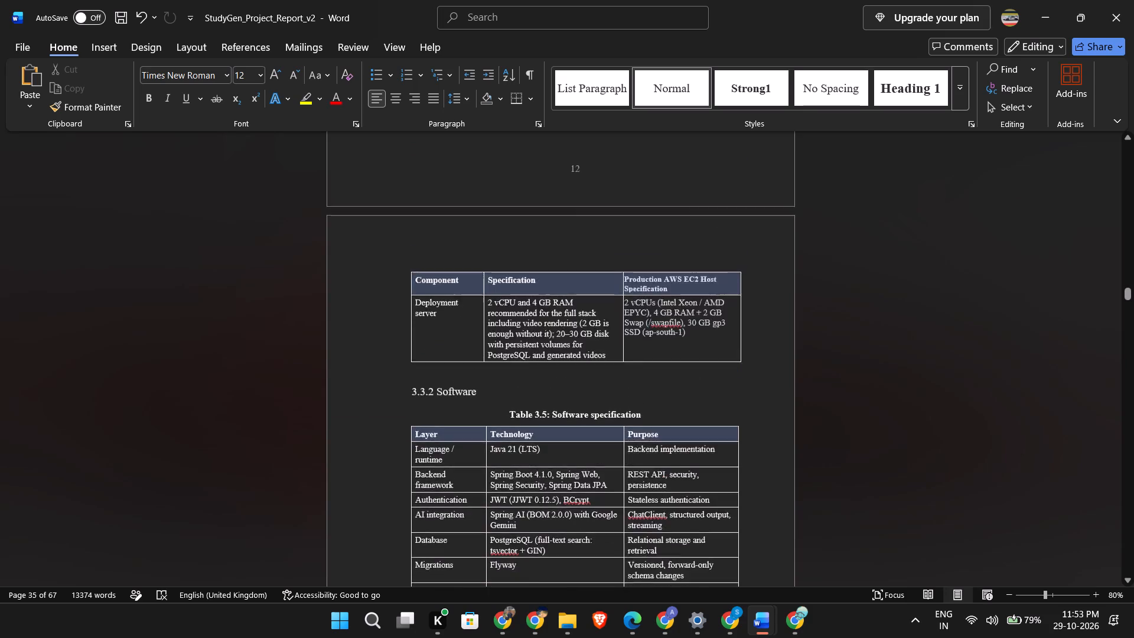
pyautogui.scroll(3, 961, 390)
pyautogui.scroll(20, 938, 436)
pyautogui.scroll(16, 938, 436)
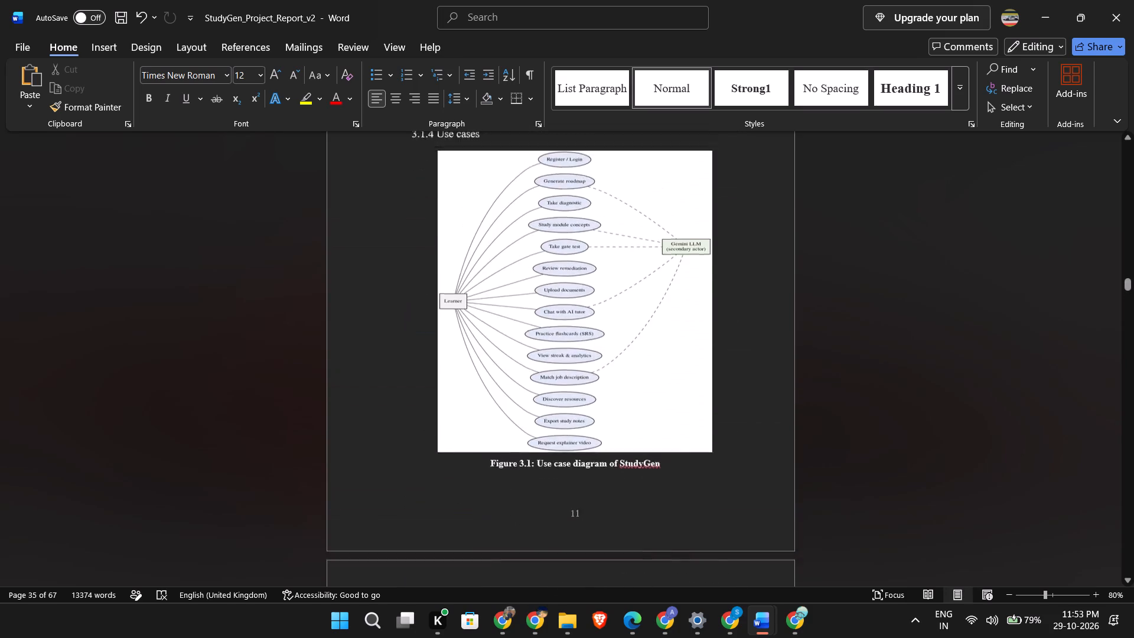
pyautogui.scroll(13, 716, 519)
pyautogui.hotkey('alt', 'Tab')
pyautogui.hotkey('alt', 'Tab')
pyautogui.scroll(3, 717, 465)
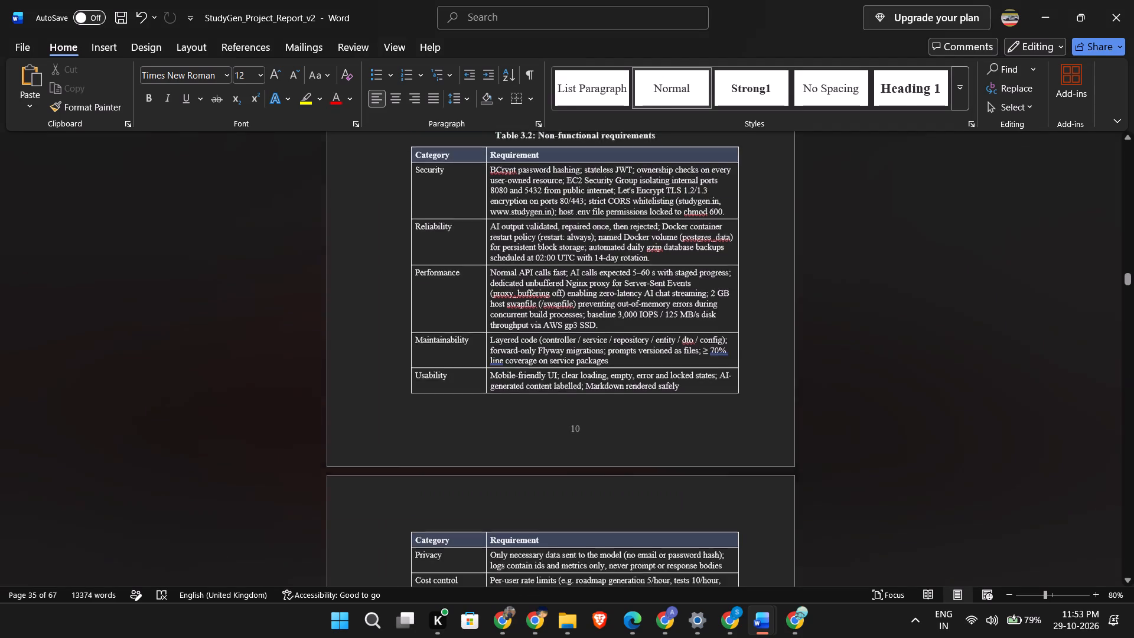
pyautogui.scroll(20, 717, 465)
pyautogui.scroll(20, 717, 465)
pyautogui.scroll(8, 717, 465)
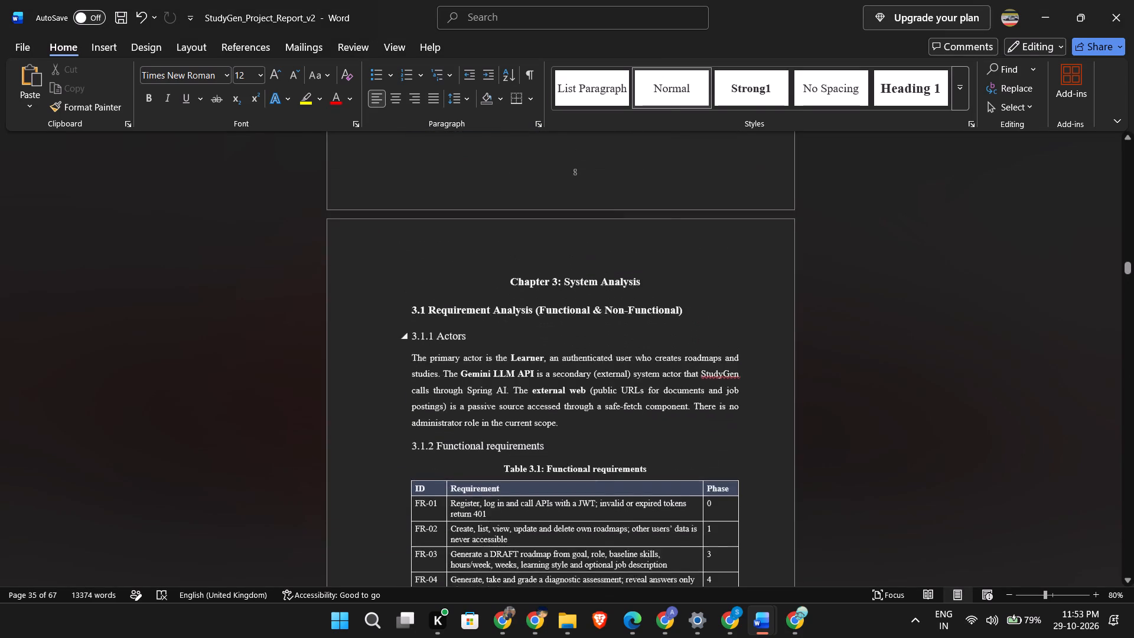
# Look back through Chapters 2 and 1 to the List of Tables in the front matter.
pyautogui.scroll(20, 721, 466)
pyautogui.scroll(20, 721, 466)
pyautogui.scroll(20, 721, 466)
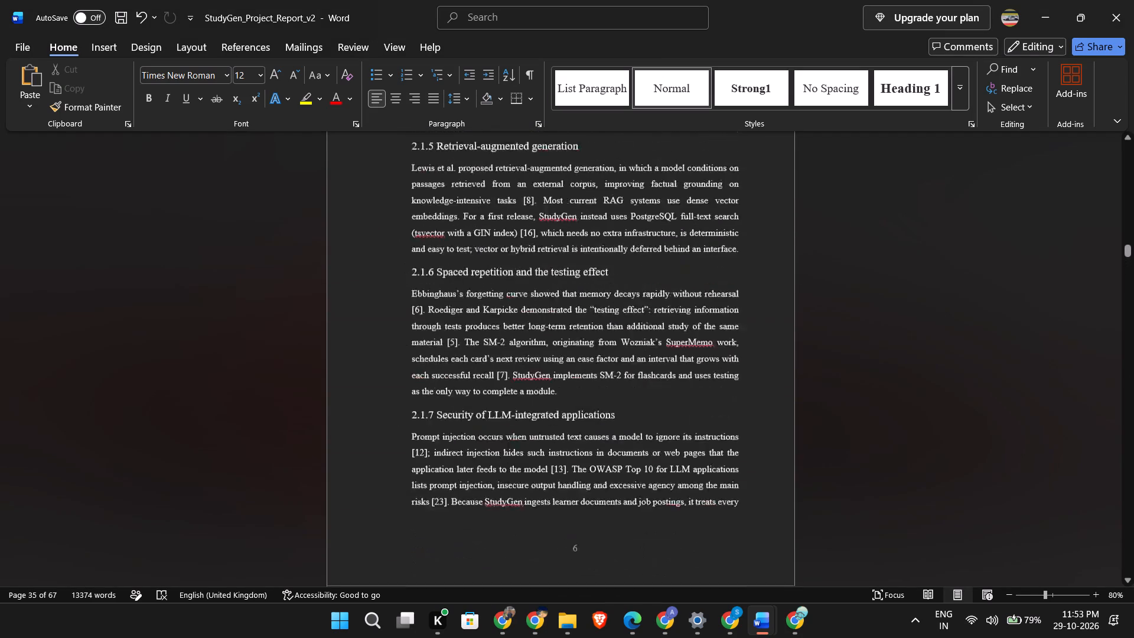
pyautogui.scroll(20, 724, 462)
pyautogui.scroll(20, 724, 462)
pyautogui.scroll(20, 724, 462)
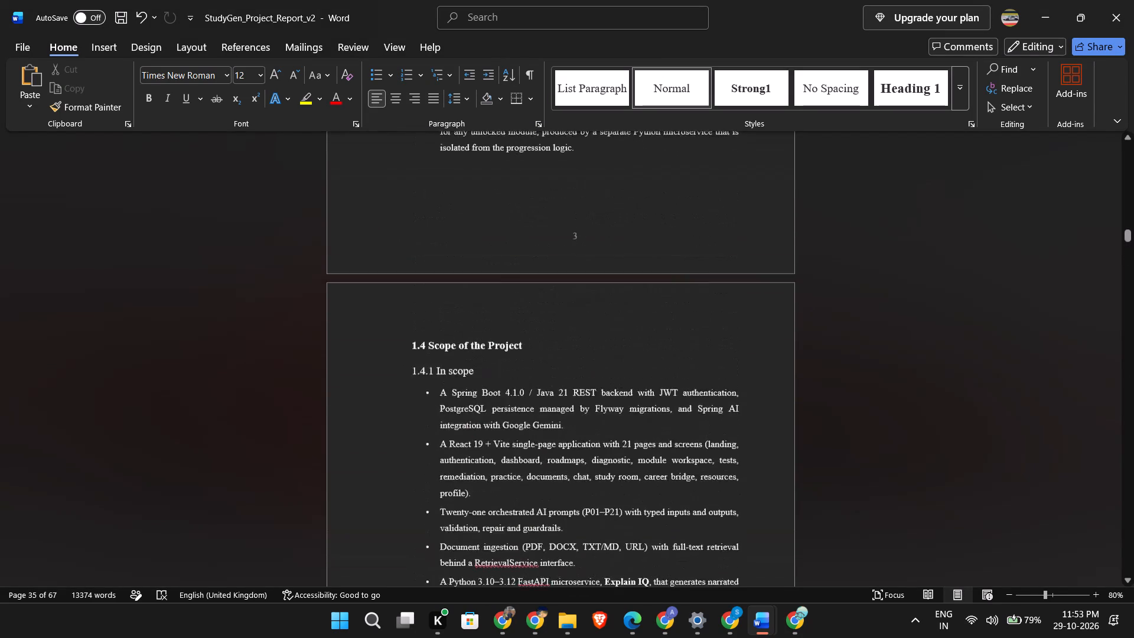
pyautogui.scroll(20, 738, 460)
pyautogui.scroll(20, 738, 460)
pyautogui.scroll(20, 738, 460)
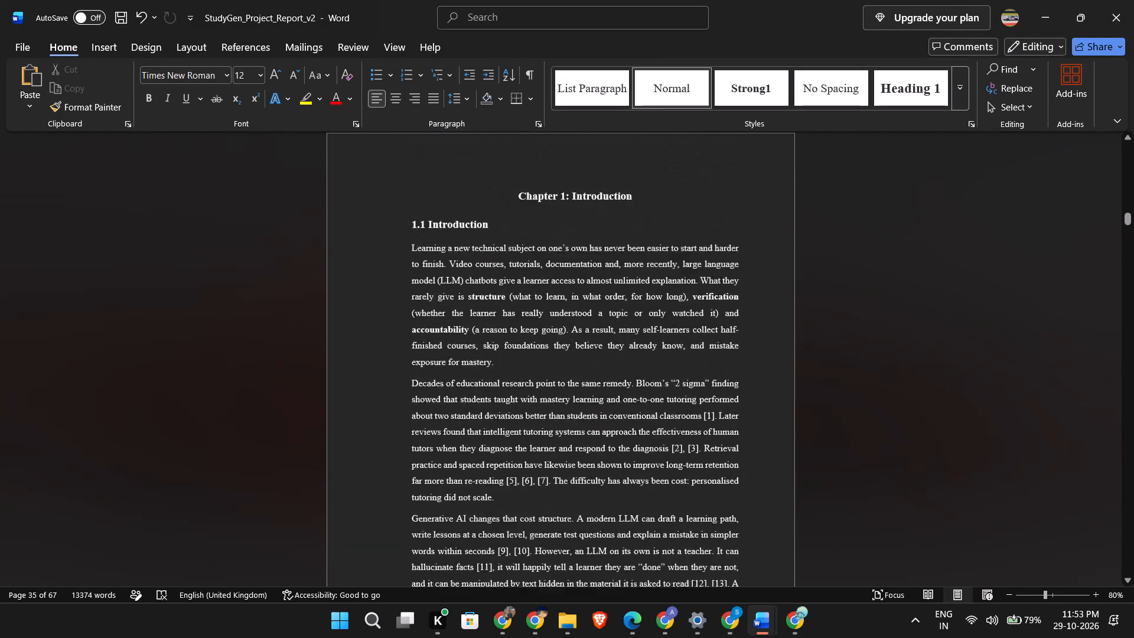
pyautogui.scroll(20, 755, 464)
pyautogui.scroll(6, 755, 464)
pyautogui.scroll(-20, 757, 466)
pyautogui.scroll(-1, 757, 466)
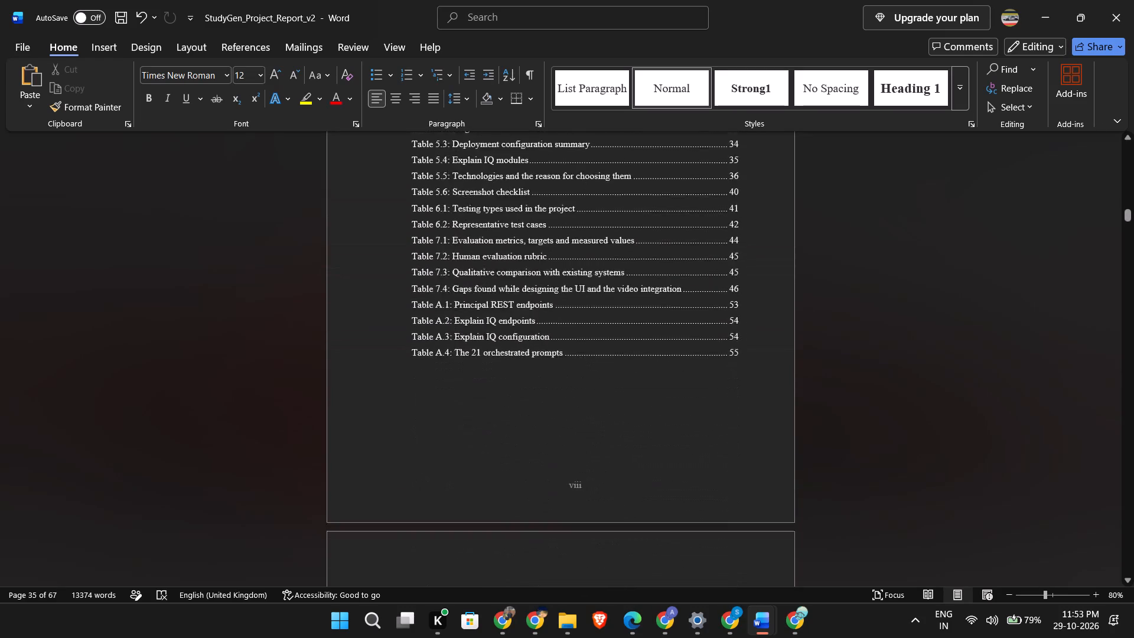
pyautogui.scroll(-2, 753, 523)
pyautogui.scroll(11, 751, 537)
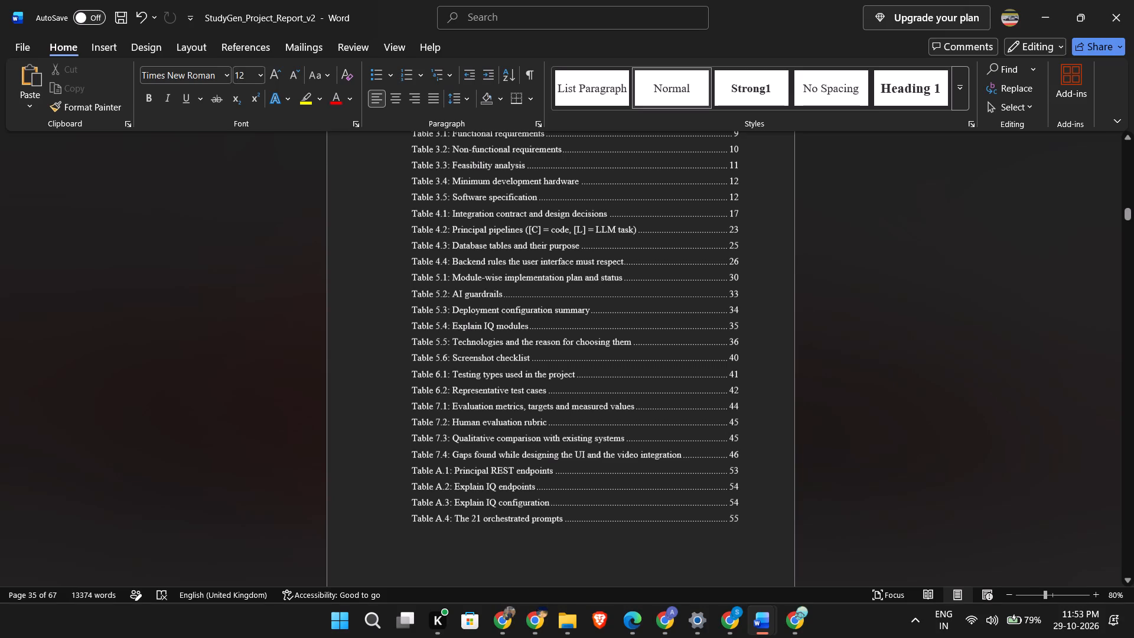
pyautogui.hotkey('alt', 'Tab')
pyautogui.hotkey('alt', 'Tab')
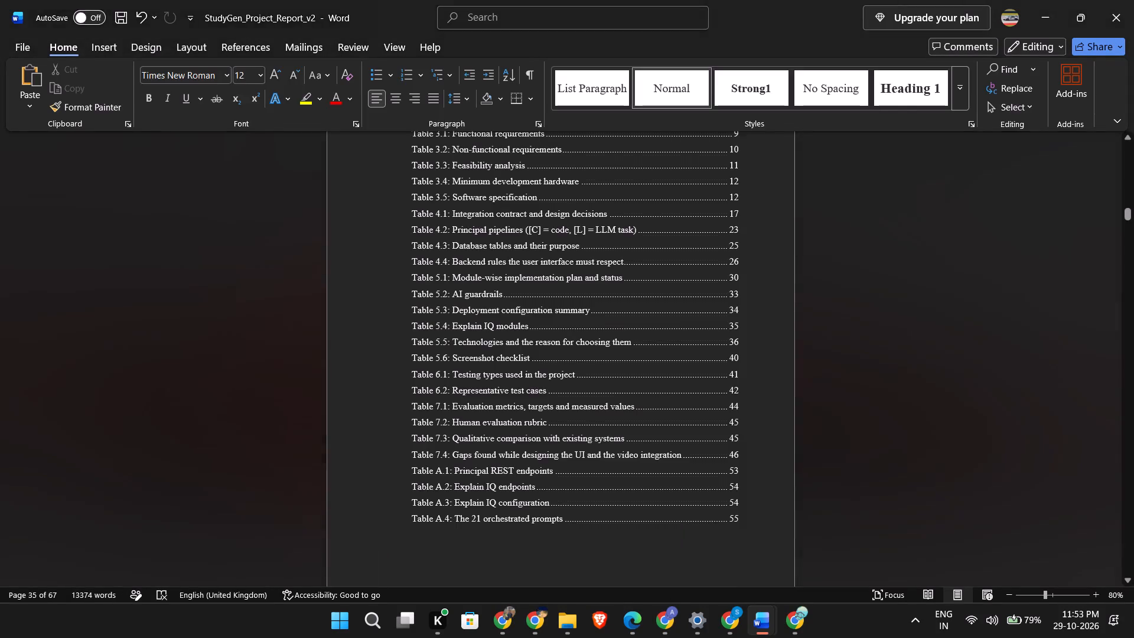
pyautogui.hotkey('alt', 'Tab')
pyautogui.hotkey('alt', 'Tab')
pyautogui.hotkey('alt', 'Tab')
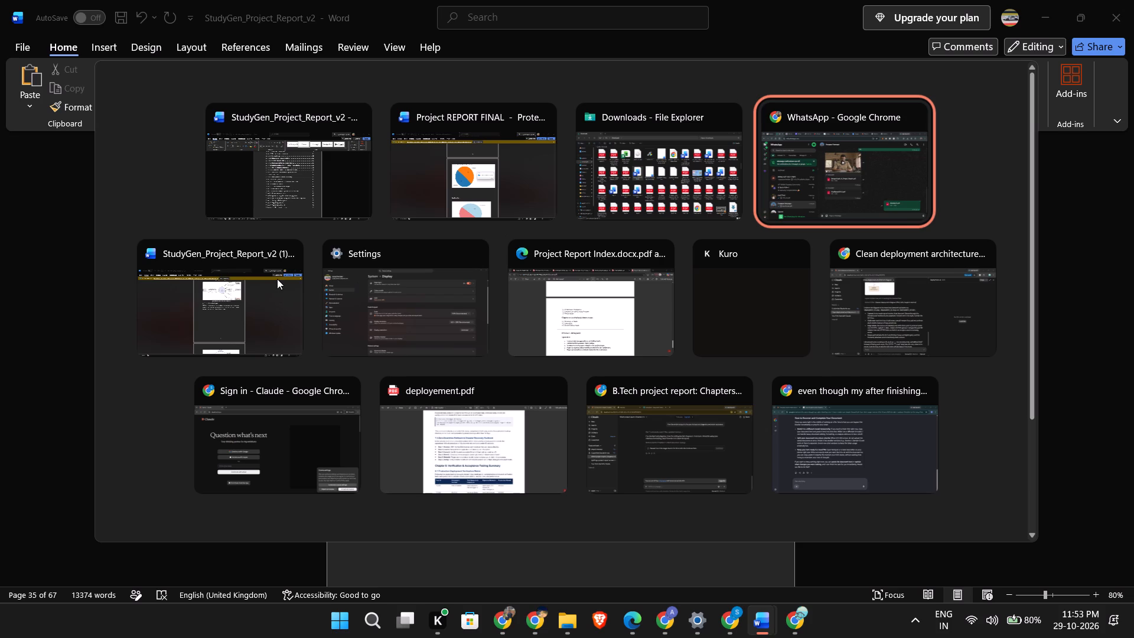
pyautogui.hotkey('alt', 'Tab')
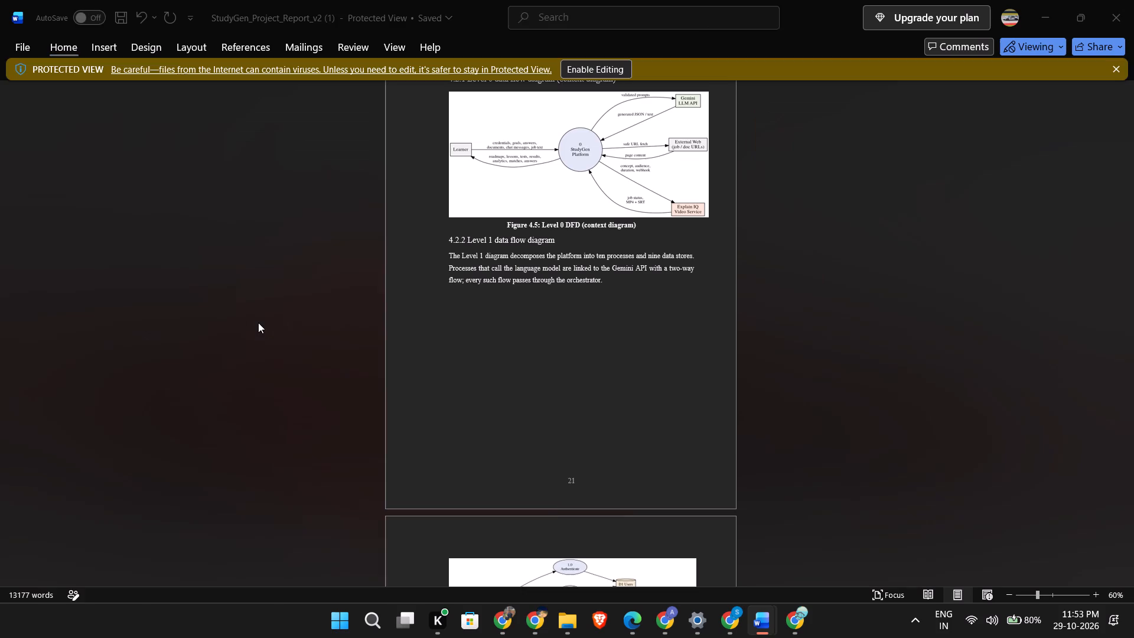